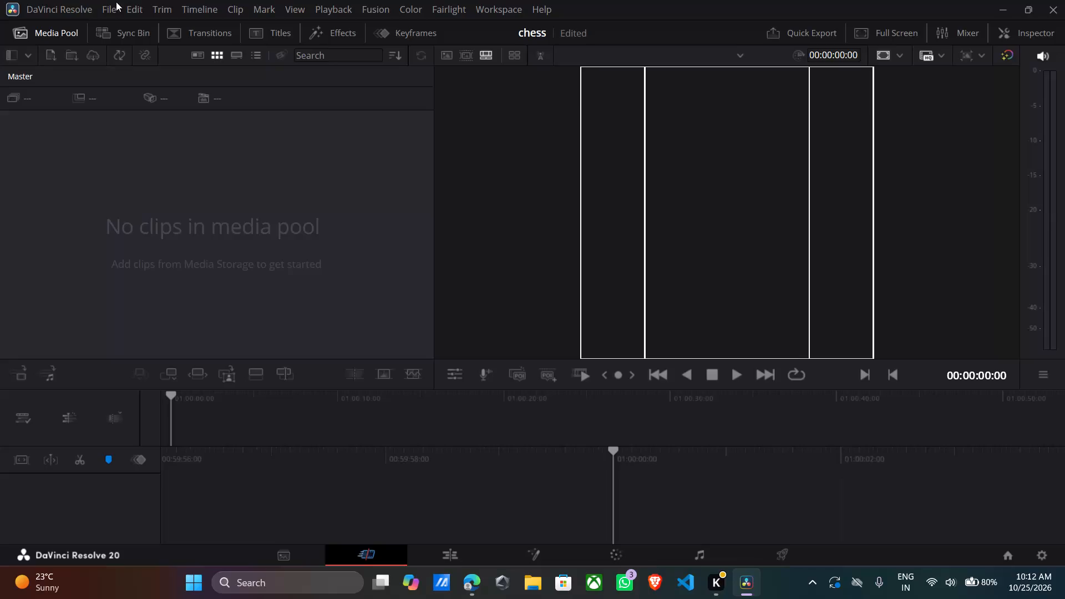
Start a media import and look through the Gallery, Home, Music and This PC folders for the footage.
left_click(113, 7)
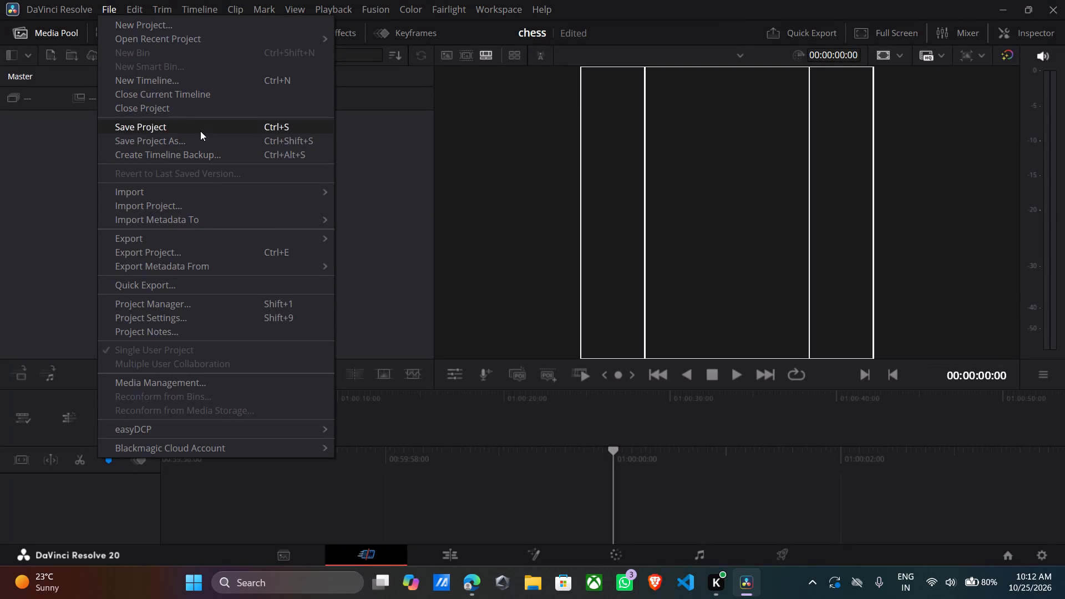
left_click(250, 187)
left_click(357, 206)
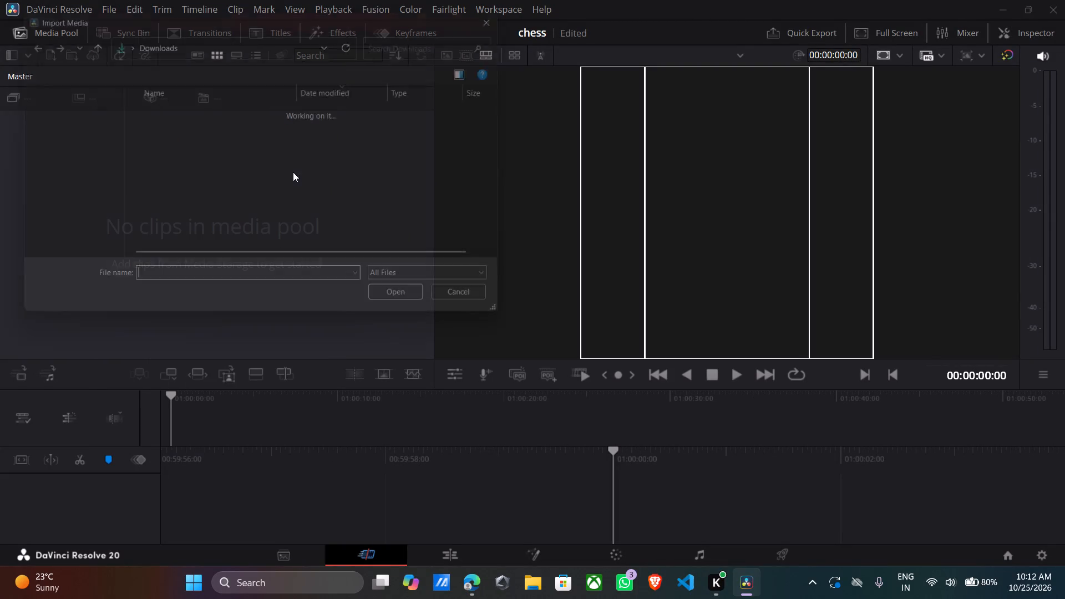
scroll(75, 141, "up", 1)
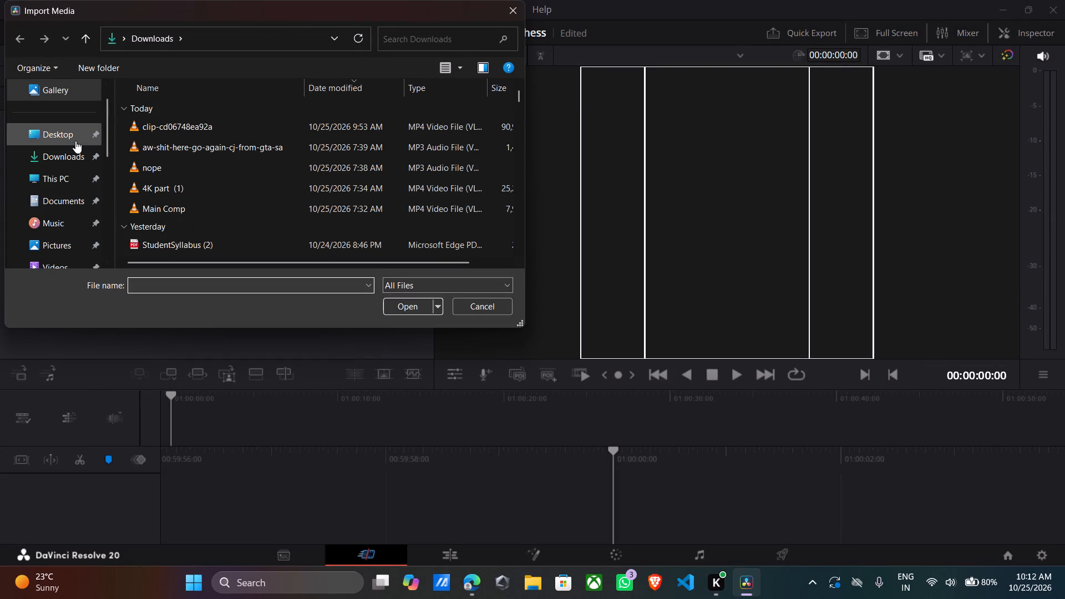
scroll(75, 141, "up", 1)
left_click(73, 107)
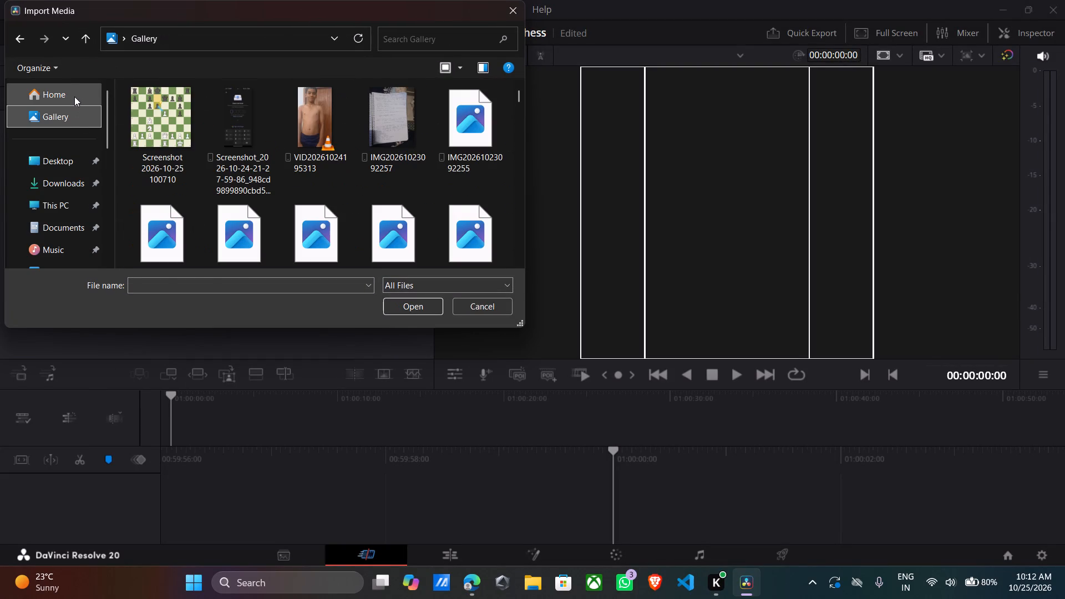
left_click(150, 119)
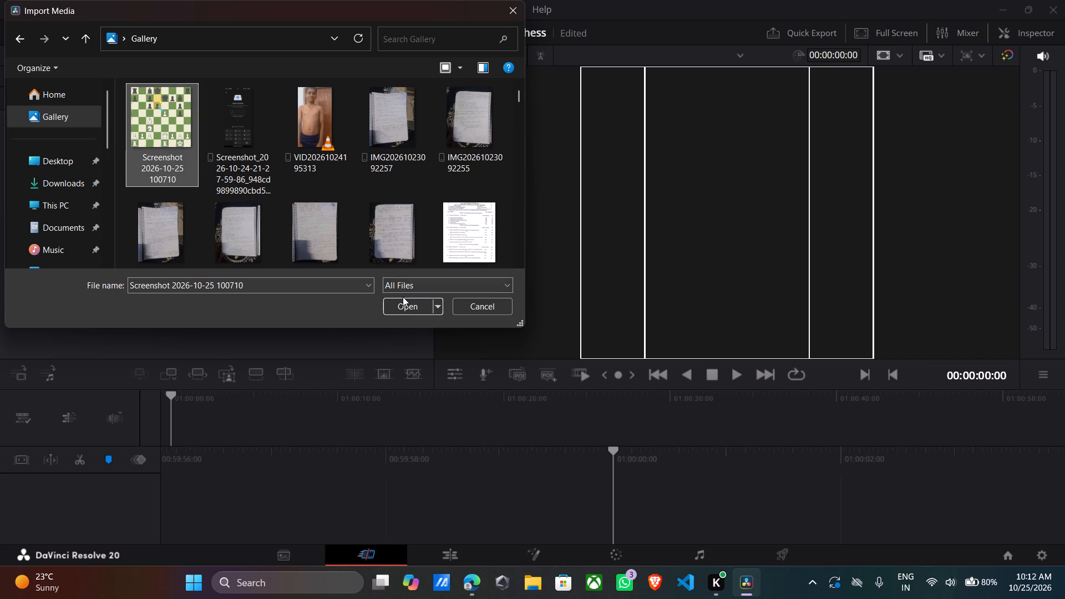
left_click(70, 90)
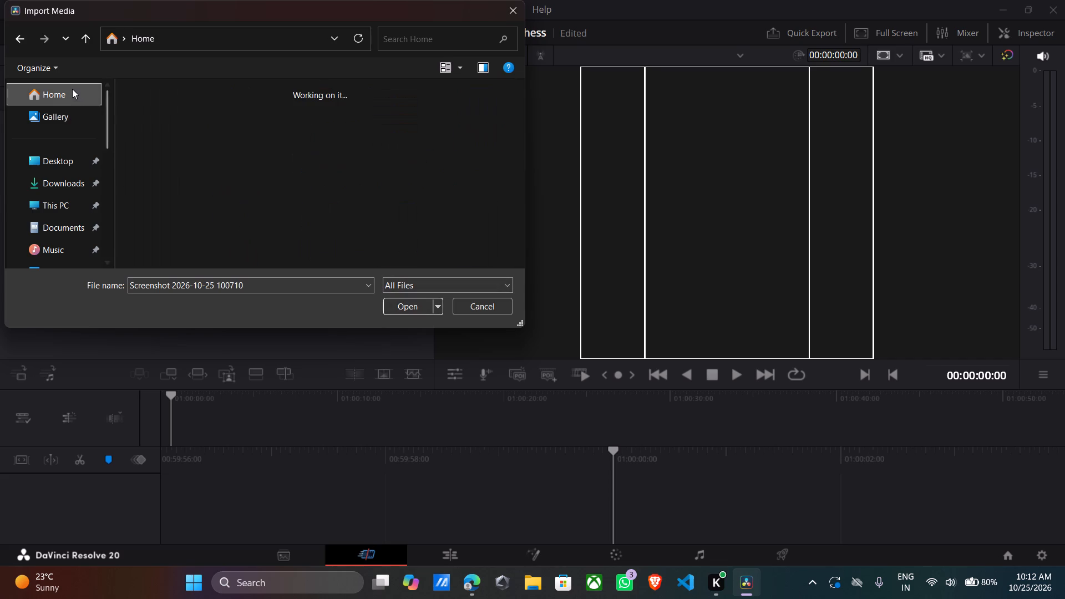
scroll(160, 172, "down", 1)
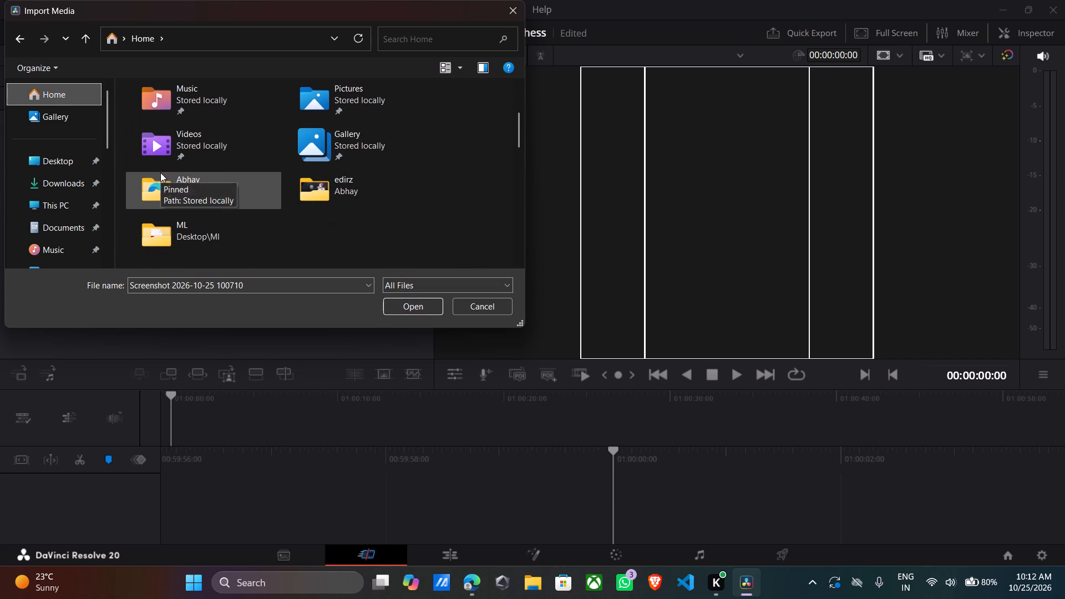
left_click(62, 214)
left_click(71, 194)
left_click(89, 250)
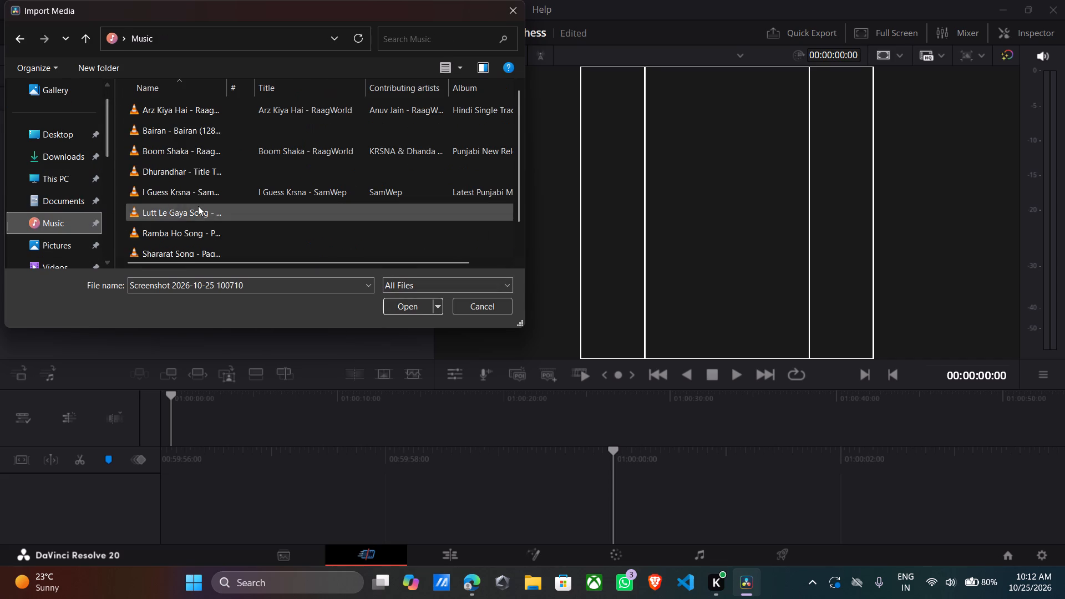
scroll(198, 206, "down", 1)
left_click(95, 204)
left_click(85, 178)
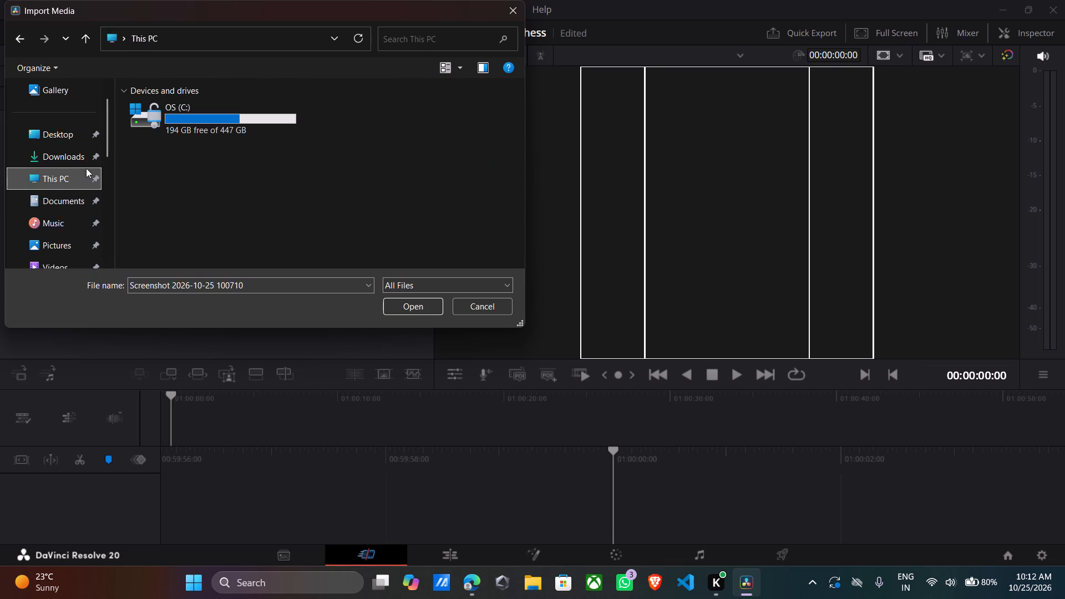
scroll(67, 209, "up", 10)
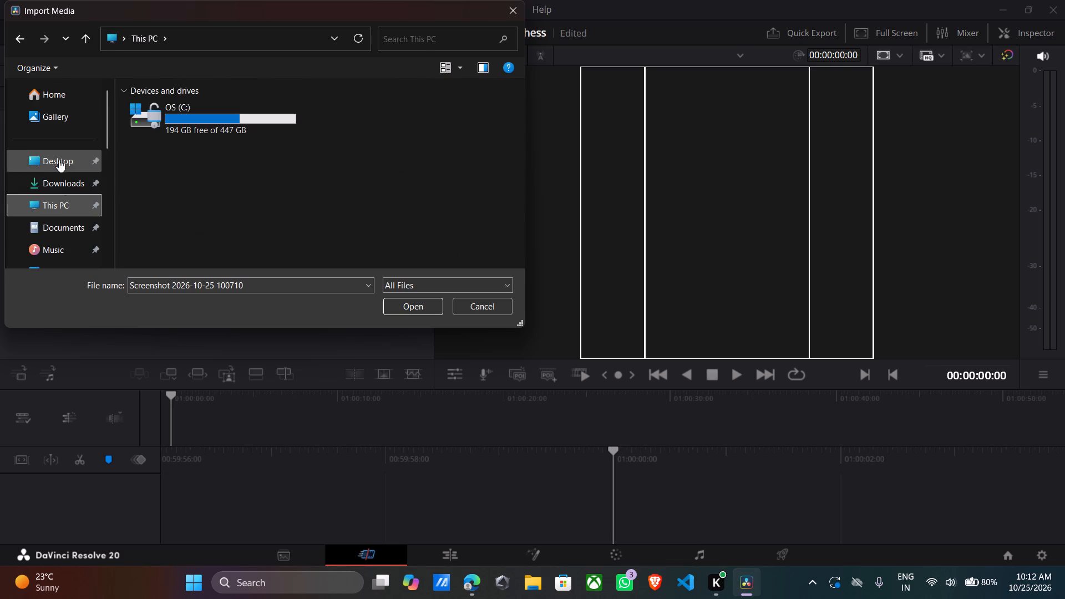
Import clip-cd06748ea92a from Home's recent files and change the project frame rate to match it.
left_click(58, 145)
left_click(63, 95)
scroll(190, 147, "down", 1)
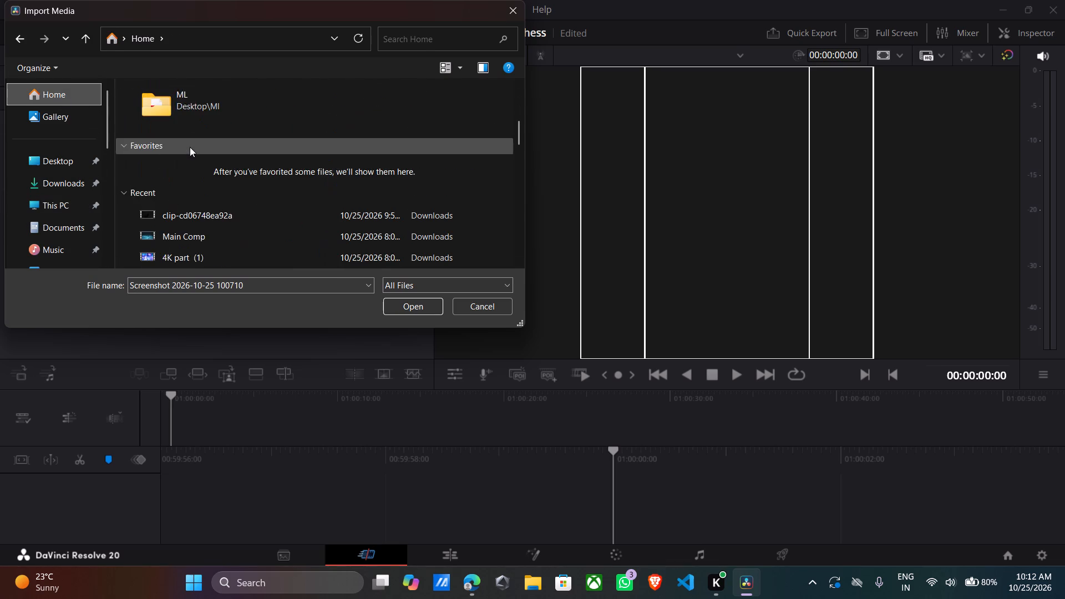
scroll(190, 147, "down", 1)
left_click(190, 147)
left_click(384, 301)
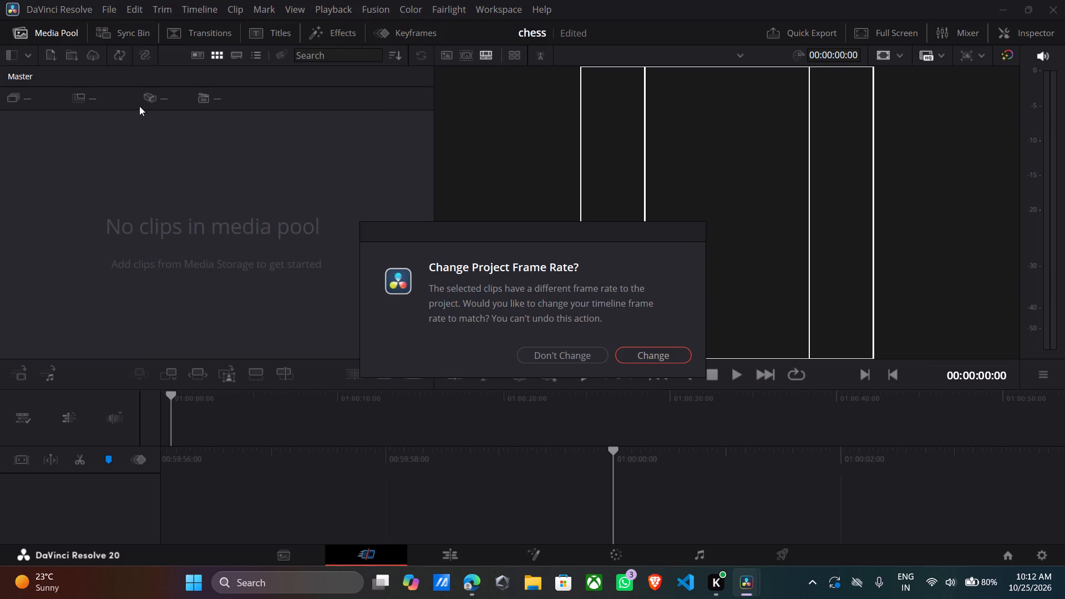
left_click(636, 353)
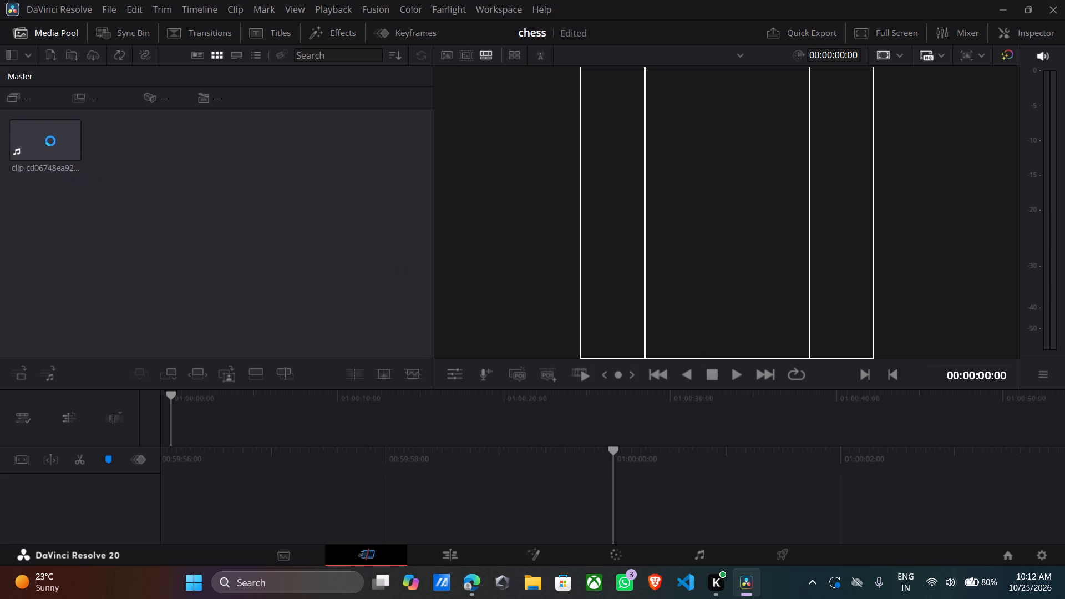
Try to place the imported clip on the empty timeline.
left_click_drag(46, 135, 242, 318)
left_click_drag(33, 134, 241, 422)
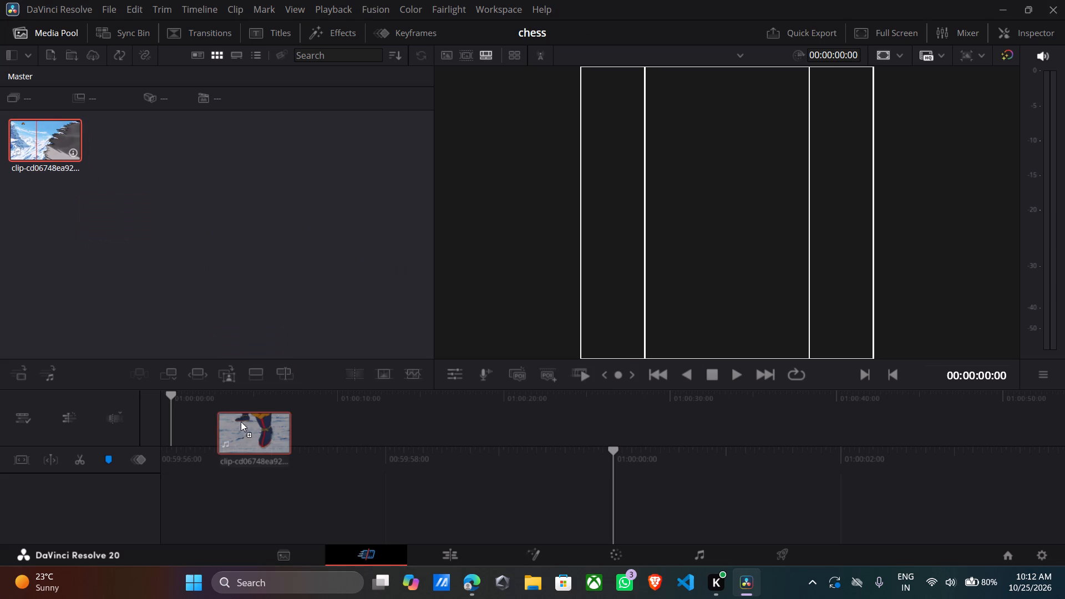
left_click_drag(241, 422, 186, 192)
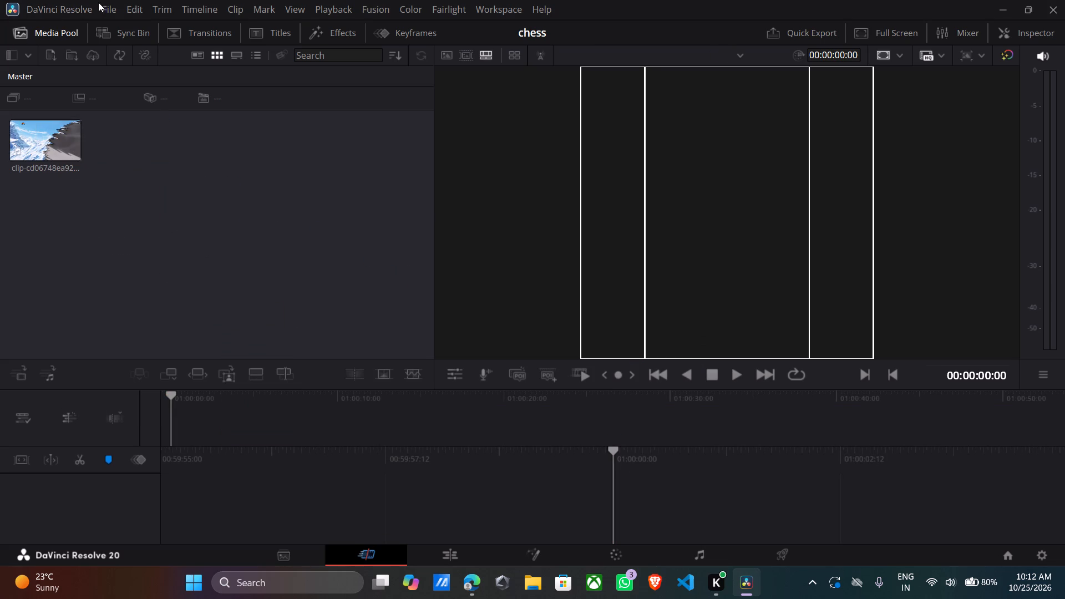
Delete clip-cd06748ea92a from the media pool.
left_click(102, 4)
double_click(52, 139)
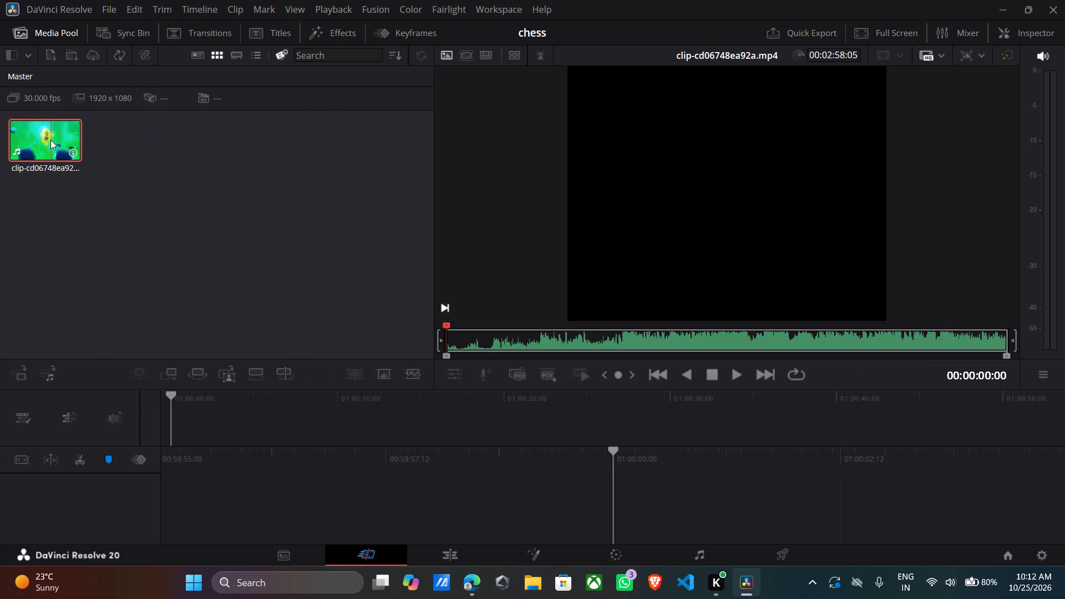
key("Delete")
Start another media import and look through Desktop, Downloads, This PC and the connected phone for the footage.
left_click(98, 13)
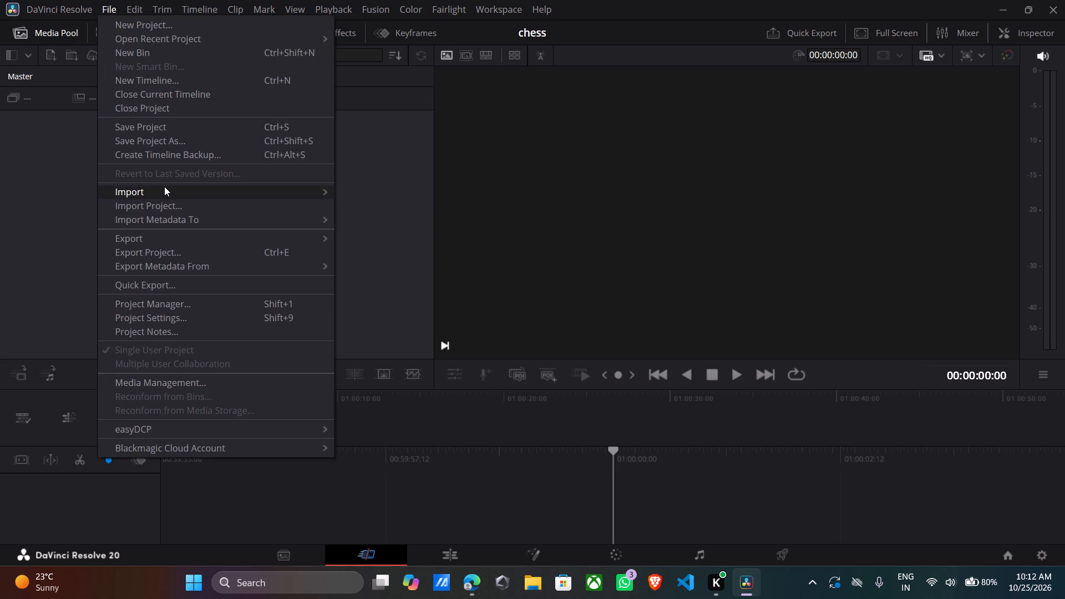
left_click(164, 187)
left_click(356, 212)
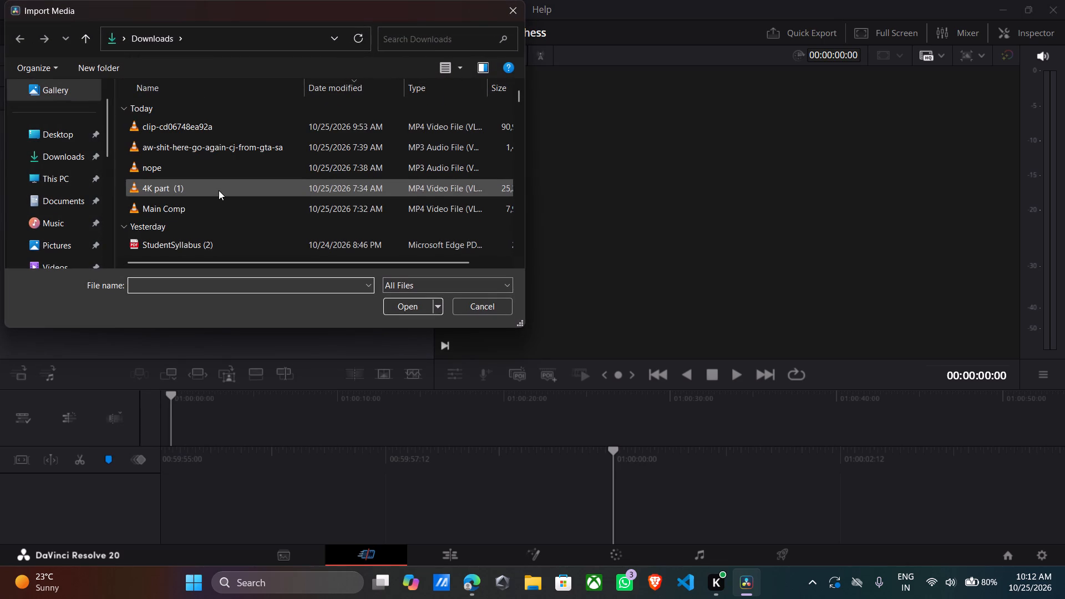
left_click(58, 133)
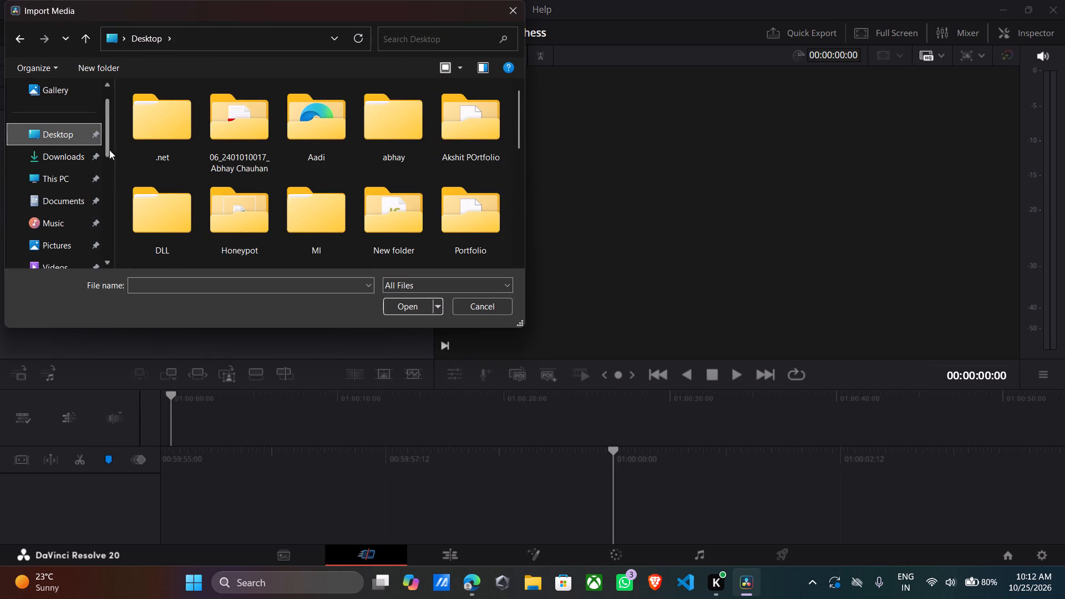
scroll(398, 230, "down", 4)
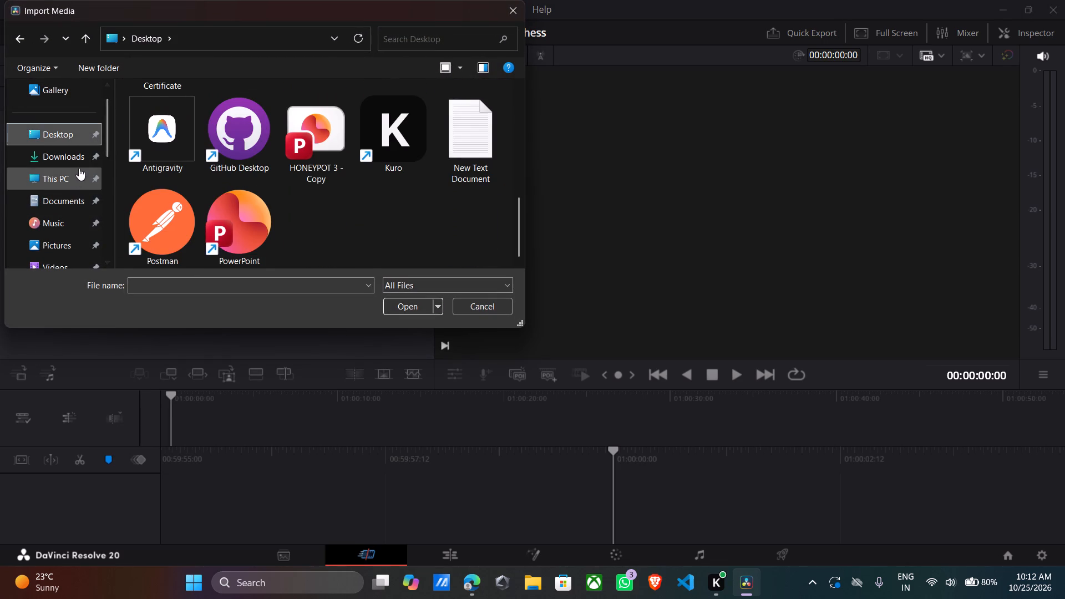
left_click(79, 168)
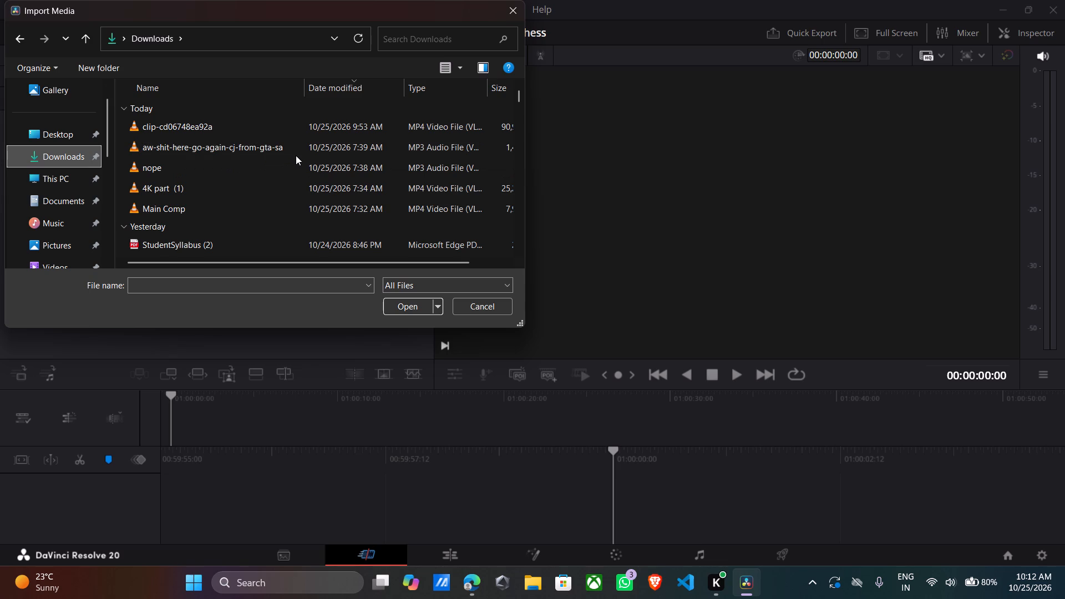
scroll(209, 190, "down", 3)
left_click_drag(26, 216, 51, 118)
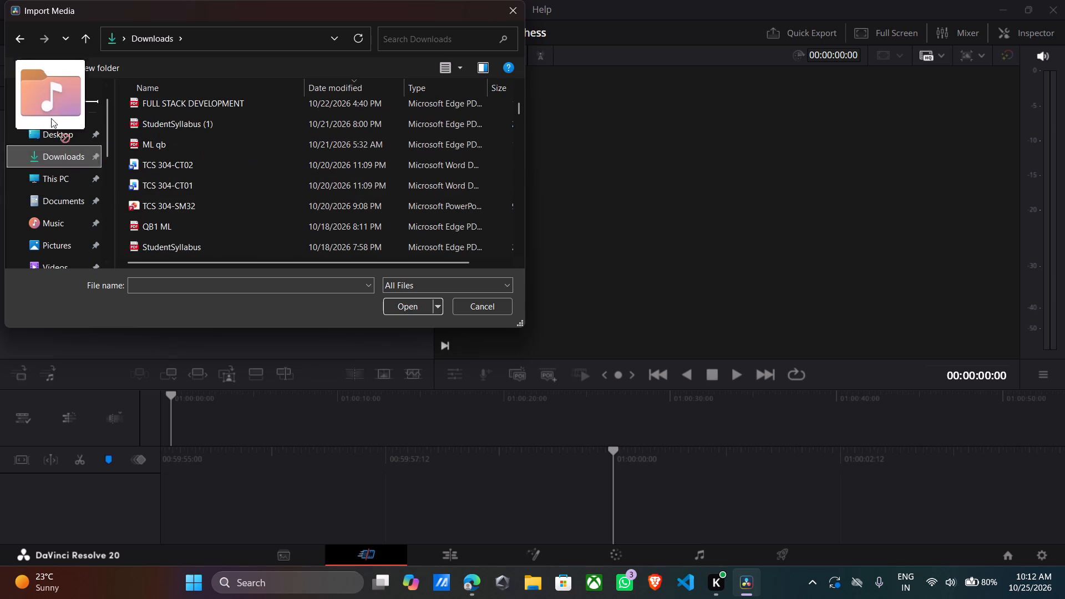
left_click_drag(51, 118, 53, 197)
scroll(53, 197, "down", 4)
left_click(69, 154)
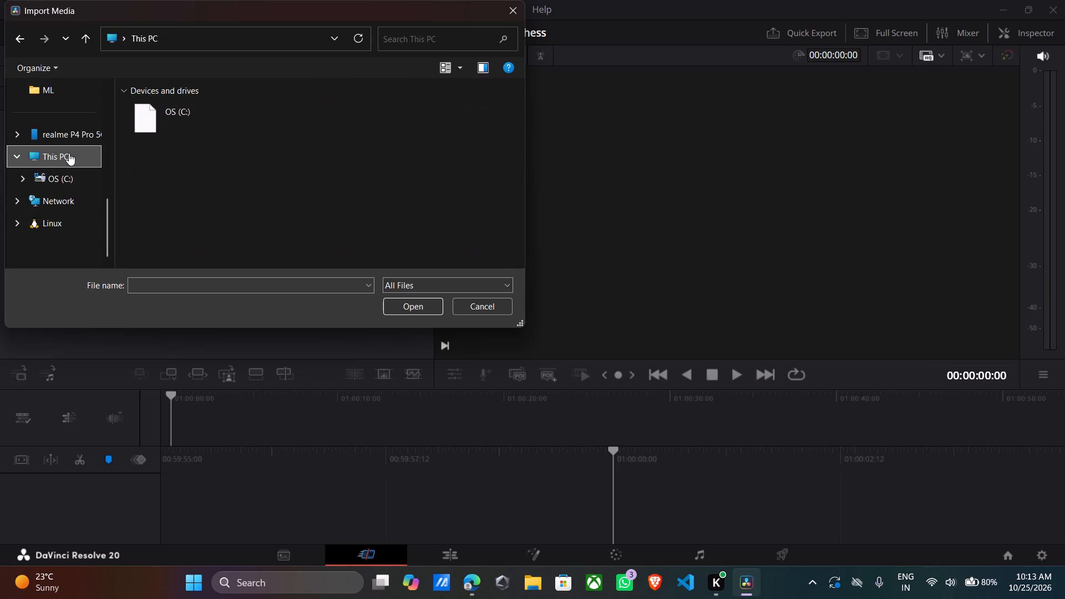
left_click(66, 182)
left_click(72, 143)
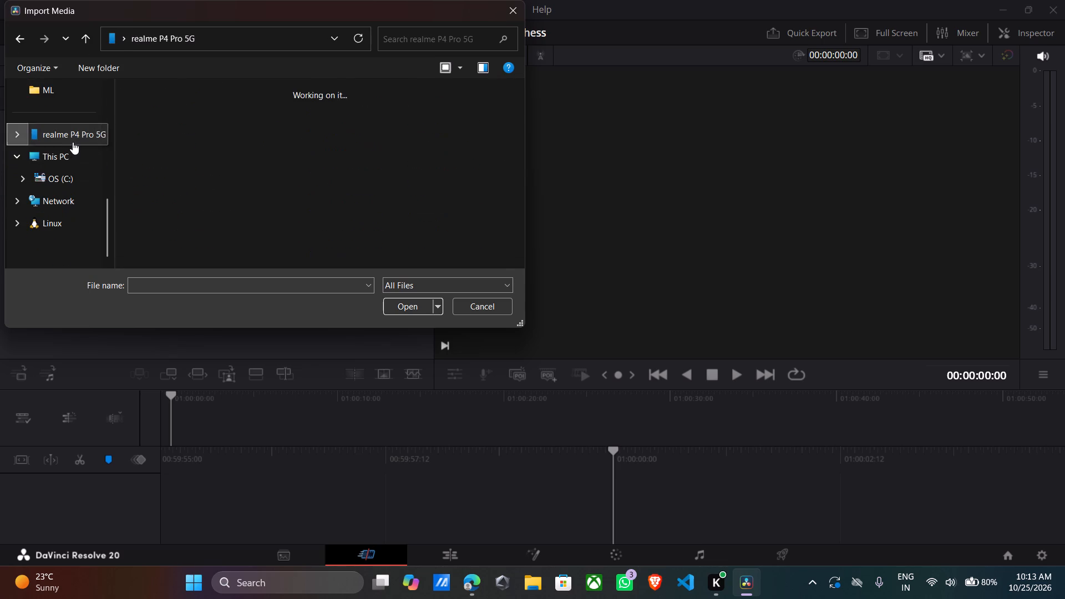
left_click(67, 157)
scroll(67, 157, "up", 1)
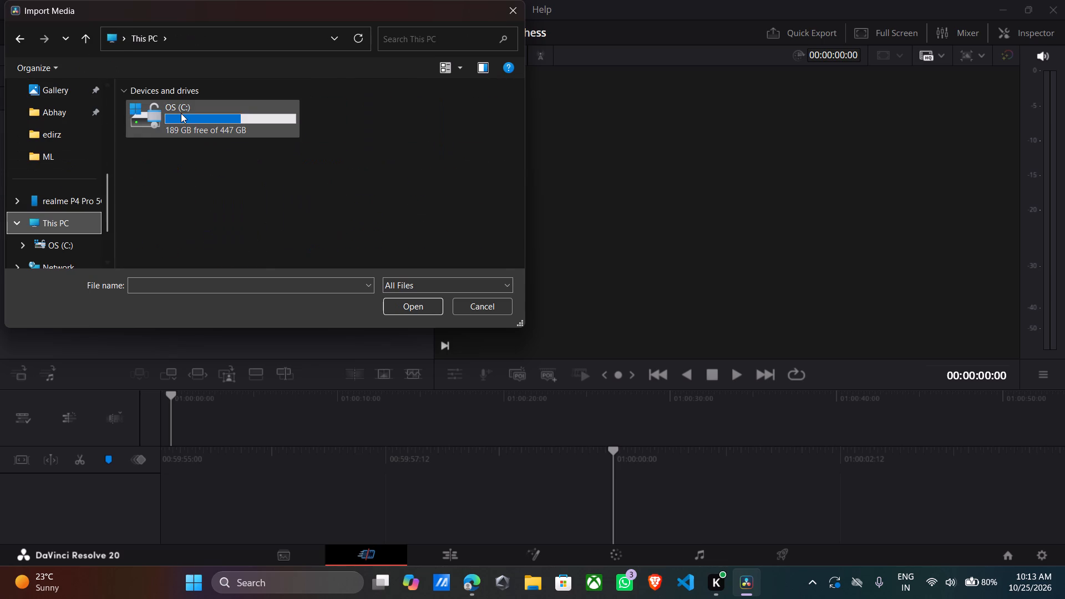
Check the ML and Desktop folders and Home's recent files for the footage, and close the import without choosing a file.
left_click(79, 151)
scroll(79, 142, "up", 1)
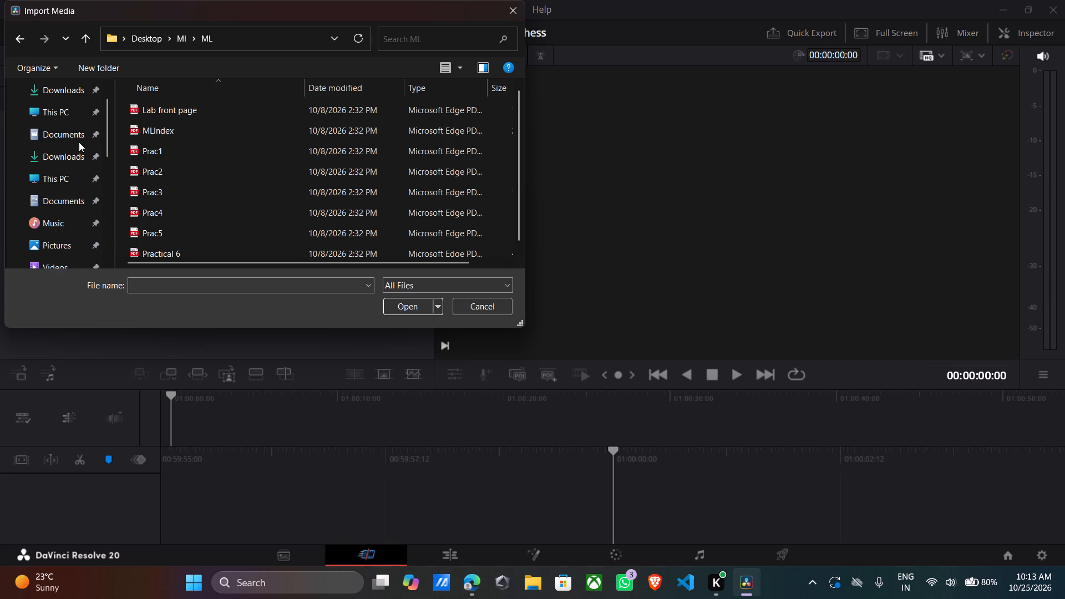
left_click(70, 143)
scroll(158, 155, "down", 1)
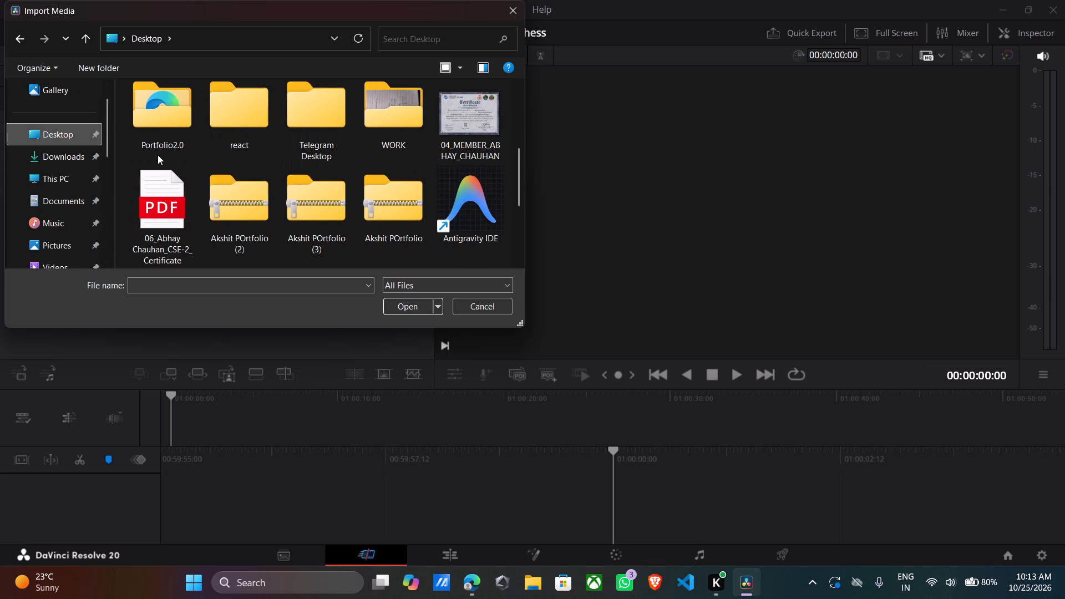
scroll(158, 155, "down", 1)
left_click(54, 139)
scroll(55, 138, "up", 3)
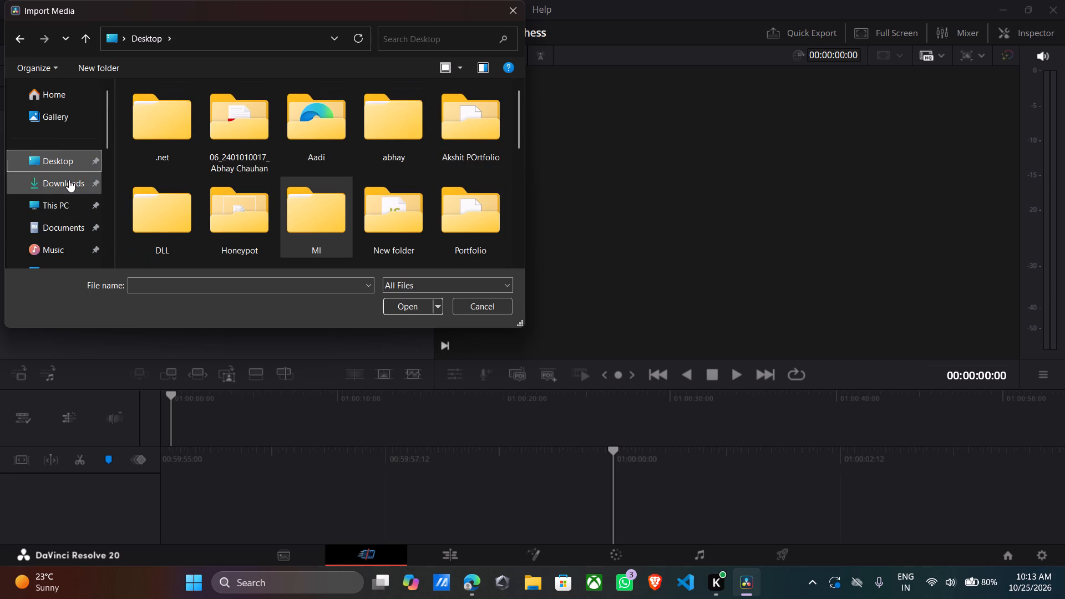
scroll(69, 180, "up", 1)
scroll(56, 92, "up", 6)
left_click(56, 92)
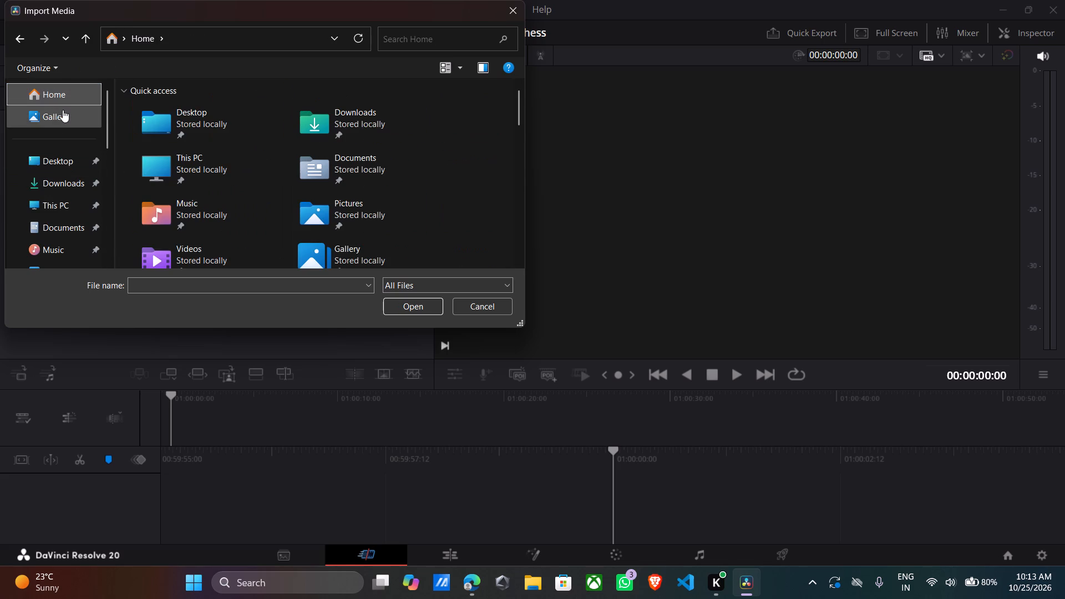
scroll(295, 140, "down", 1)
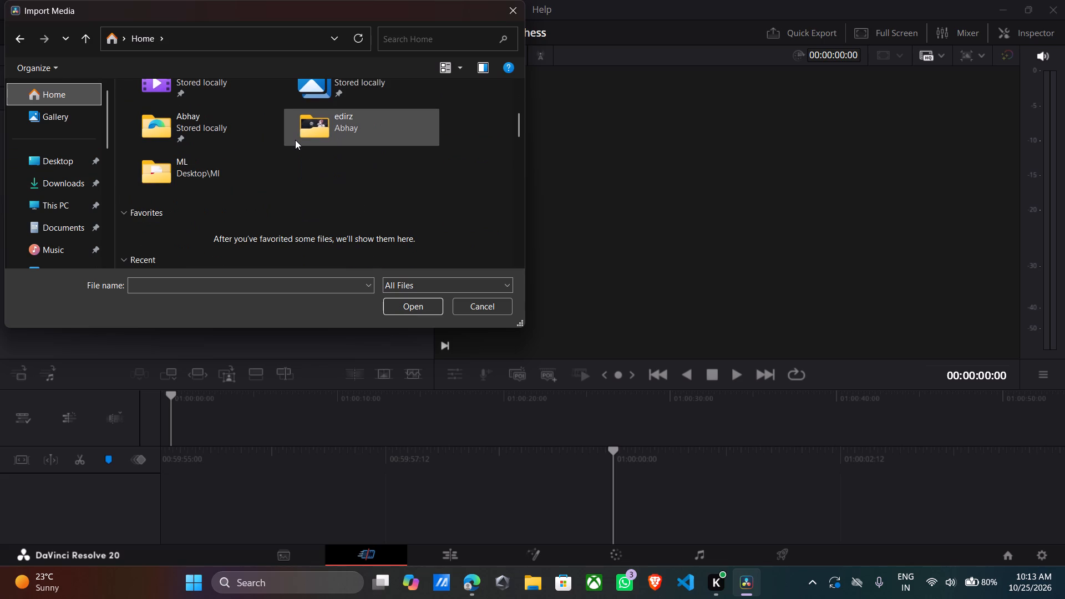
scroll(295, 140, "down", 2)
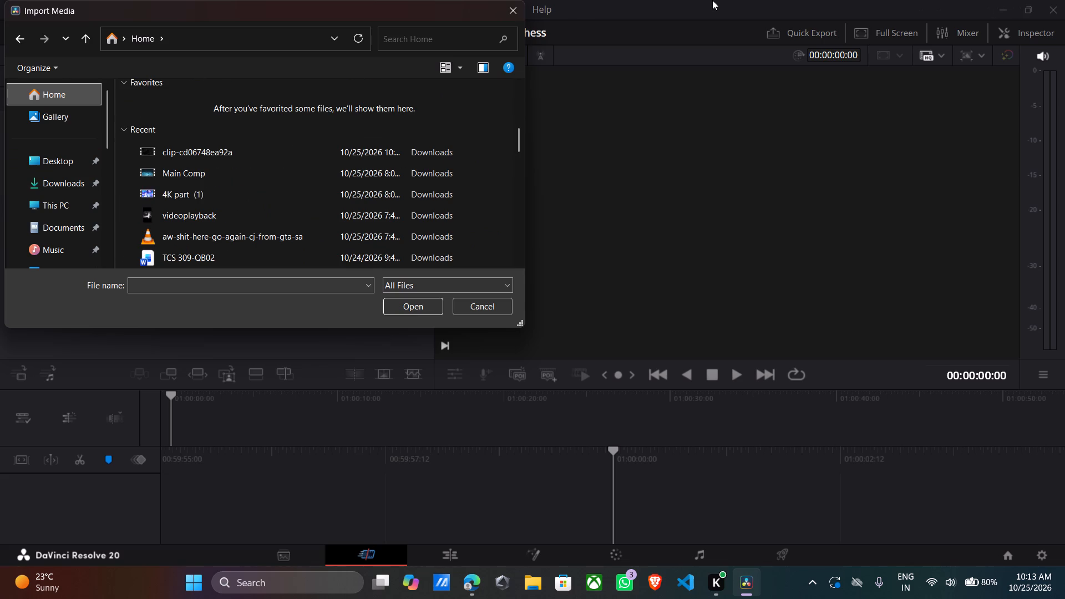
left_click(520, 7)
left_click(286, 591)
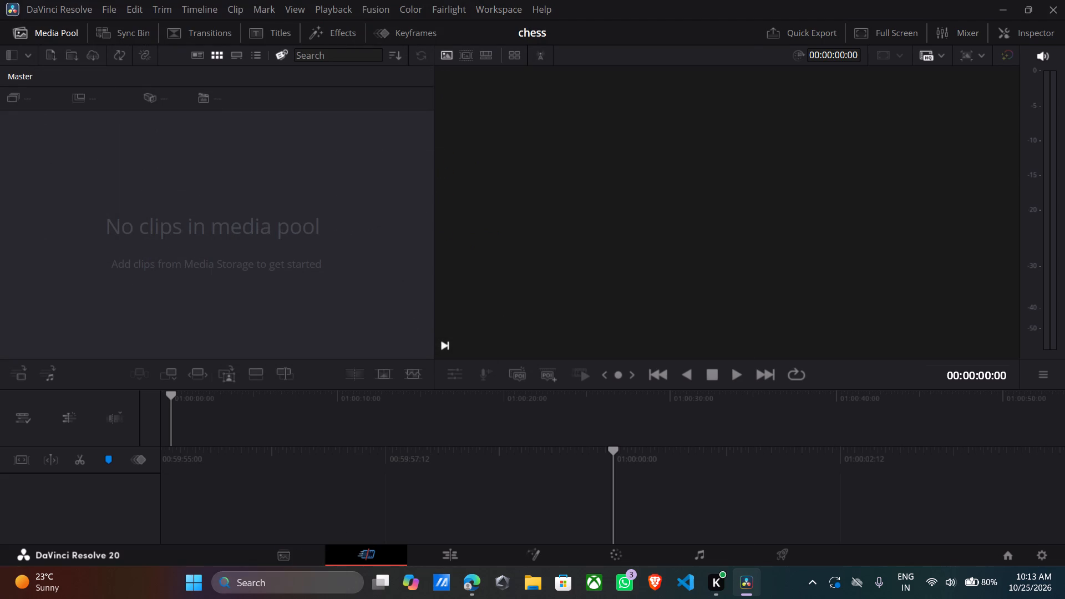
type("scree")
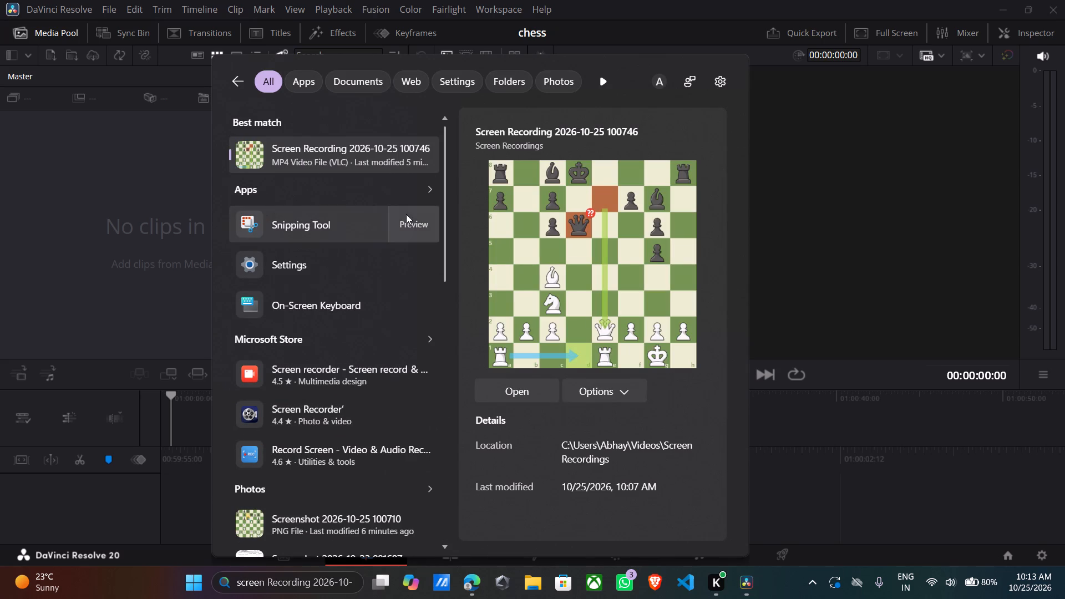
left_click(599, 385)
left_click(610, 425)
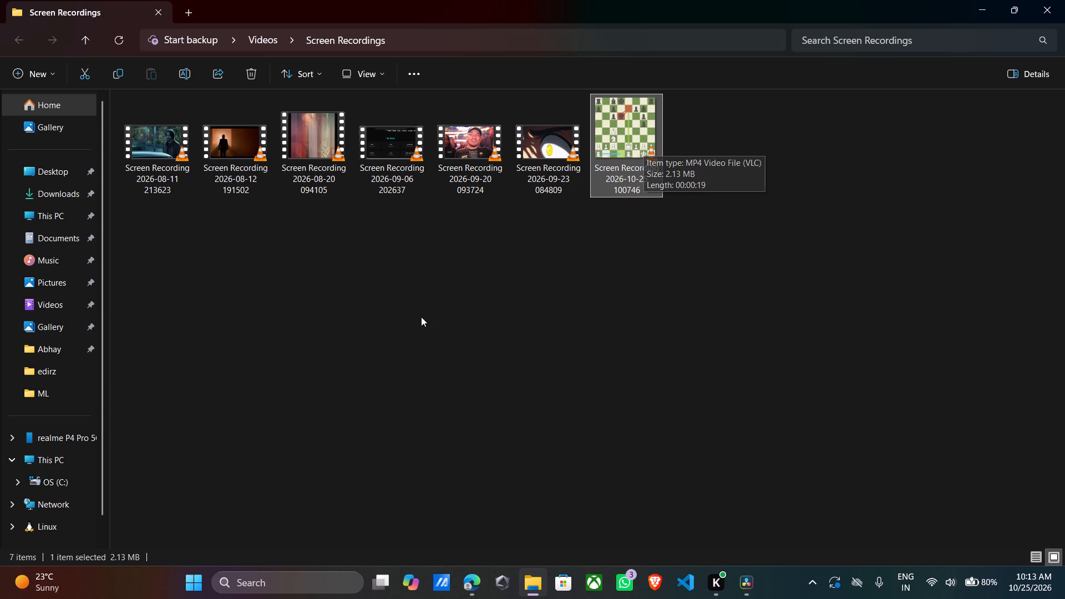
Check the Videos folder that holds the screen recordings, closing the opened video, File Explorer and the OneDrive sign-in.
double_click(408, 170)
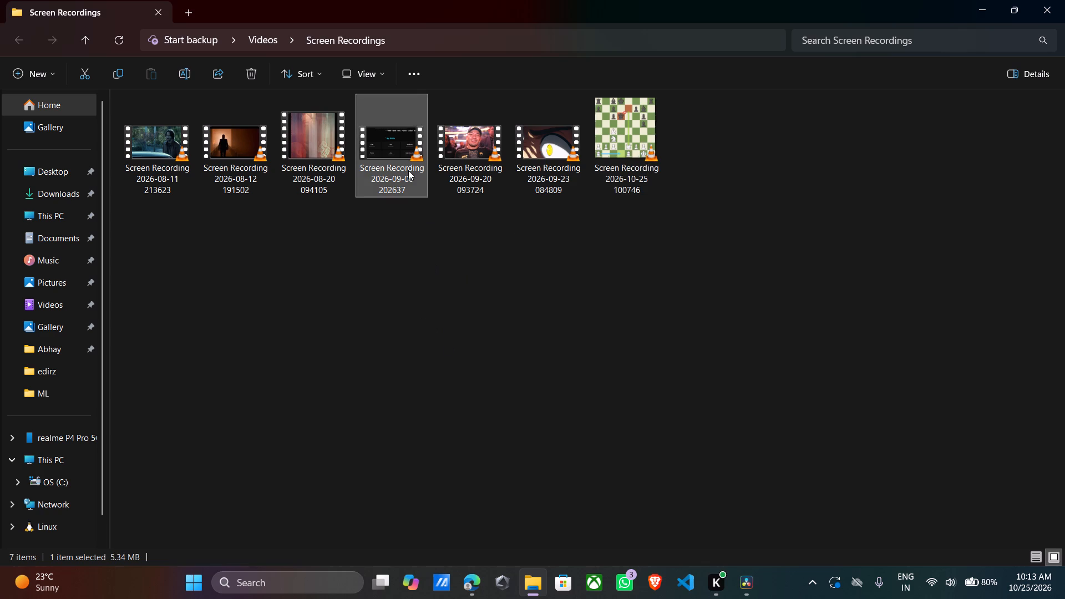
left_click(1064, 7)
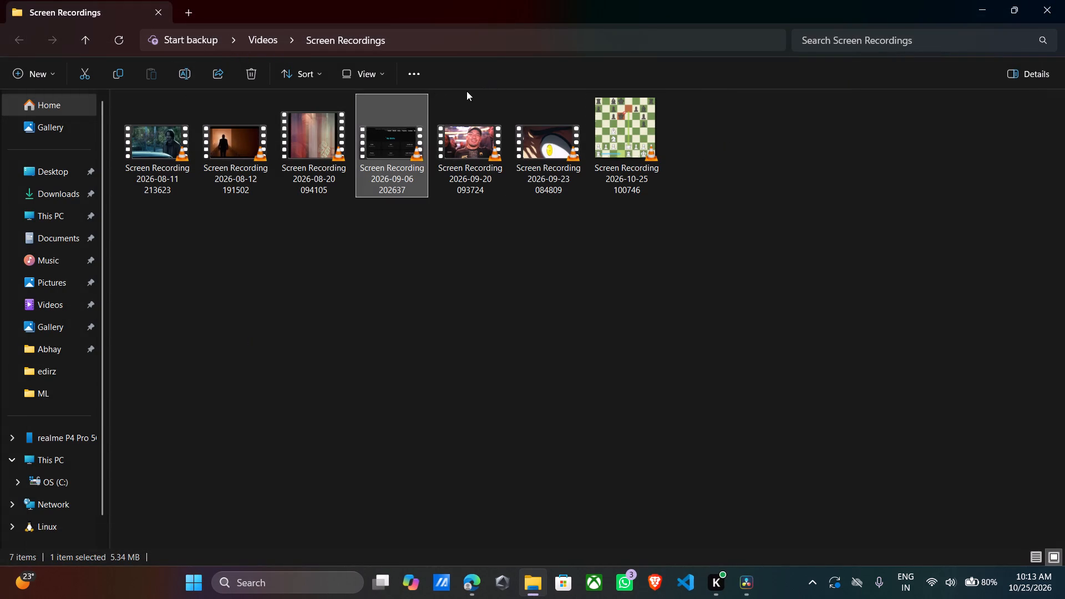
left_click(255, 39)
left_click(210, 42)
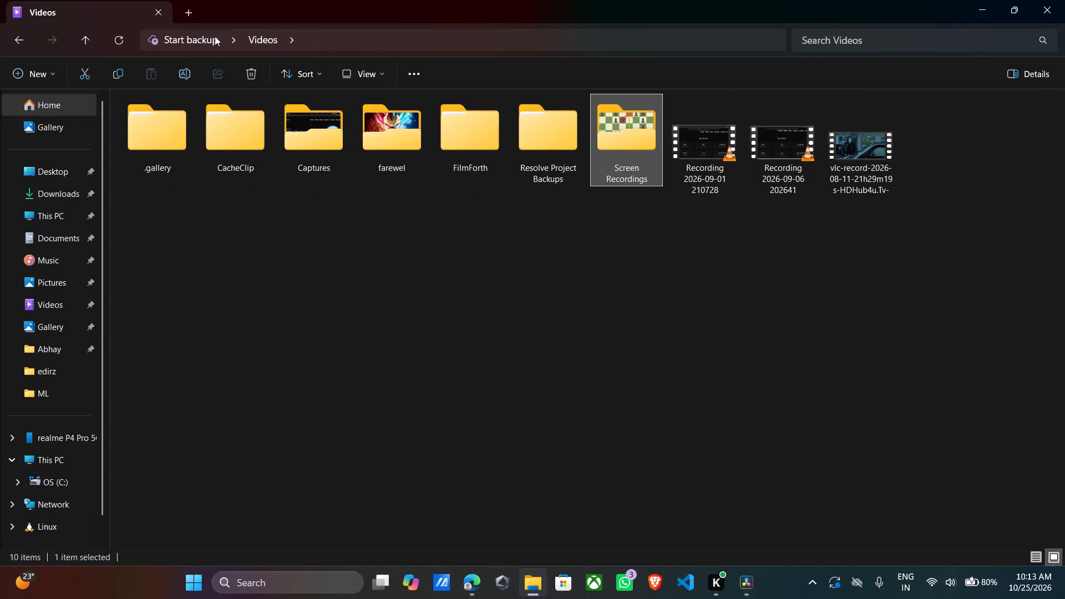
left_click(214, 37)
left_click(258, 38)
left_click(1064, 0)
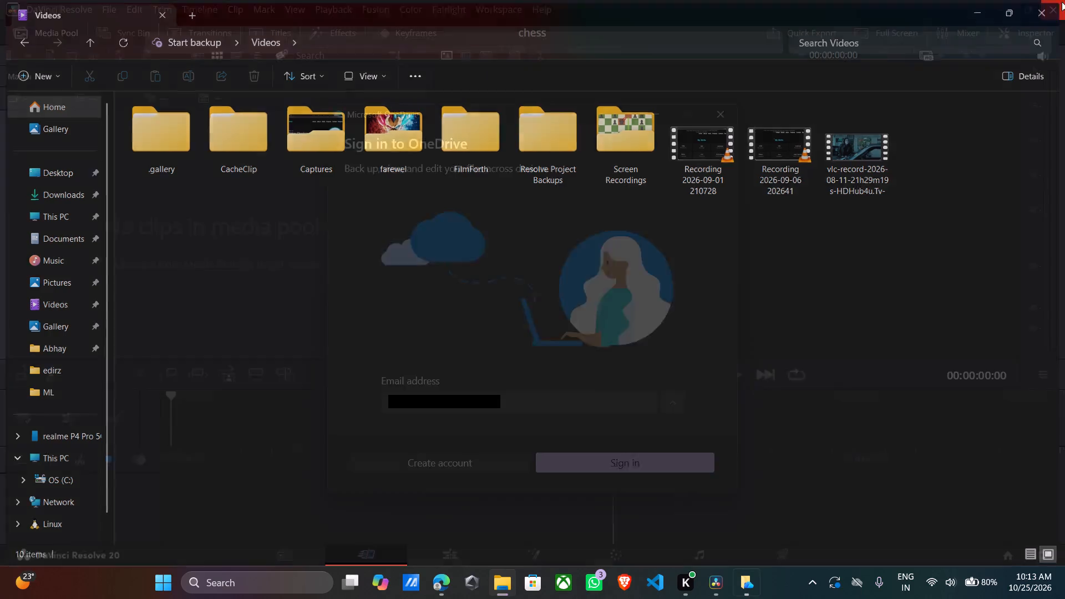
left_click(715, 121)
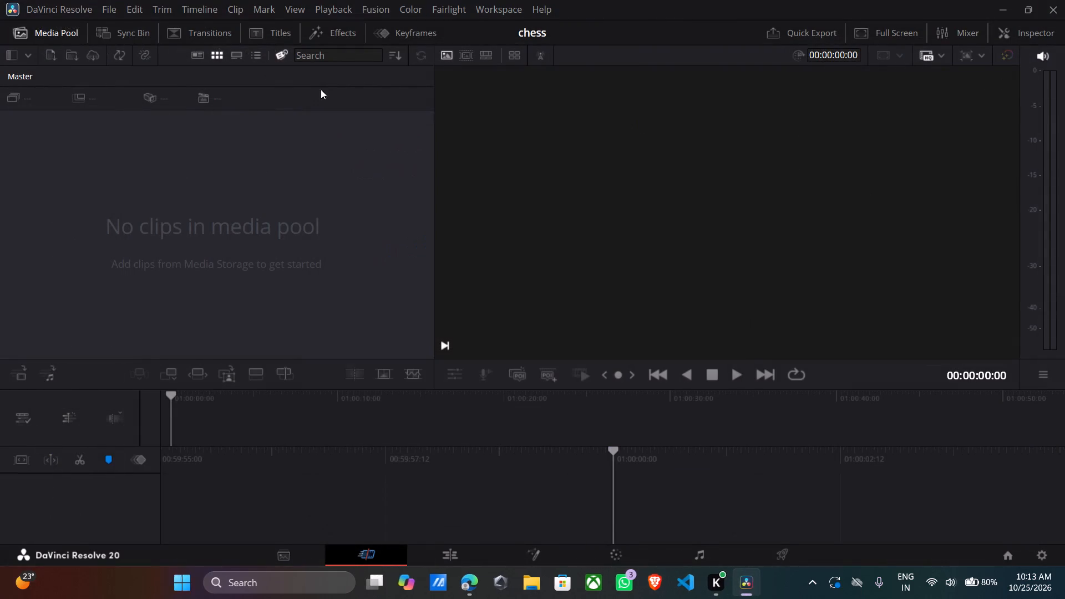
left_click(110, 9)
left_click(175, 197)
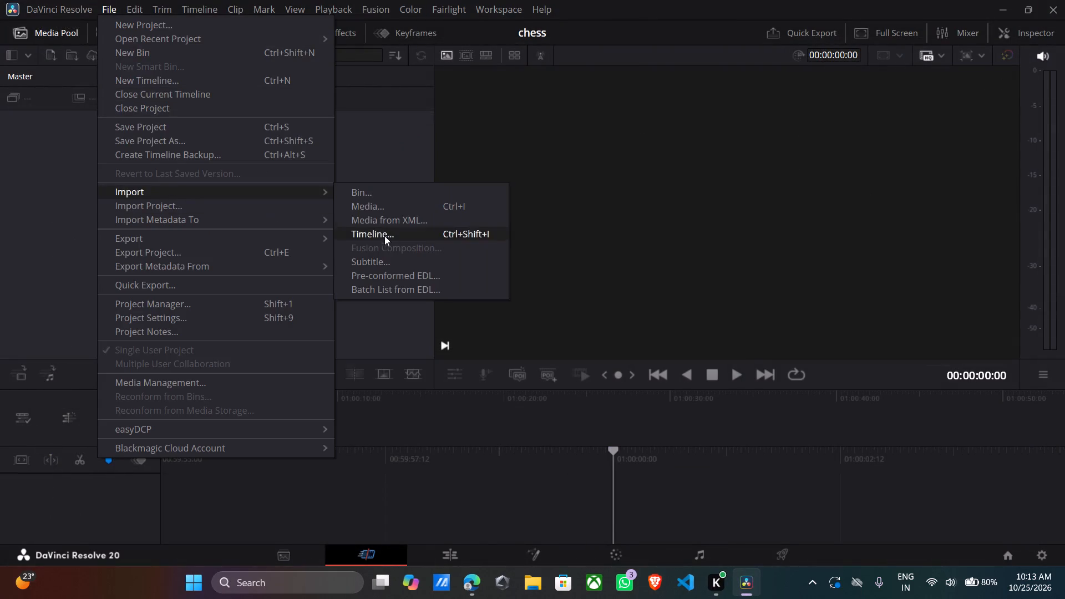
left_click(387, 205)
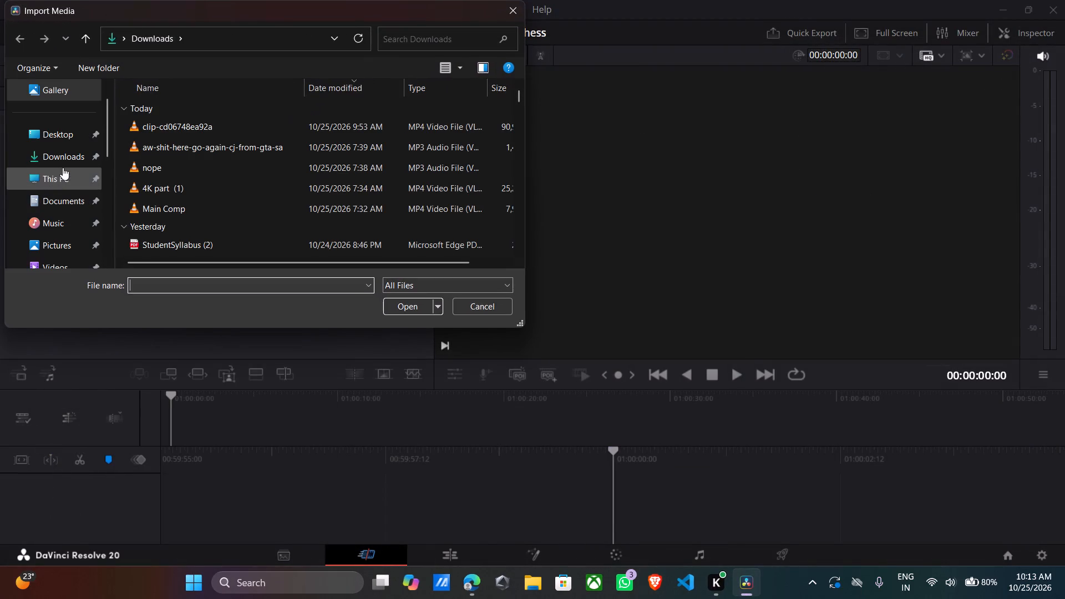
left_click(74, 270)
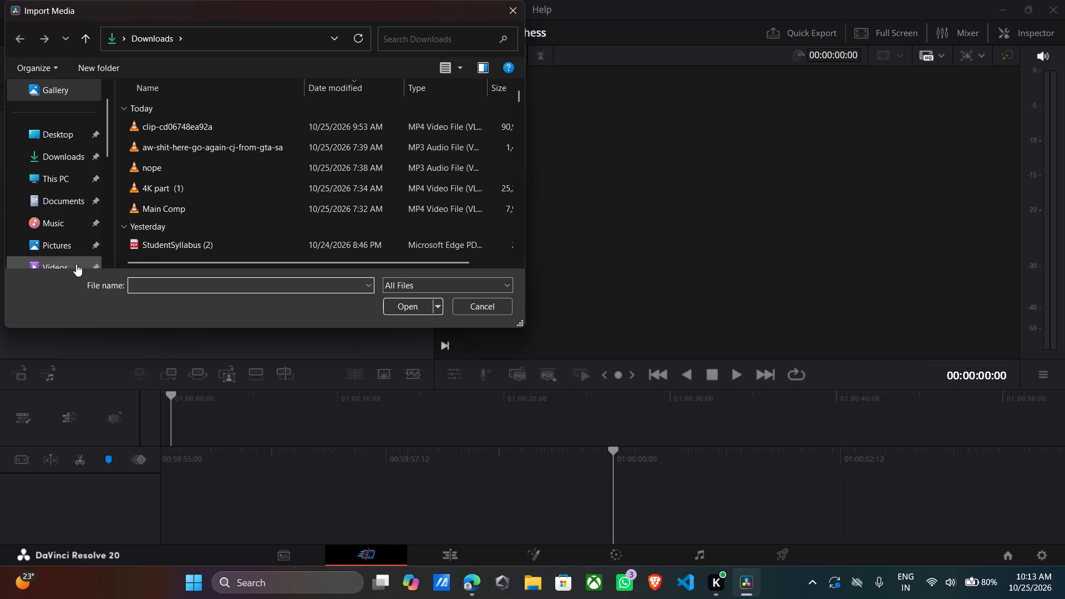
left_click(77, 261)
double_click(225, 188)
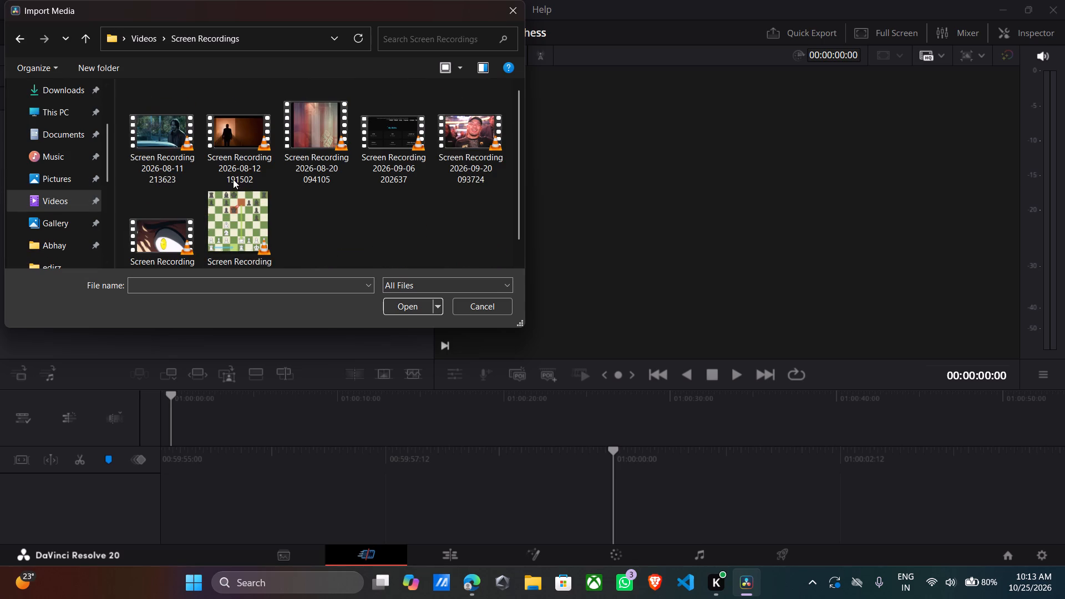
left_click(206, 237)
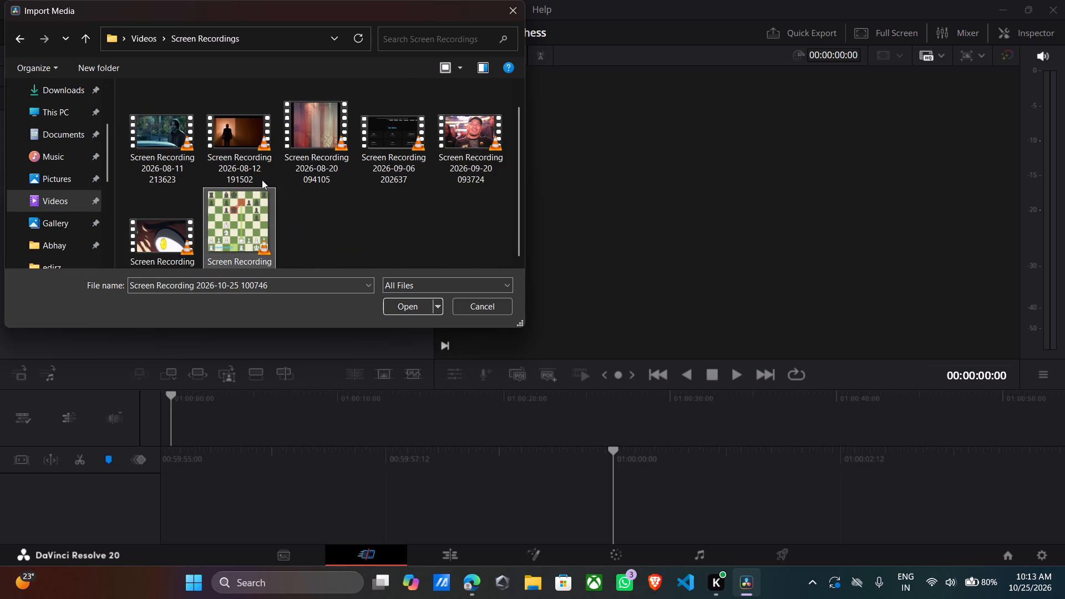
left_click(407, 306)
Place the imported chess recording on the empty timeline.
left_click_drag(14, 125, 349, 486)
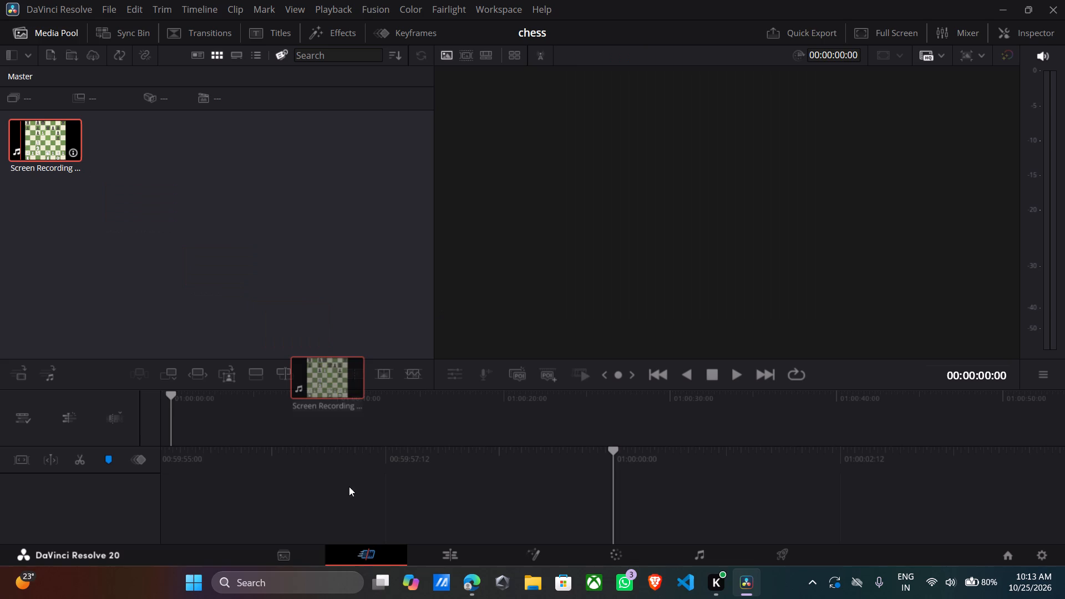
left_click_drag(349, 486, 318, 476)
On the Edit page, unlink the chess recording's audio clip from its video clip.
left_click(459, 560)
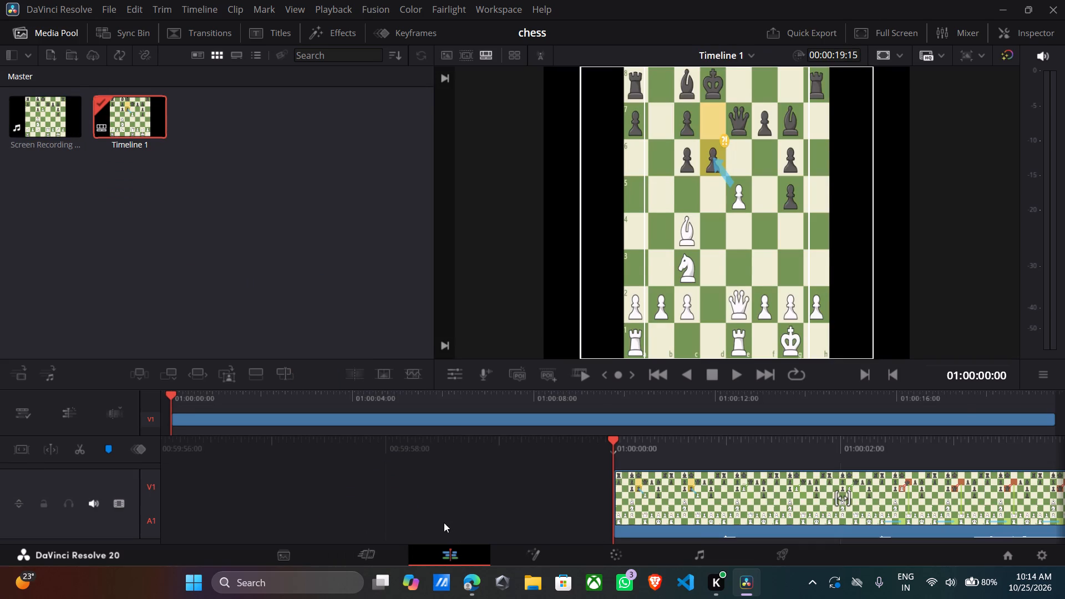
left_click(334, 515)
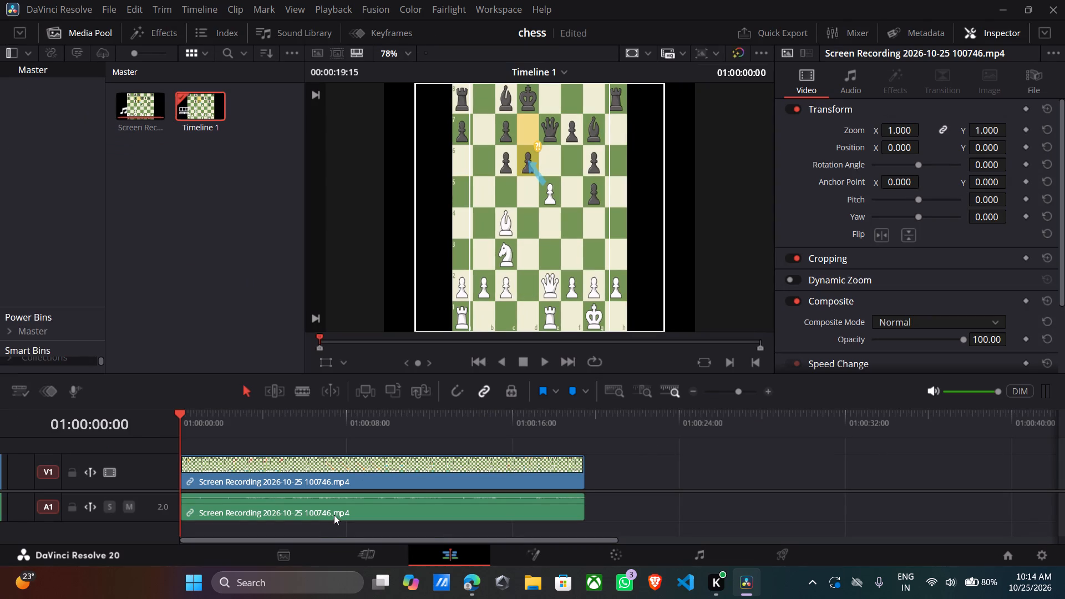
left_click_drag(334, 515, 327, 508)
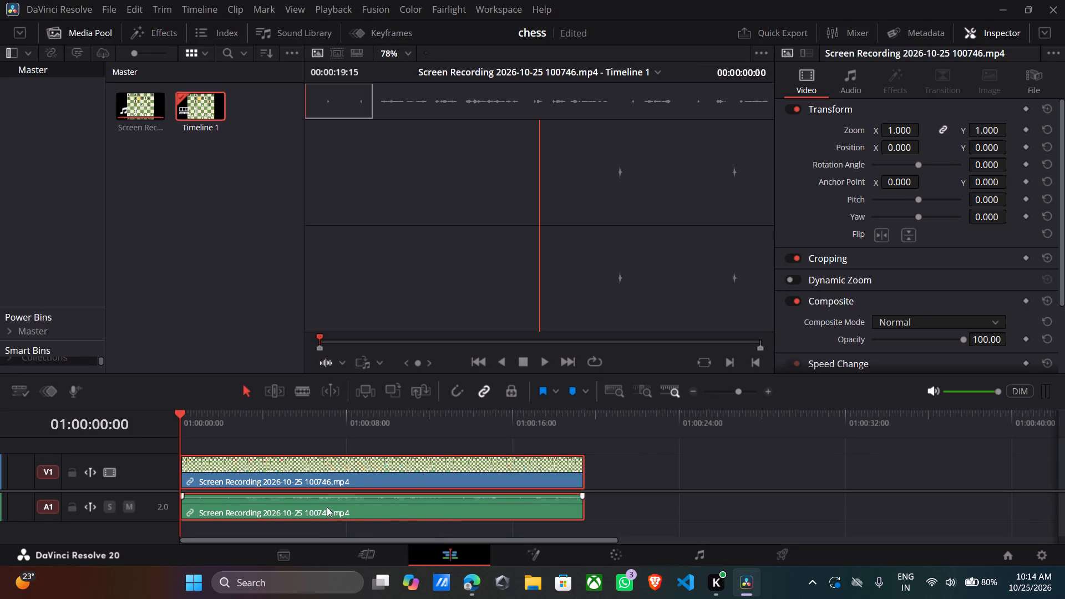
right_click(341, 482)
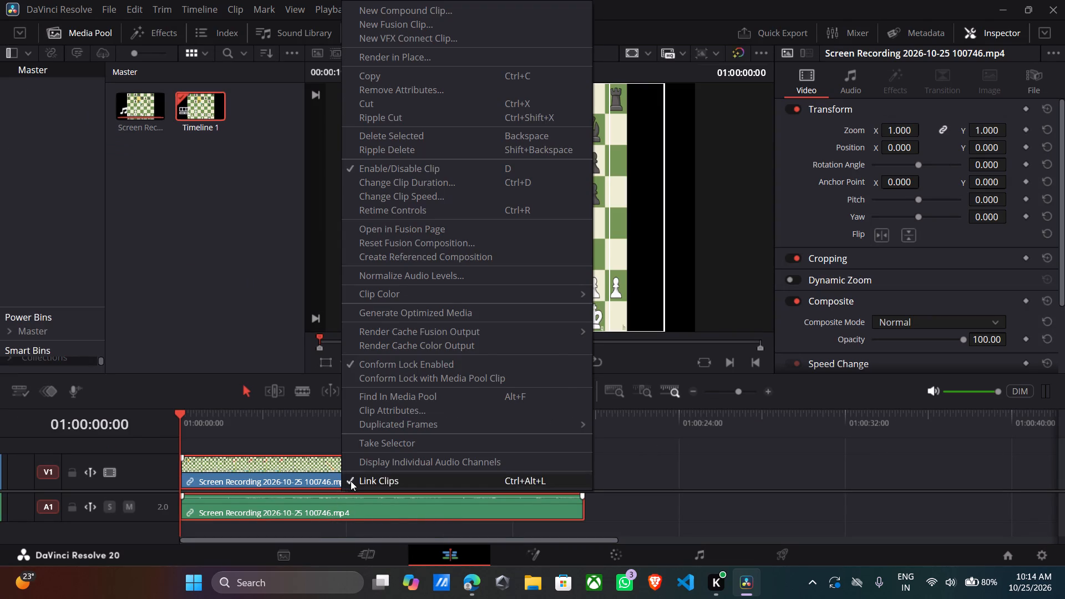
left_click(351, 481)
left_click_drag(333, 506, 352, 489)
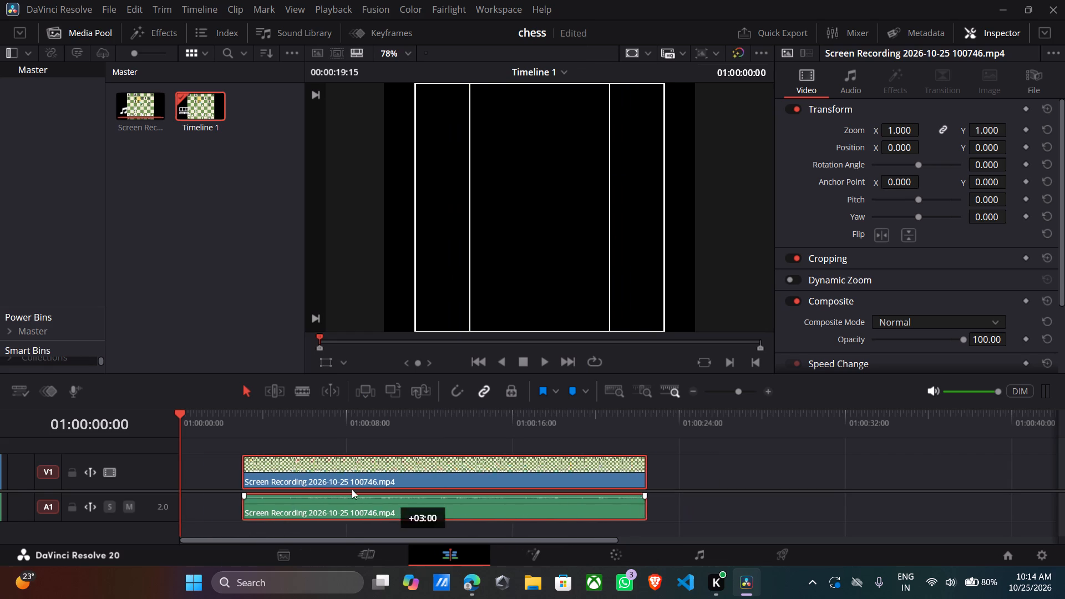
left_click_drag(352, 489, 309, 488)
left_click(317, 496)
Lower the volume of the recording's A1 audio clip all the way down and play the opening seconds to check it.
left_click_drag(317, 499, 316, 513)
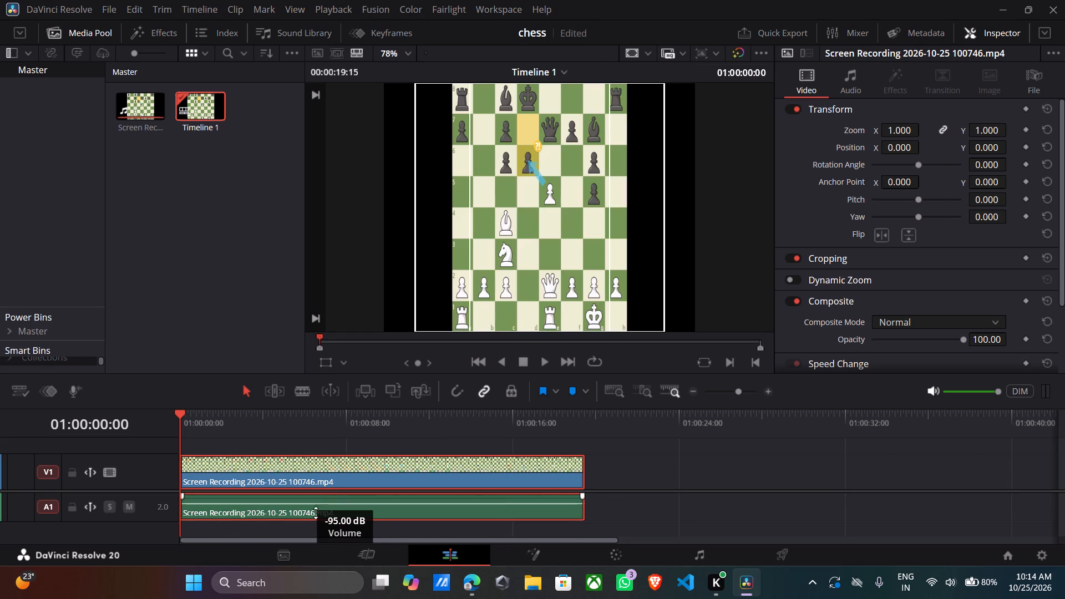
left_click_drag(316, 513, 314, 533)
key("space")
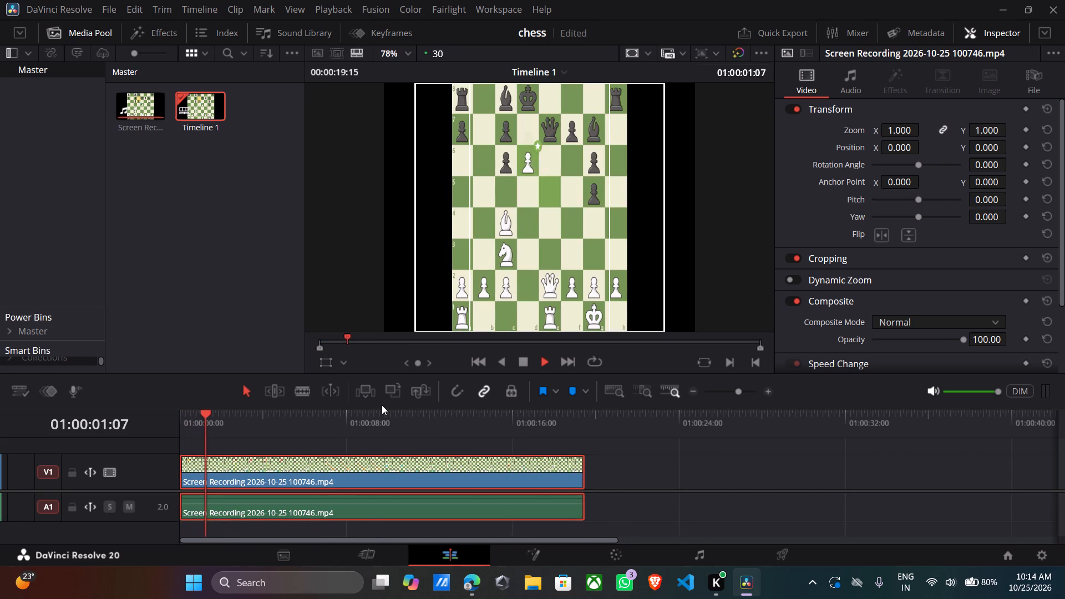
key("space")
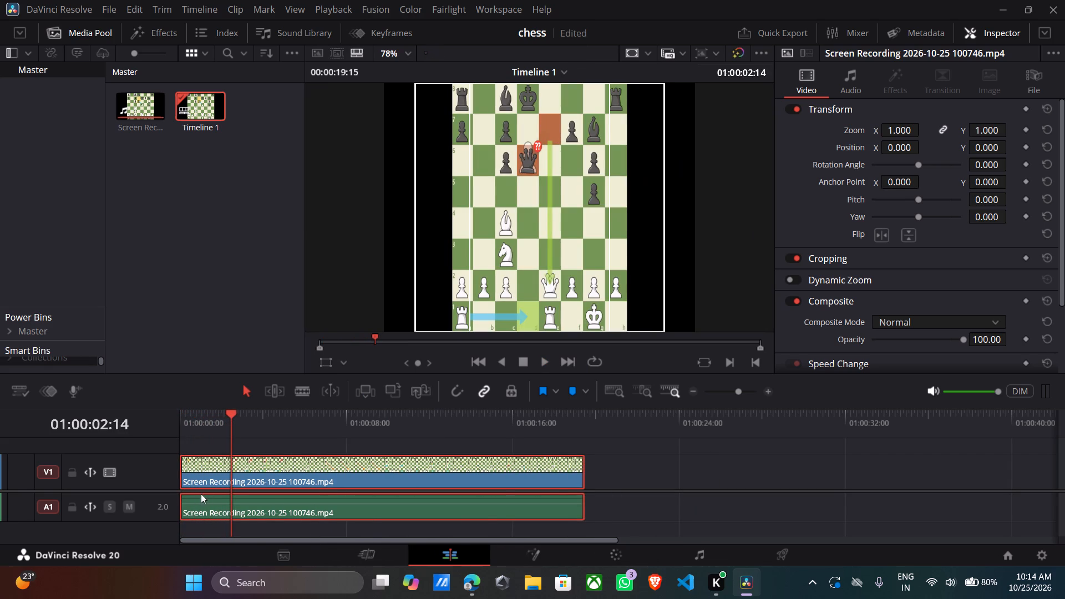
On the Deliver page, choose the YouTube 1080p render preset and enable vertical resolution for a 1080 x 1920 HD output.
left_click(764, 559)
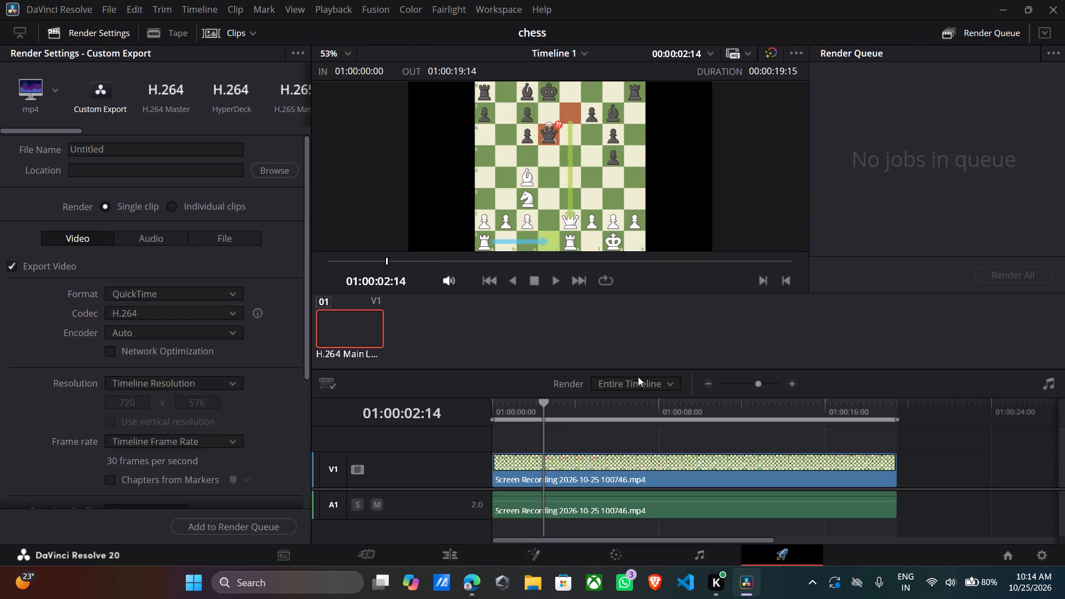
scroll(225, 101, "left", 2)
left_click(220, 99)
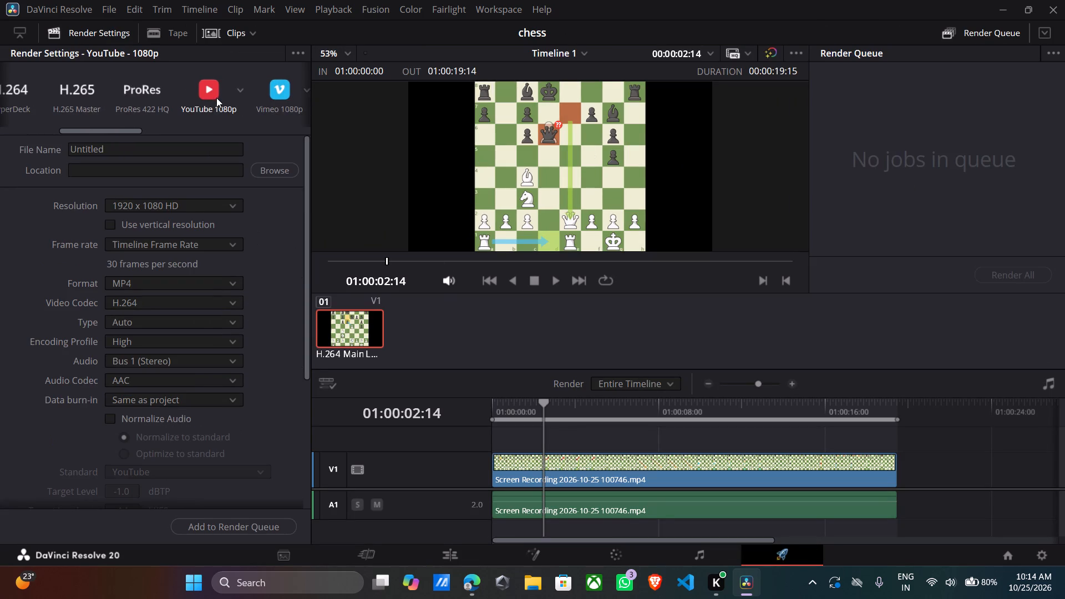
left_click(110, 222)
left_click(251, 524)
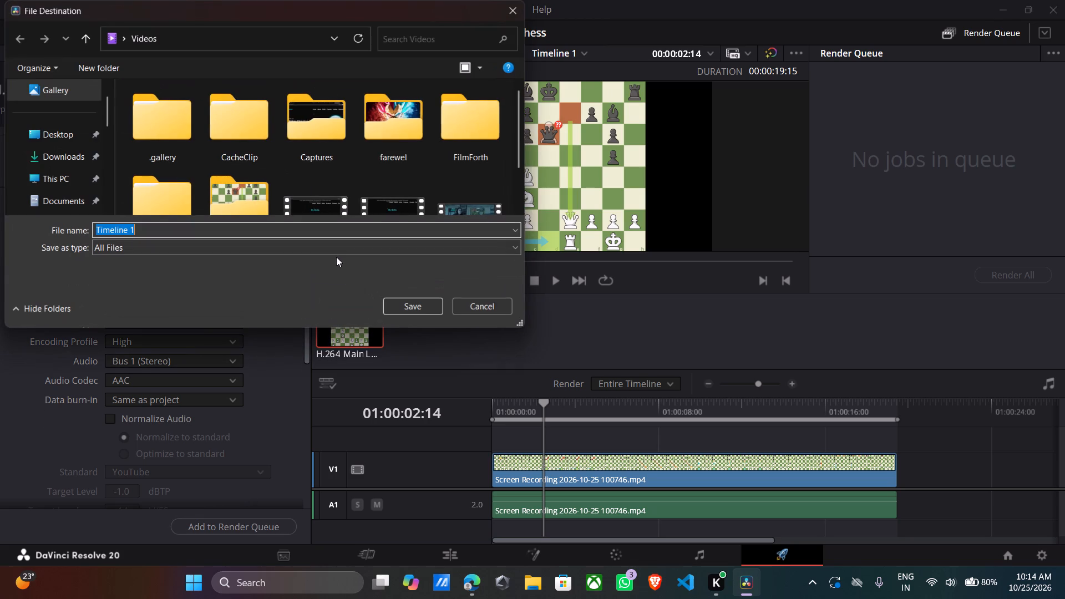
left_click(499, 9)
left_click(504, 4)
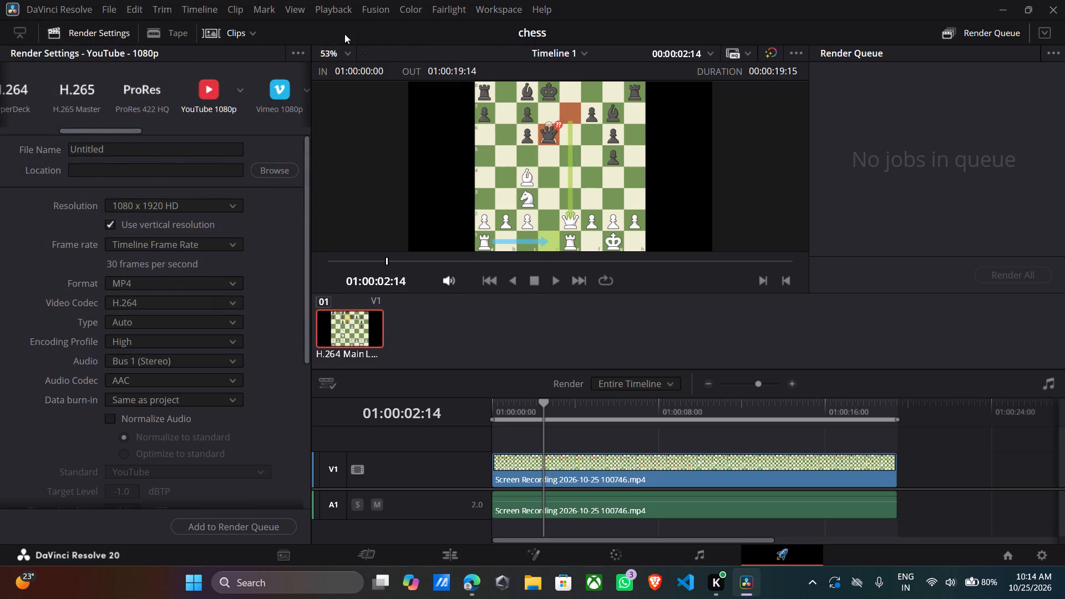
Update the saved mp4 render preset with the current render settings.
left_click(295, 52)
left_click(351, 90)
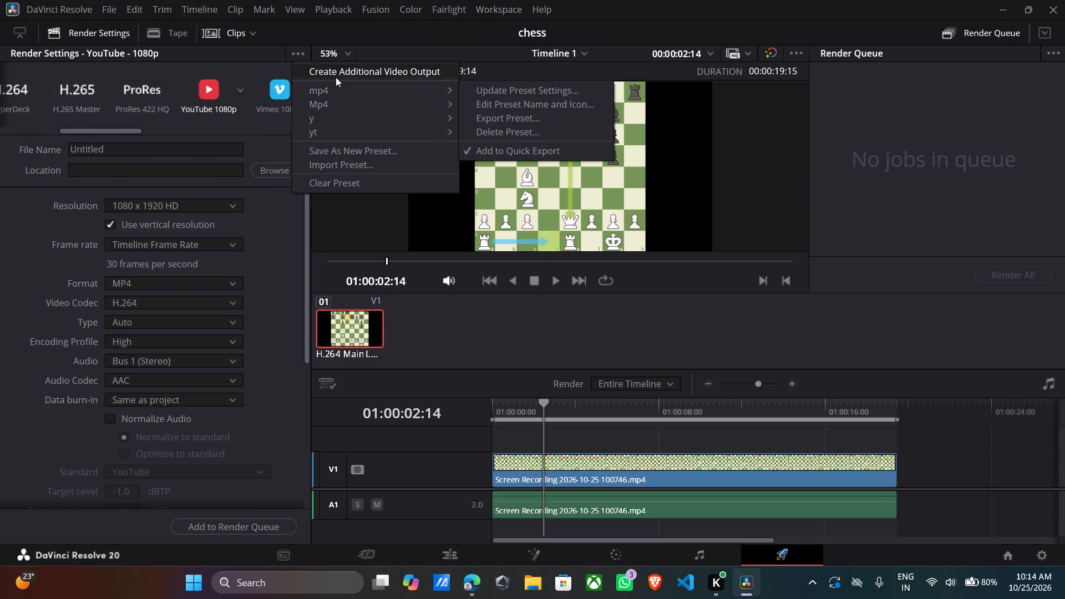
left_click(492, 88)
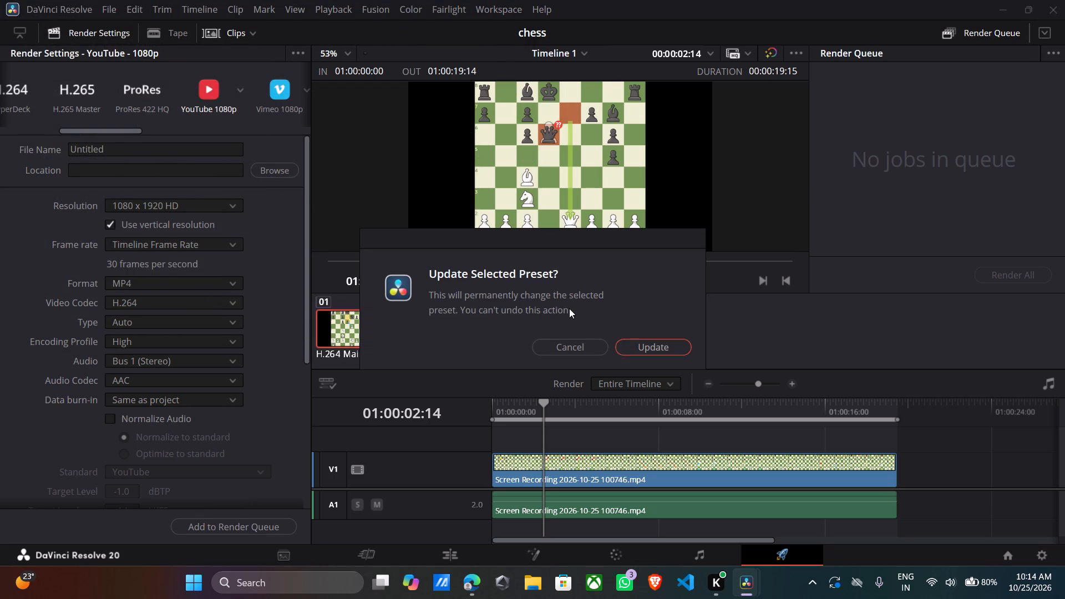
left_click(638, 342)
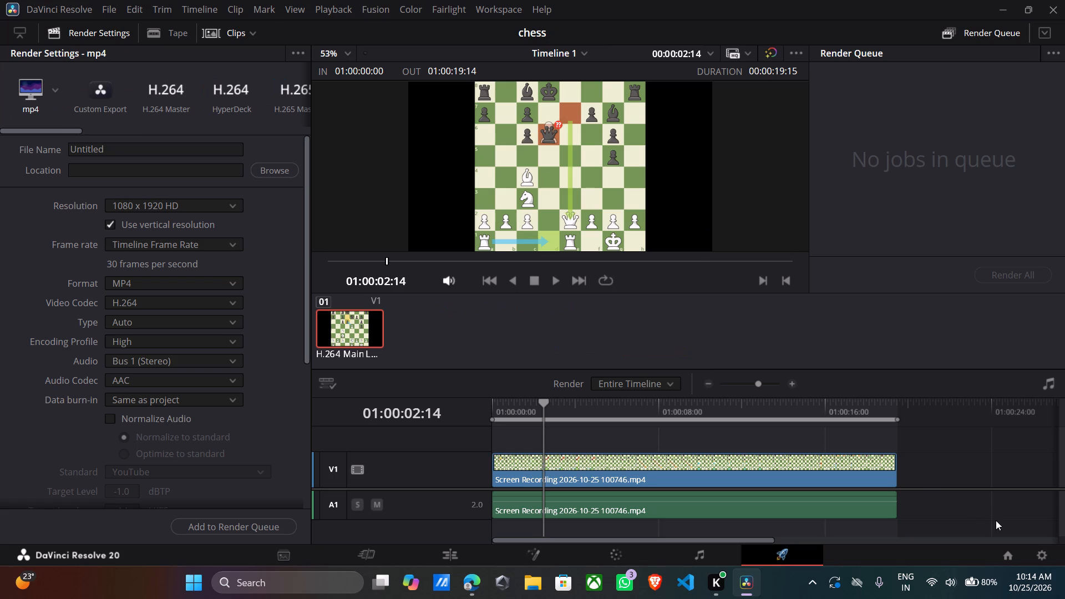
In the project settings, set the timeline resolution to 1080 x 1920 HD with vertical resolution enabled, and save.
left_click(1051, 561)
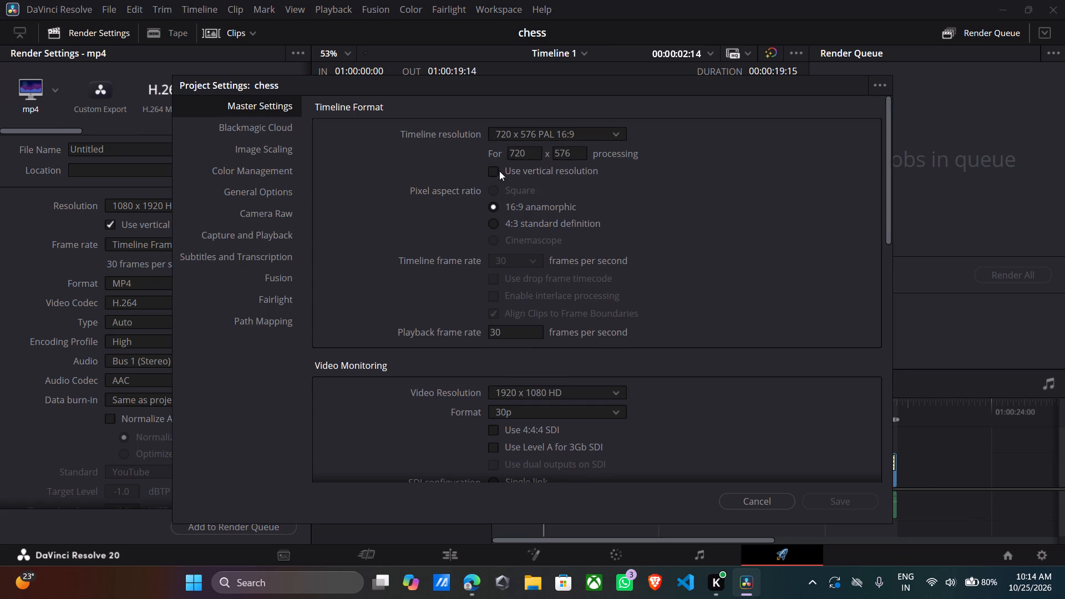
left_click(499, 170)
left_click(524, 156)
key("BackSpace")
key("BackSpace")
key("BackSpace")
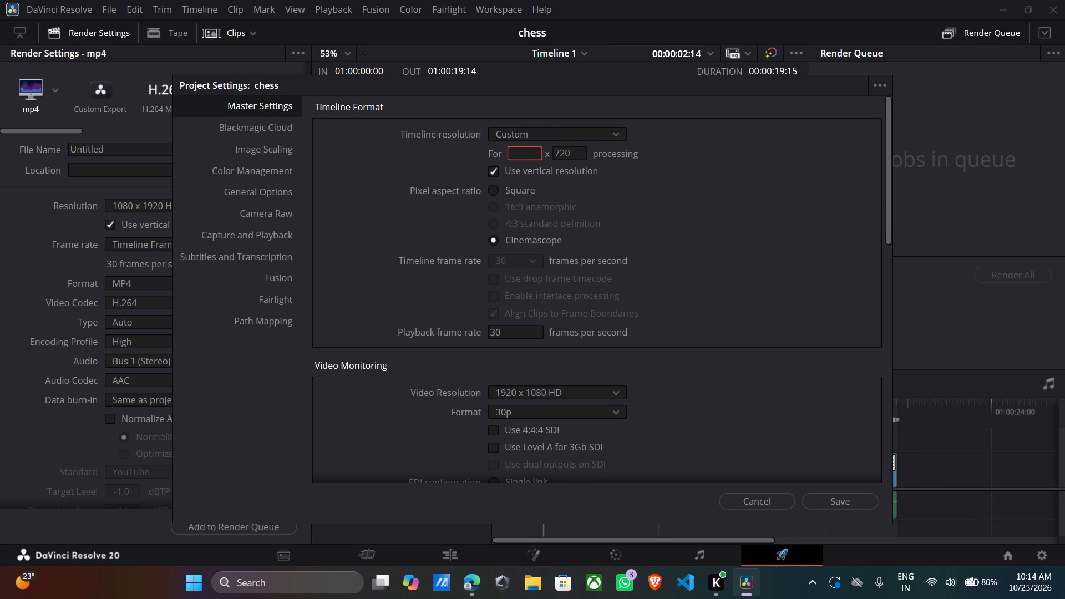
type("1080")
left_click(580, 151)
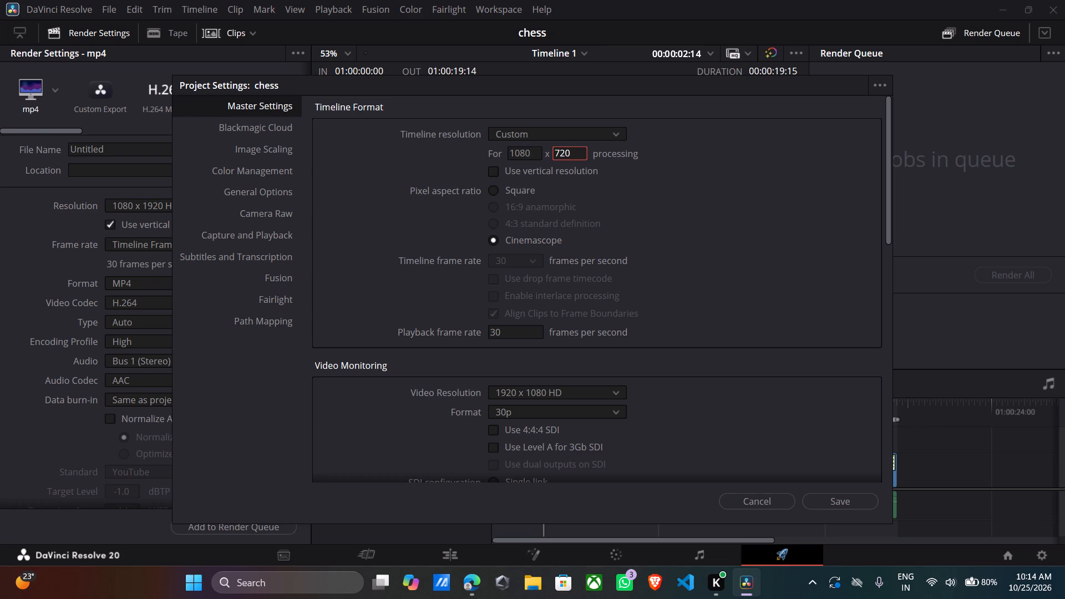
key("BackSpace")
key("BackSpace")
key("BackSpace")
type("19")
type("20")
left_click(497, 171)
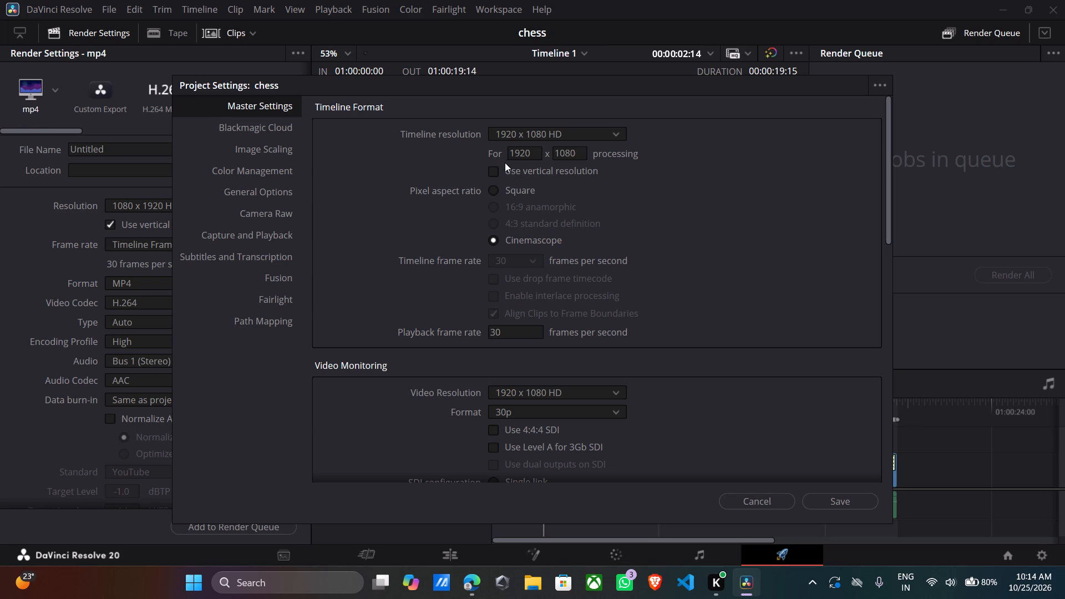
left_click(492, 169)
left_click(815, 494)
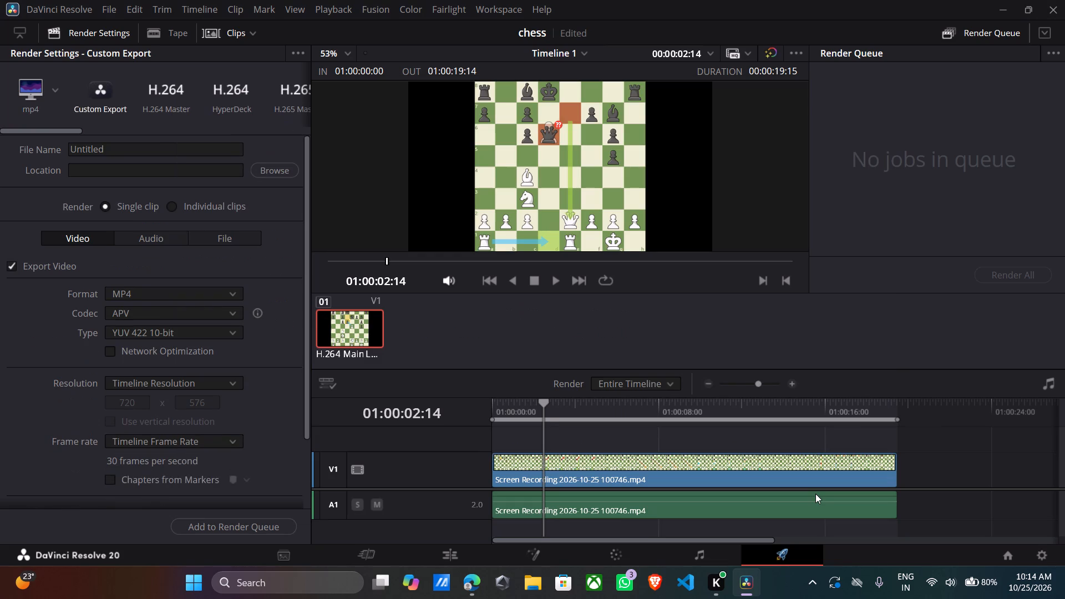
Play a couple of seconds of the timeline on the Deliver page to check the framing.
key("space")
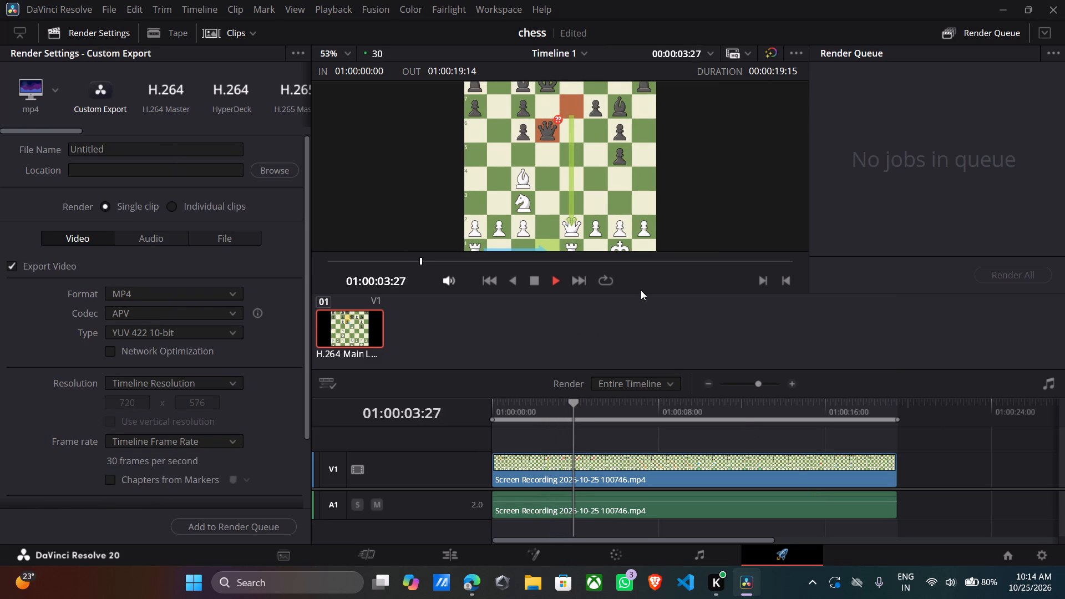
key("space")
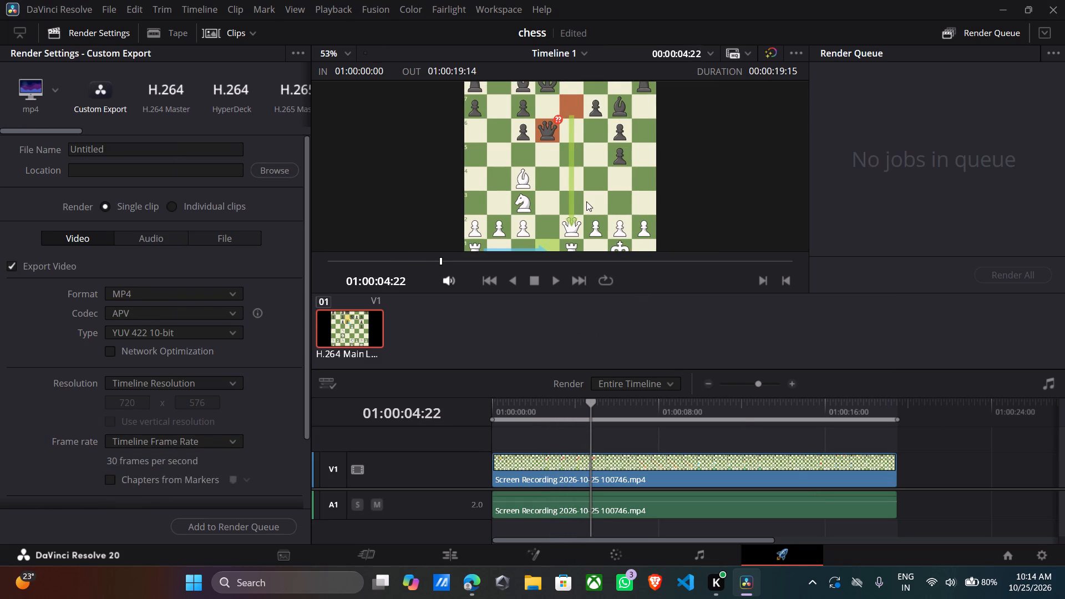
scroll(586, 201, "down", 1, "ctrl")
scroll(586, 201, "up", 1, "ctrl")
Choose the YouTube 1080p render preset and enable vertical resolution for a 1080 x 1920 HD output.
scroll(261, 110, "left", 3)
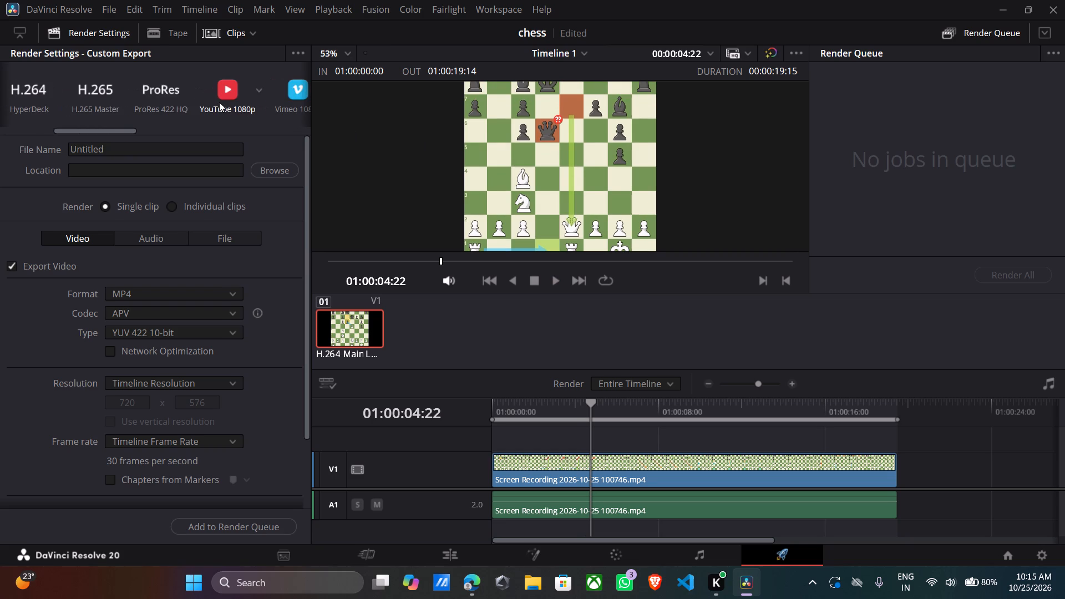
left_click(219, 102)
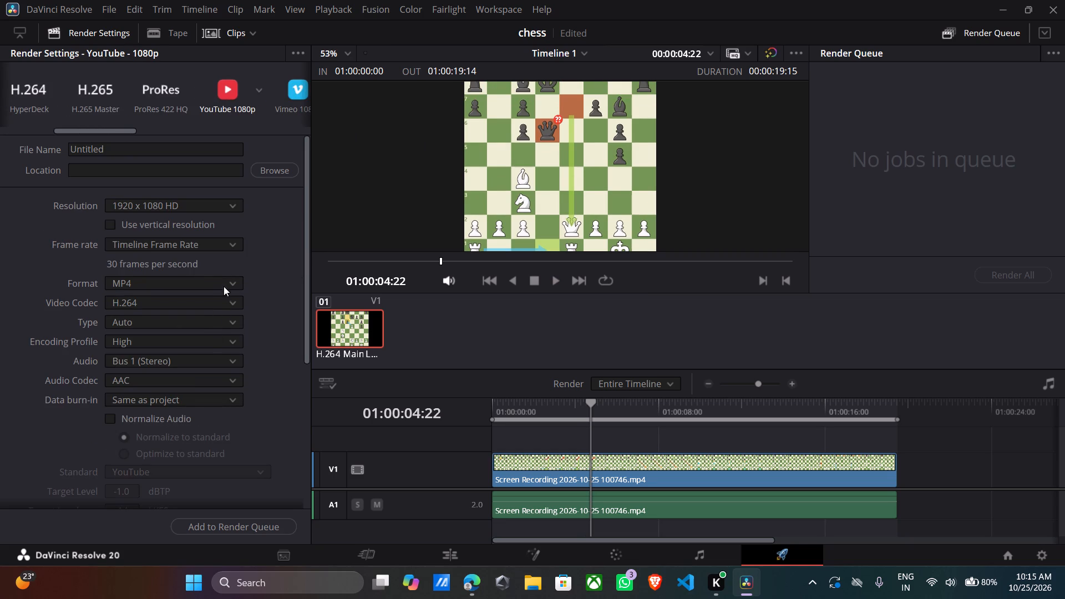
left_click(123, 227)
Save the current render settings as a new preset named "g" and add it to quick export.
left_click(295, 52)
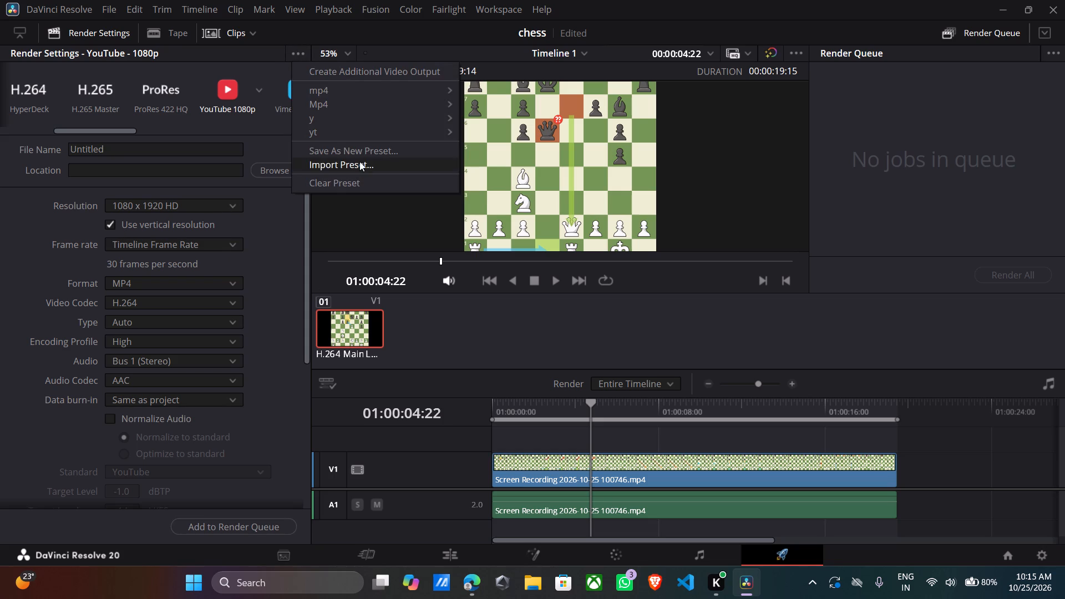
left_click(362, 156)
left_click(471, 287)
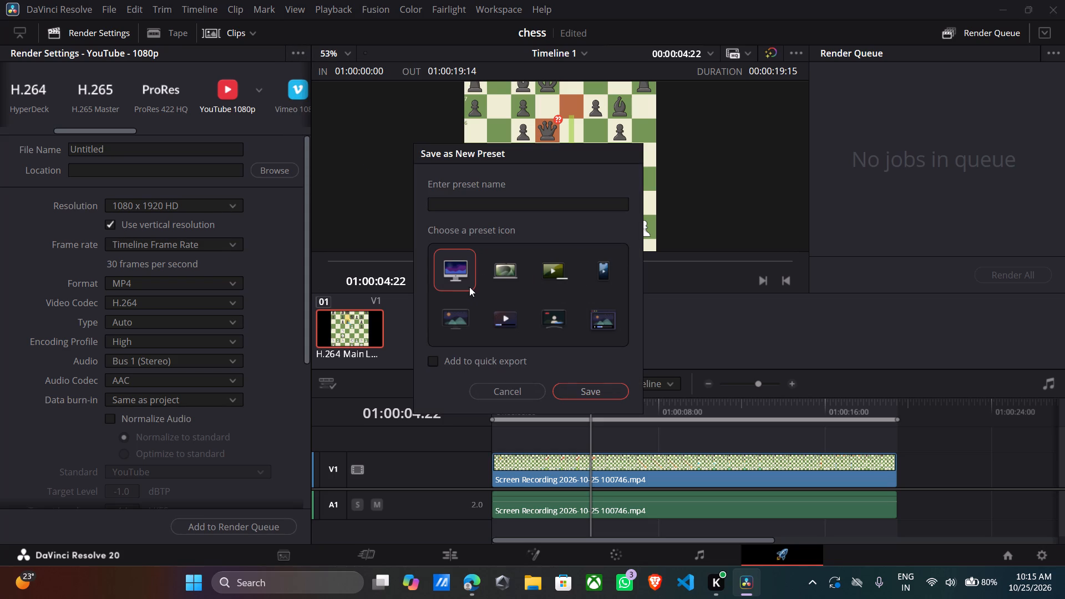
left_click(466, 280)
left_click(431, 358)
left_click(516, 195)
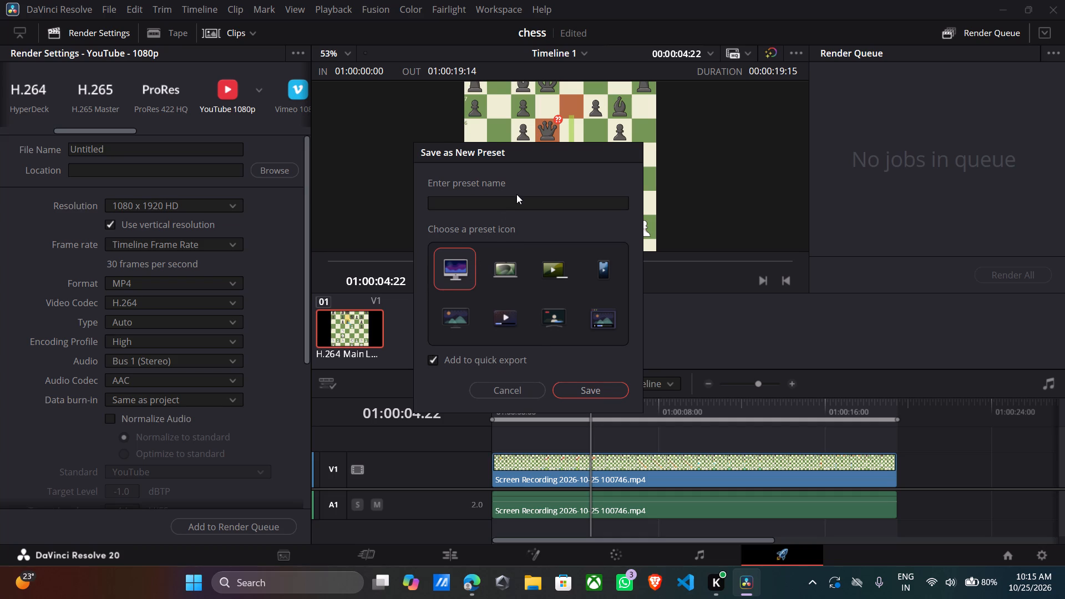
left_click(515, 204)
key("g")
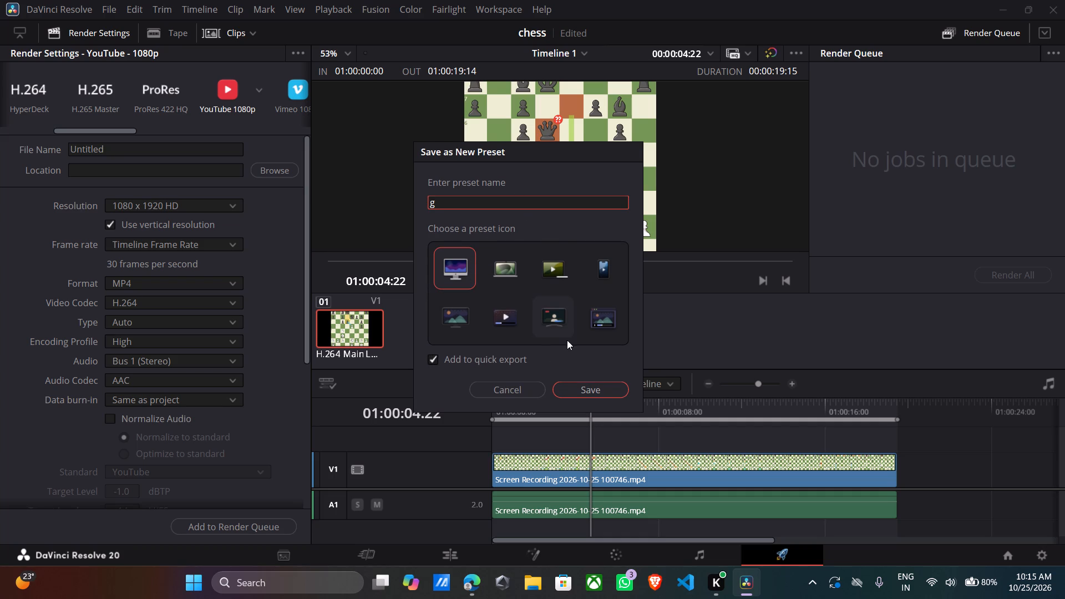
left_click(593, 389)
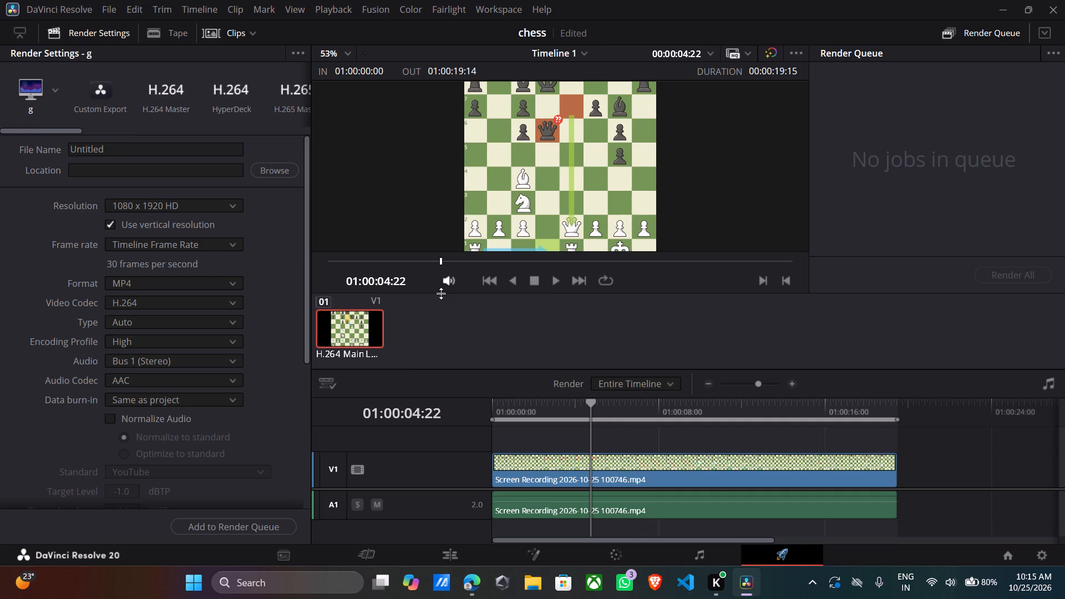
Switch to the Edit page and play several seconds of the timeline to check the vertical framing.
left_click(441, 293)
left_click(453, 557)
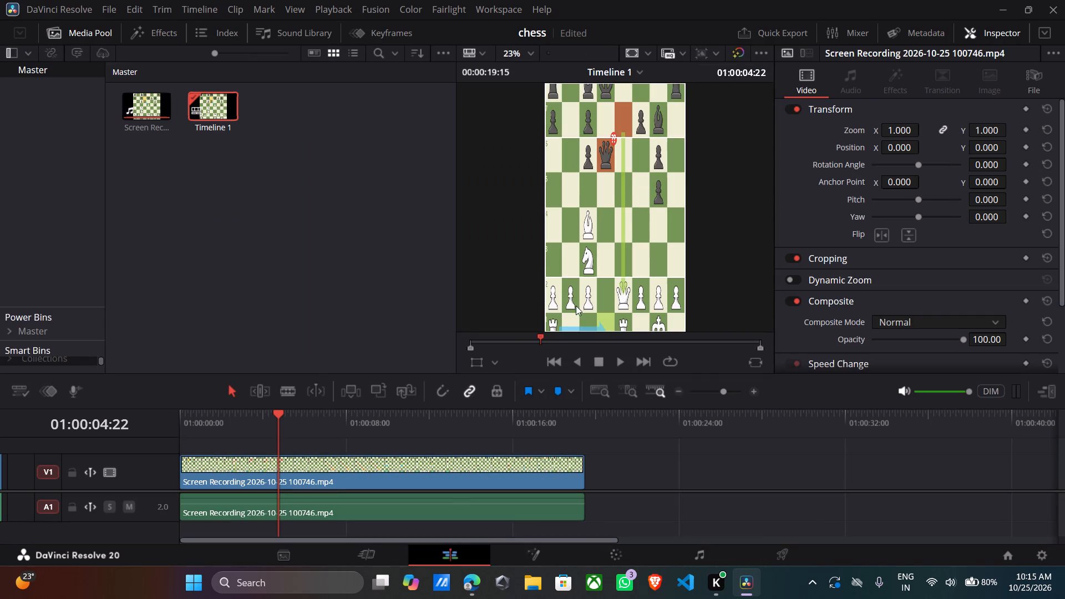
key("space")
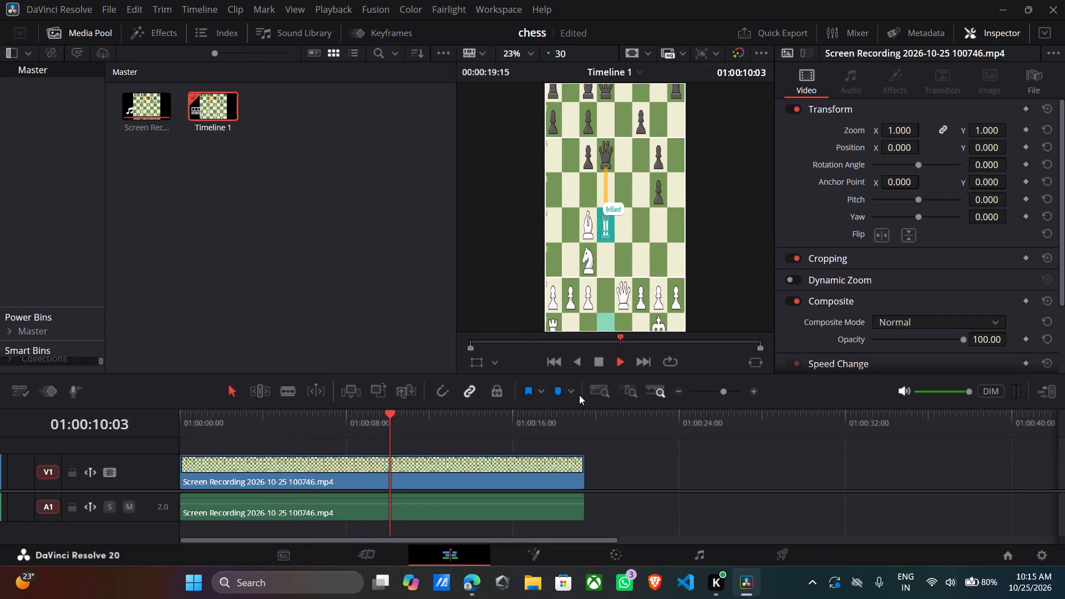
key("space")
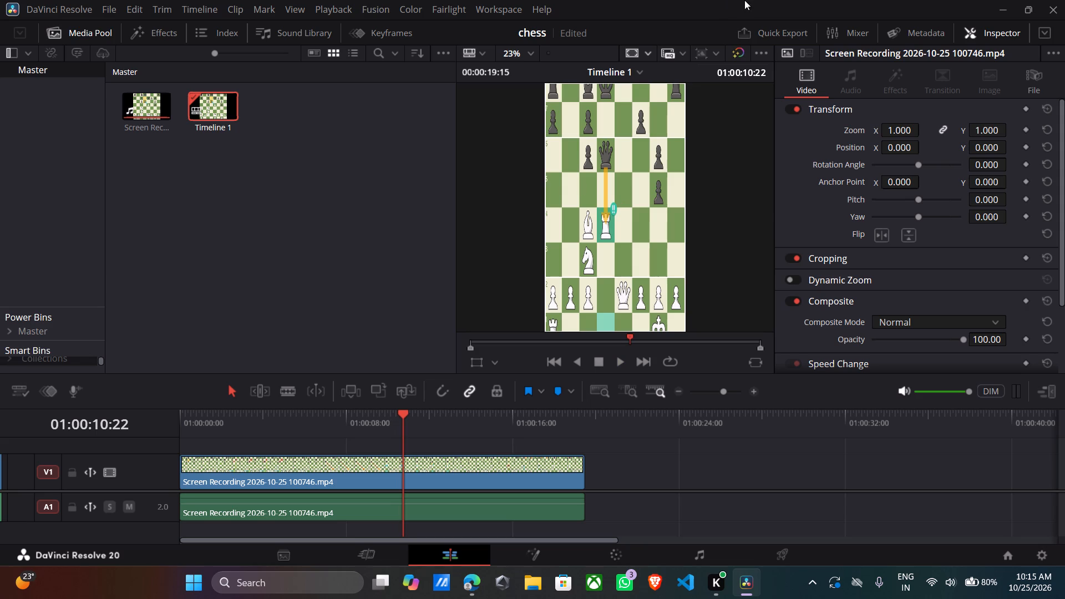
Review the YouTube preset's export details in Quick Export, and close it without exporting.
left_click(762, 52)
left_click(767, 39)
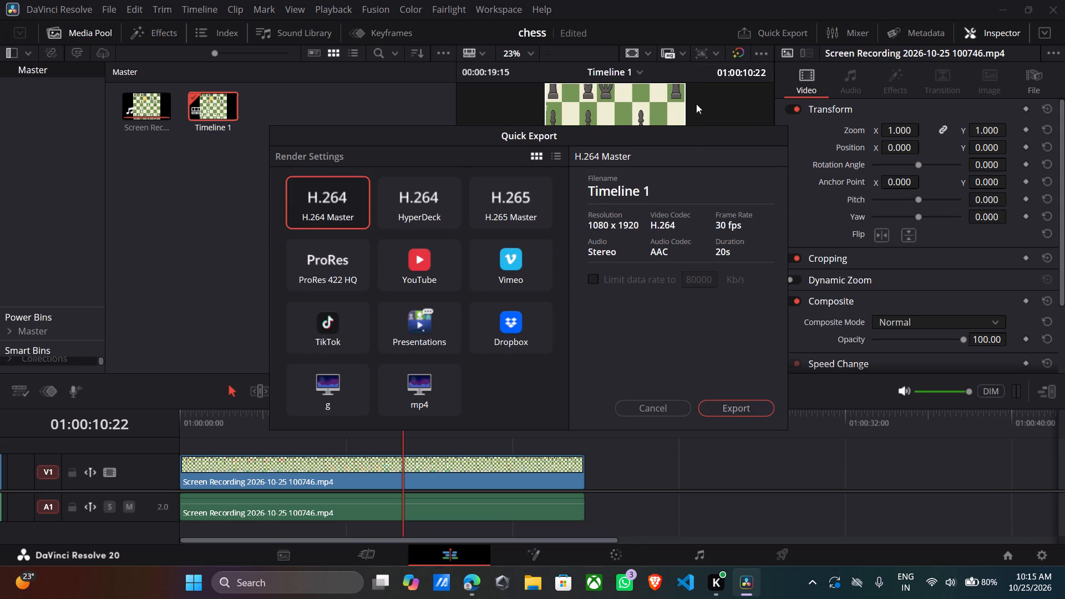
left_click(412, 277)
left_click(714, 107)
left_click(705, 64)
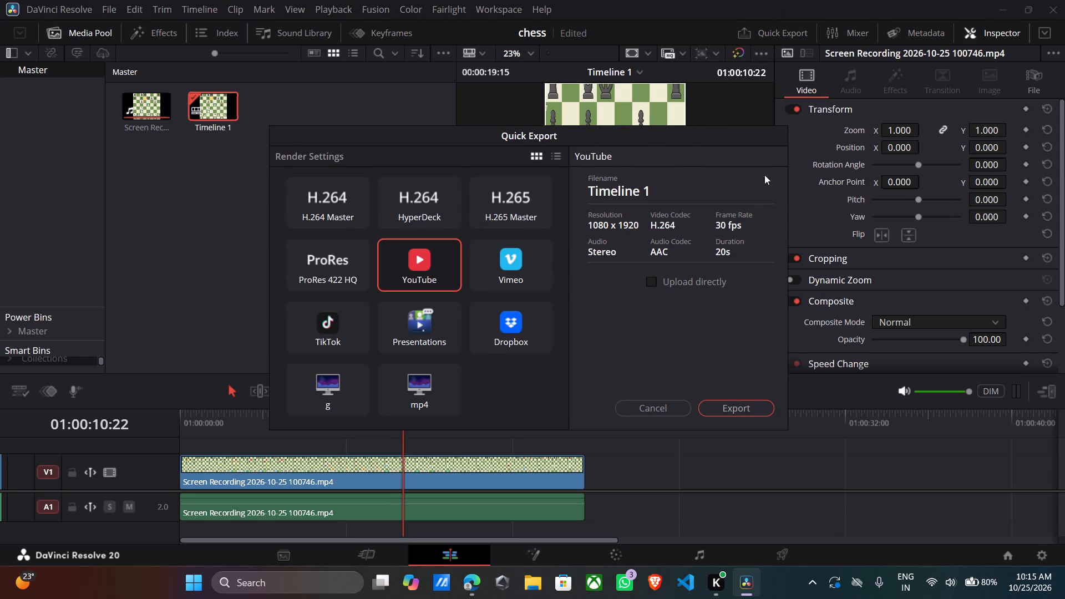
left_click(646, 404)
Enable the 4:5 social media safe area guide in the timeline viewer.
left_click(646, 53)
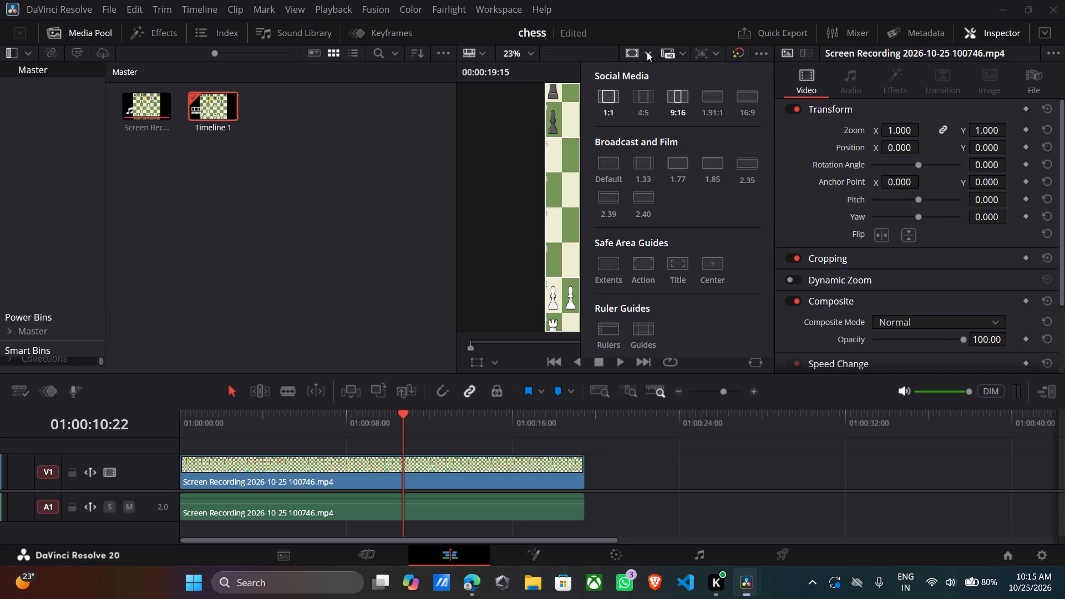
left_click(637, 109)
left_click(418, 159)
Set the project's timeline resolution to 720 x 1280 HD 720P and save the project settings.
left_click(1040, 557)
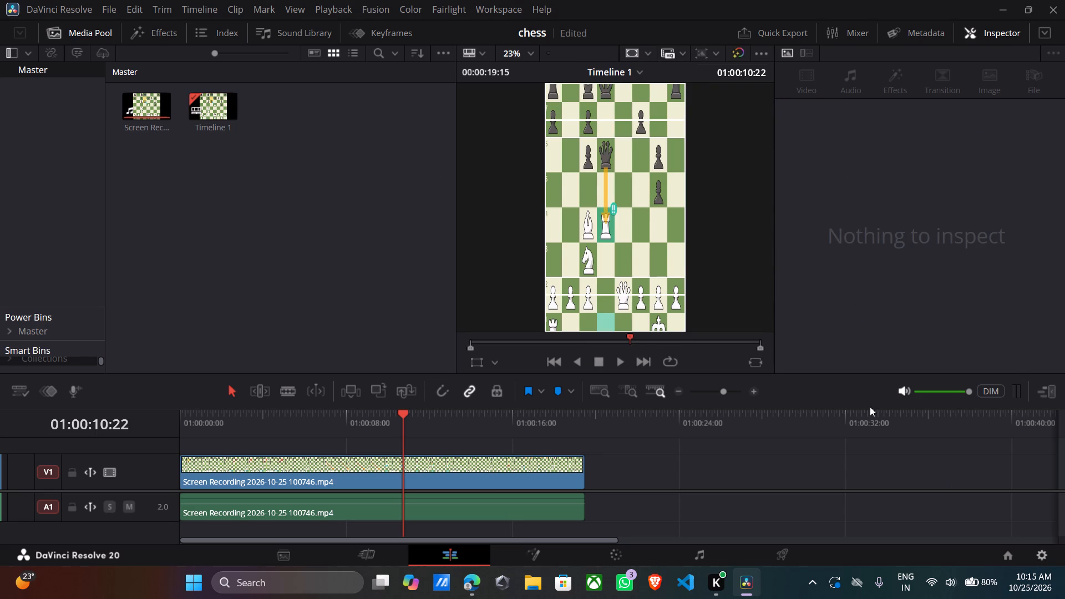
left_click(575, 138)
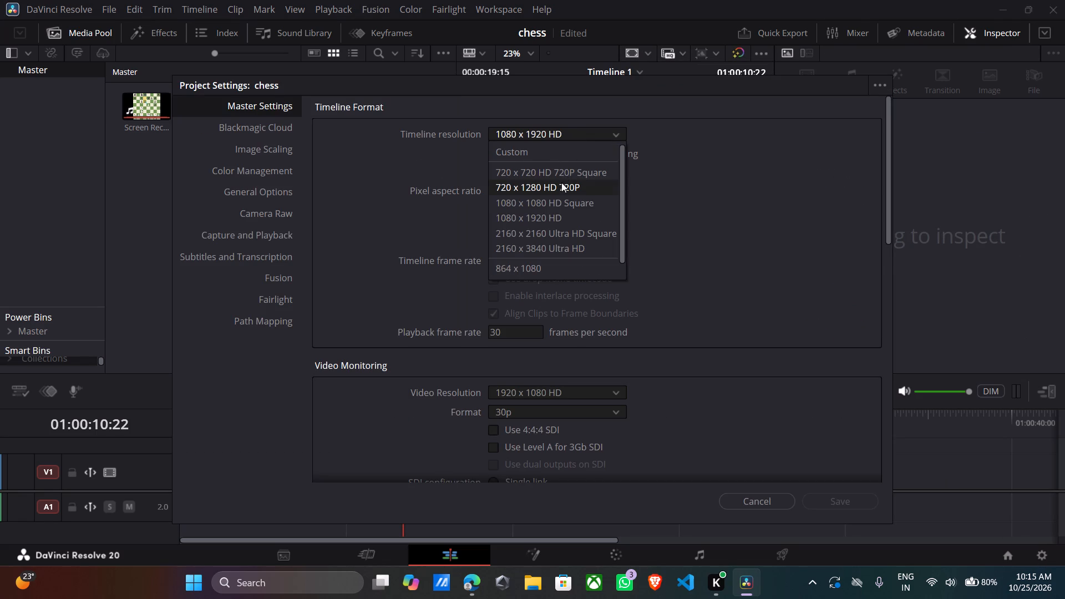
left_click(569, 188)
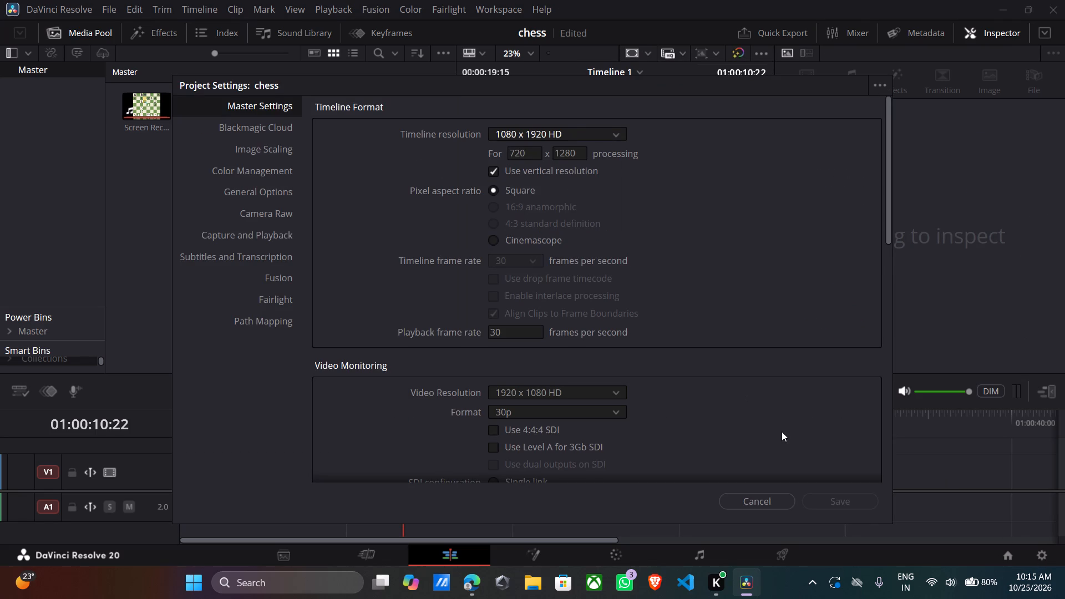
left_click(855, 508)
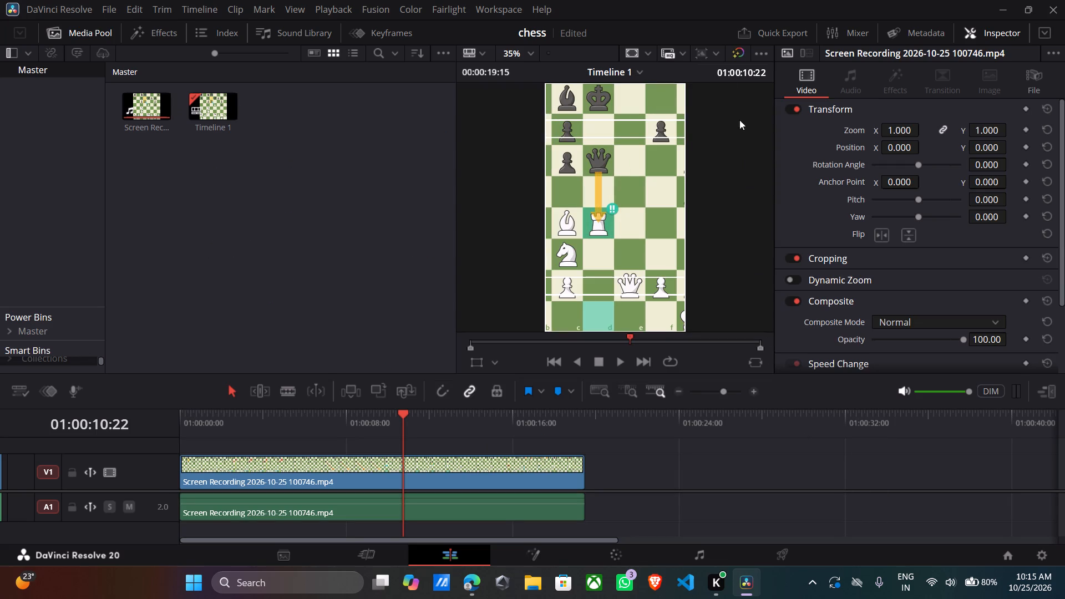
Change the project's timeline resolution to 720 x 486 NTSC and save the project settings.
left_click(1039, 546)
left_click(597, 133)
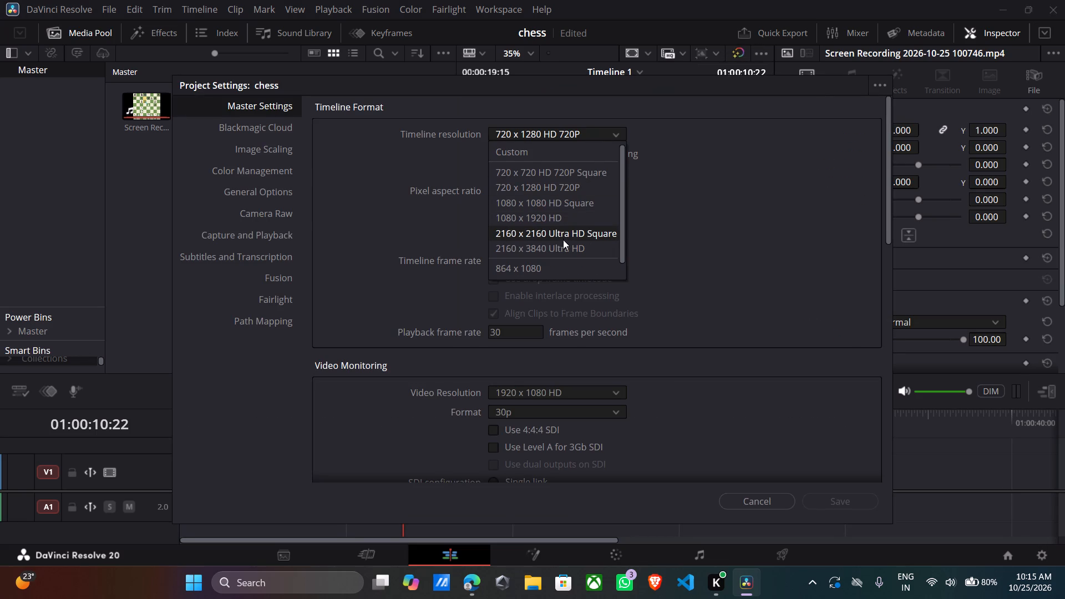
left_click(562, 240)
left_click(581, 135)
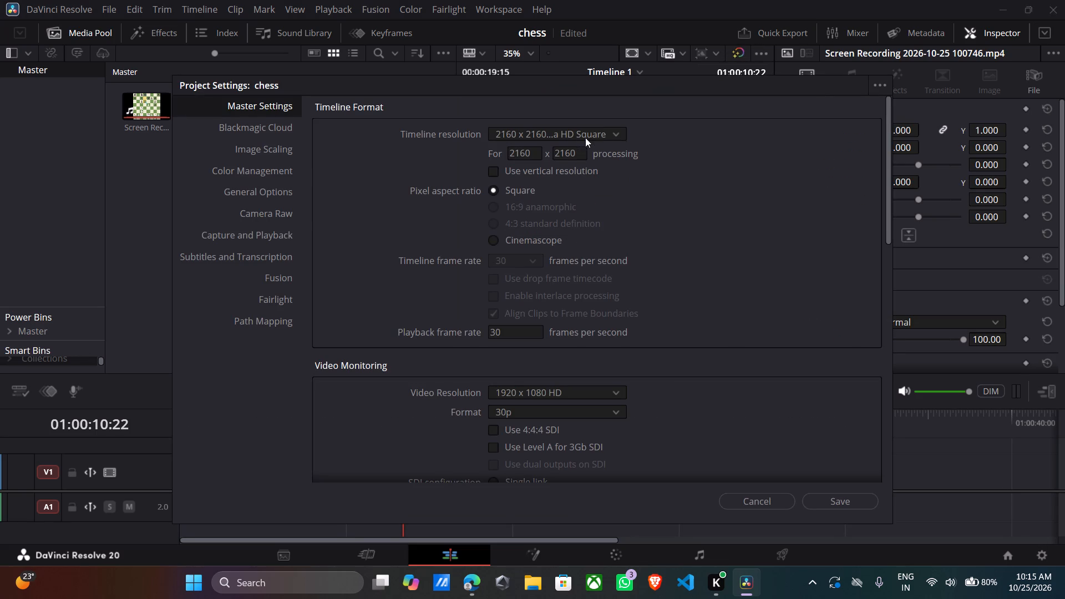
right_click(580, 149)
left_click(829, 509)
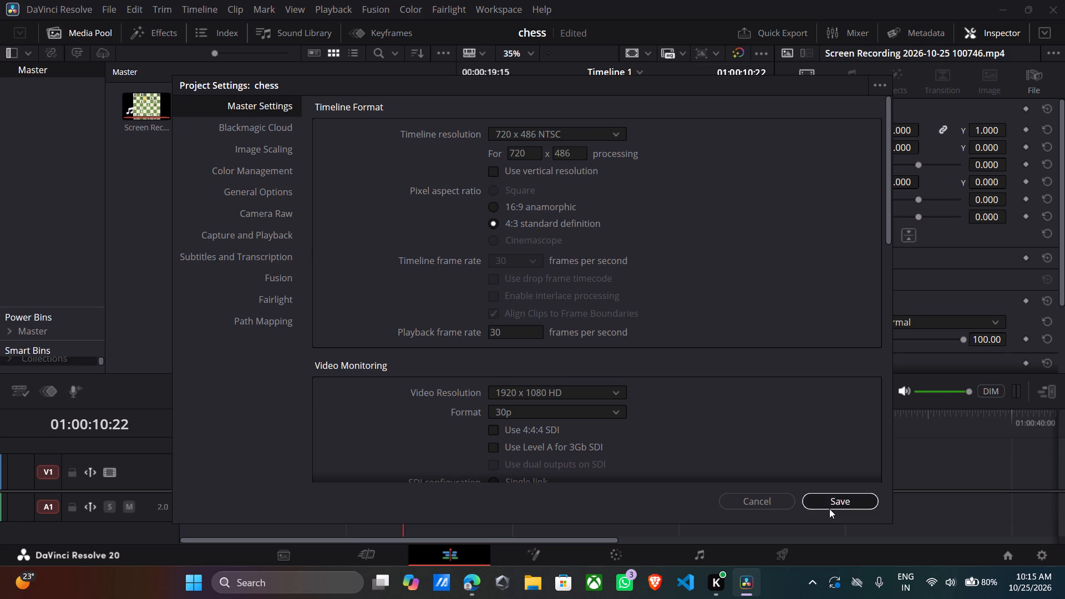
left_click(829, 504)
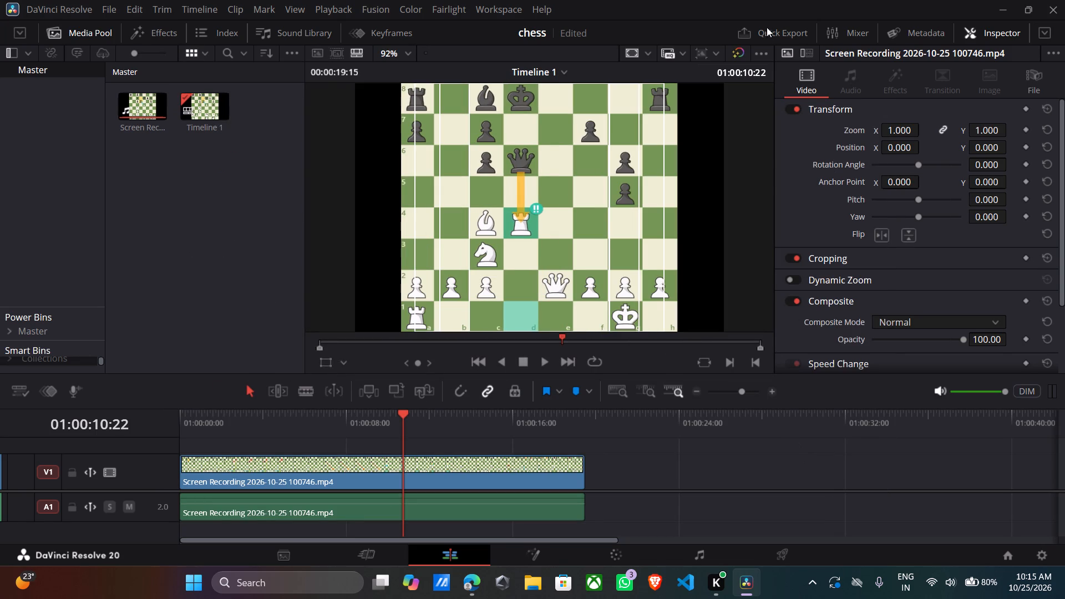
Check the YouTube preset's export resolution in Quick Export, and close it without exporting.
left_click(773, 34)
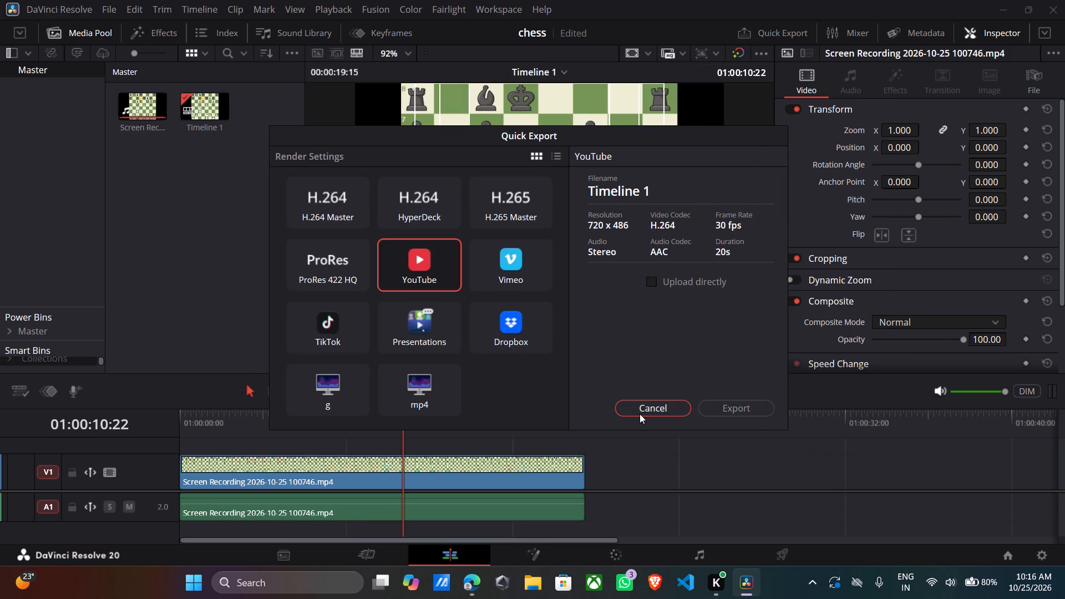
left_click(640, 414)
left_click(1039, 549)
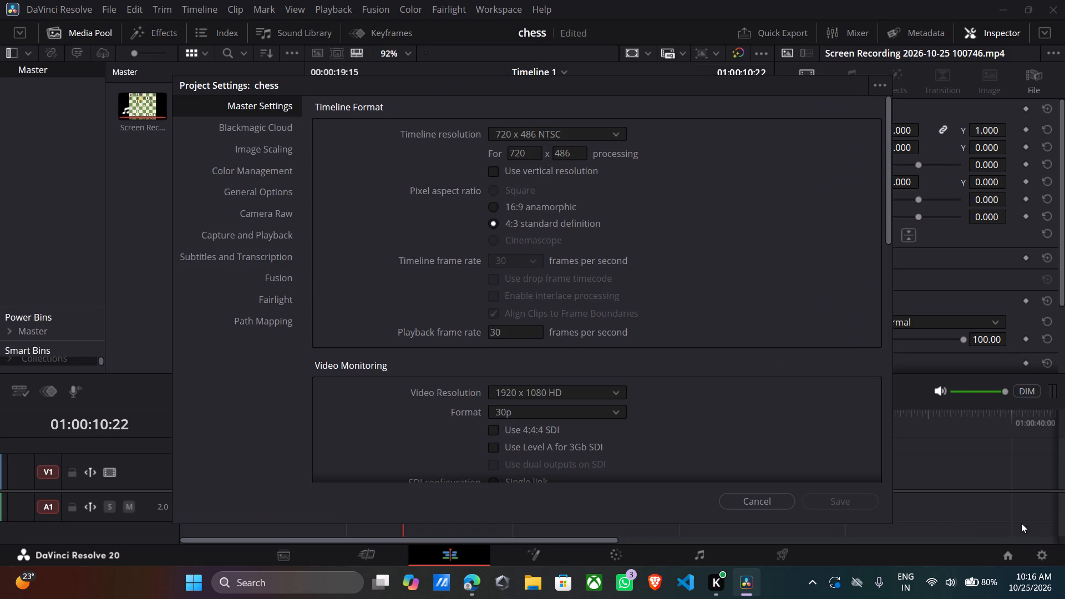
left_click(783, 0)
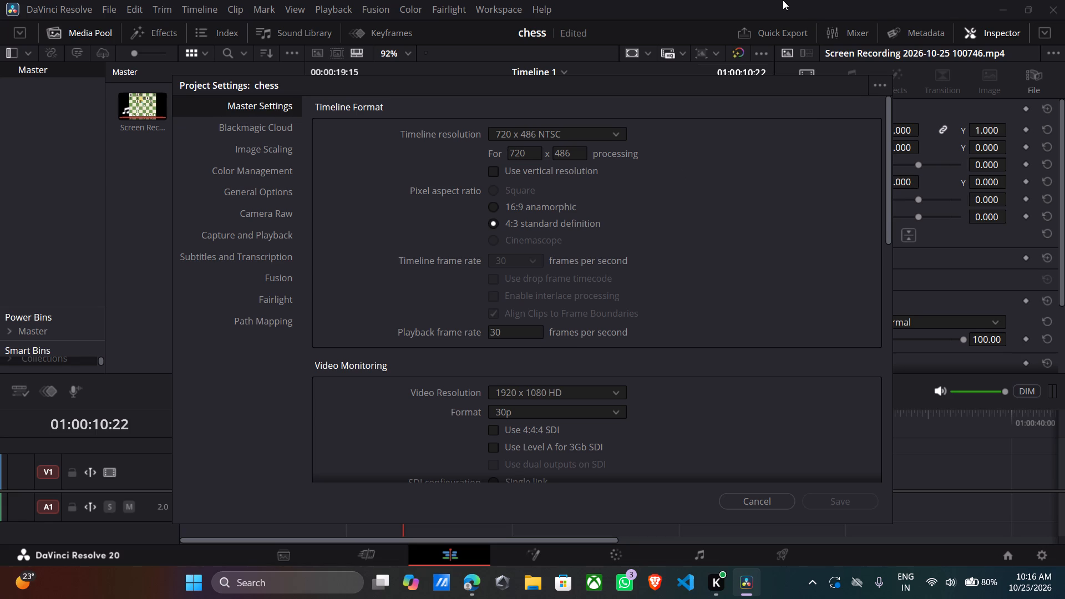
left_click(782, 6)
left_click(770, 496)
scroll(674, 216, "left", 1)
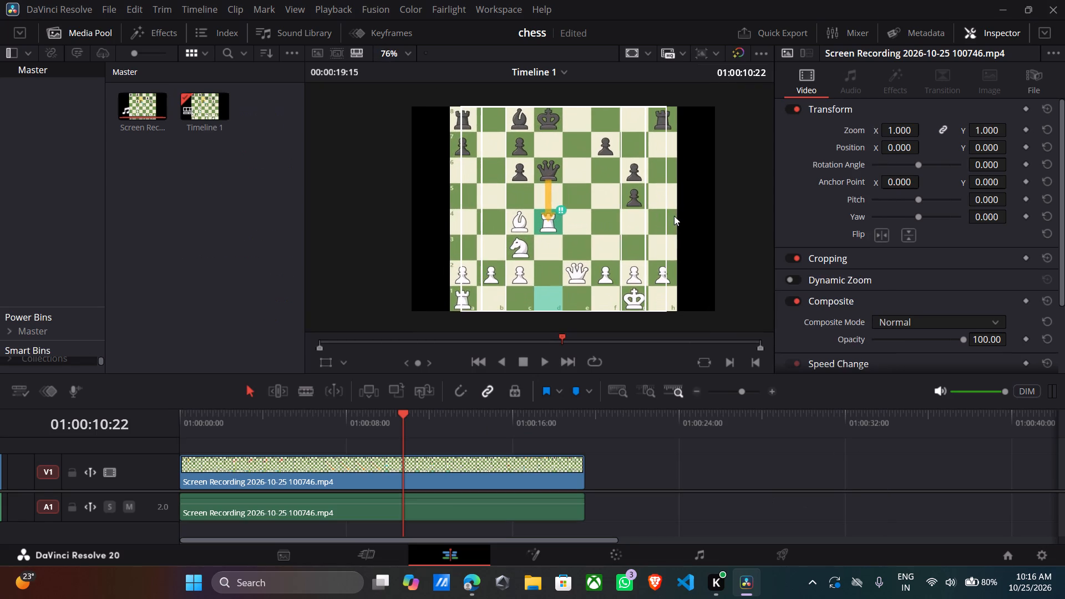
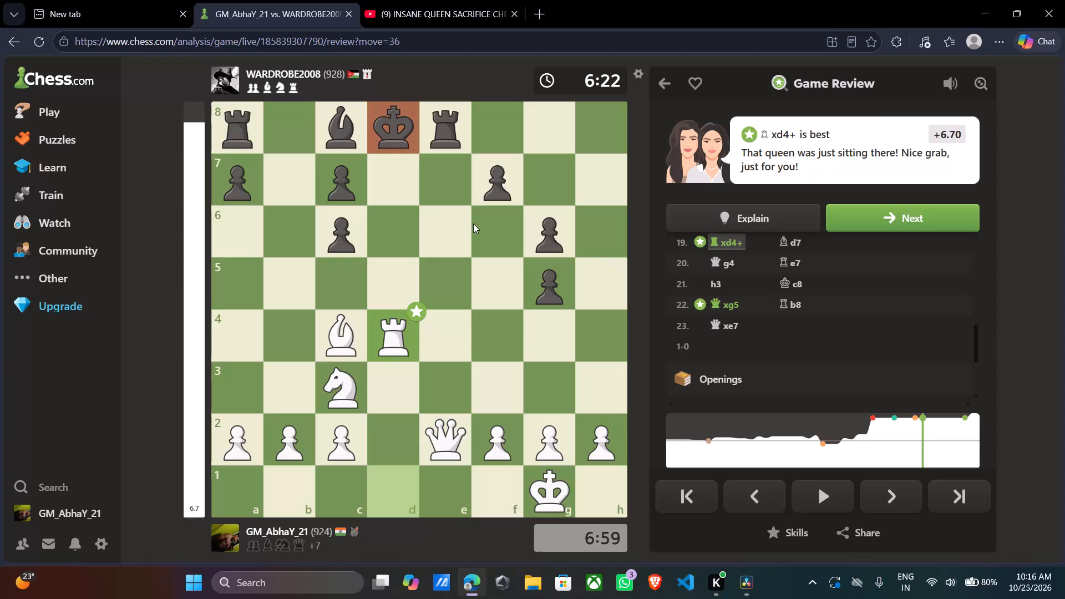
Step the chess.com game review back to Black's 14th move, d6.
key("Left")
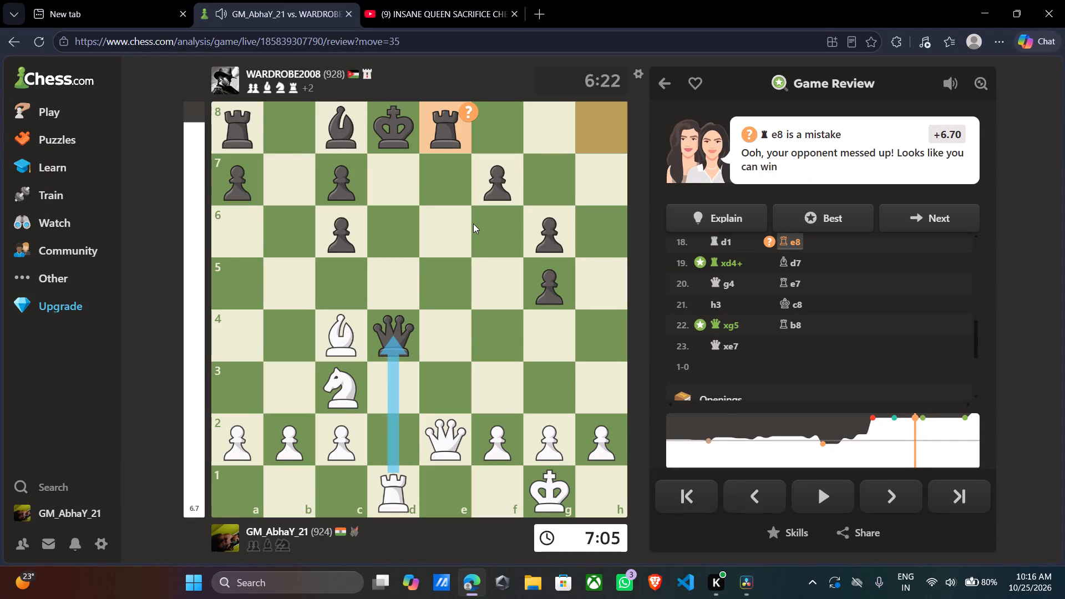
key("Left")
key("Left")
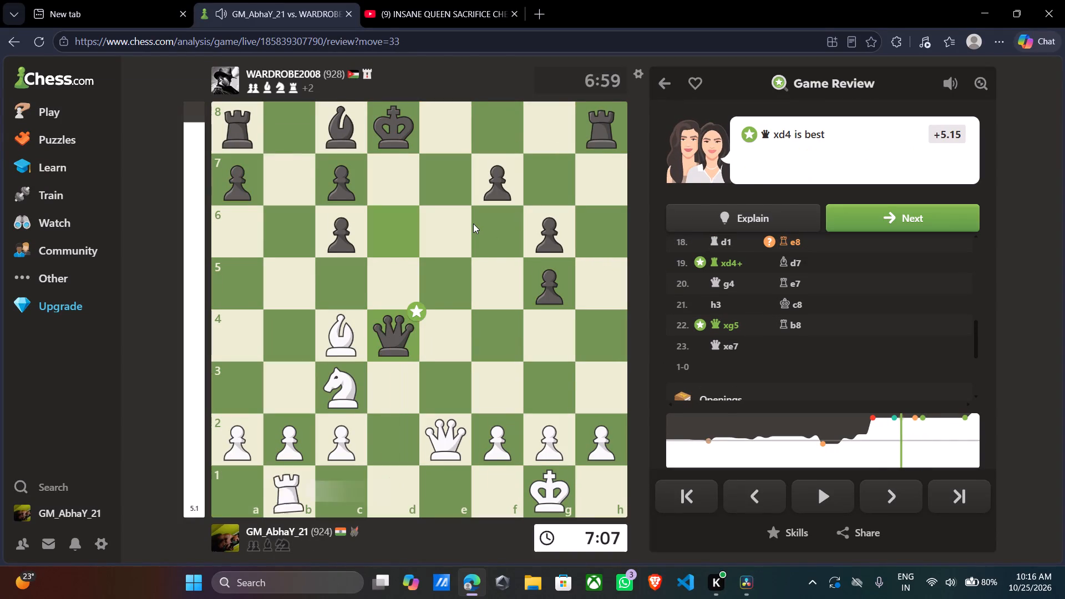
key("Left")
key("Left")
key("Left")
key("Left")
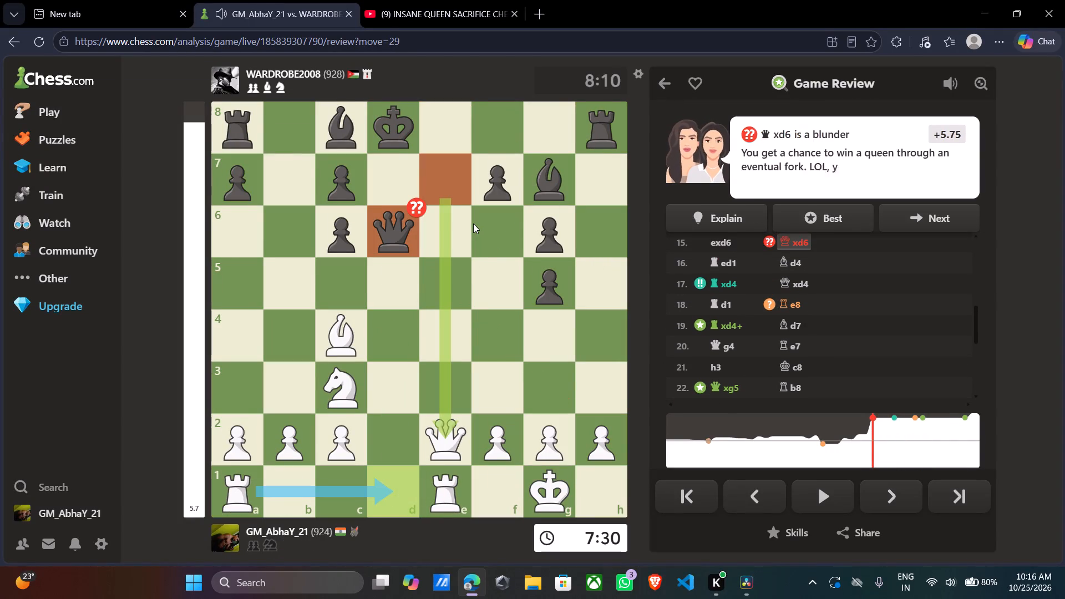
key("Left")
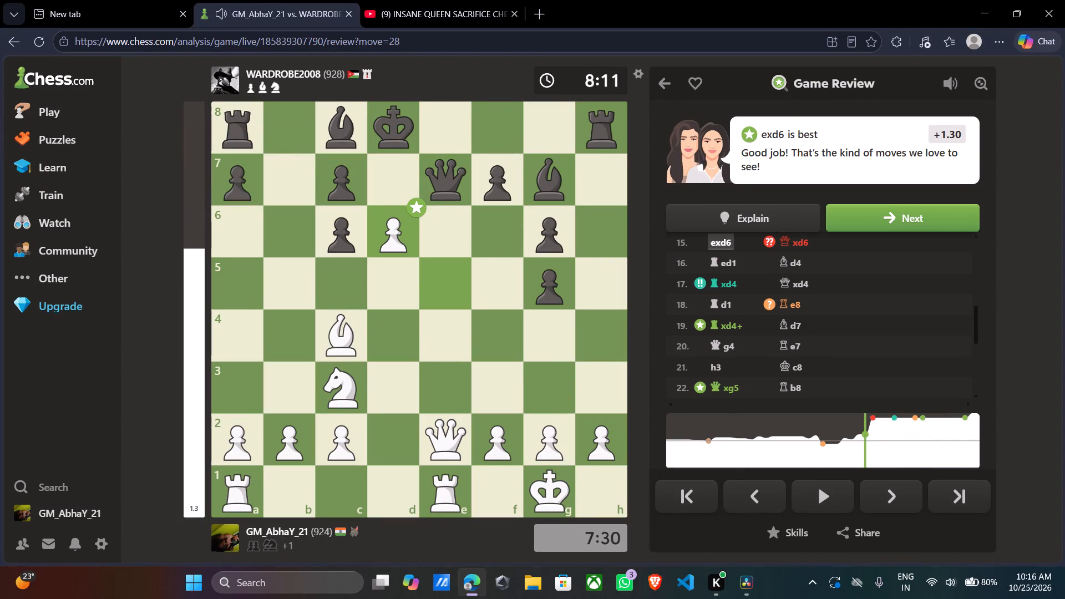
key("Left")
Start a Snipping Tool screen recording of the full-width chess page area between the address bar and the taskbar.
key("Print")
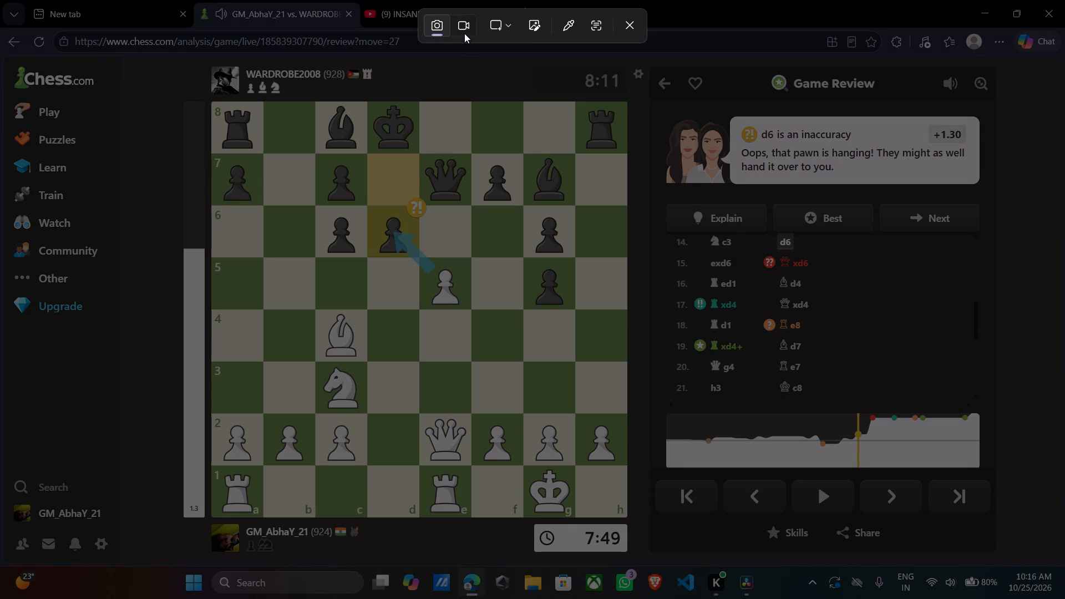
left_click(464, 33)
left_click_drag(0, 58, 1064, 598)
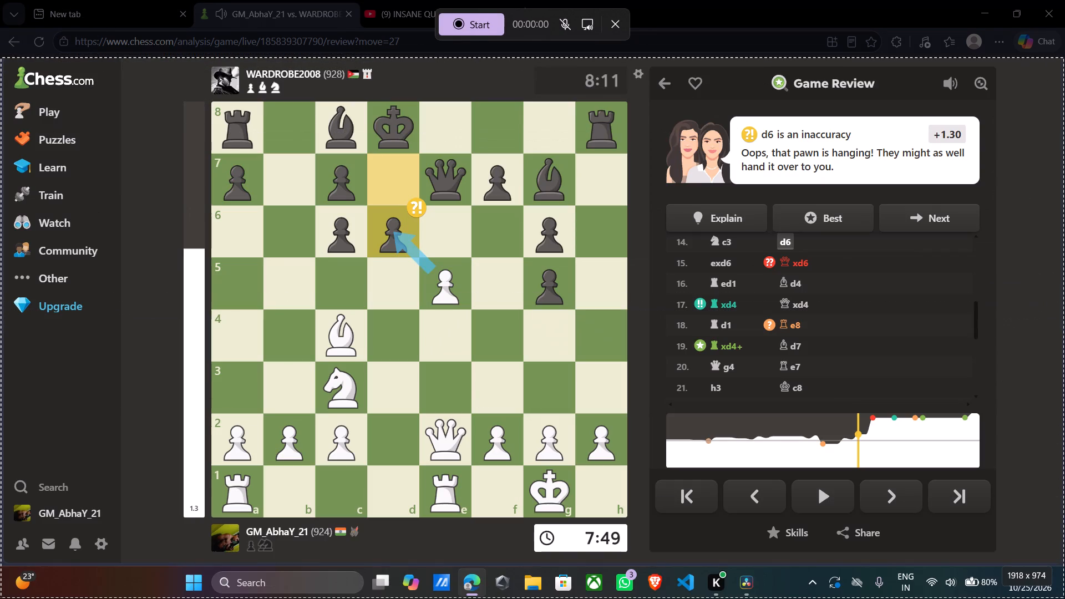
left_click_drag(1064, 598, 1064, 570)
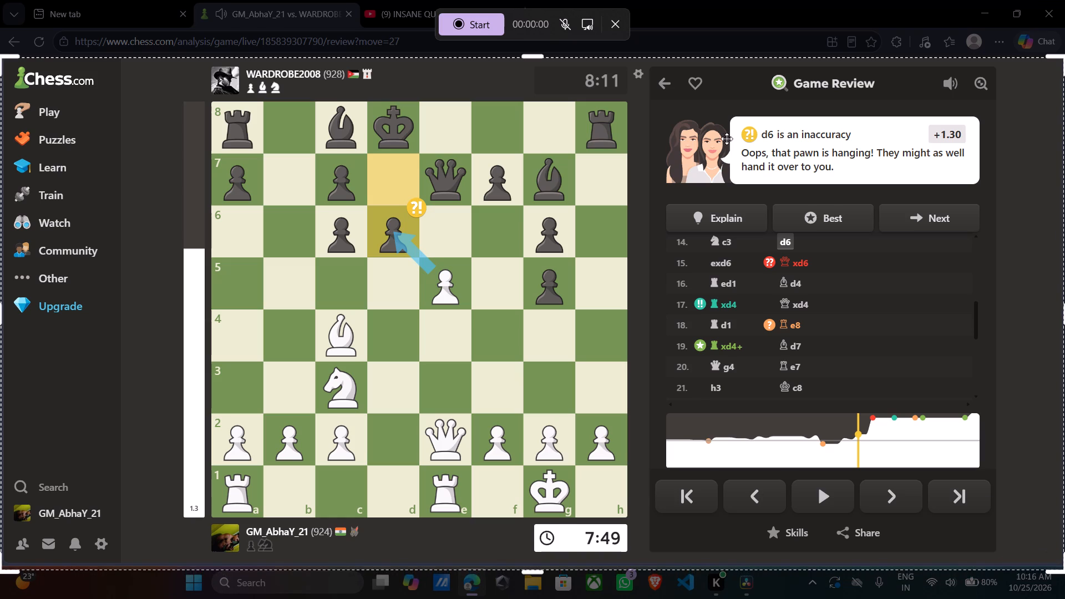
left_click(457, 19)
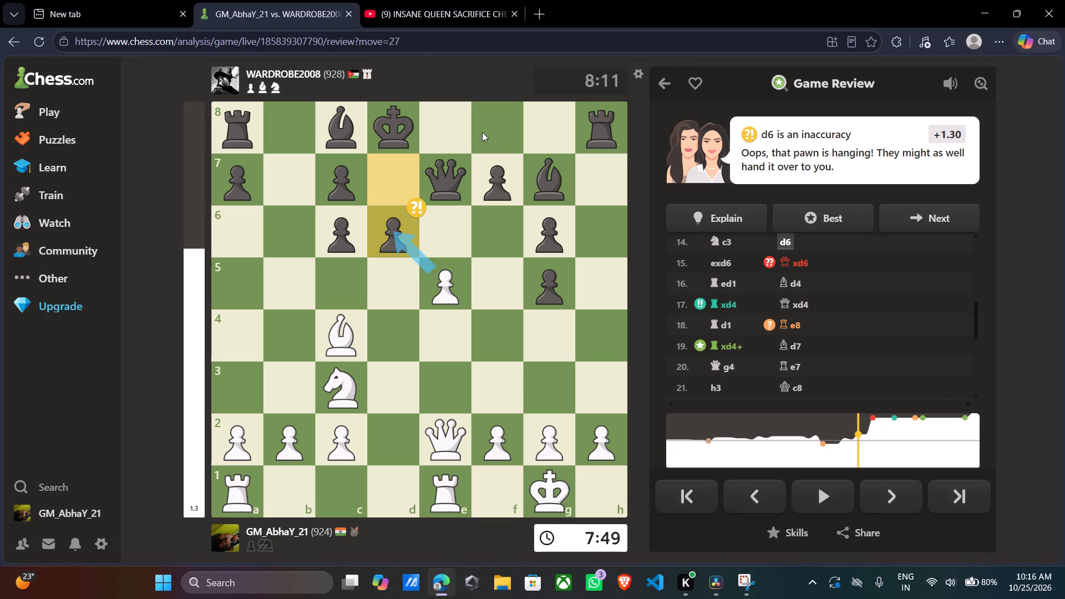
Record the game review advancing move by move from 15.exd6 to White's 19th move, Rxd4+, and stop the recording.
key("Right")
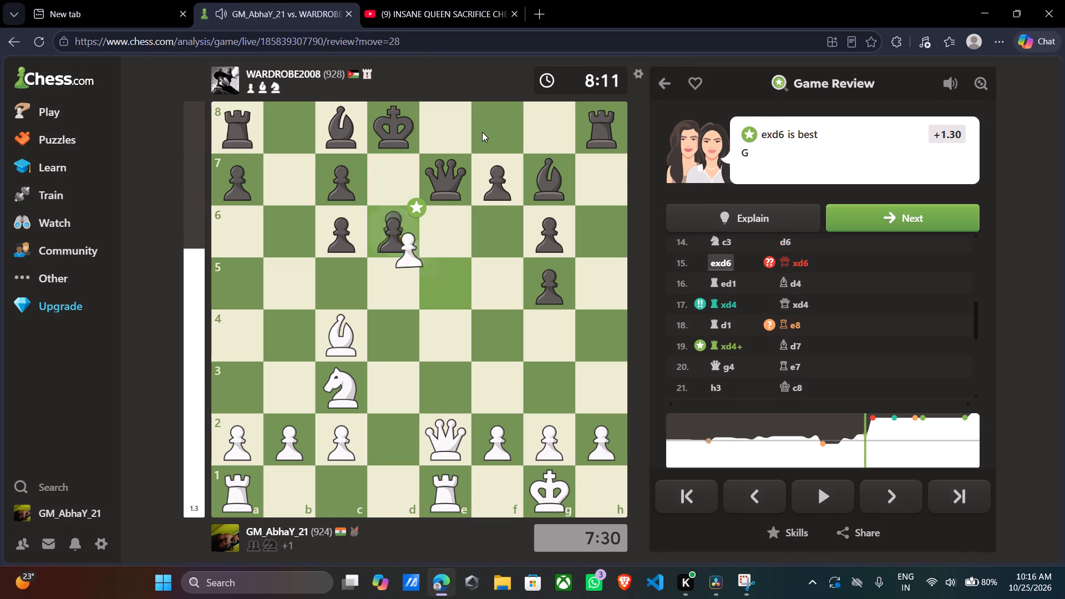
key("Right")
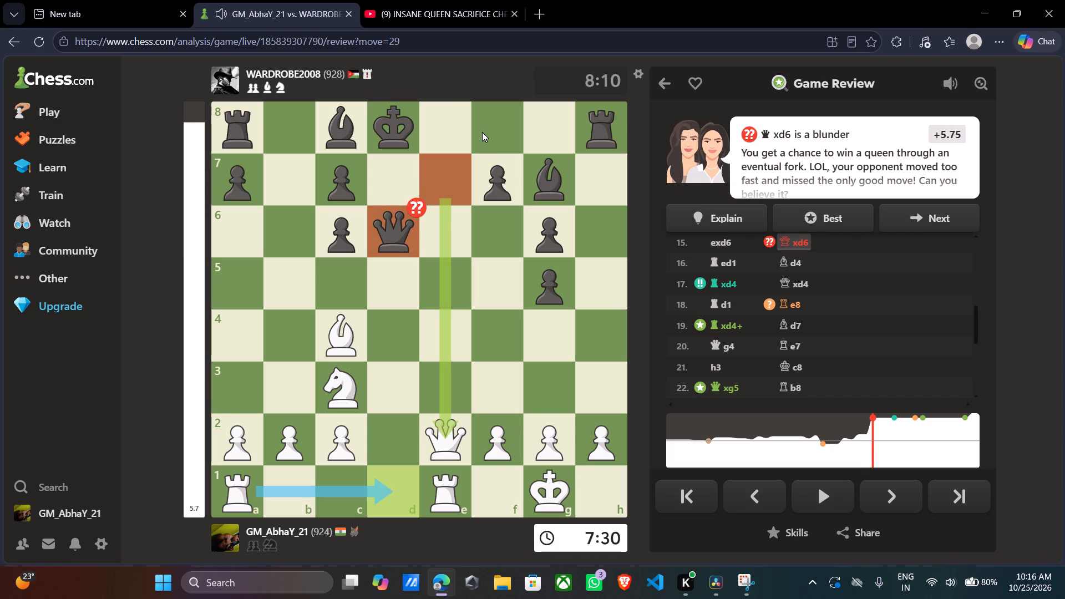
key("Right")
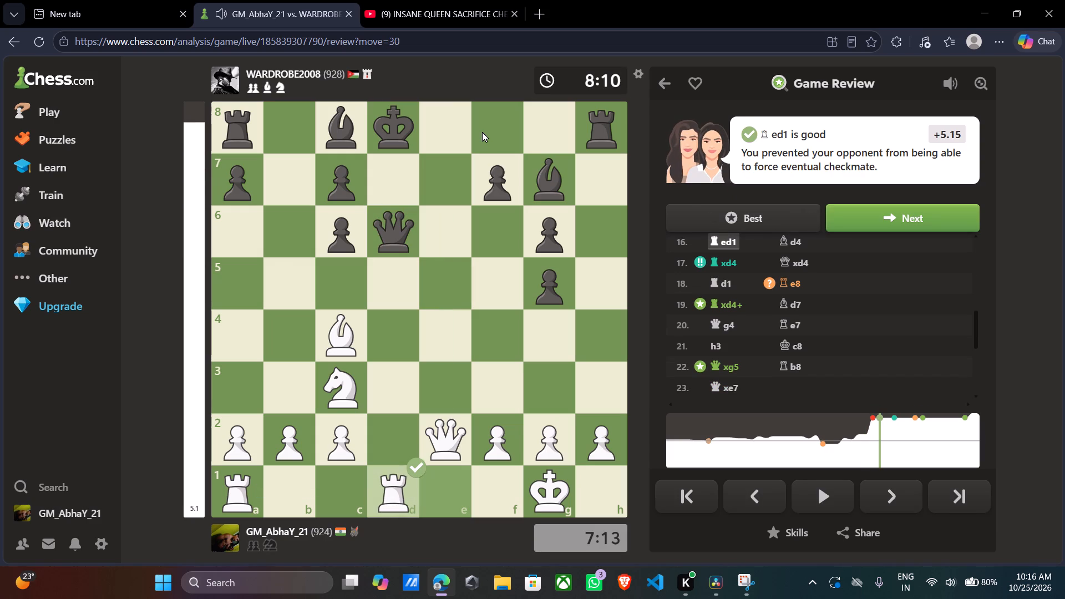
key("Right")
key("Right")
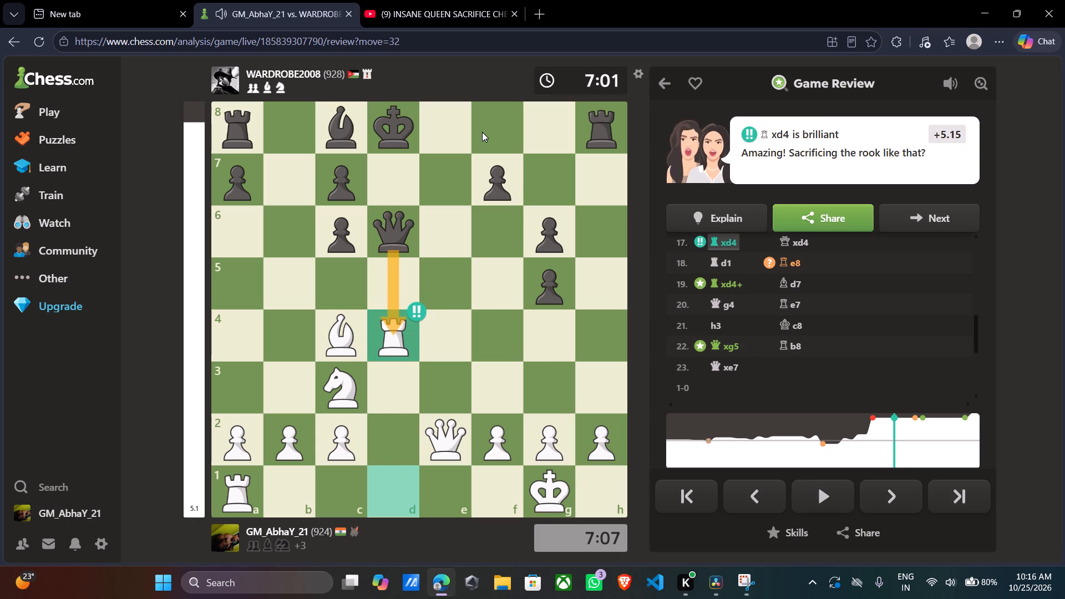
key("Right")
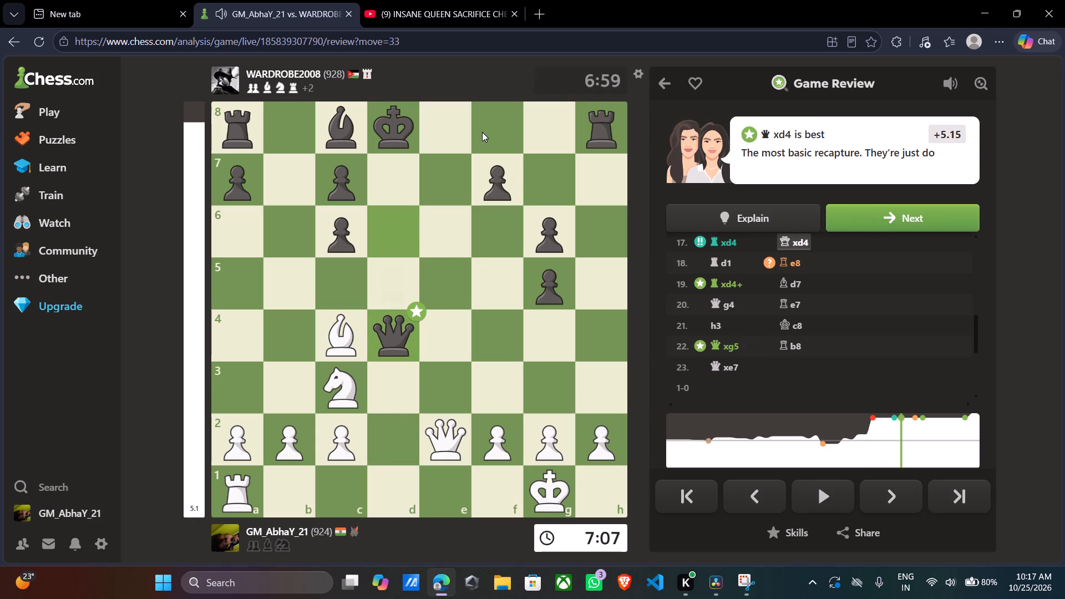
key("Right")
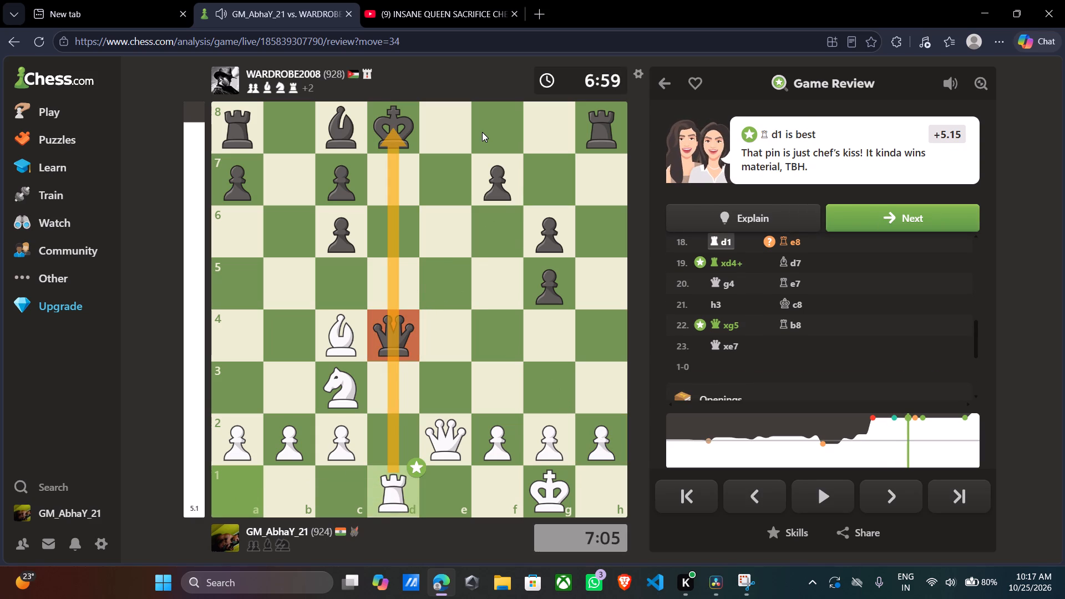
key("Right")
key("Right")
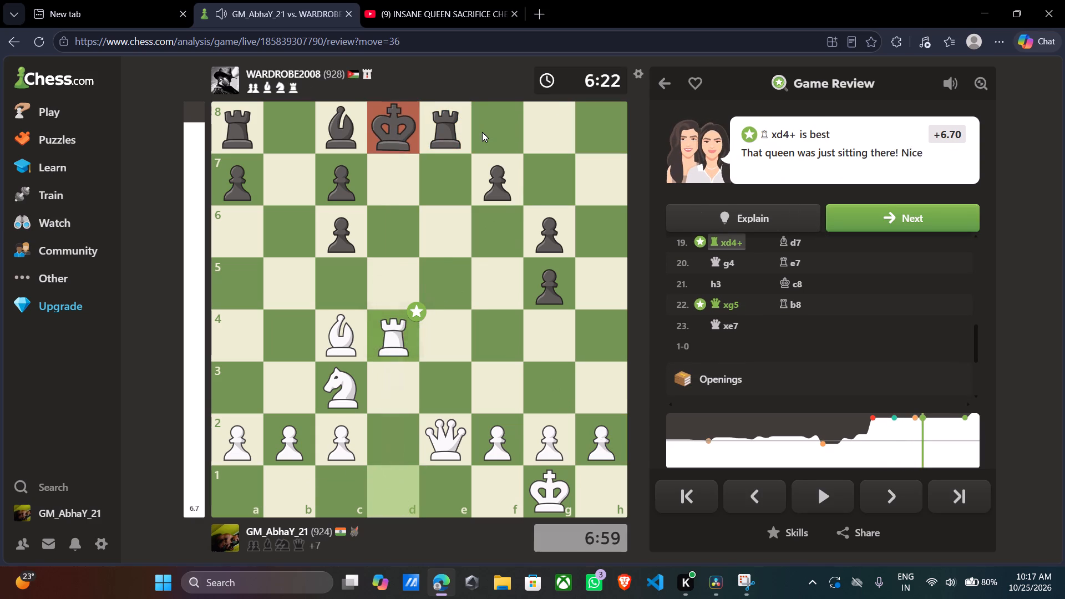
left_click(490, 23)
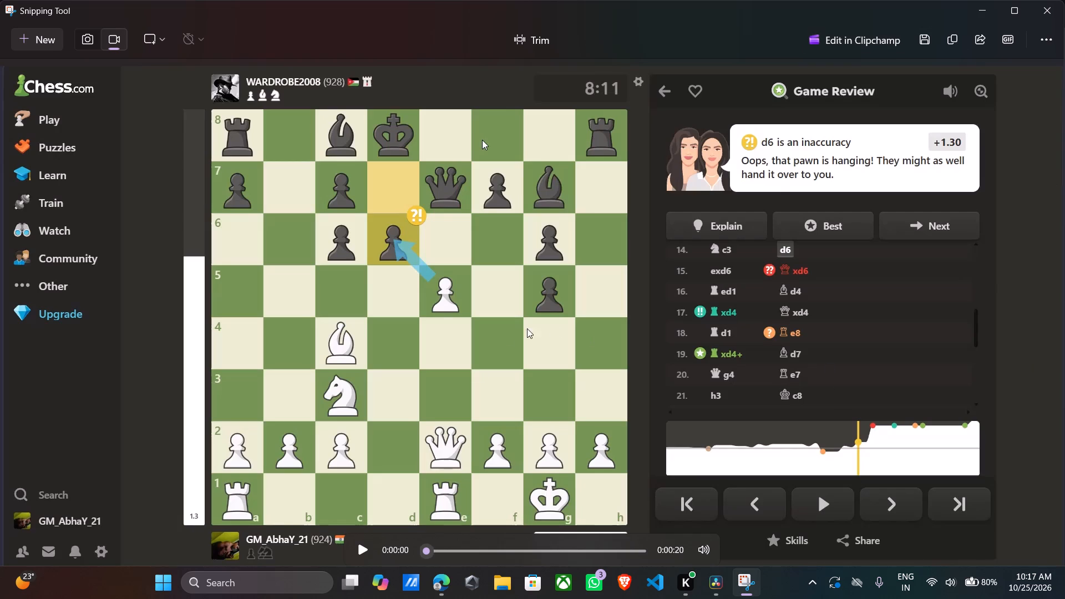
Start a new screen recording of the full-width area from the address bar down to the screen's bottom edge, including the taskbar.
left_click(44, 44)
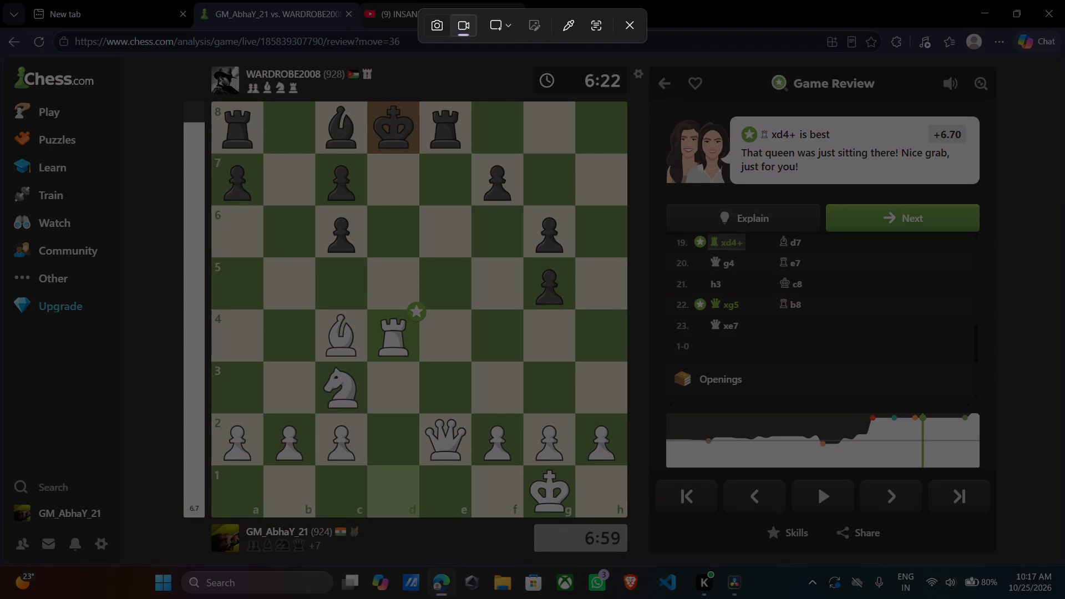
left_click(79, 49)
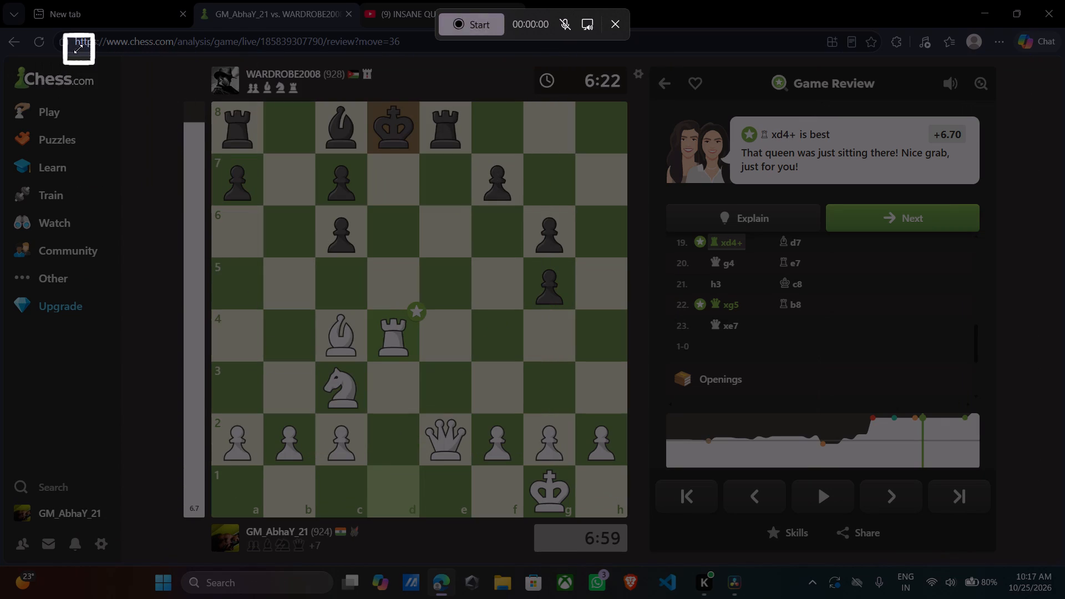
left_click_drag(0, 38, 1064, 598)
left_click(471, 26)
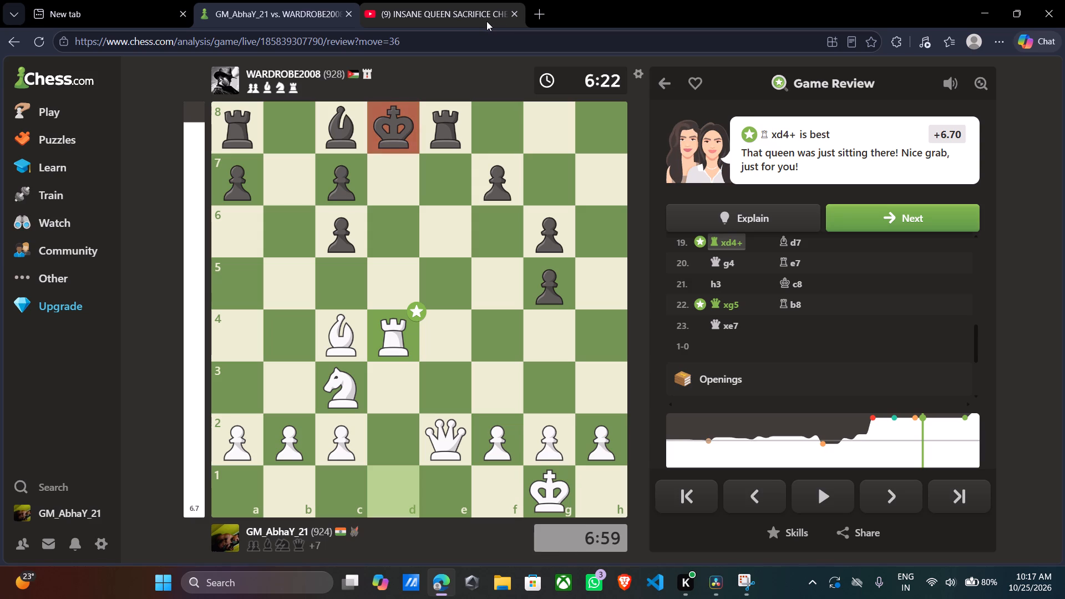
With the recording running, bring the game review back to Black's 14th move, d6.
key("Left")
key("Left")
key("Left")
key("Left")
key("Left")
key("Left")
key("Left")
key("Left")
key("Left")
key("Left")
key("Left")
key("Left")
key("Left")
key("Left")
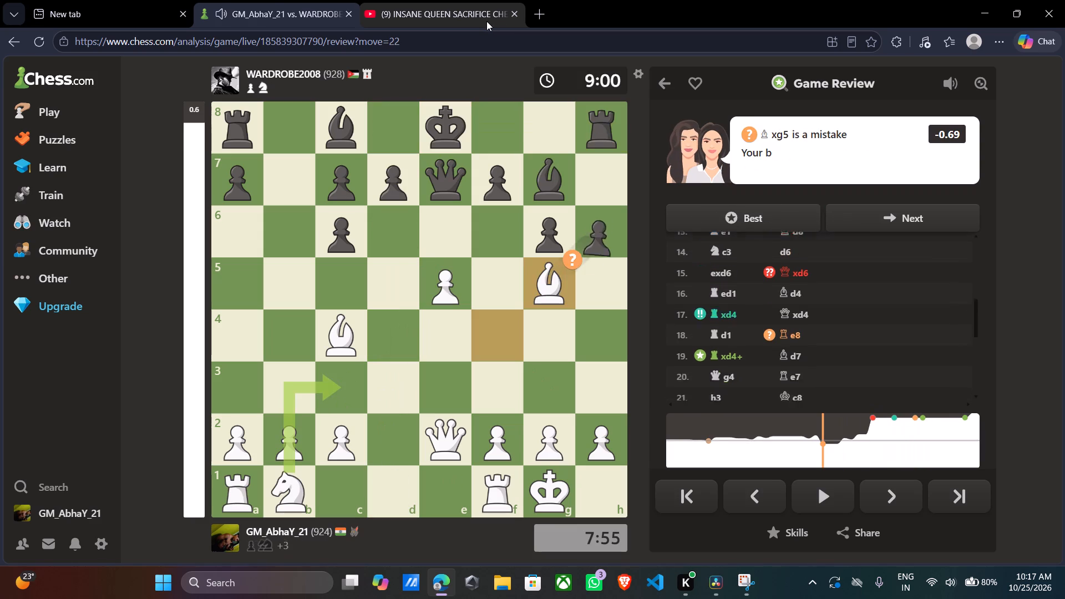
key("Right")
key("Right")
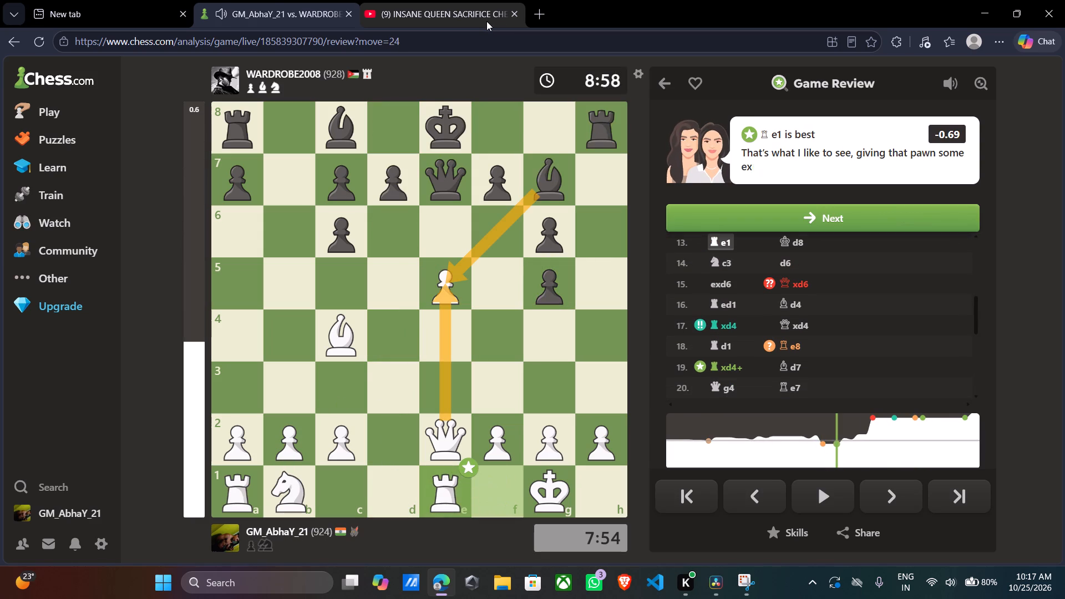
key("Right")
key("Right")
key("Right")
key("Right")
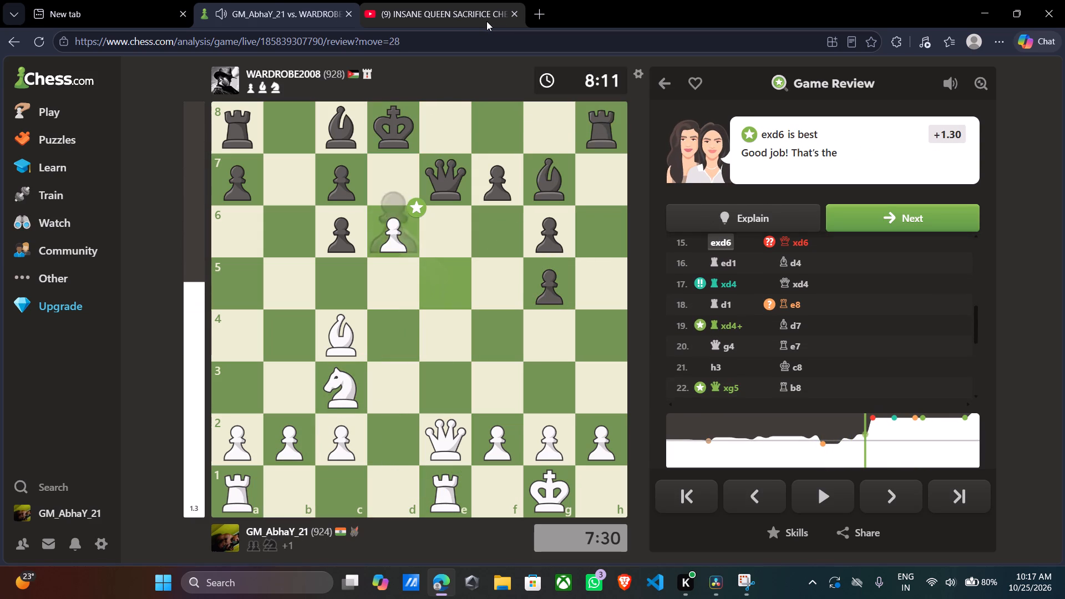
key("Left")
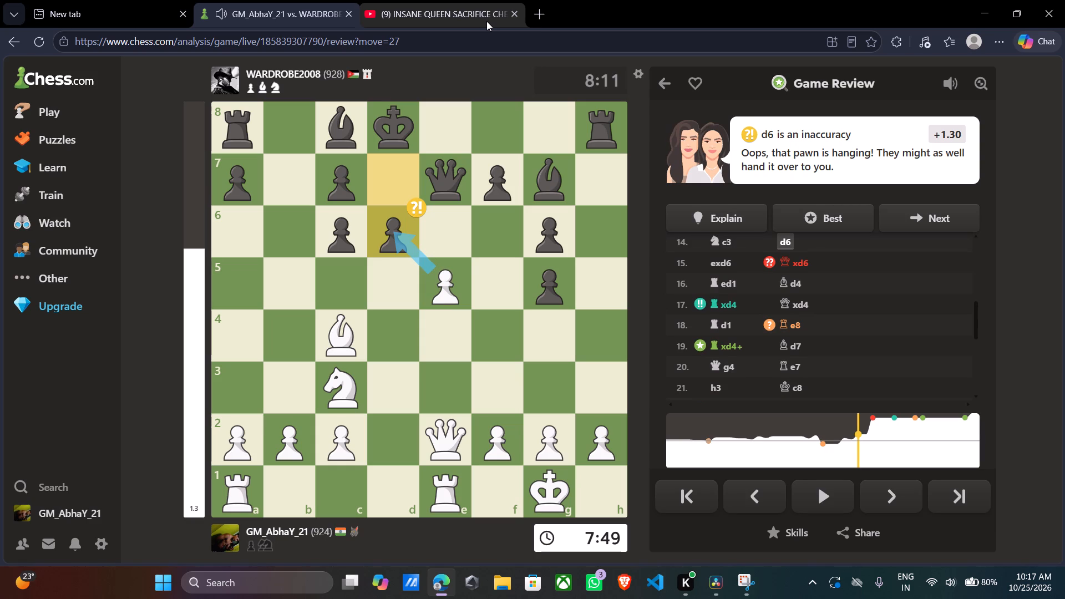
Record the game review advancing move by move from 15.exd6 to White's 19th move, Rxd4+, and stop the recording.
key("Right")
key("Right")
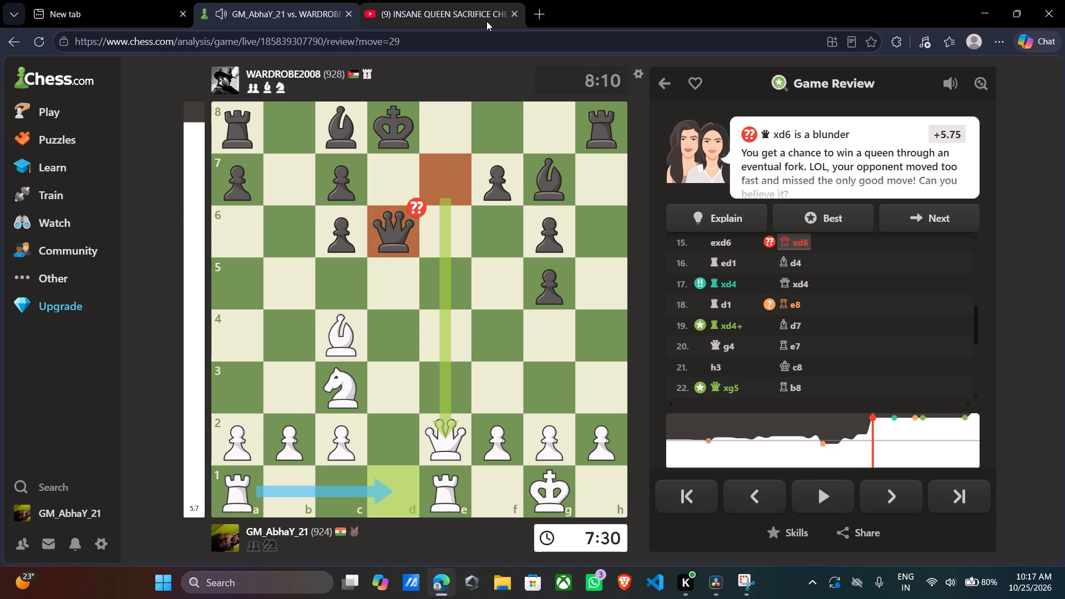
key("Right")
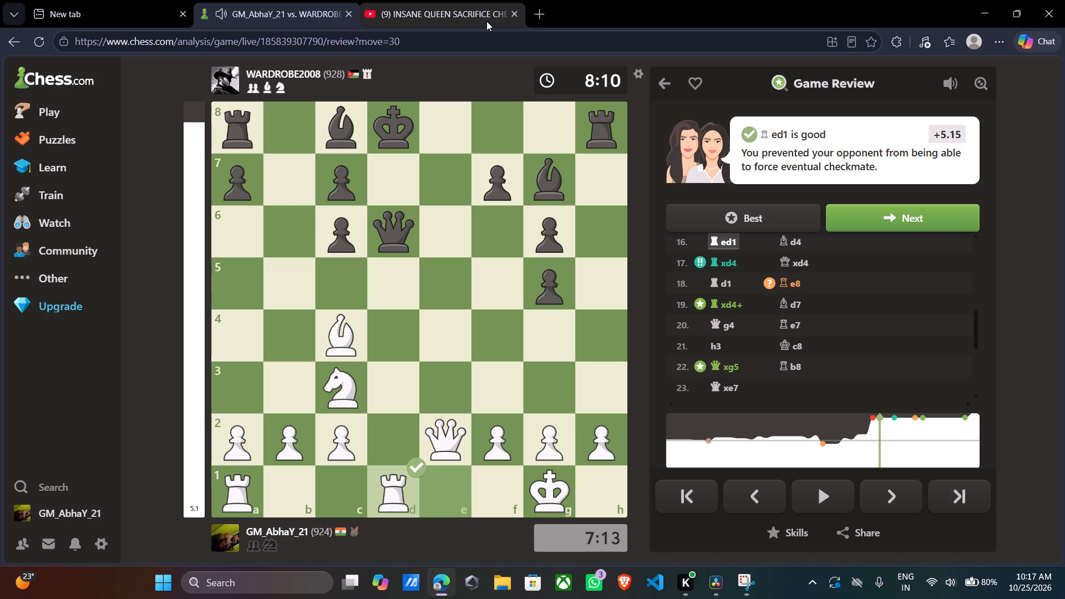
key("Right")
key("Right")
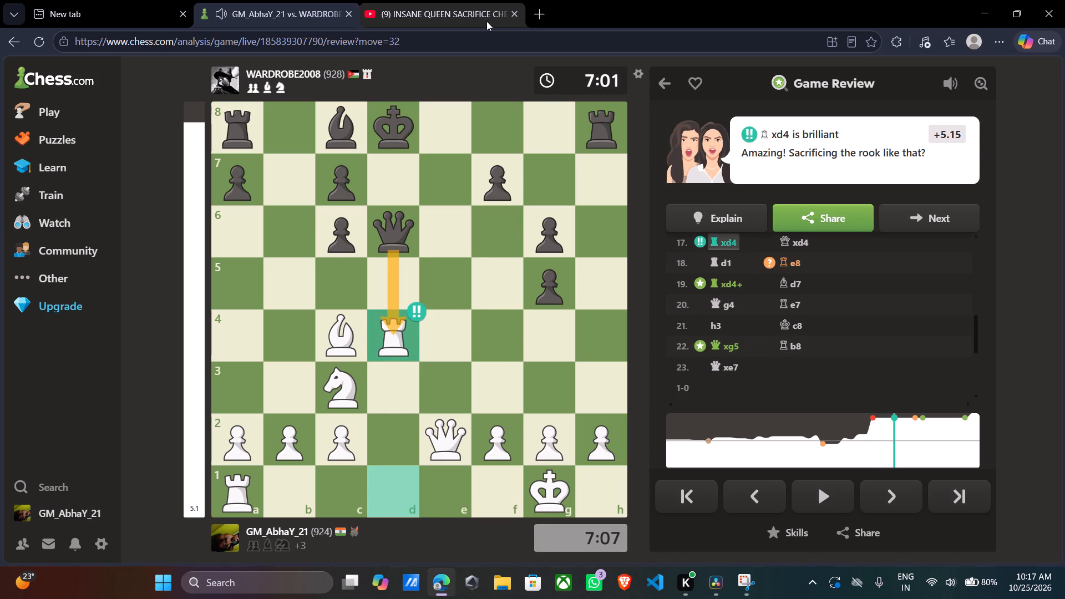
key("Right")
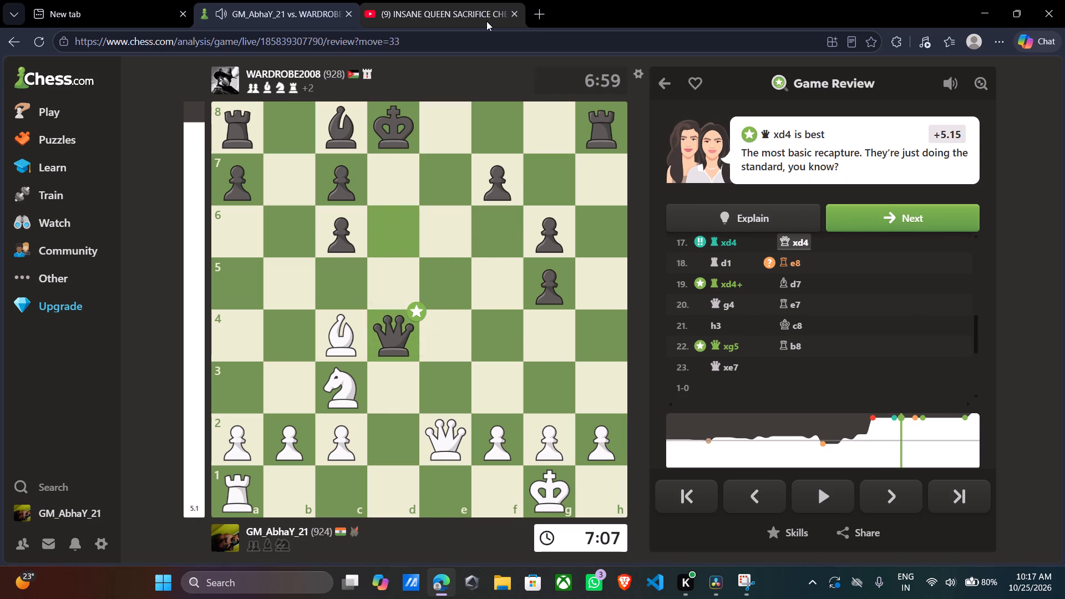
key("Right")
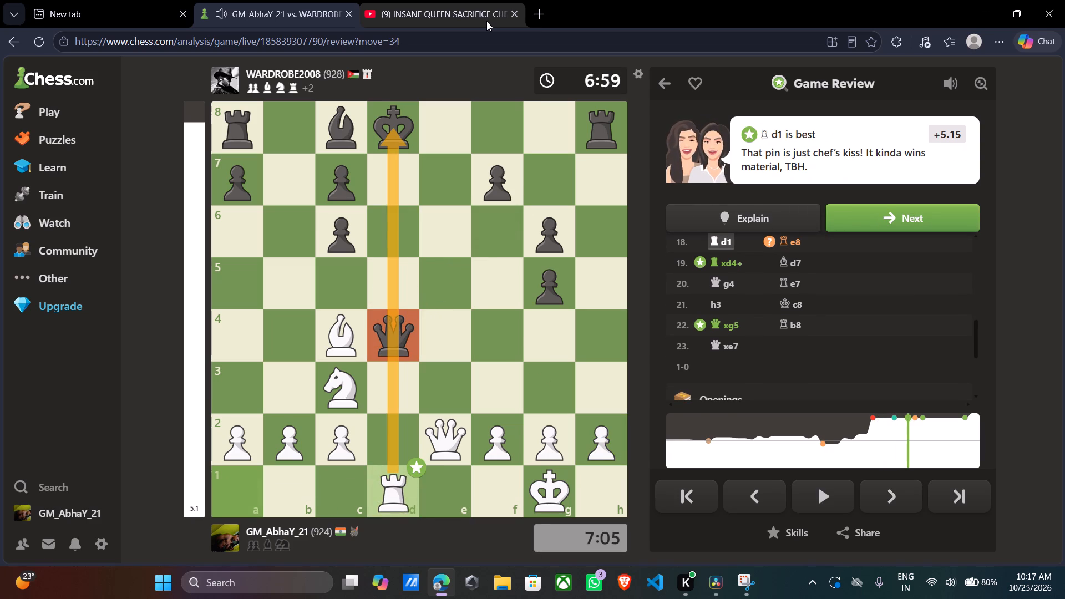
key("Right")
key("Right")
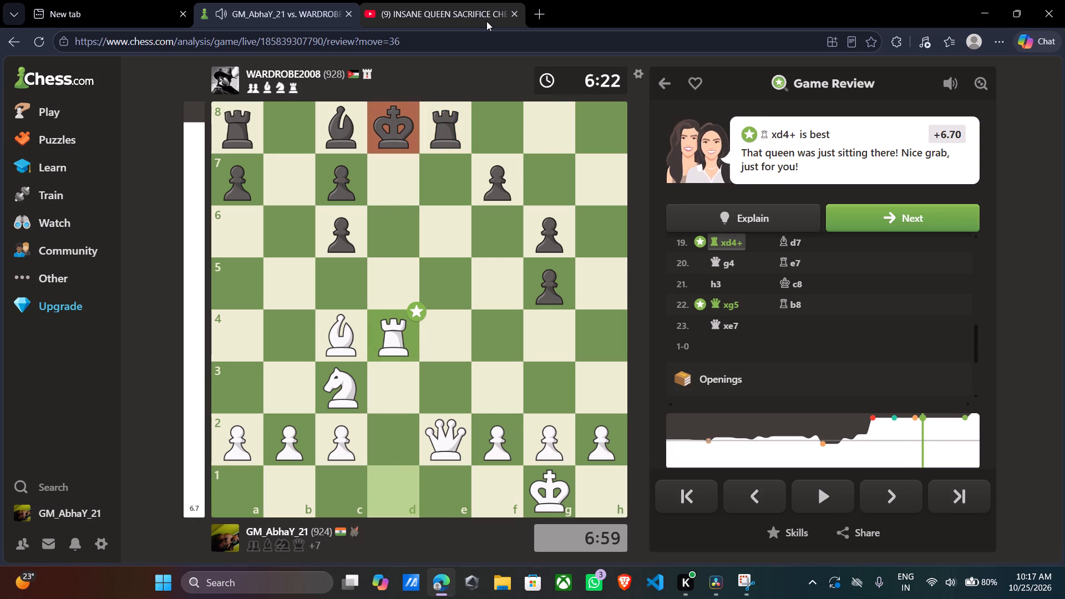
left_click(486, 21)
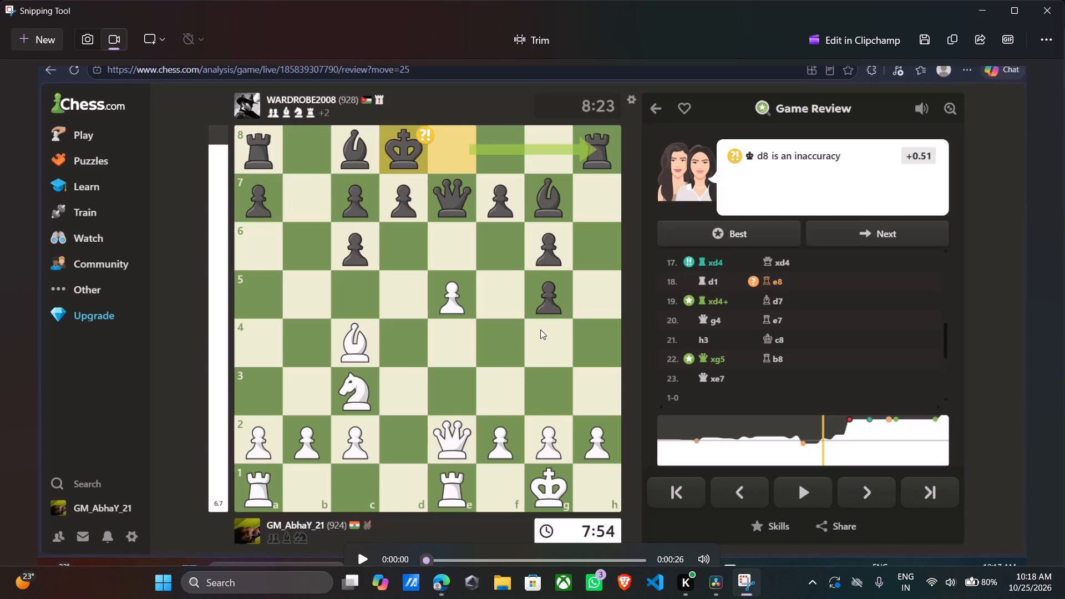
Play back the new chess recording in Snipping Tool and close its window.
key("space")
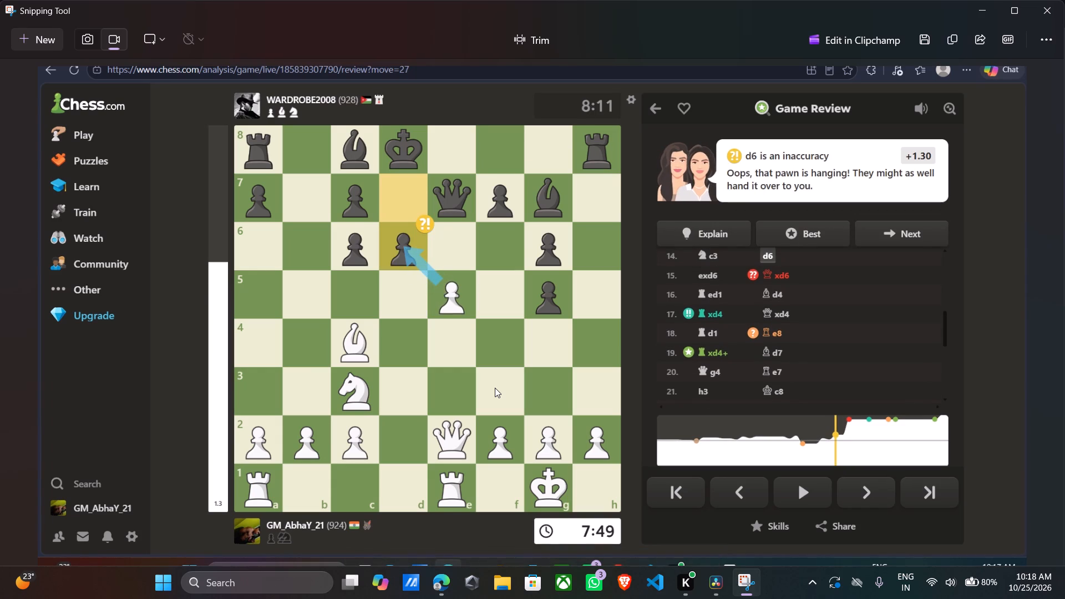
left_click(1064, 0)
left_click(1045, 8)
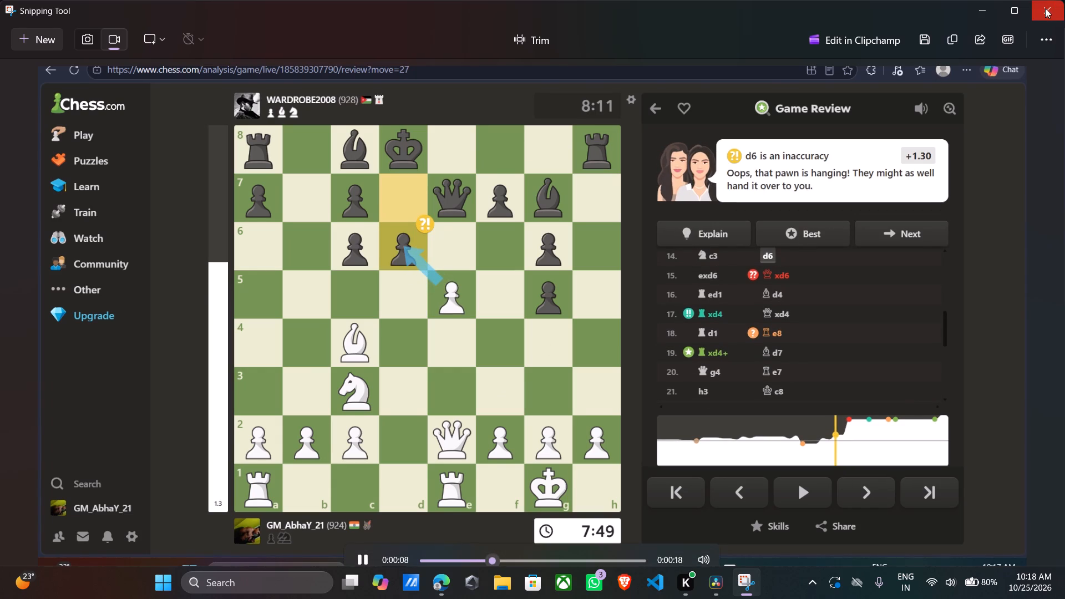
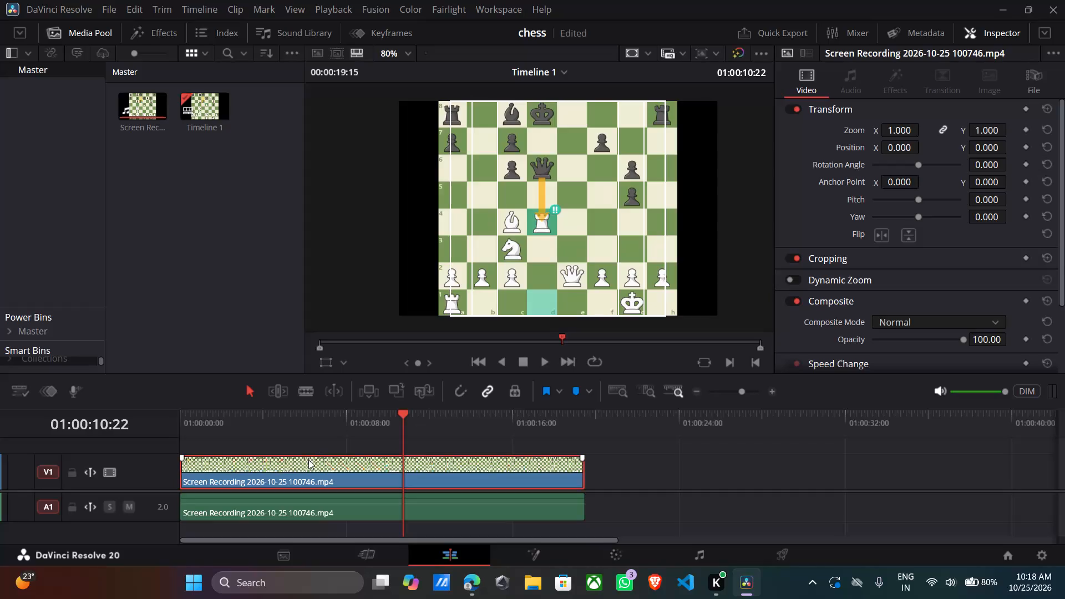
Delete the old chess recording 100746 from Timeline 1 and from the media pool.
key("Delete")
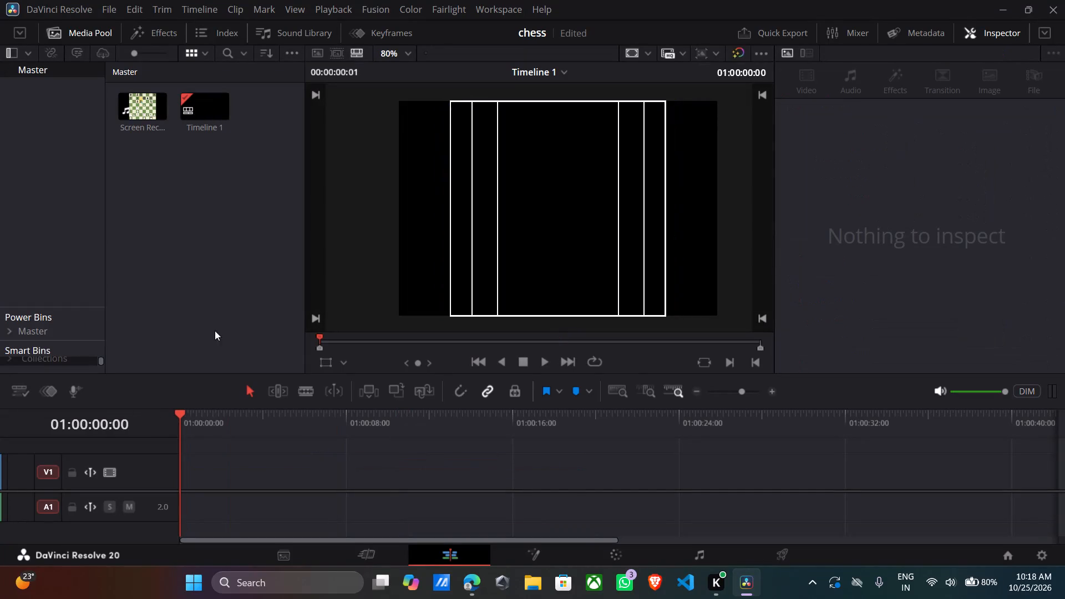
left_click(135, 110)
key("Delete")
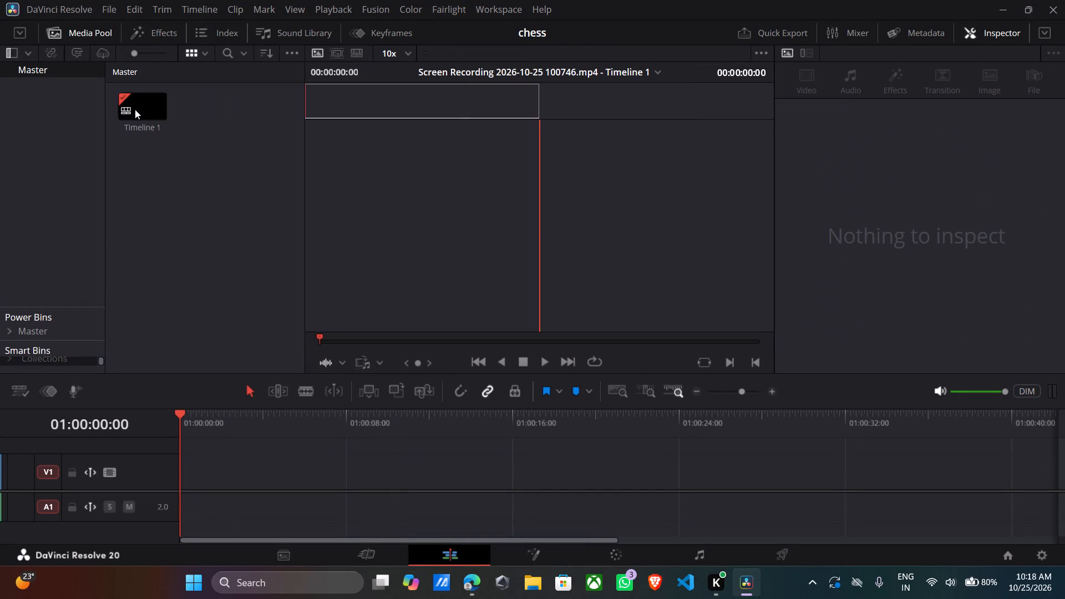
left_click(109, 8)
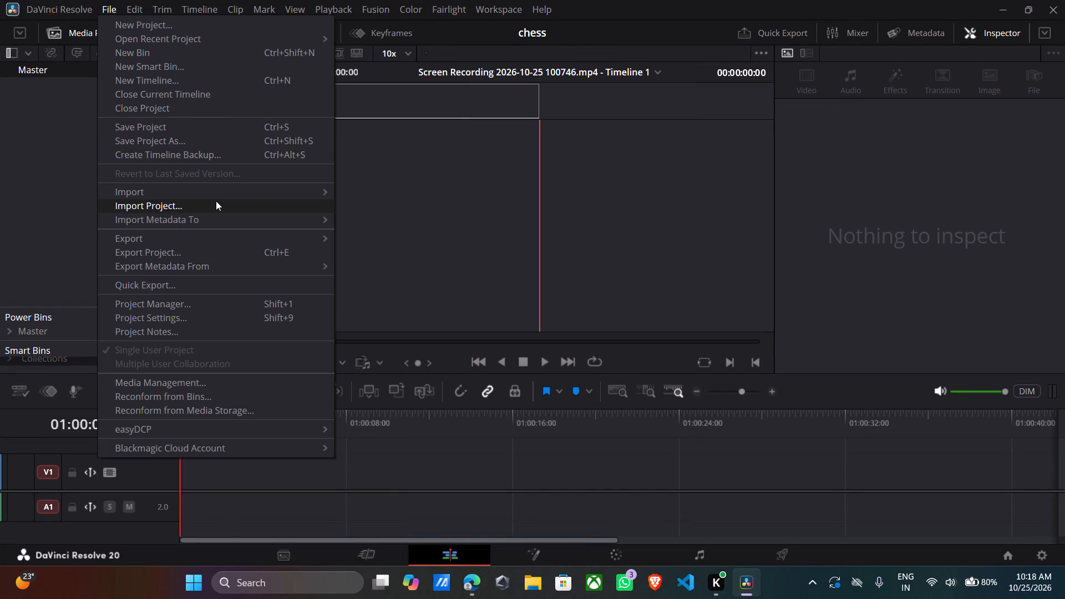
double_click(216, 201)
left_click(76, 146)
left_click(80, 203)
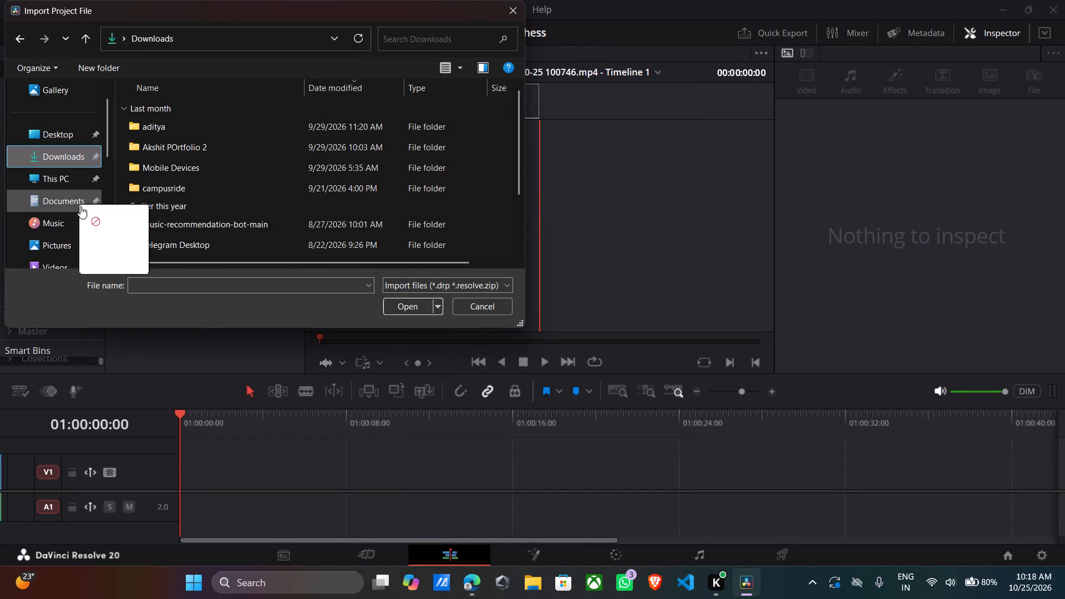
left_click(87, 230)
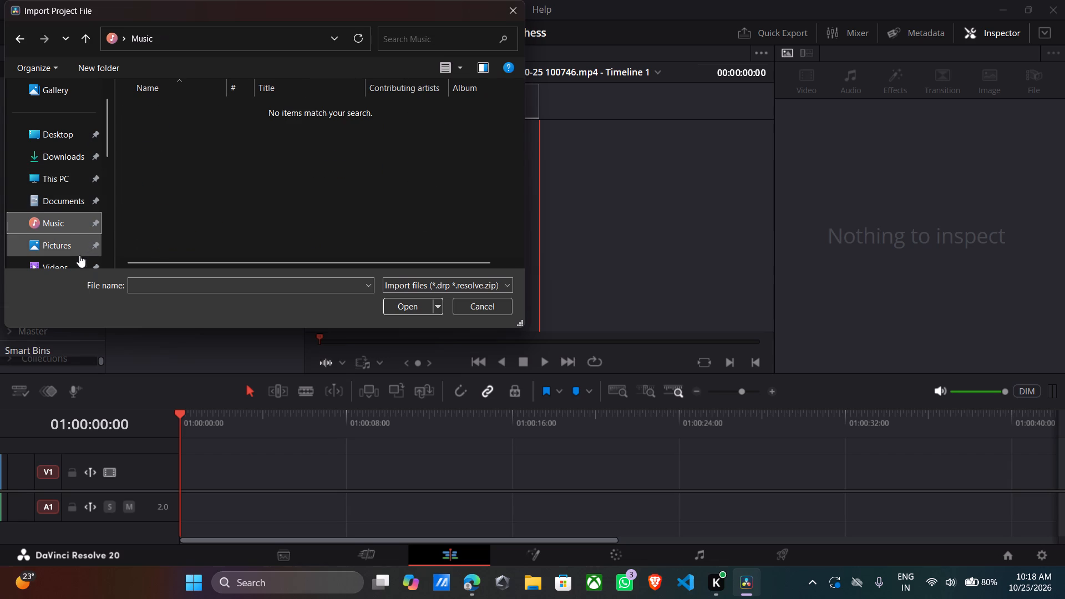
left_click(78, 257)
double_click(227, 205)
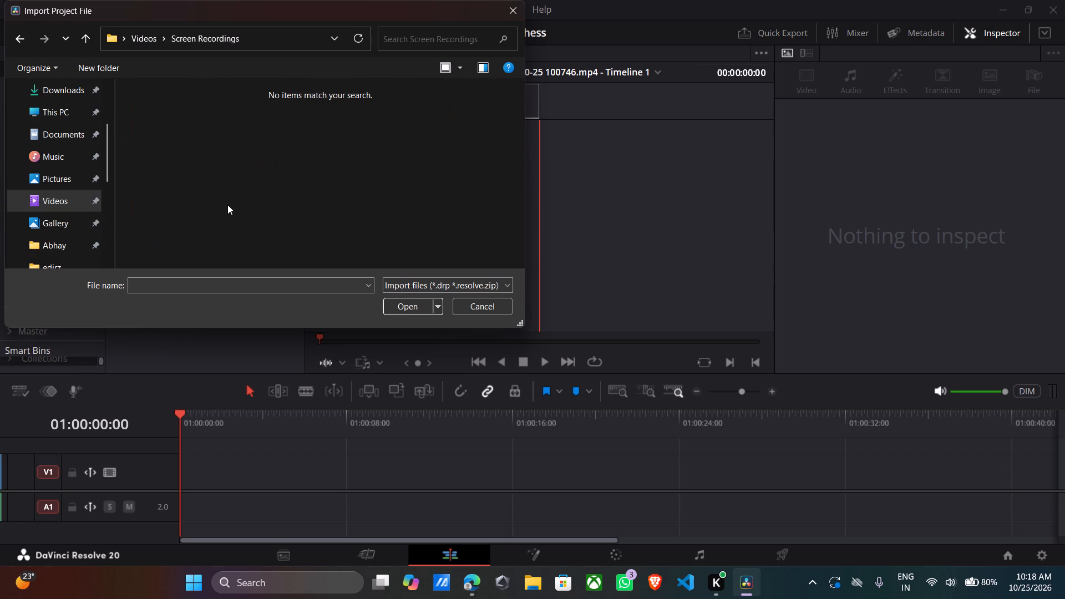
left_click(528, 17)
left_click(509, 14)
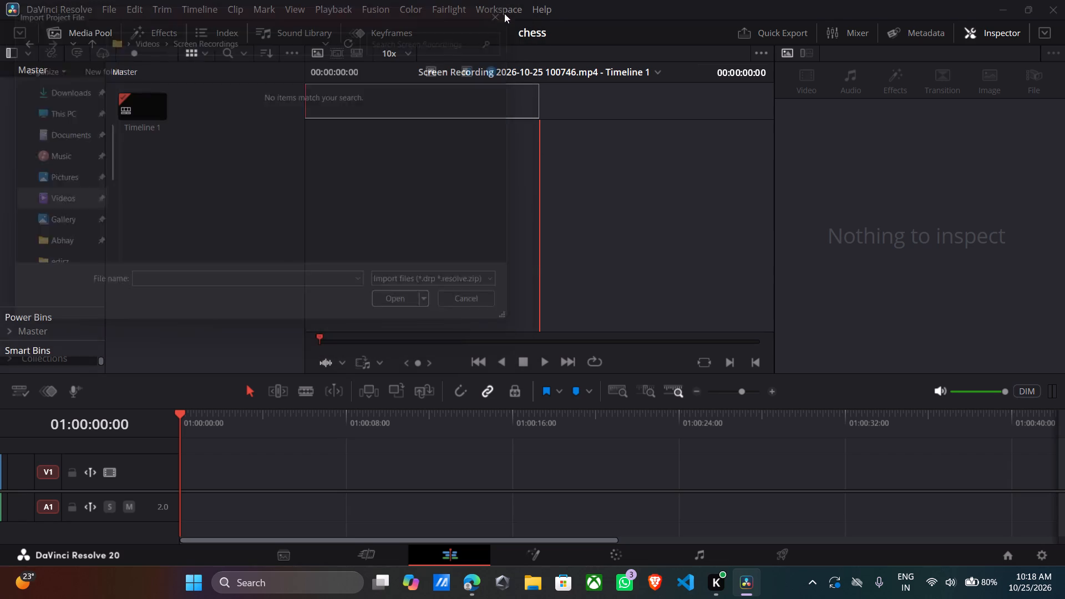
left_click(105, 13)
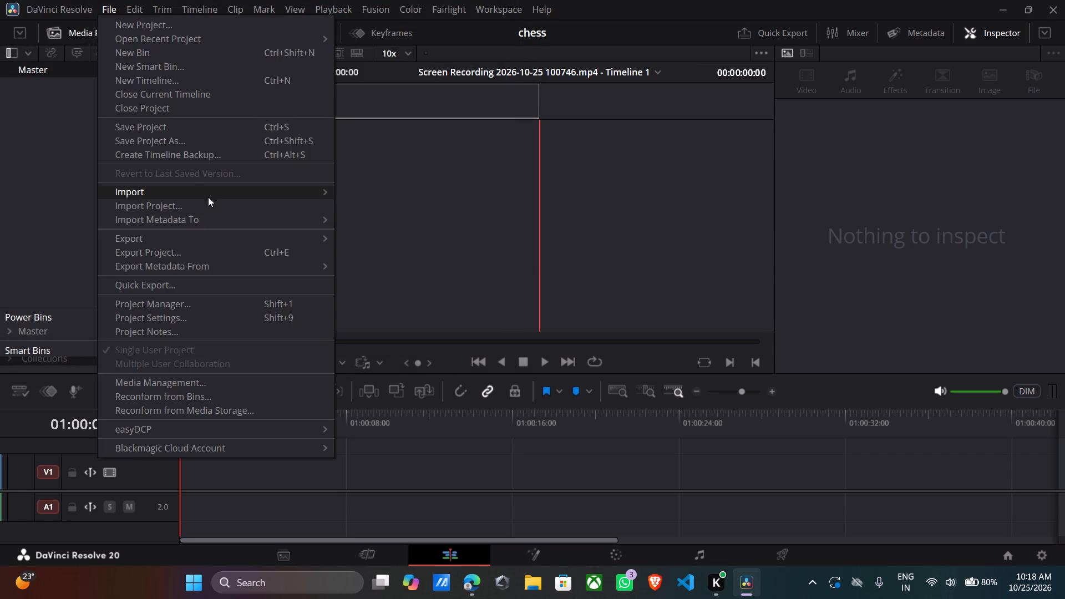
left_click(210, 194)
left_click(349, 206)
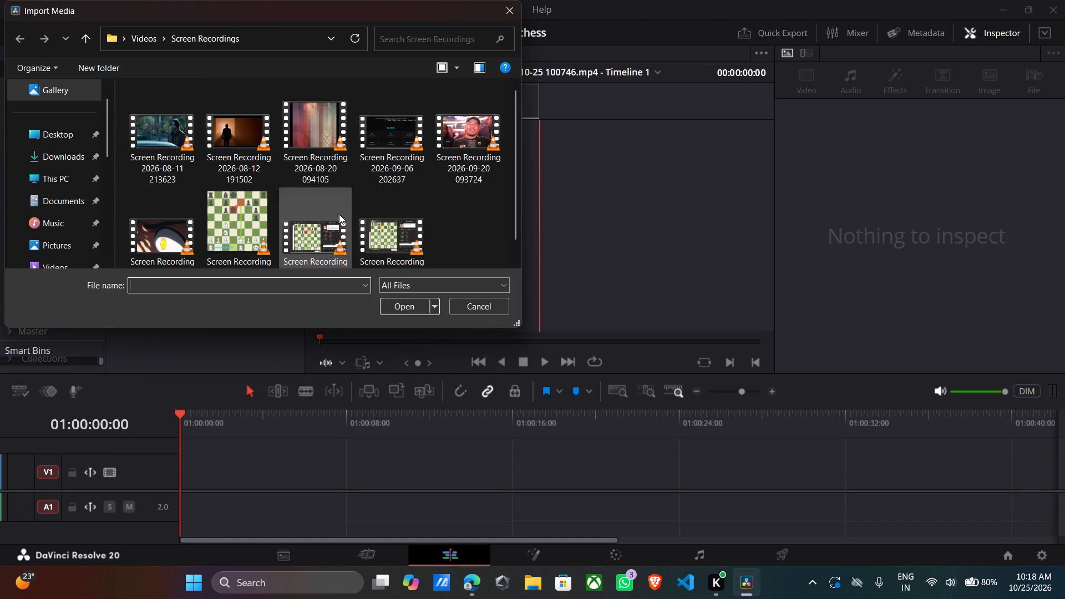
scroll(367, 220, "down", 1)
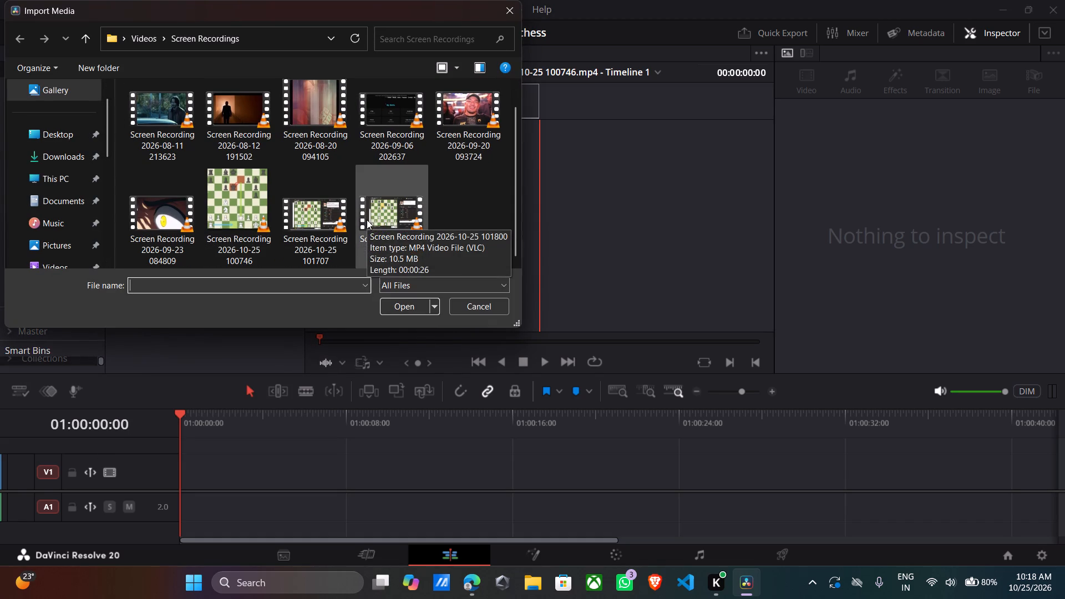
left_click(409, 212)
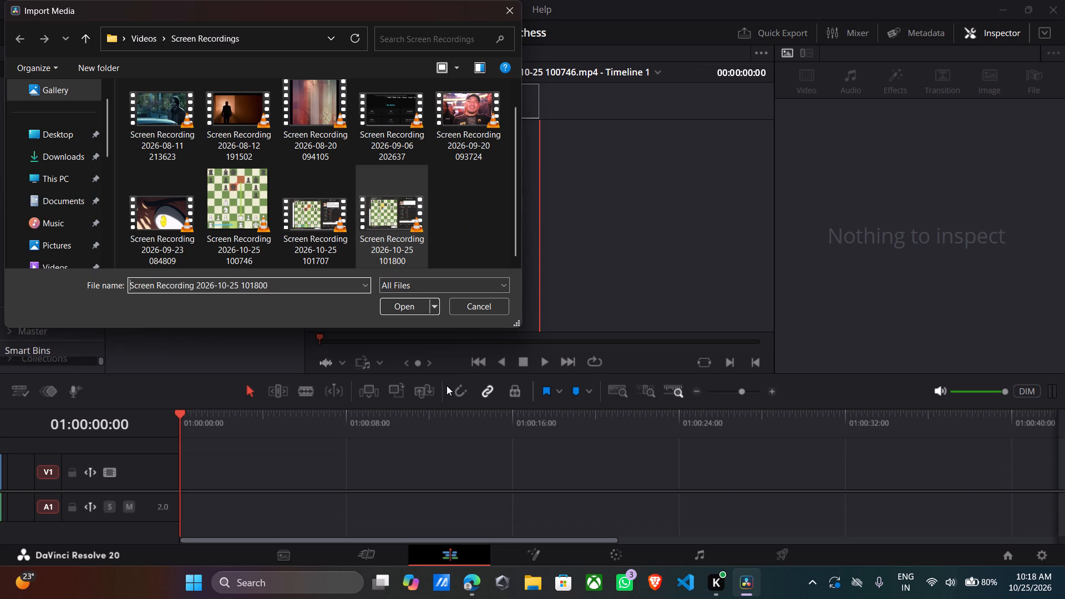
left_click(401, 305)
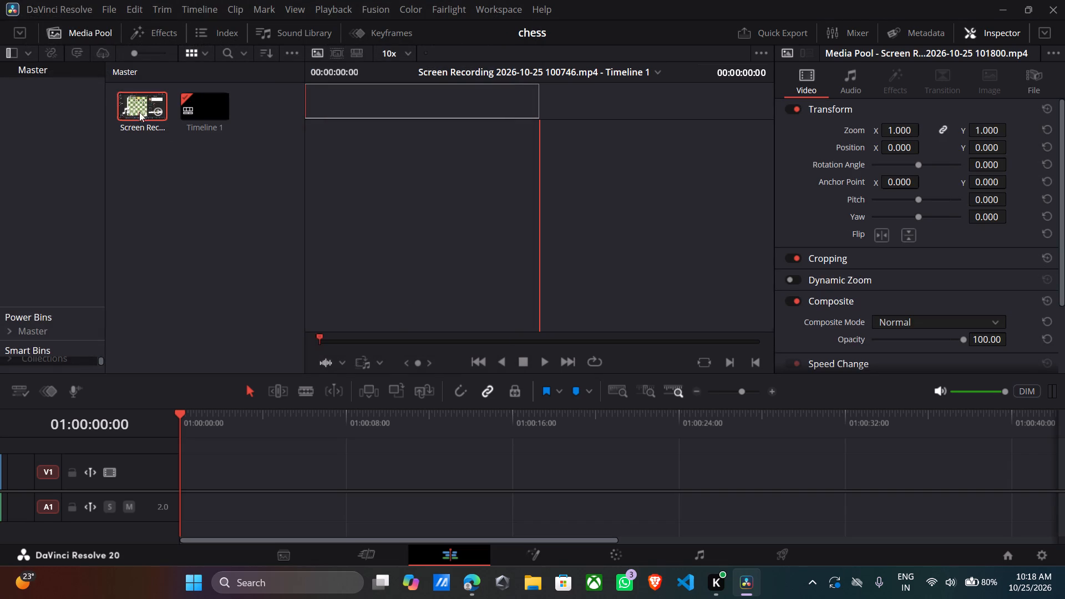
Place the imported 101800 recording at the very start of Timeline 1, on tracks V1 and A1.
left_click_drag(139, 112, 160, 451)
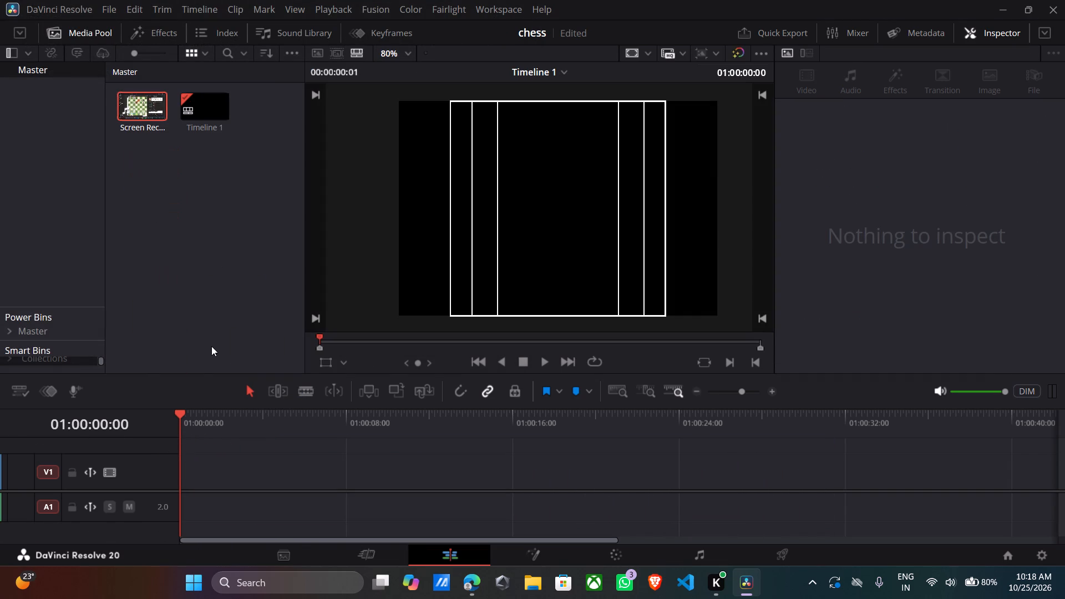
left_click_drag(154, 111, 207, 482)
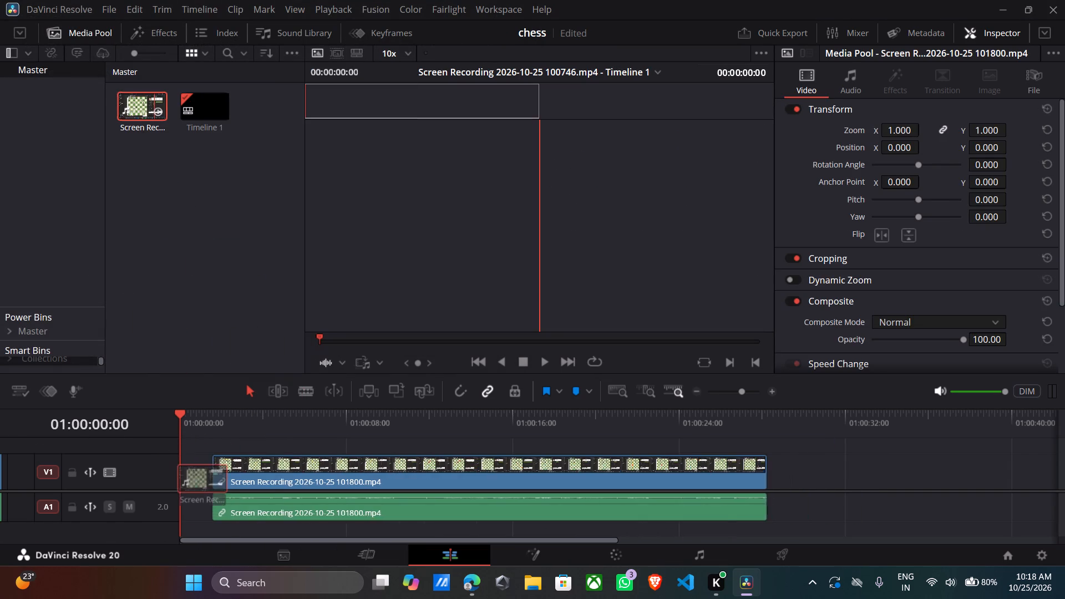
left_click_drag(207, 482, 174, 481)
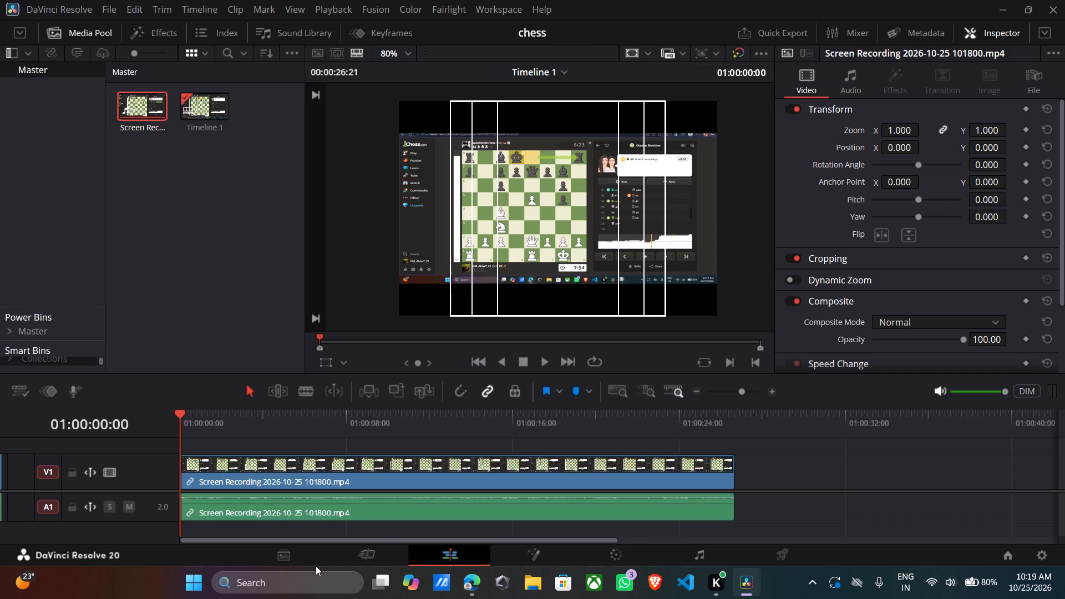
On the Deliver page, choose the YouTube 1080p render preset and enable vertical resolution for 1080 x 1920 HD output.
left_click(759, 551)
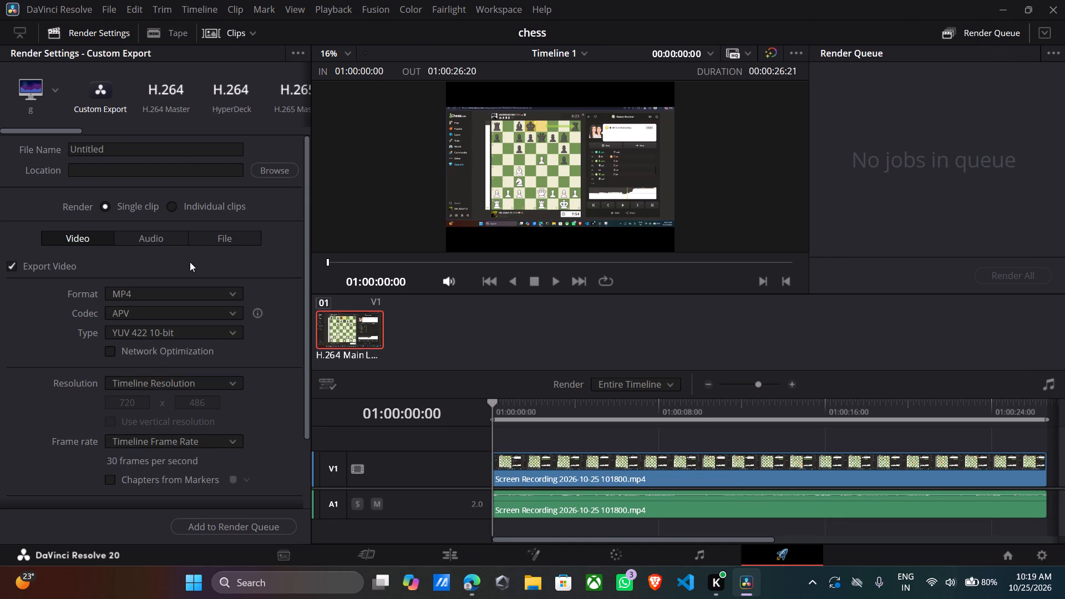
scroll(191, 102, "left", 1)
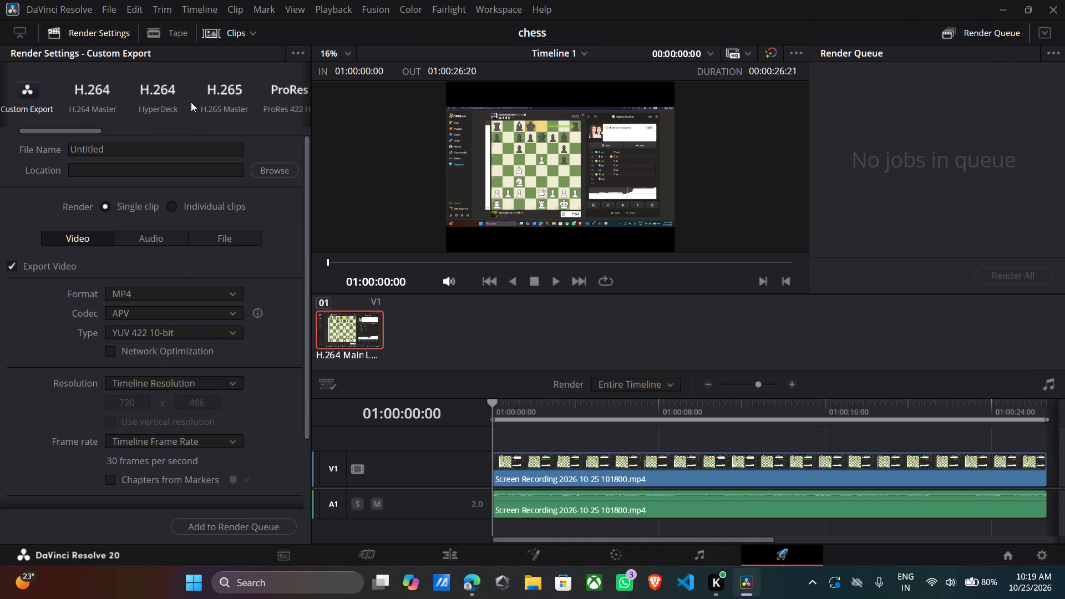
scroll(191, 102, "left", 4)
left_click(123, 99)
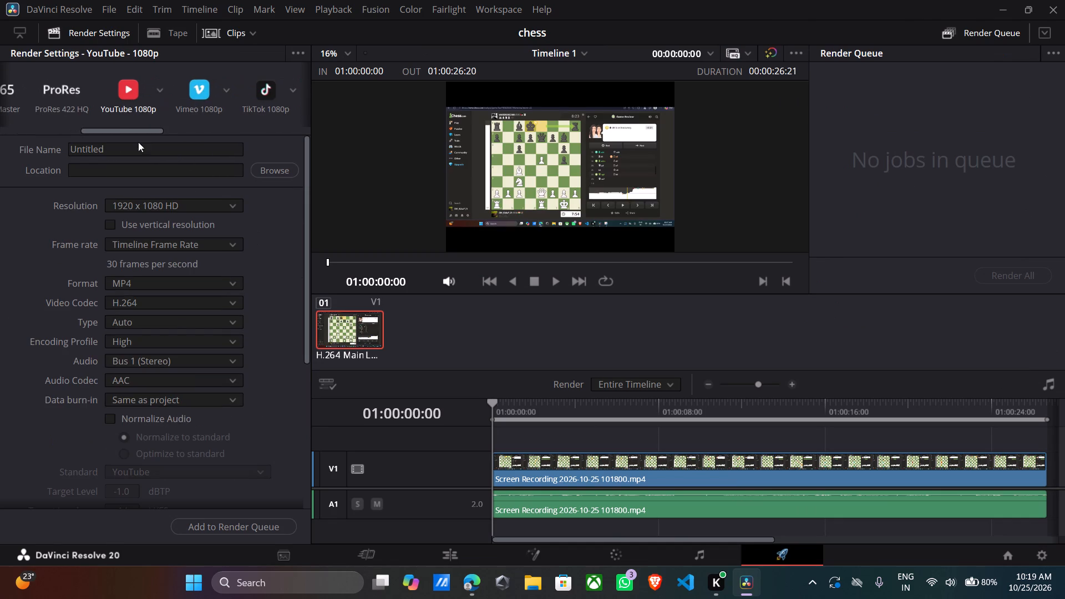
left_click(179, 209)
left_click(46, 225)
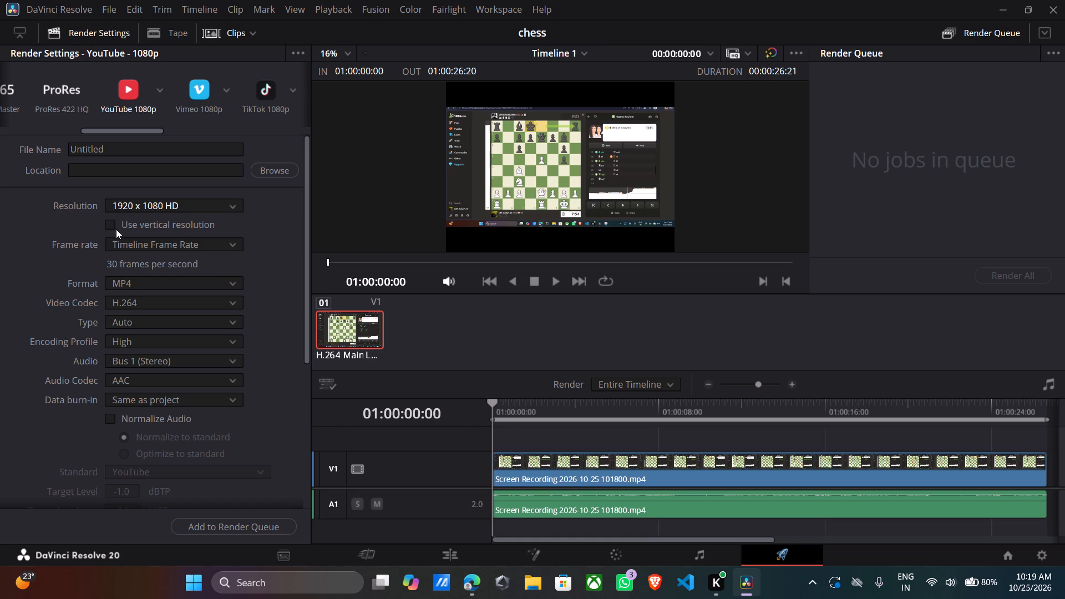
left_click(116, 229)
Turn off the Add to Quick Export option for the saved mp4 render preset.
left_click(303, 52)
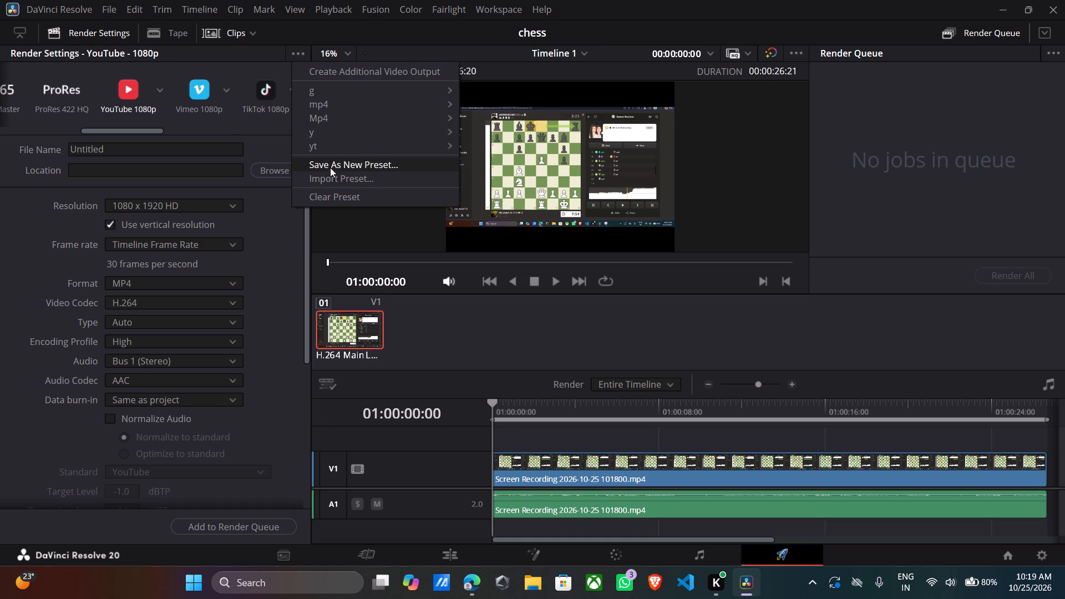
left_click(323, 94)
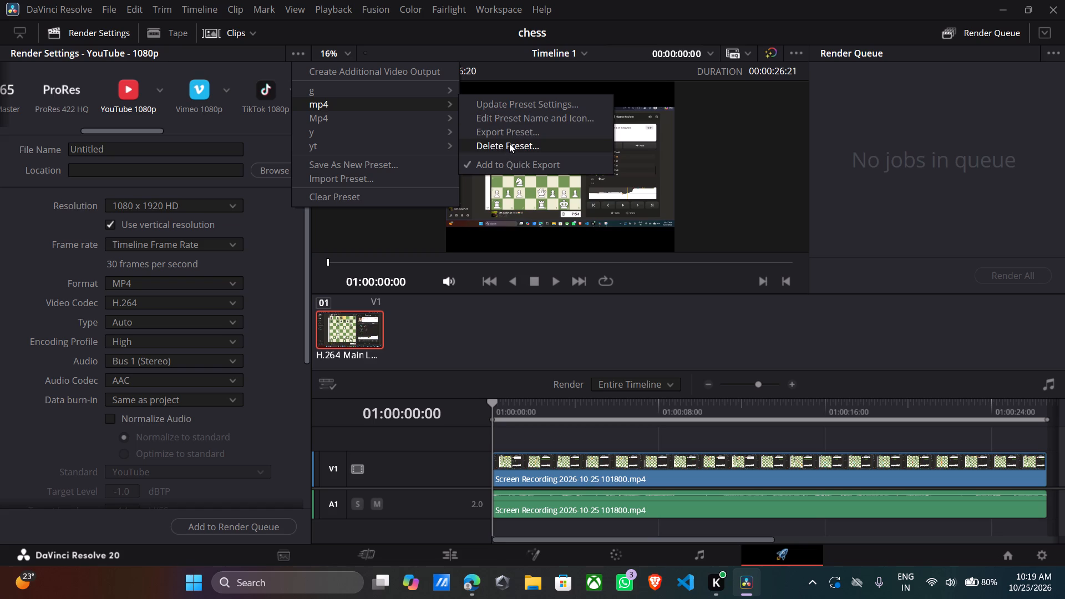
left_click(508, 163)
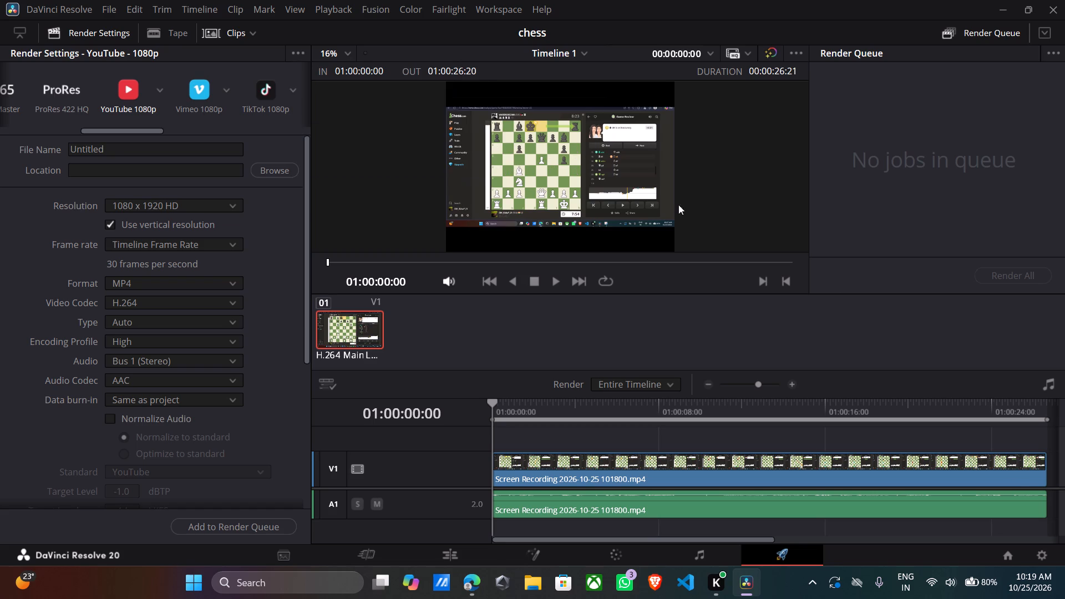
In the project settings, set a vertical timeline resolution of 1080 x 1920 with Cinemascope pixel aspect ratio and save.
left_click(1039, 560)
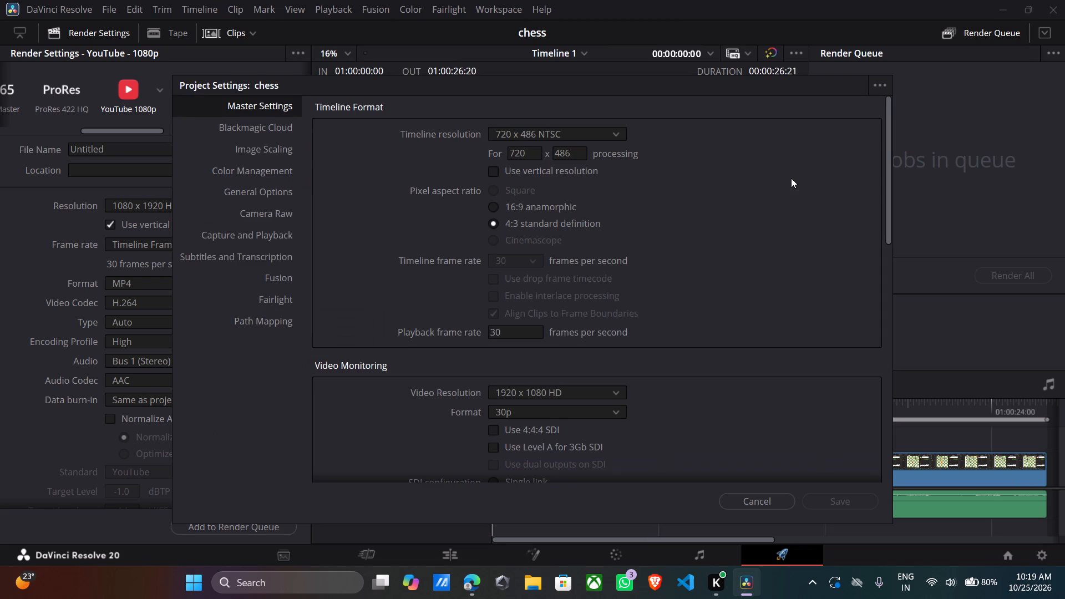
left_click(494, 175)
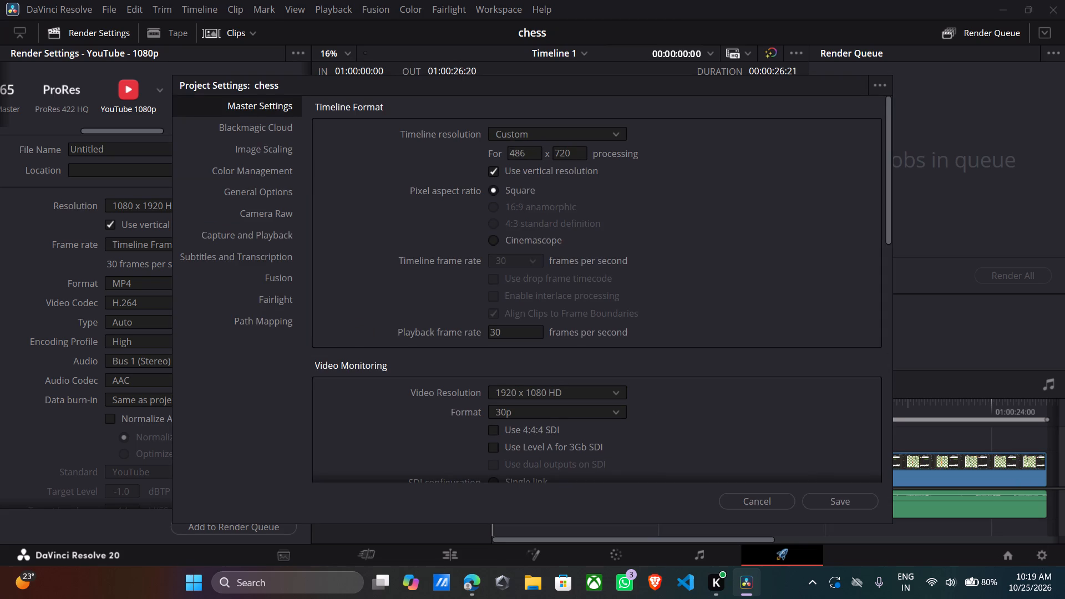
left_click(578, 155)
key("BackSpace")
key("BackSpace")
key("BackSpace")
type("19")
type("20")
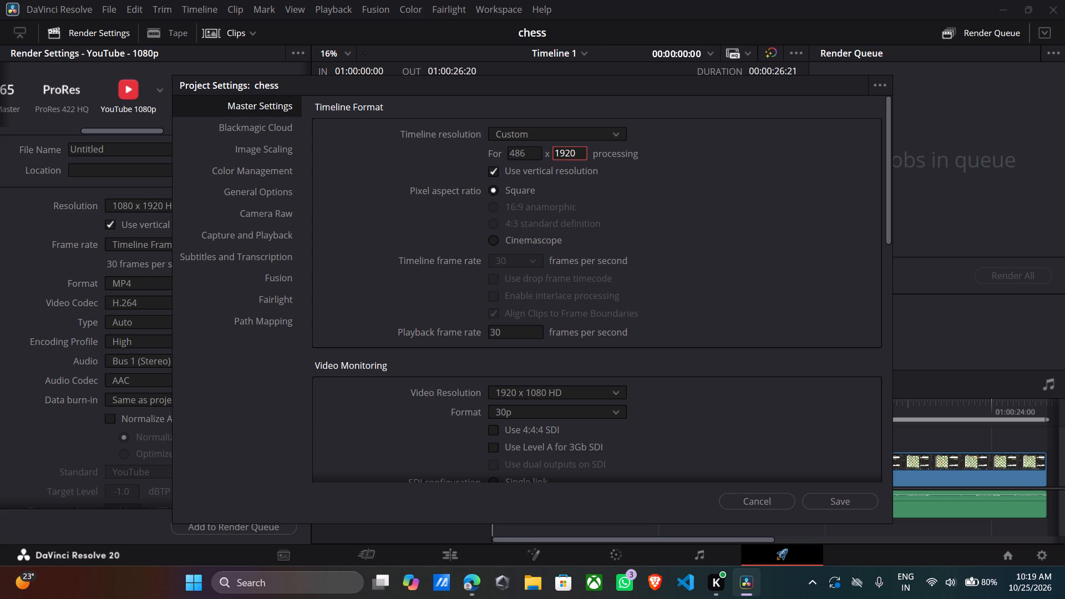
left_click(534, 154)
key("BackSpace")
key("BackSpace")
key("BackSpace")
key("1")
type("080")
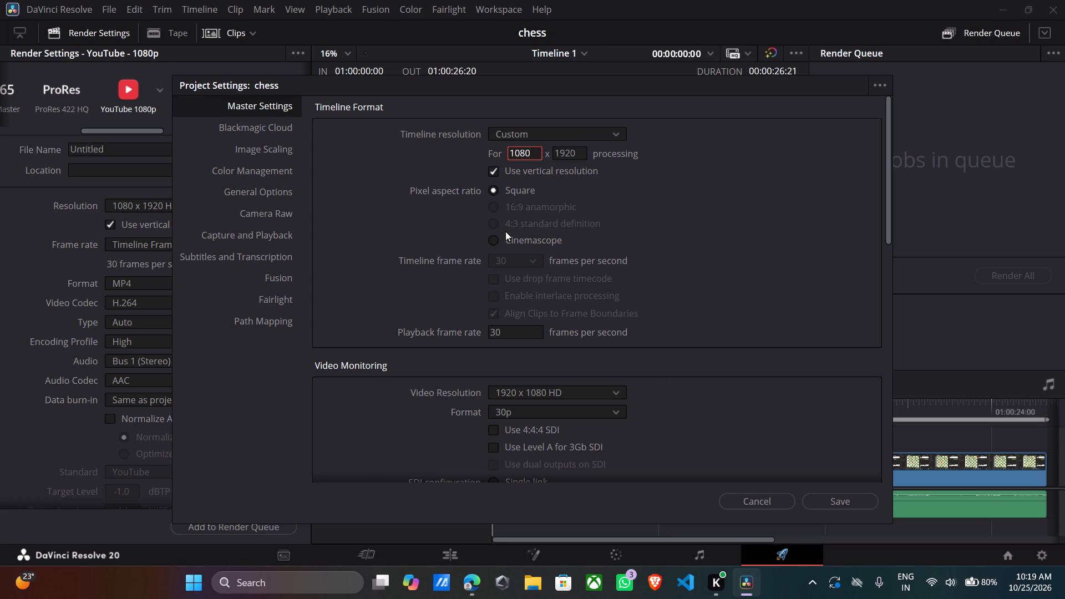
left_click(498, 238)
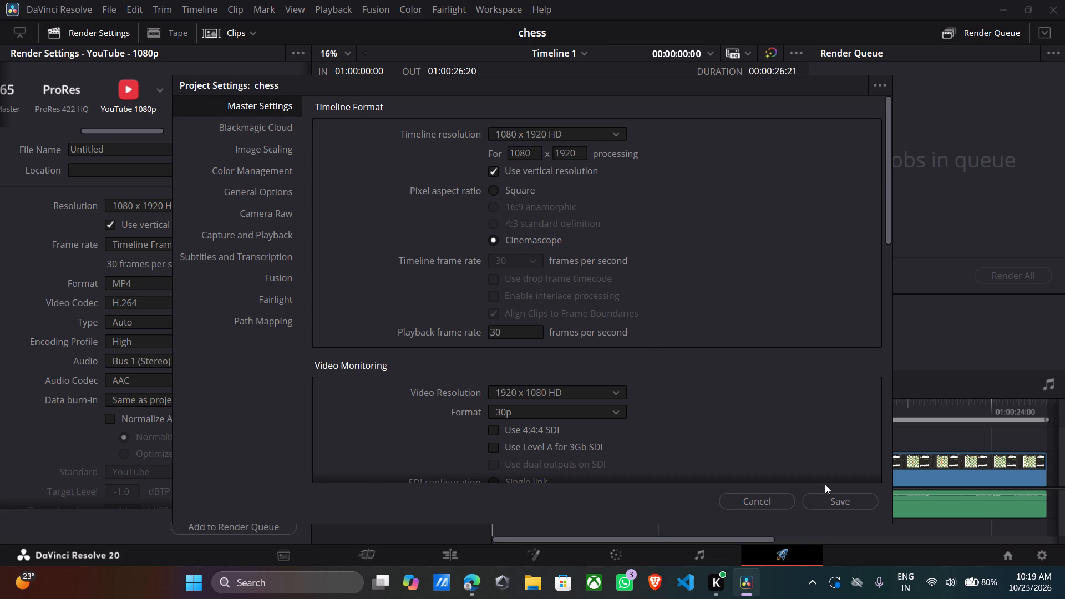
left_click(842, 500)
Play the start of the vertical timeline as a preview and return to the Edit page.
key("space")
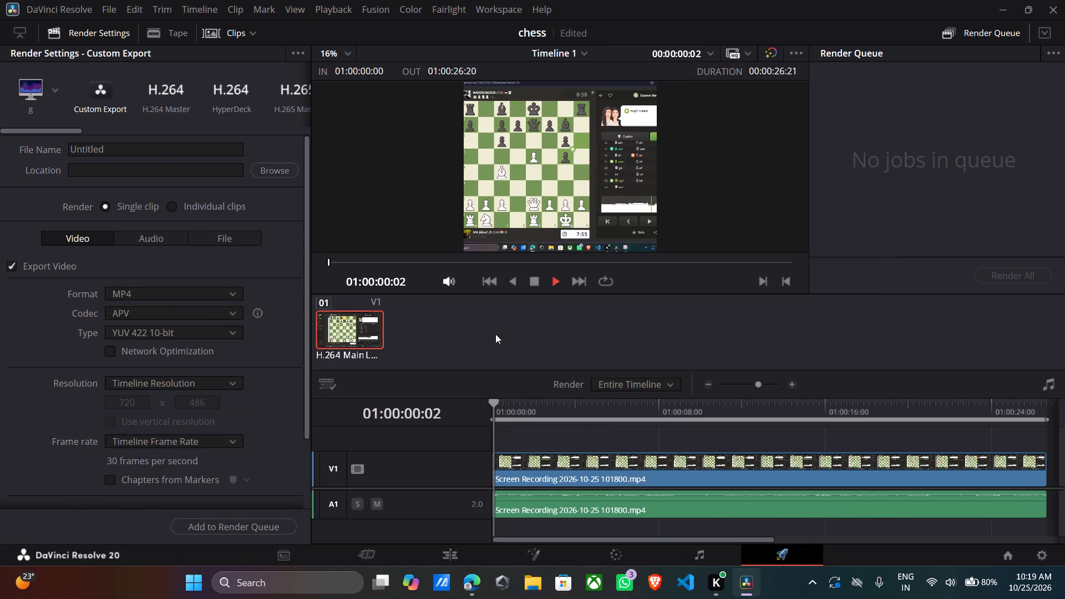
left_click(447, 547)
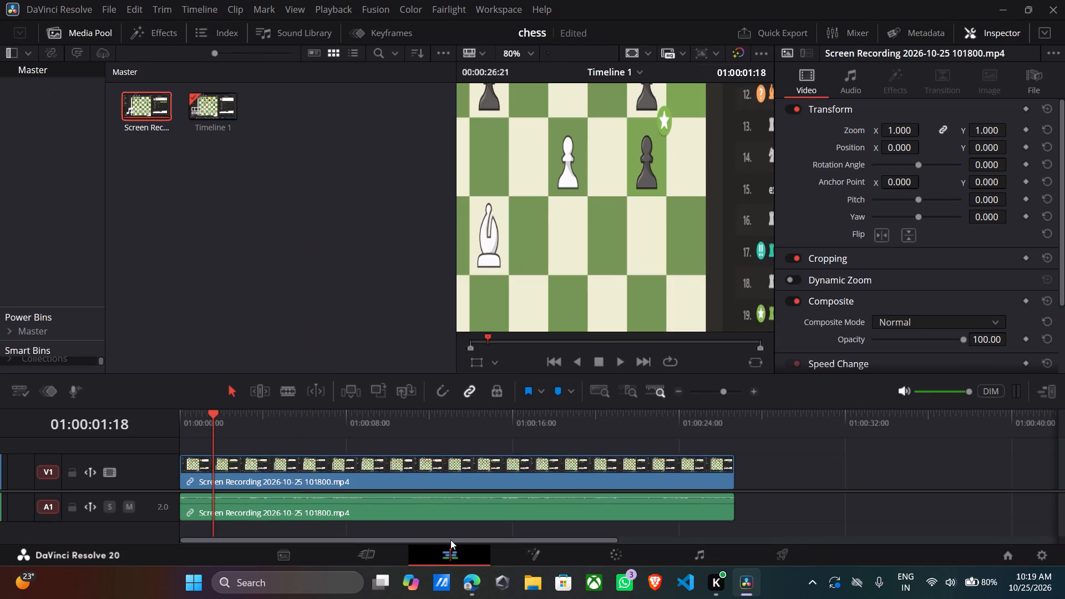
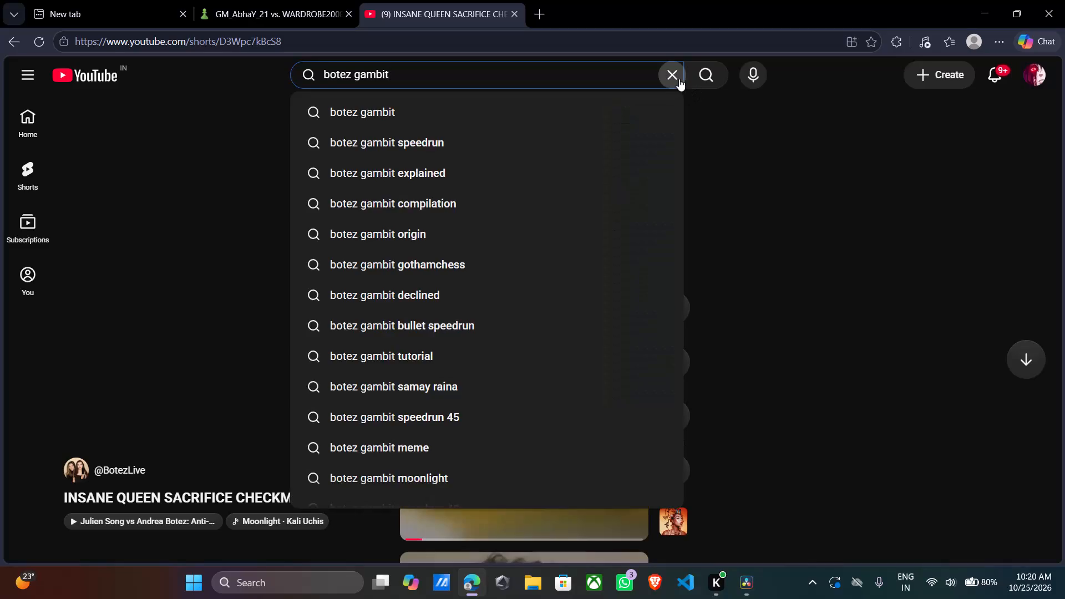
In the browser, search YouTube for "what is the resolution for youtuubr chess short".
left_click(667, 77)
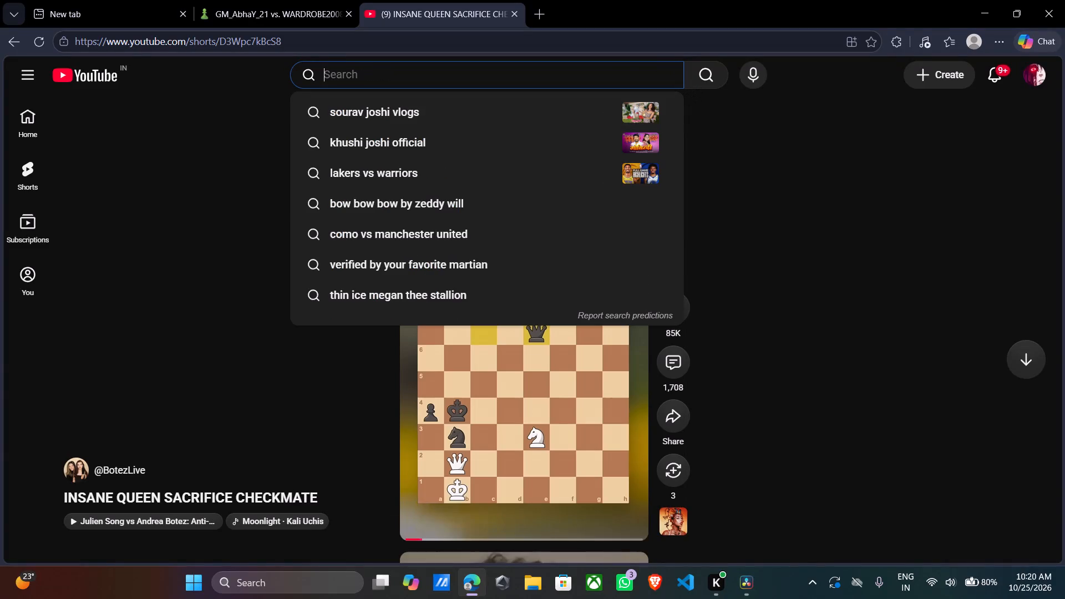
type("how")
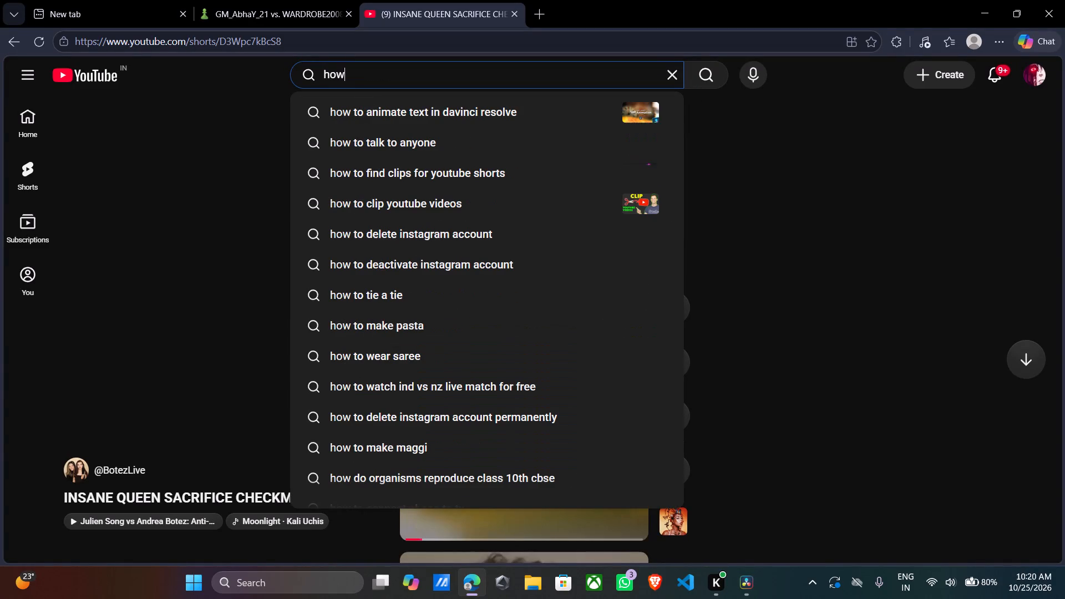
key("BackSpace")
key("BackSpace")
key("BackSpace")
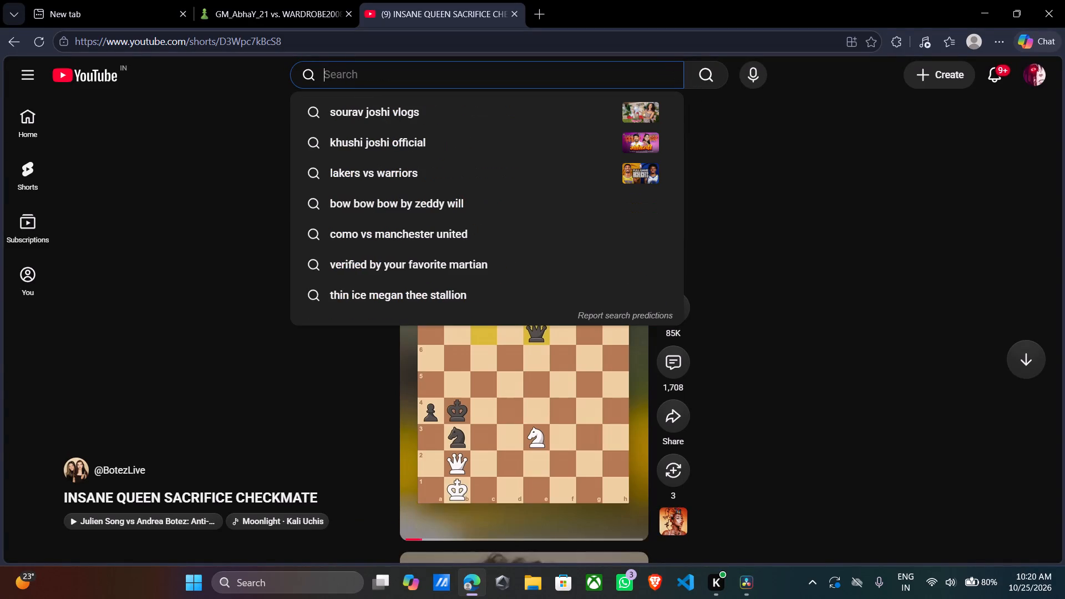
type("wha")
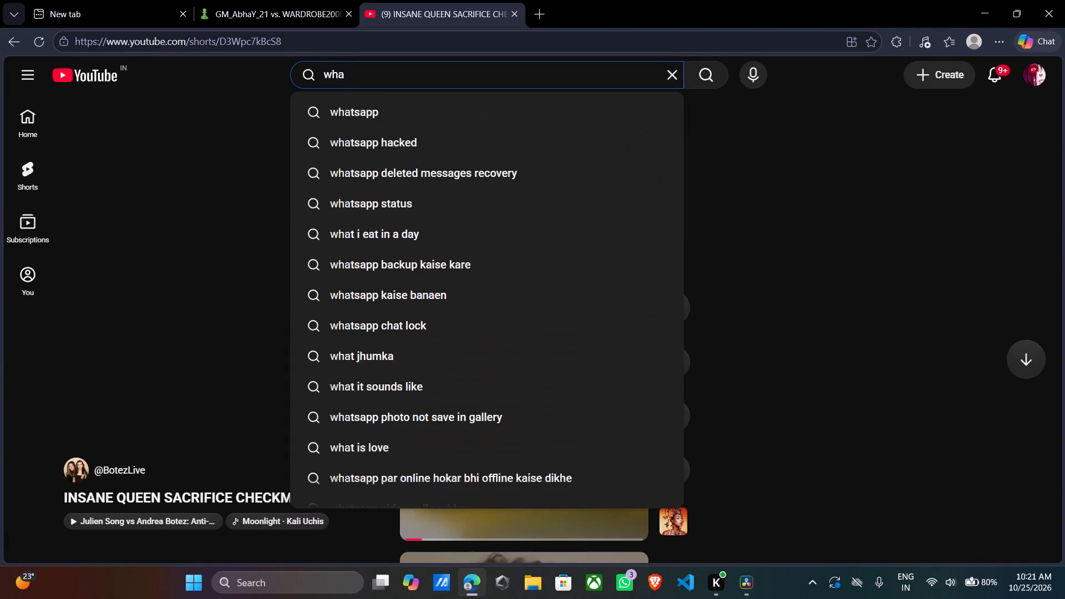
key("space")
key("BackSpace")
type("t is the resolution o")
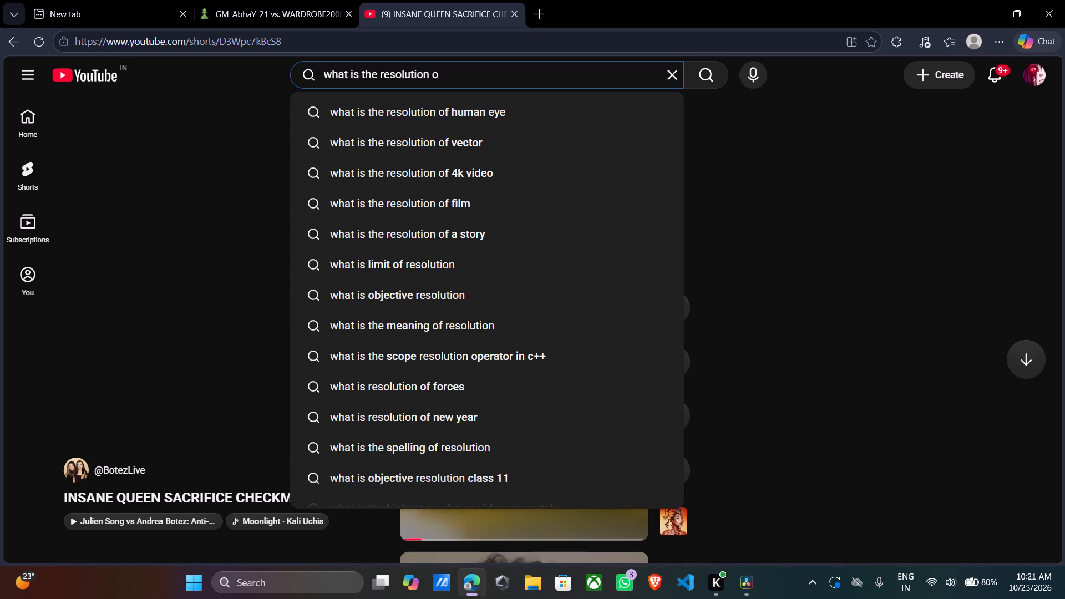
key("BackSpace")
type("for c")
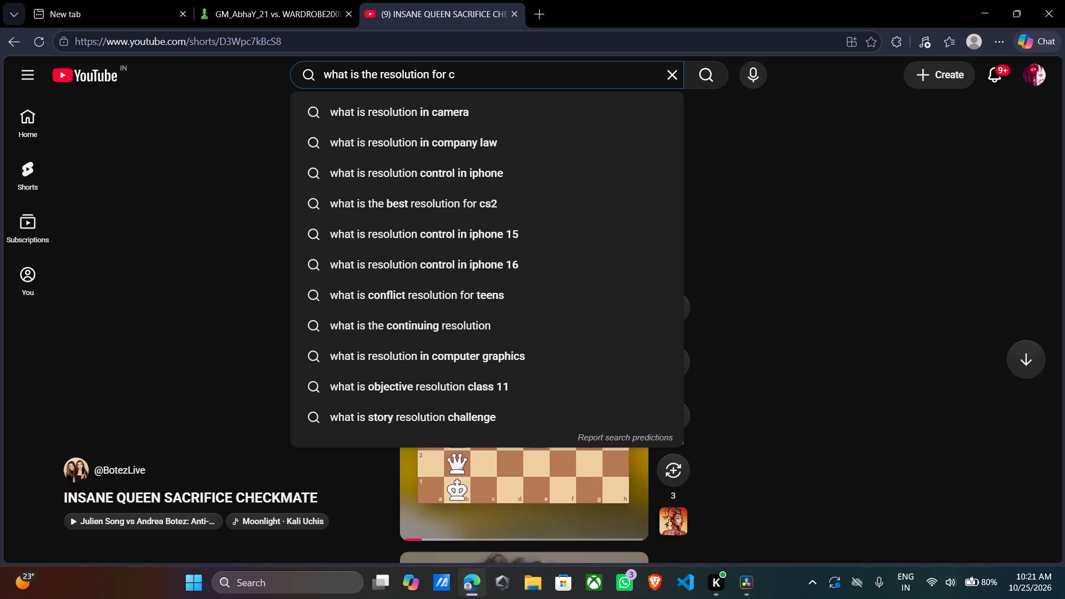
key("BackSpace")
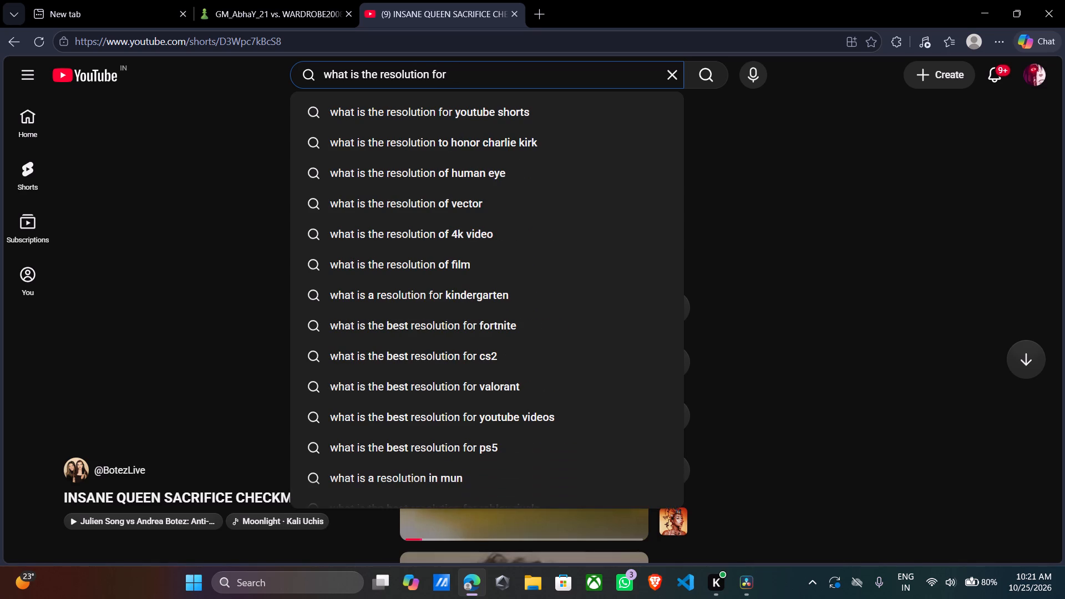
type("you")
type("tuubr chess")
key("space")
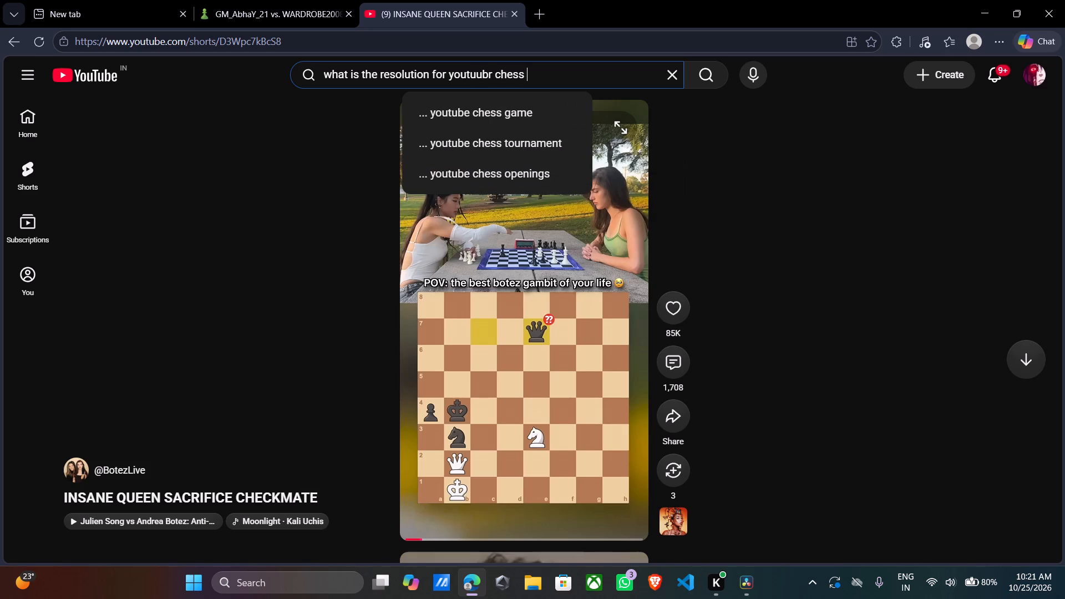
key("s")
type("hort")
key("Return")
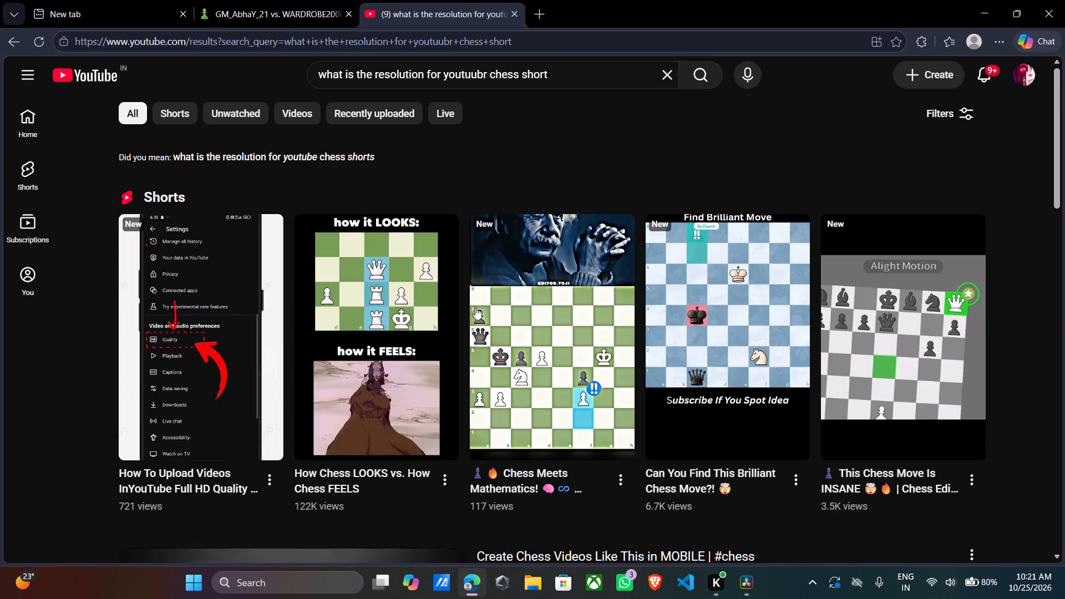
Watch and like the "How Chess LOOKS vs. How Chess FEELS" short, and return to browse the search results.
left_click(355, 323)
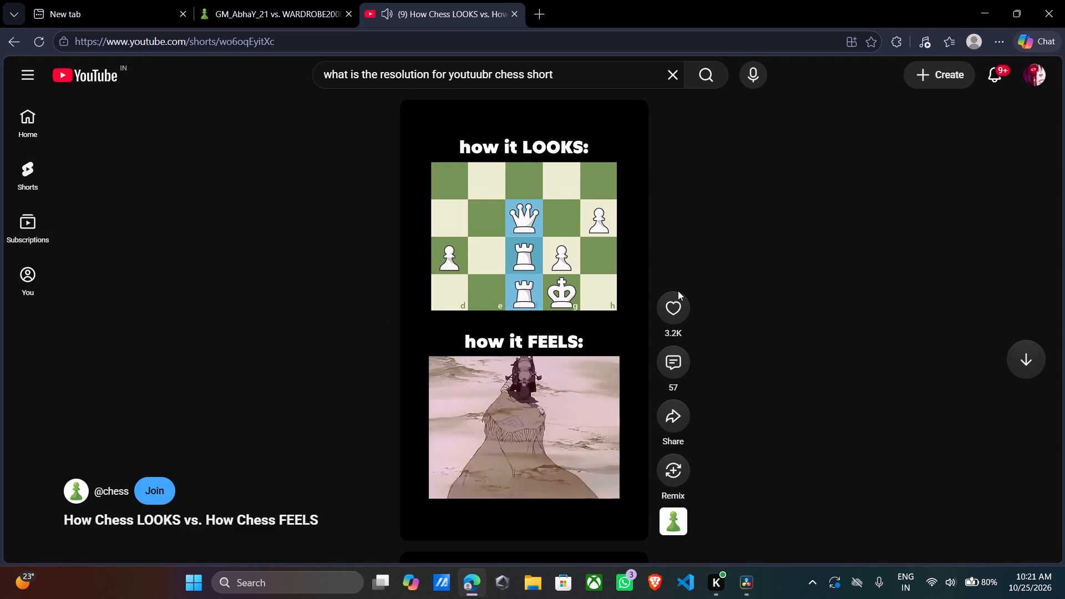
left_click(678, 306)
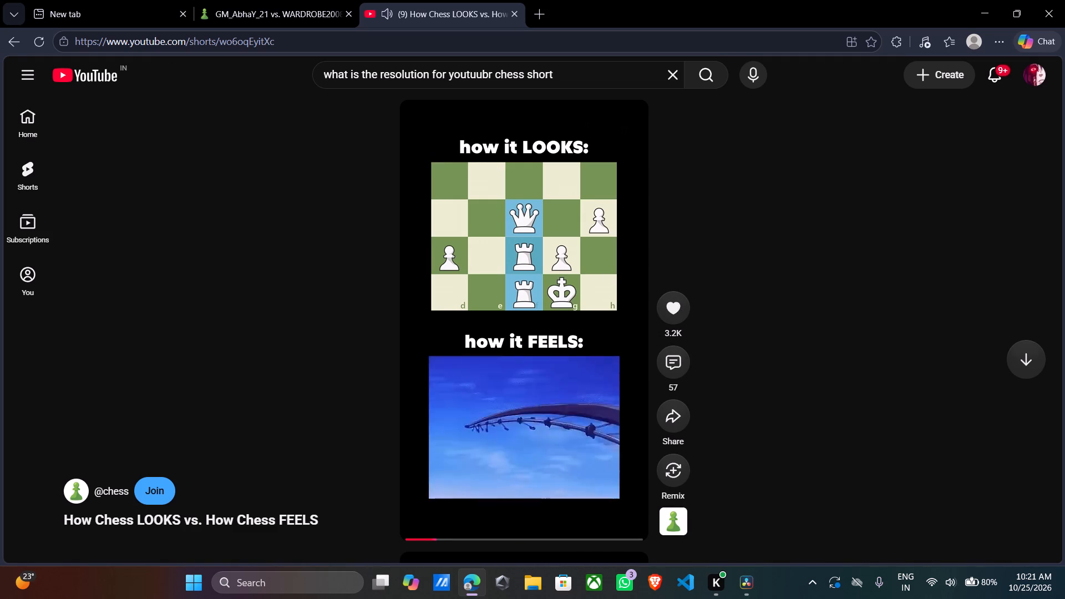
left_click(8, 37)
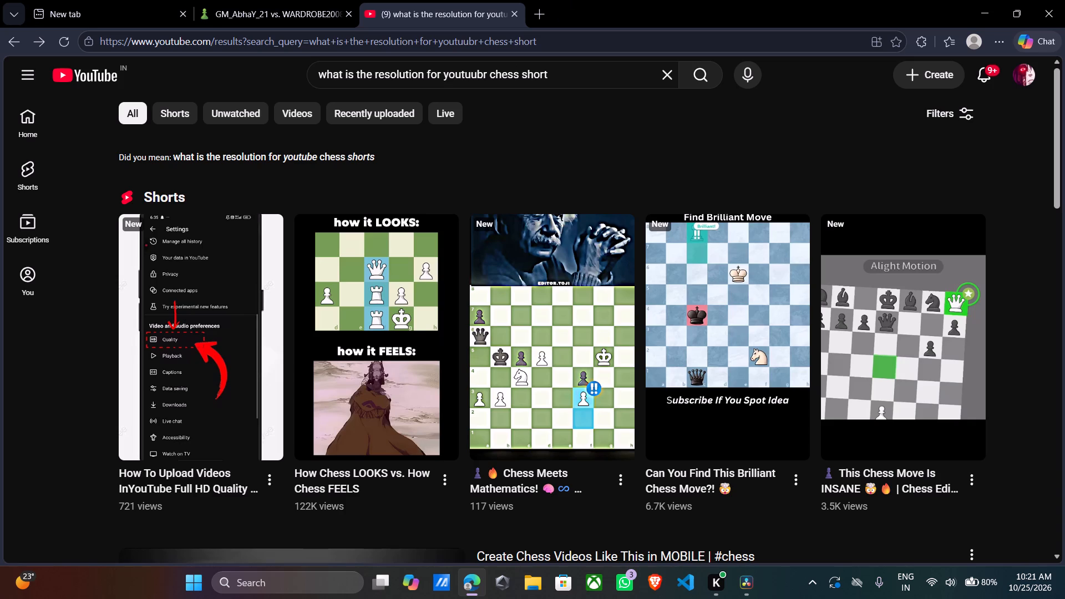
scroll(590, 79, "down", 3)
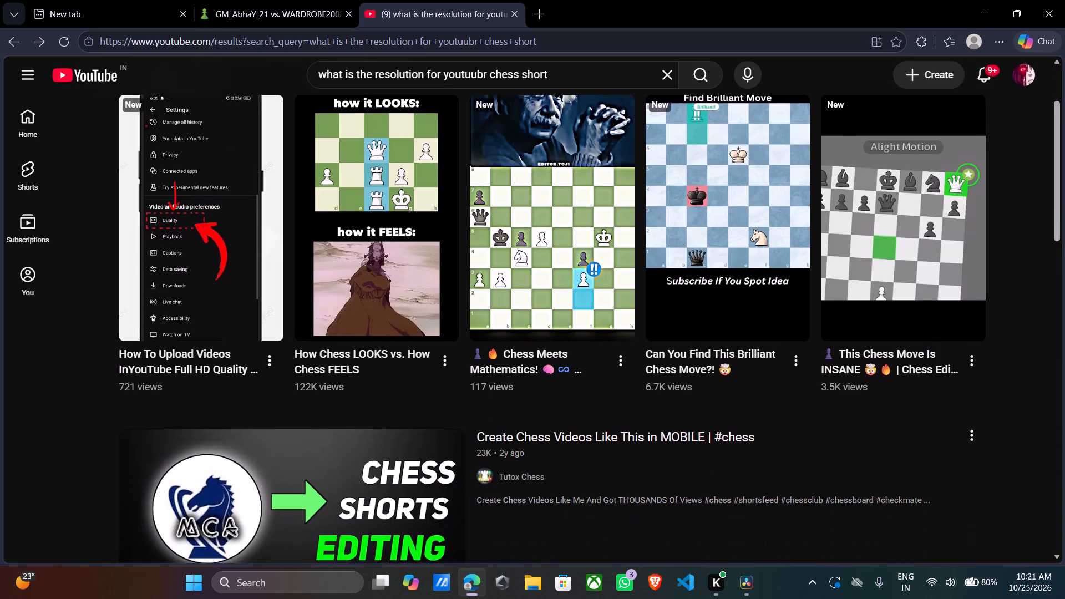
scroll(590, 79, "down", 1)
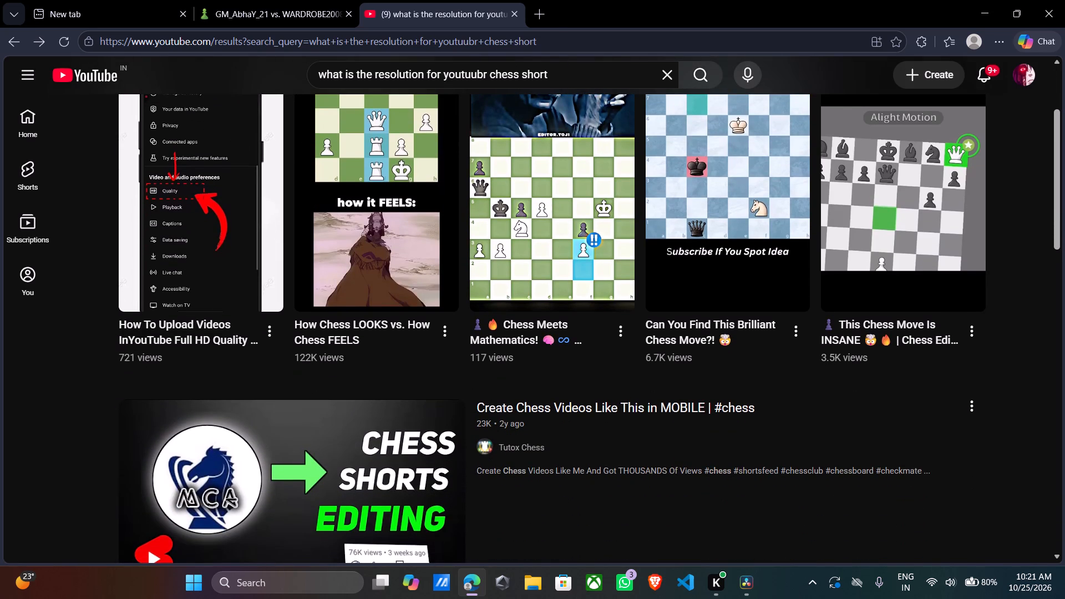
Change the YouTube search to "what is the resolution for youtuube short".
left_click(559, 69)
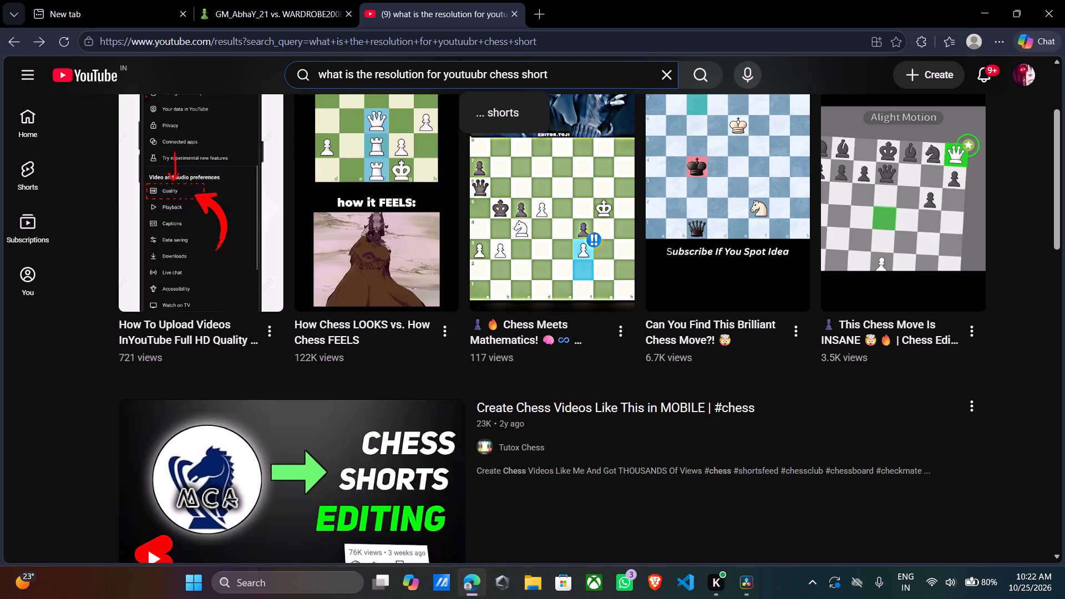
key("BackSpace")
key("BackSpace")
key("BackSpace")
key("BackSpace")
key("BackSpace")
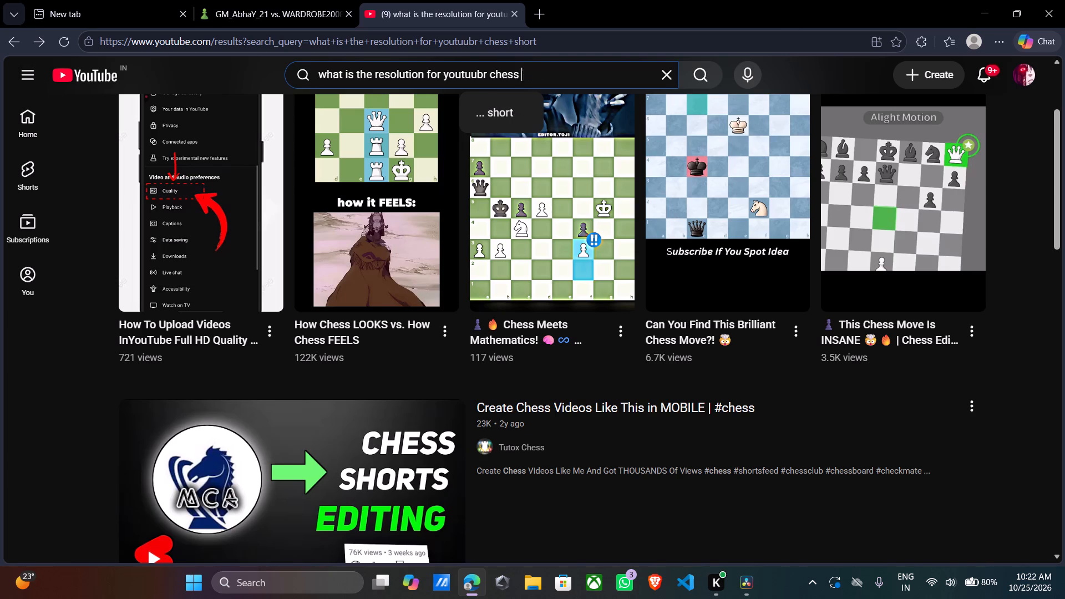
key("BackSpace")
key("BackSpace")
key("BackSpace")
key("BackSpace")
key("BackSpace")
key("BackSpace")
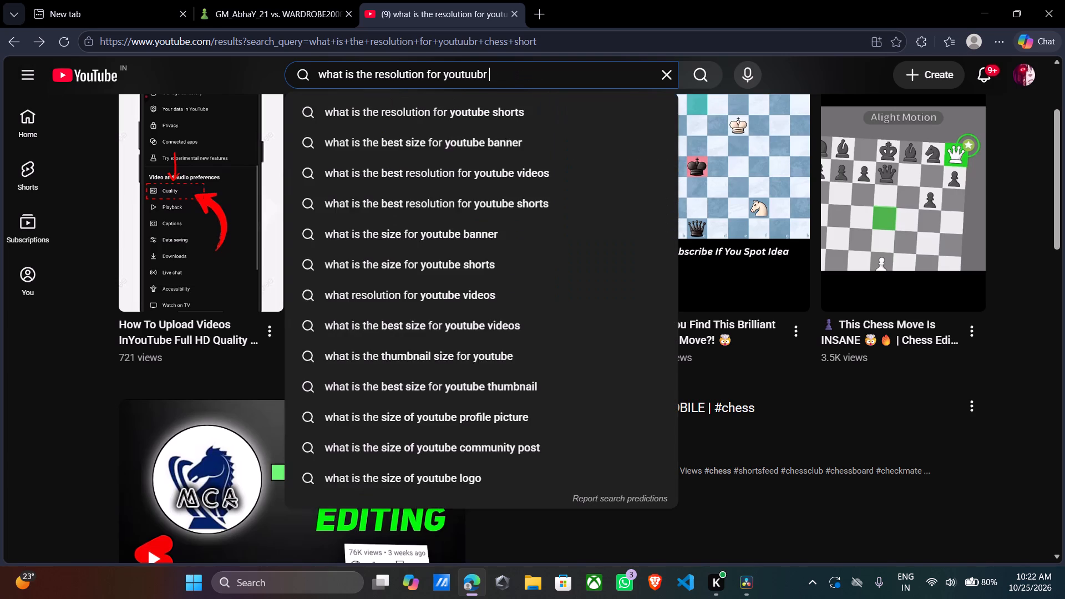
key("BackSpace")
key("BackSpace")
type("e s")
type("hort")
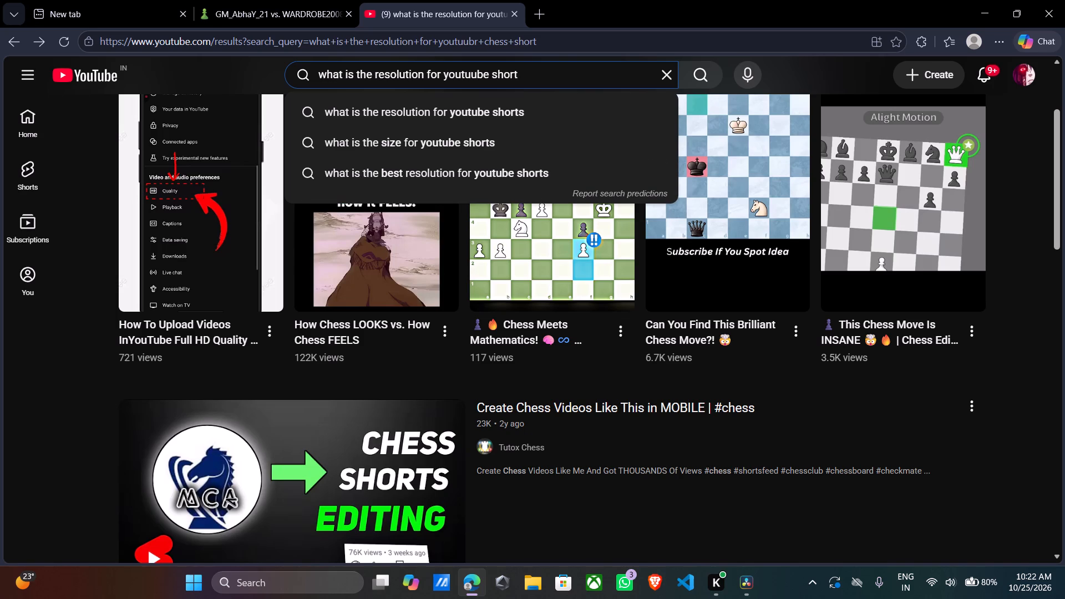
key("space")
key("Return")
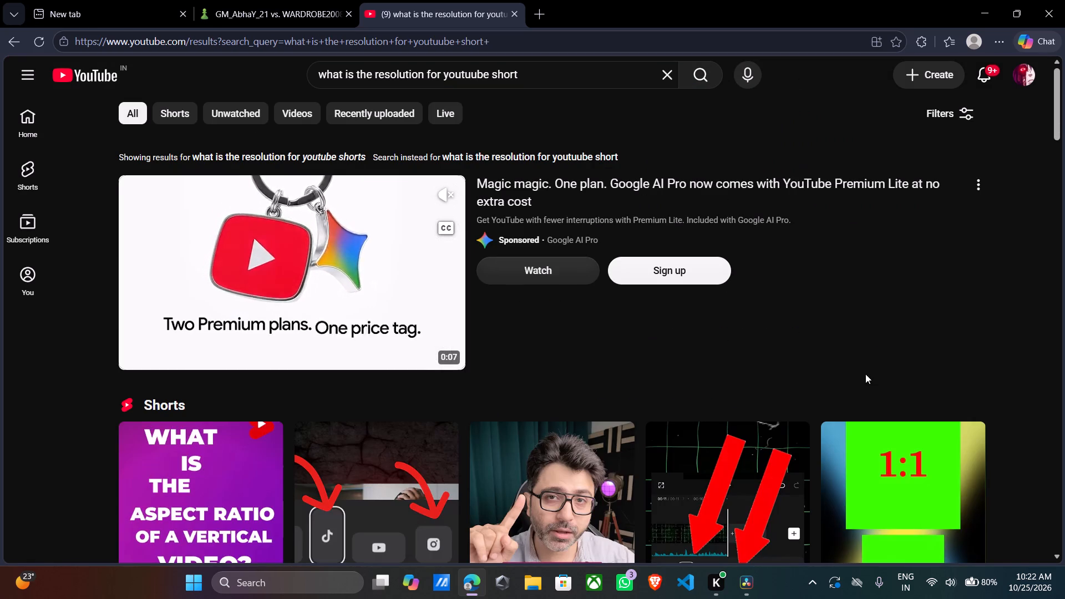
left_click(738, 583)
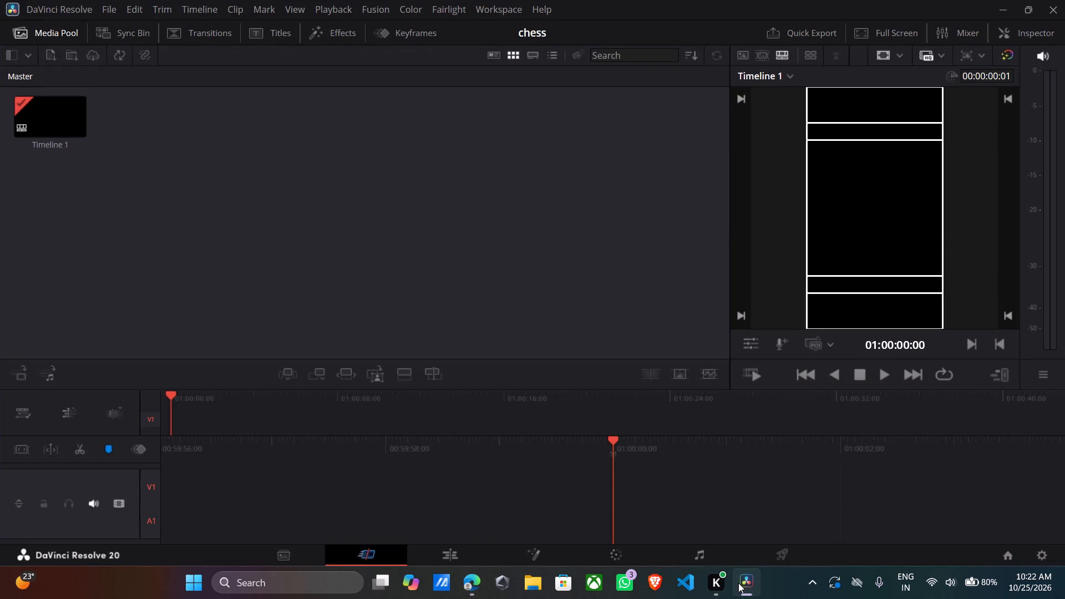
scroll(541, 276, "up", 1)
left_click(79, 137)
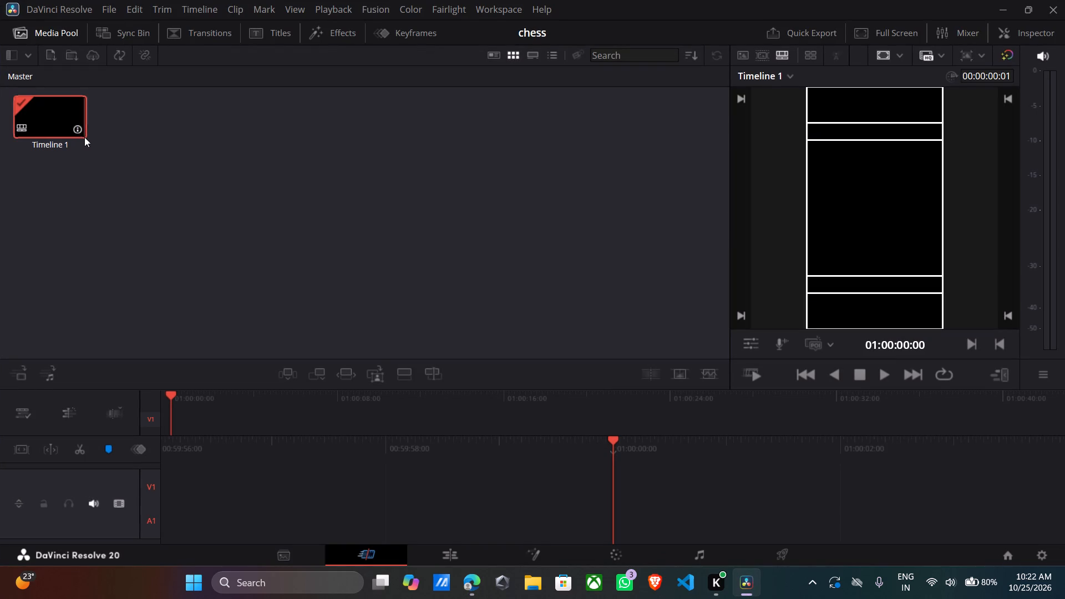
left_click(85, 136)
left_click(109, 1)
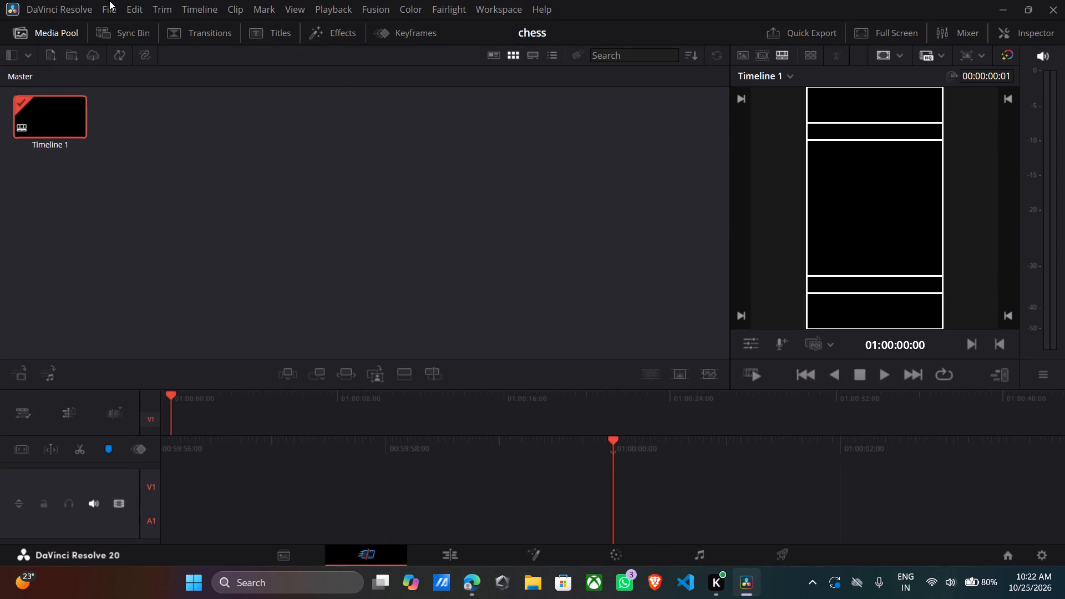
left_click(109, 9)
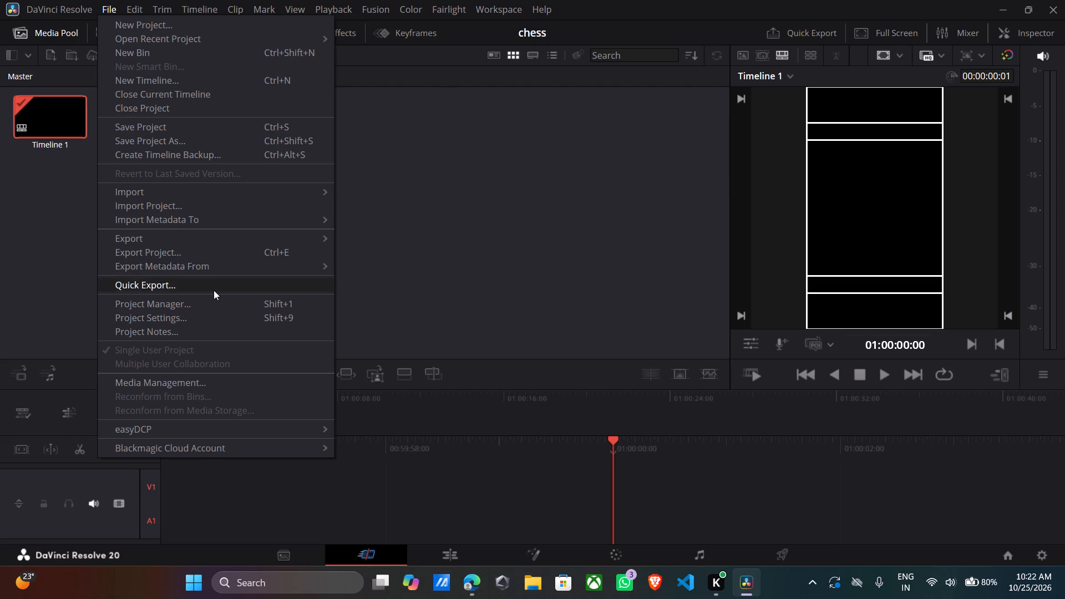
left_click(227, 193)
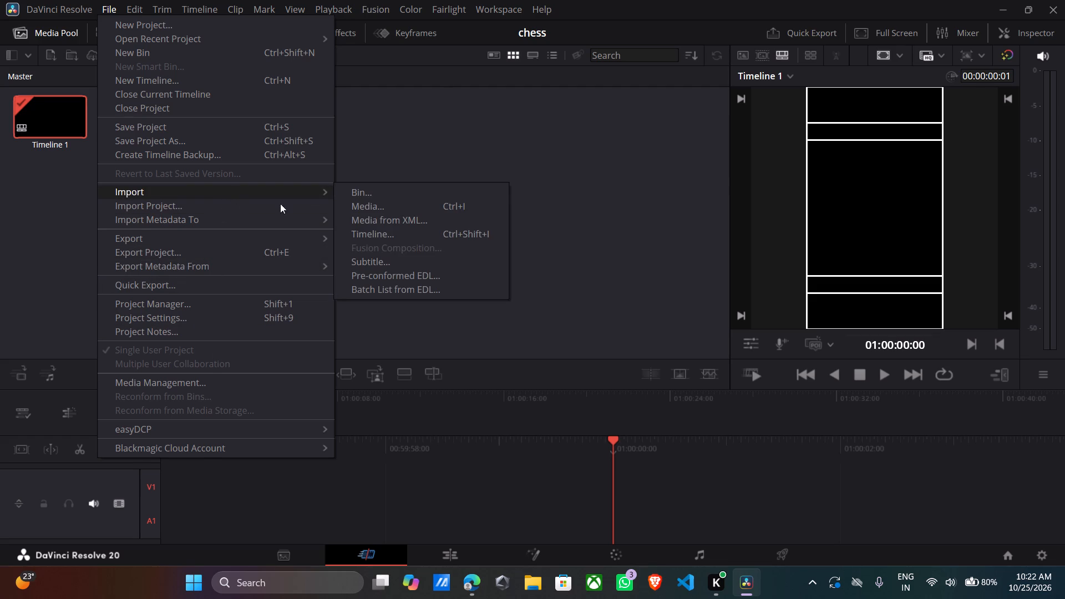
left_click(380, 202)
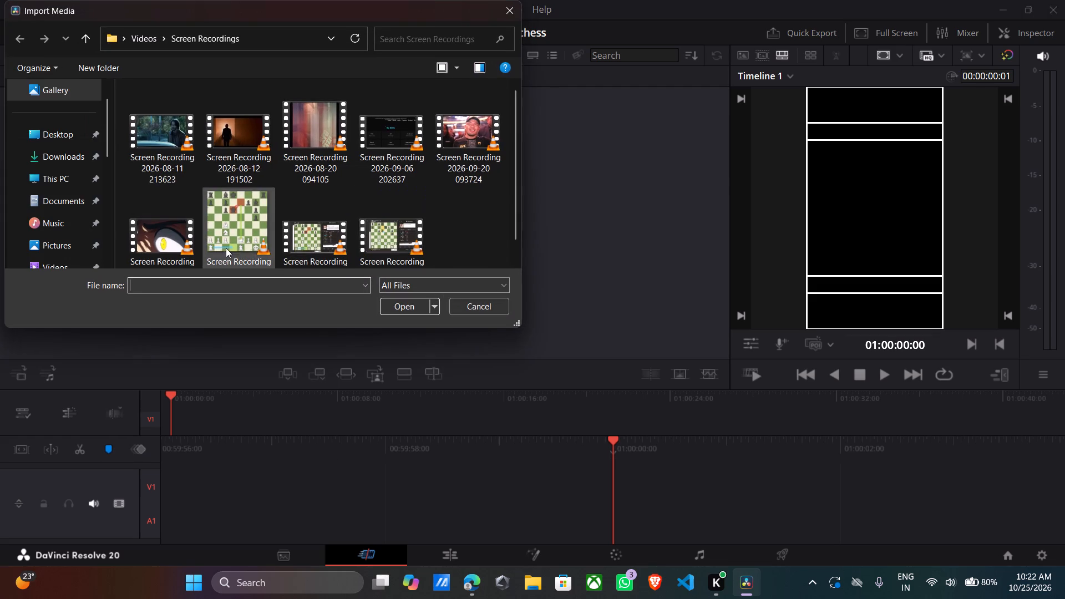
left_click(418, 220)
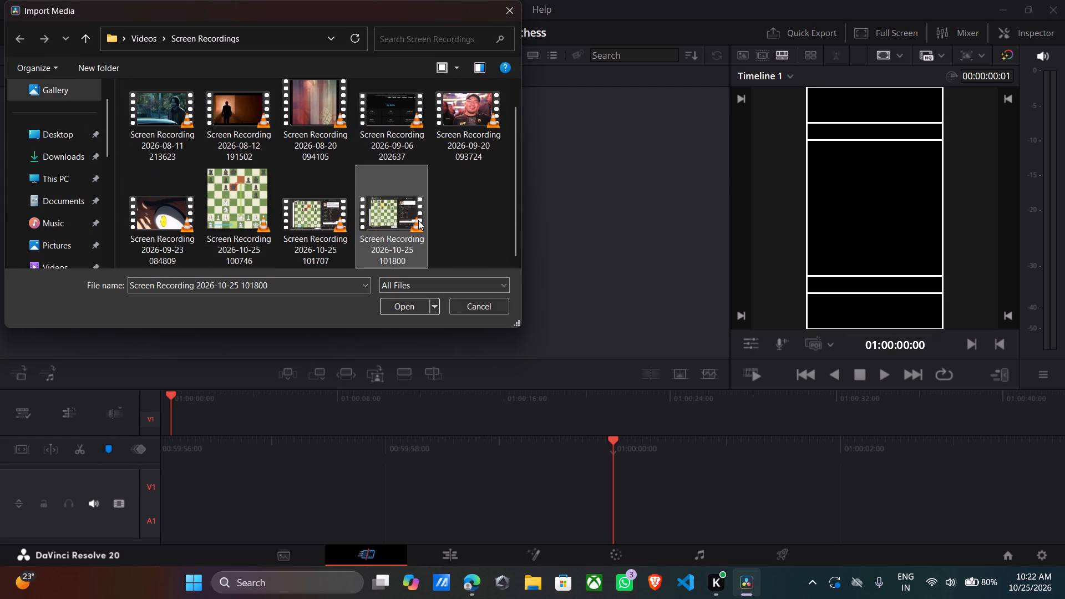
left_click(413, 310)
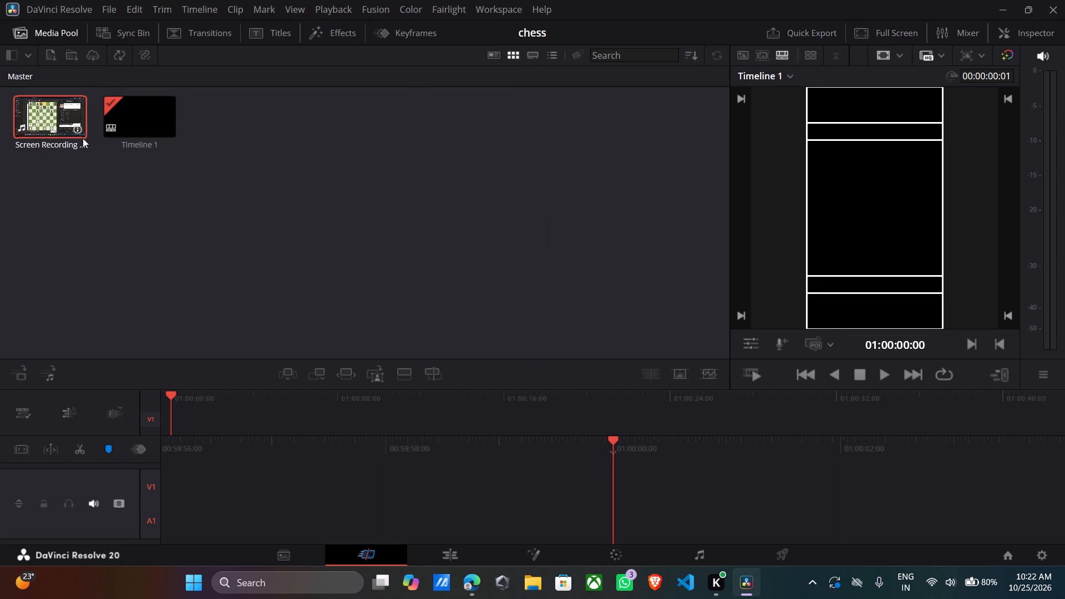
Place the imported chess screen recording at the start of Timeline 1.
left_click_drag(76, 134, 209, 456)
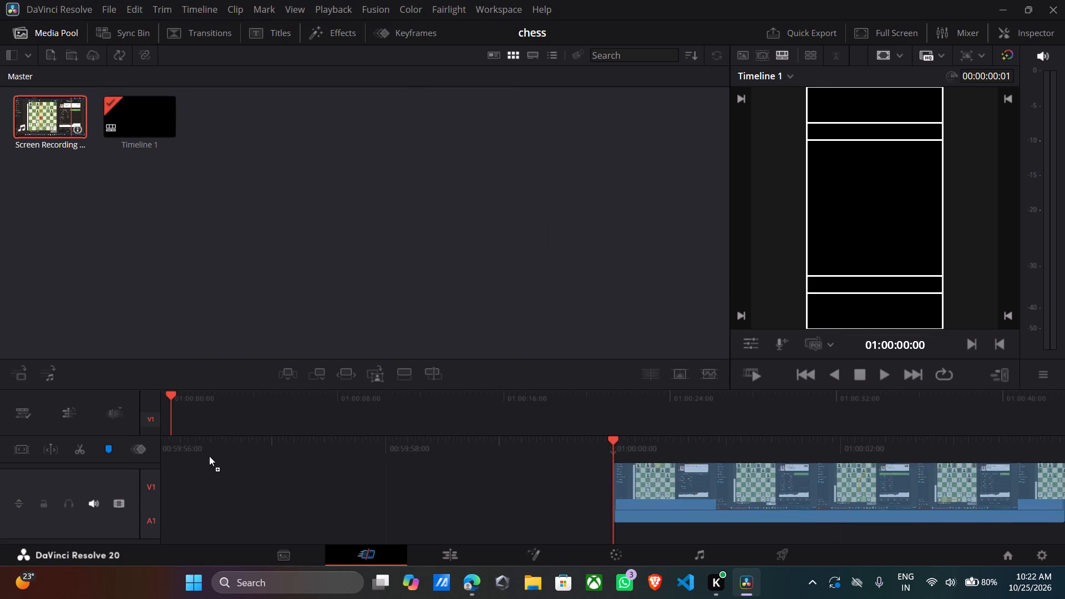
left_click_drag(209, 456, 246, 451)
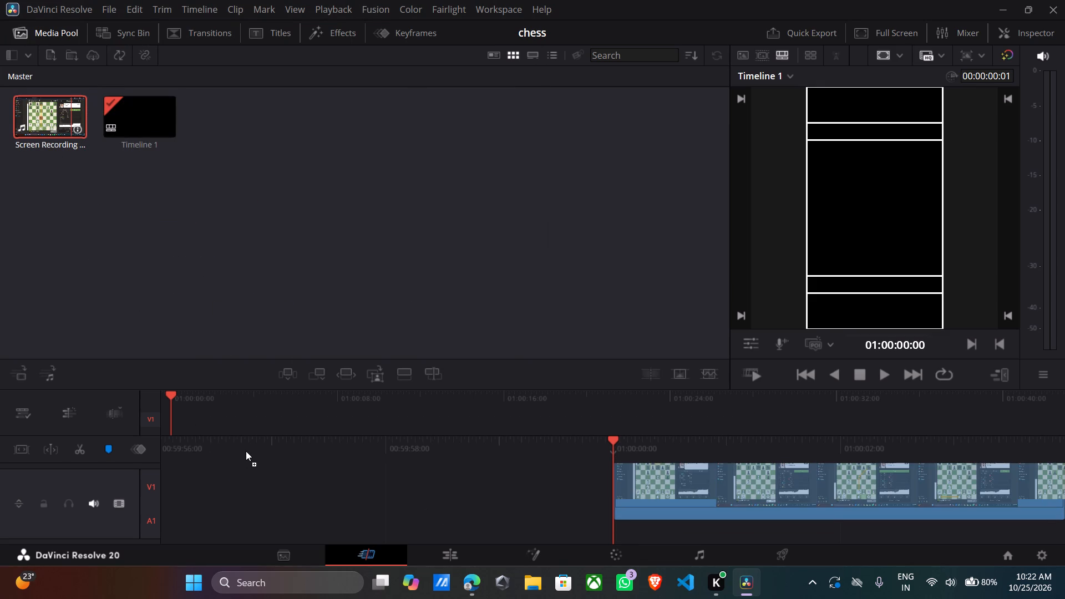
left_click_drag(246, 451, 246, 453)
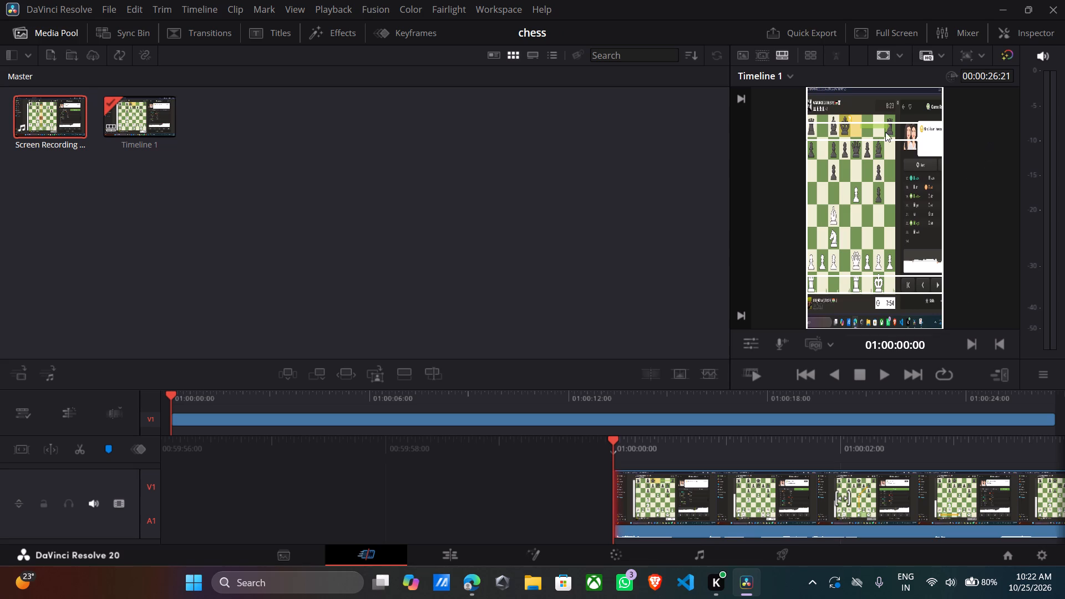
Open the Media page and check how the chess recording is framed in the source viewer.
left_click(286, 554)
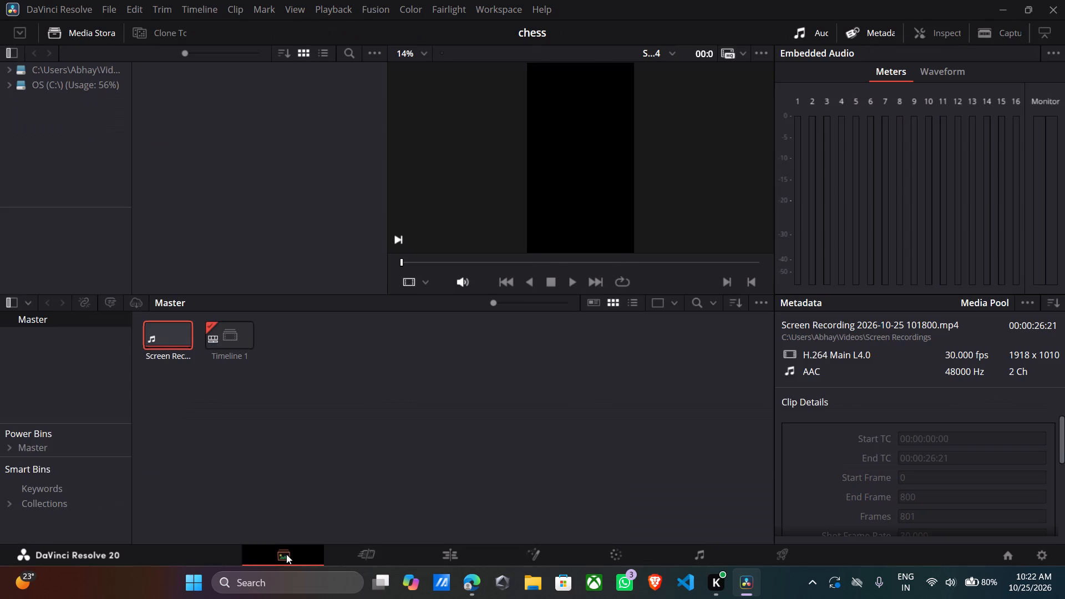
left_click(556, 177)
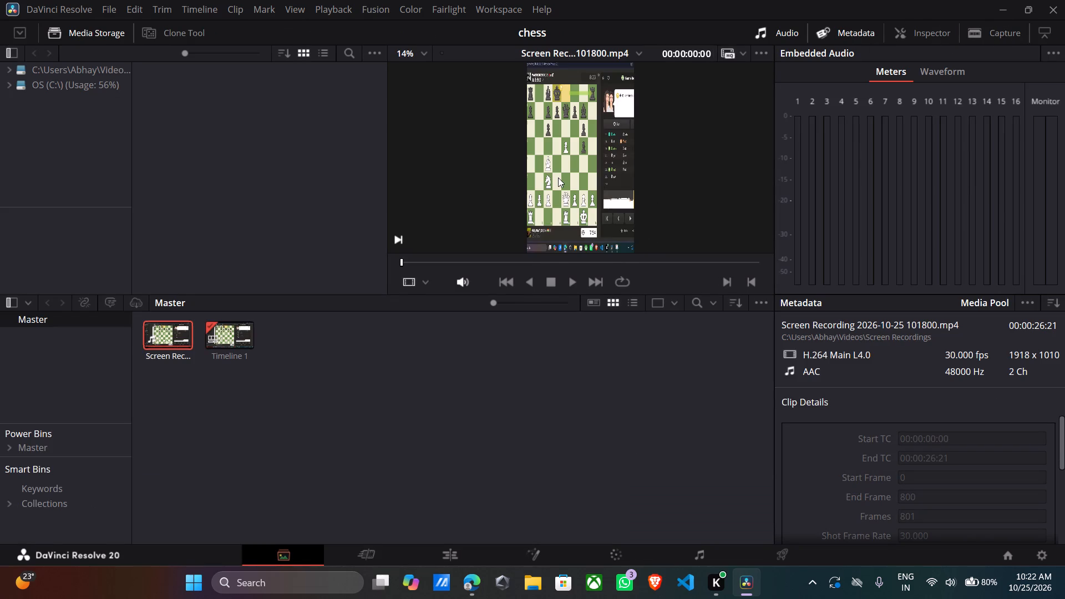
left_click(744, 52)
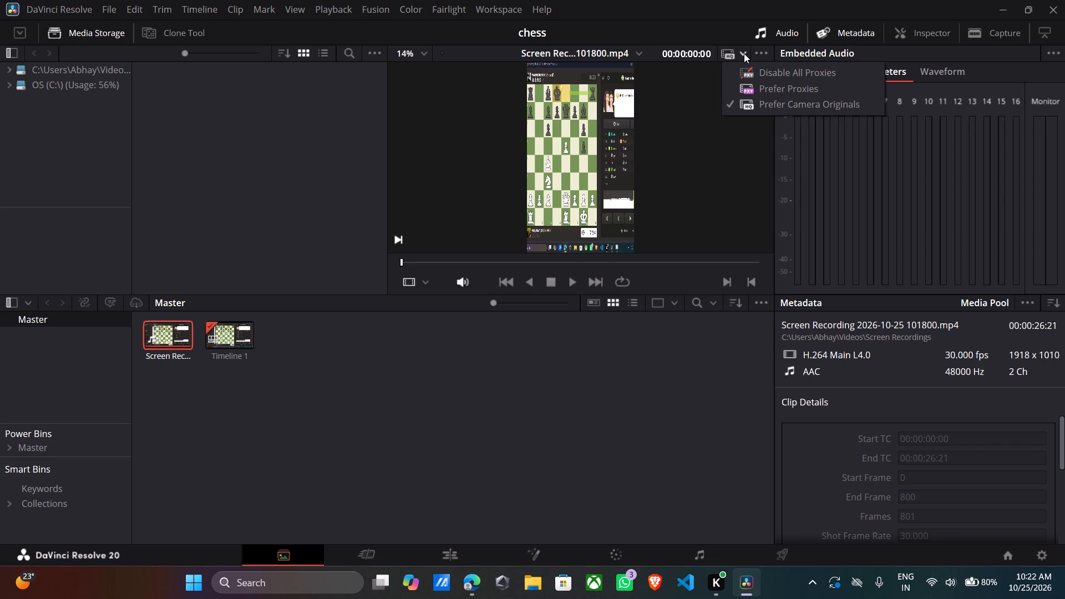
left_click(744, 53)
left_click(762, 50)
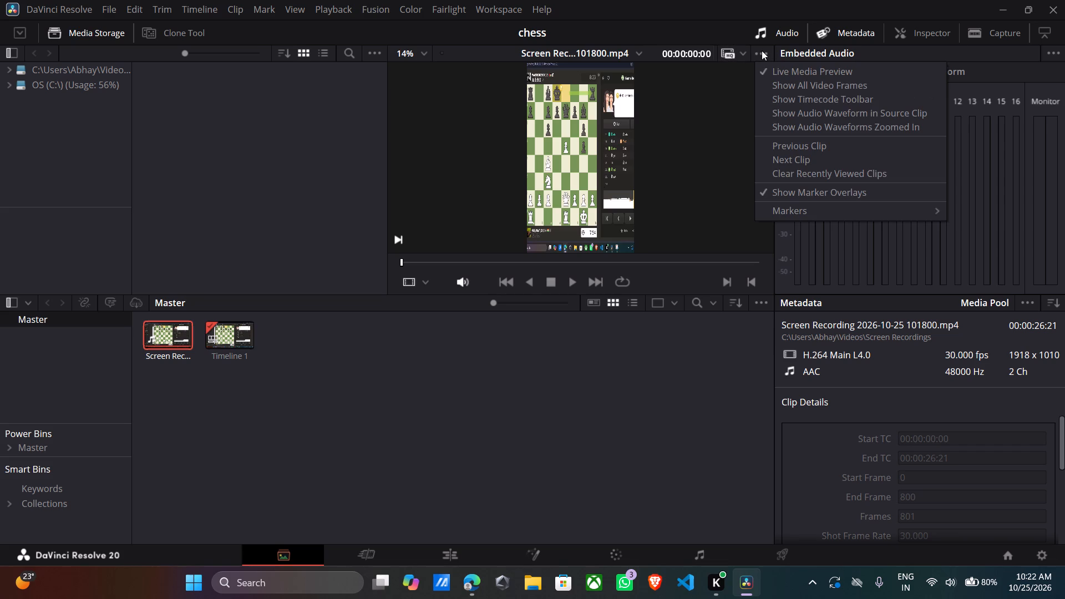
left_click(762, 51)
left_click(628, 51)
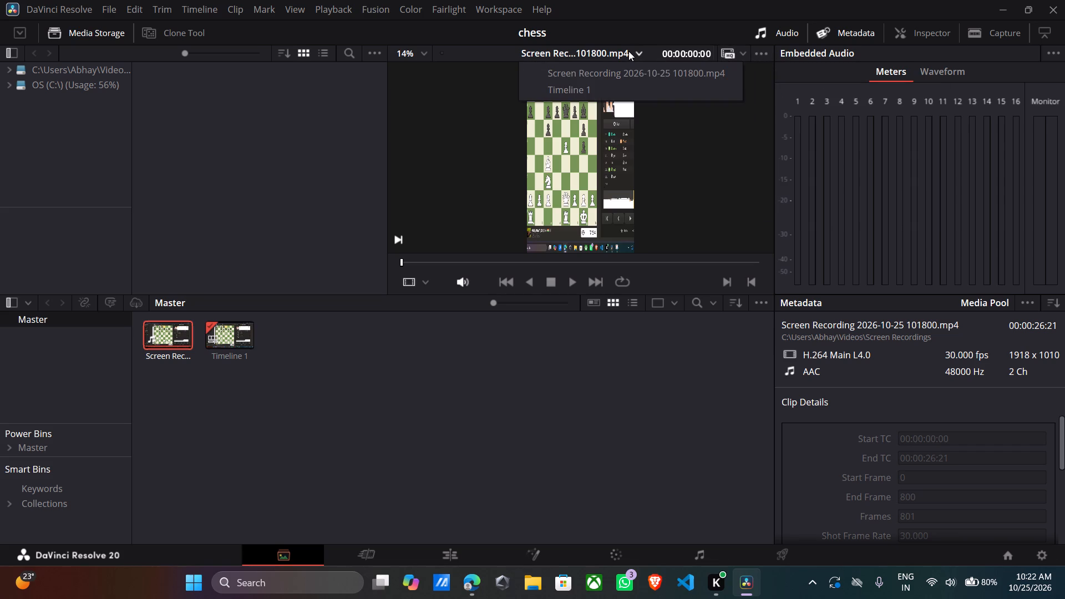
Examine the chess recording's framing in the source viewer at 100%, 75%, 50% and 12.5% zoom.
left_click(628, 51)
left_click(415, 48)
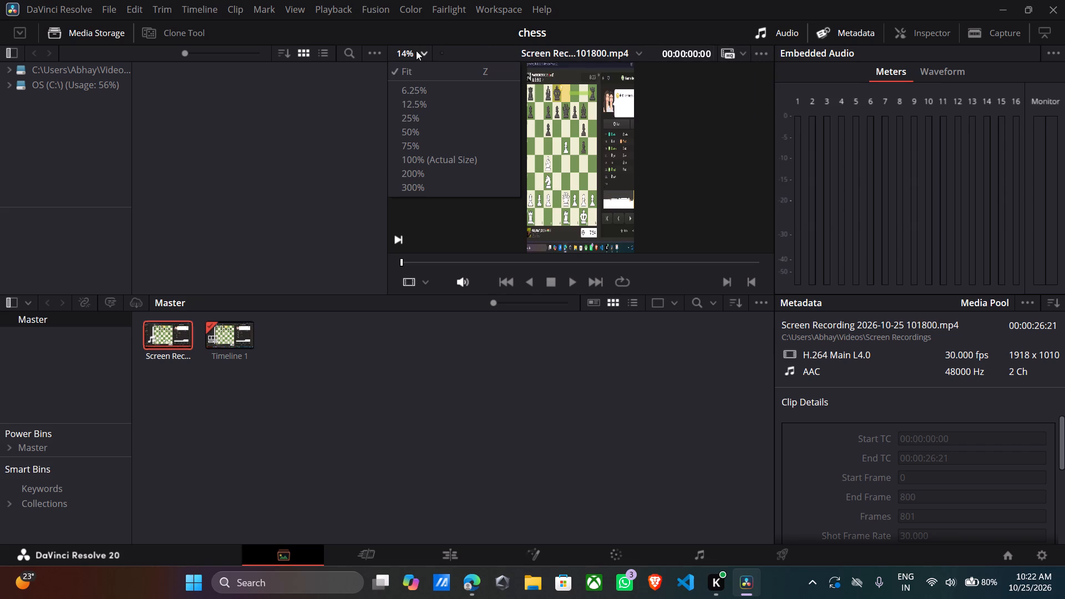
left_click(419, 74)
left_click(423, 56)
left_click(417, 157)
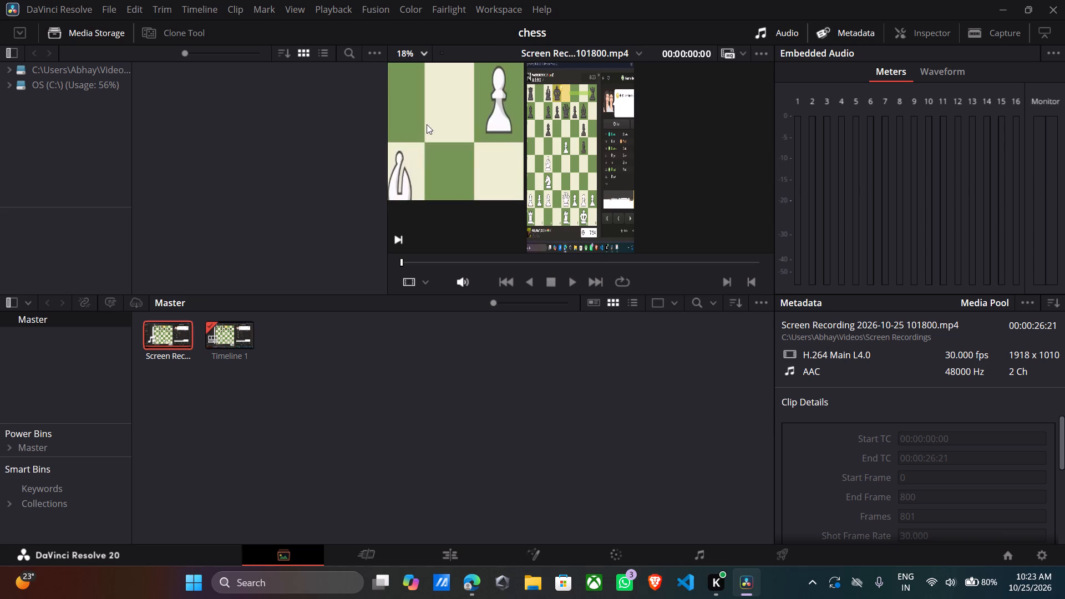
left_click(428, 51)
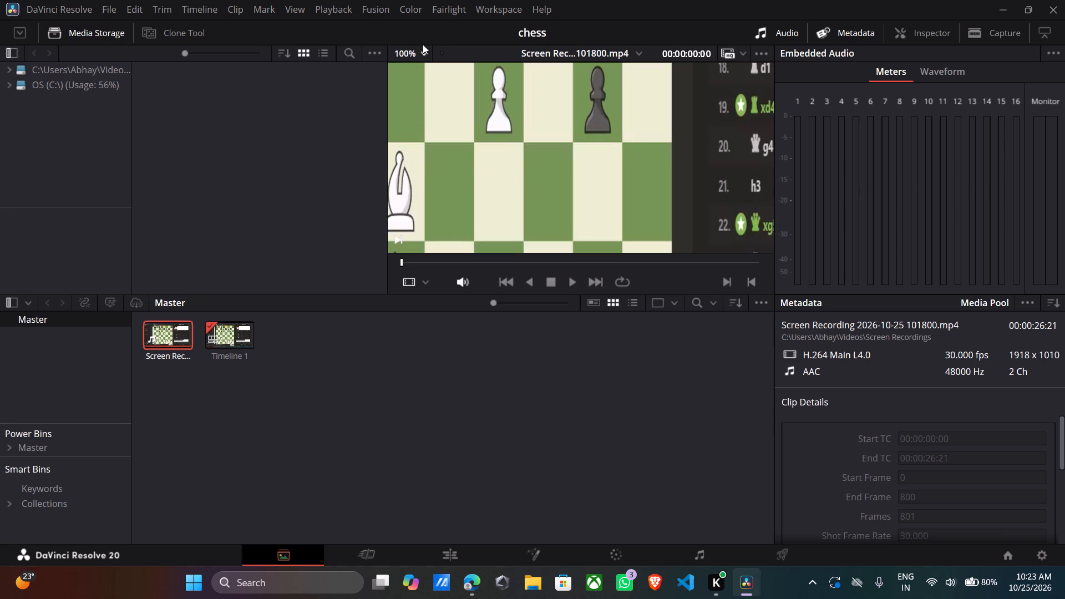
left_click(423, 44)
left_click(423, 54)
left_click(421, 143)
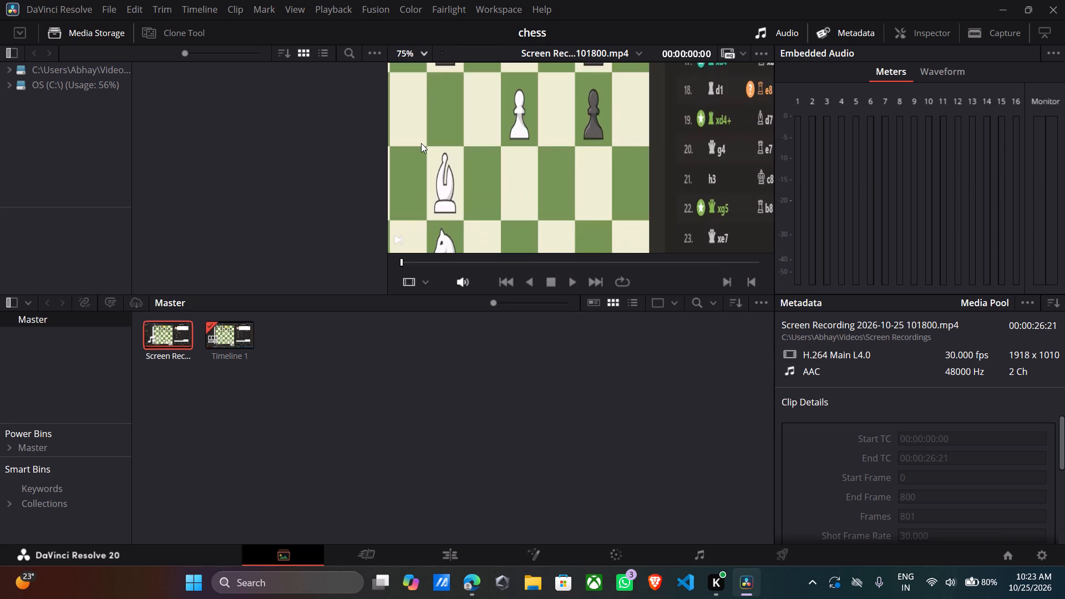
left_click(425, 58)
left_click(423, 128)
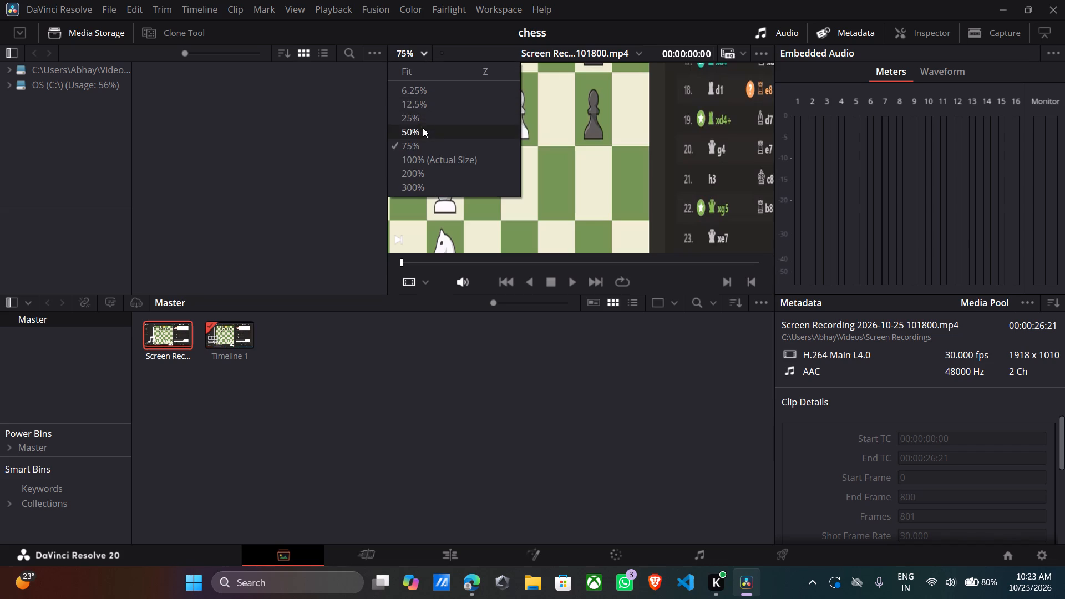
left_click(429, 55)
left_click(422, 55)
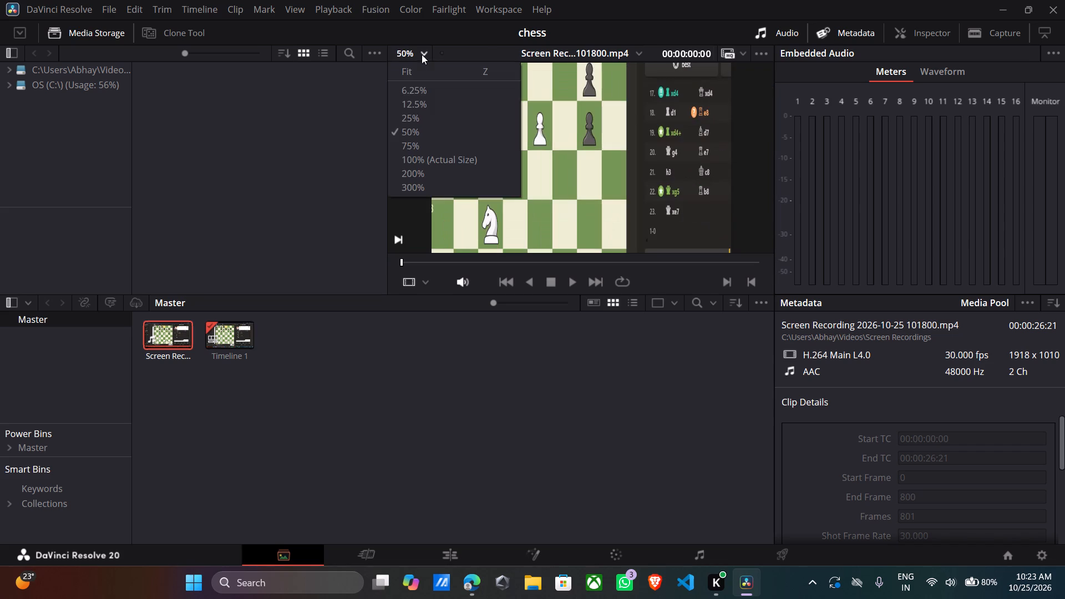
left_click(424, 105)
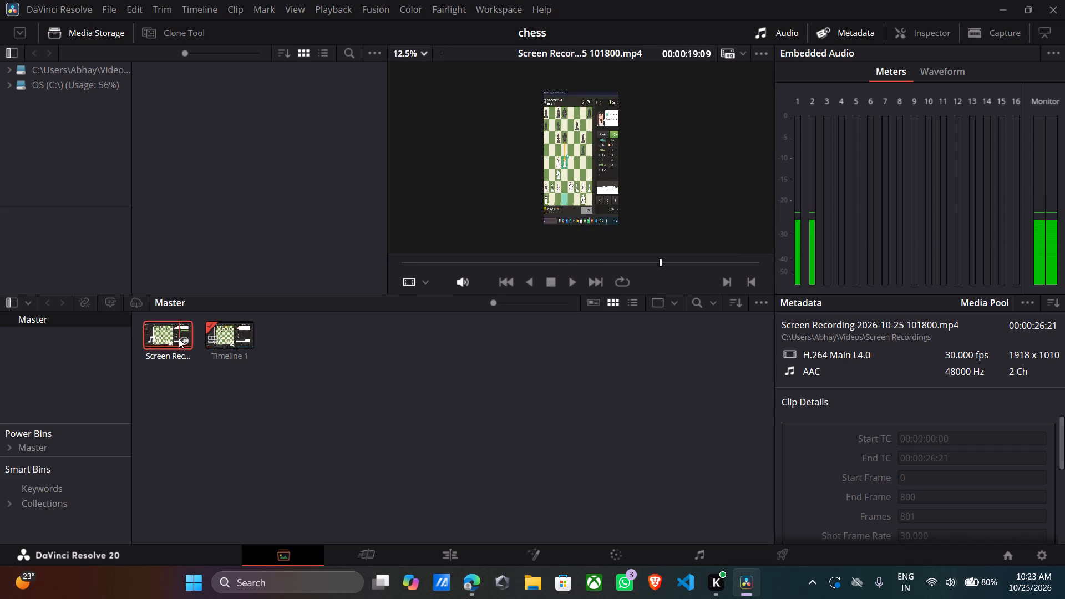
left_click(114, 8)
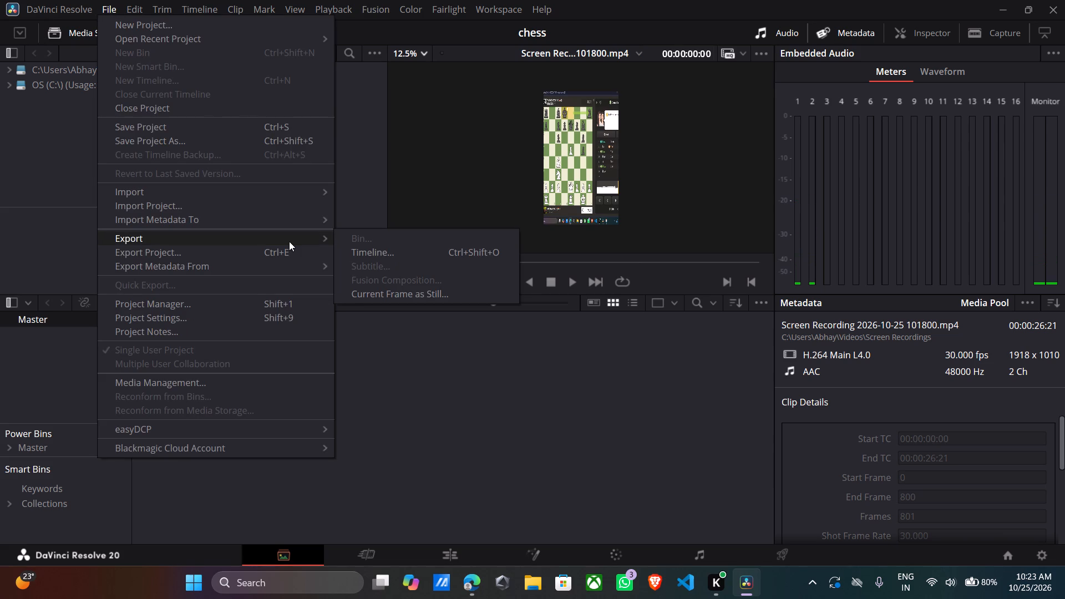
left_click(252, 193)
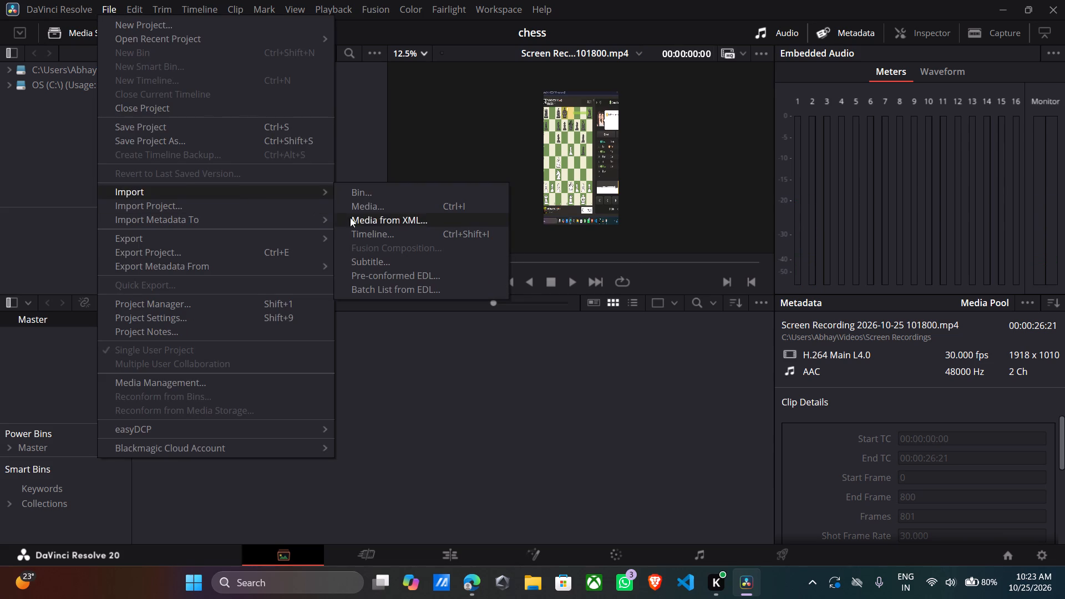
left_click(381, 210)
left_click(250, 202)
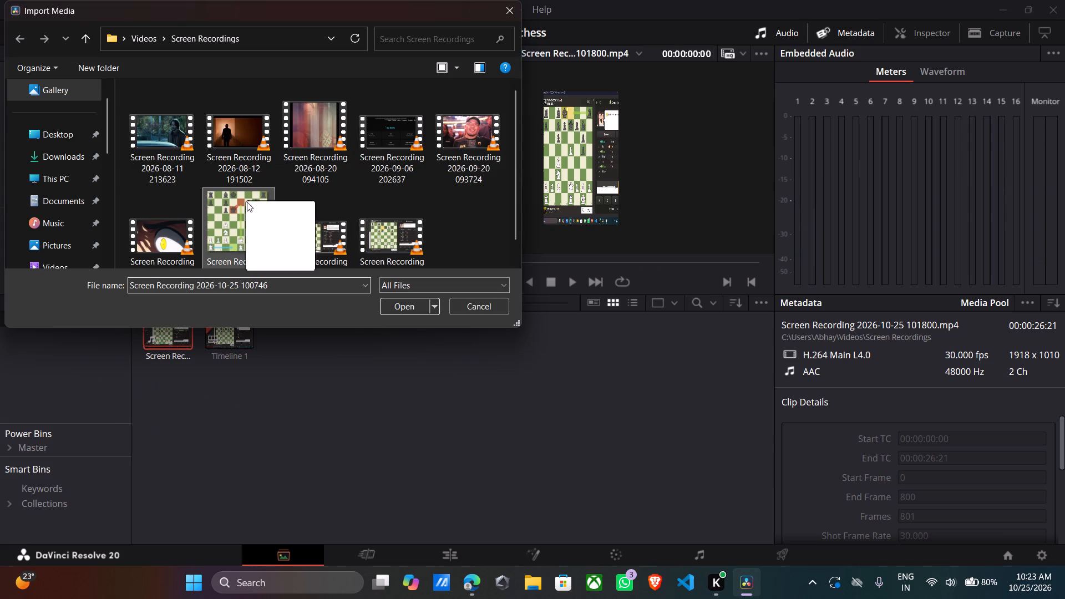
left_click(409, 308)
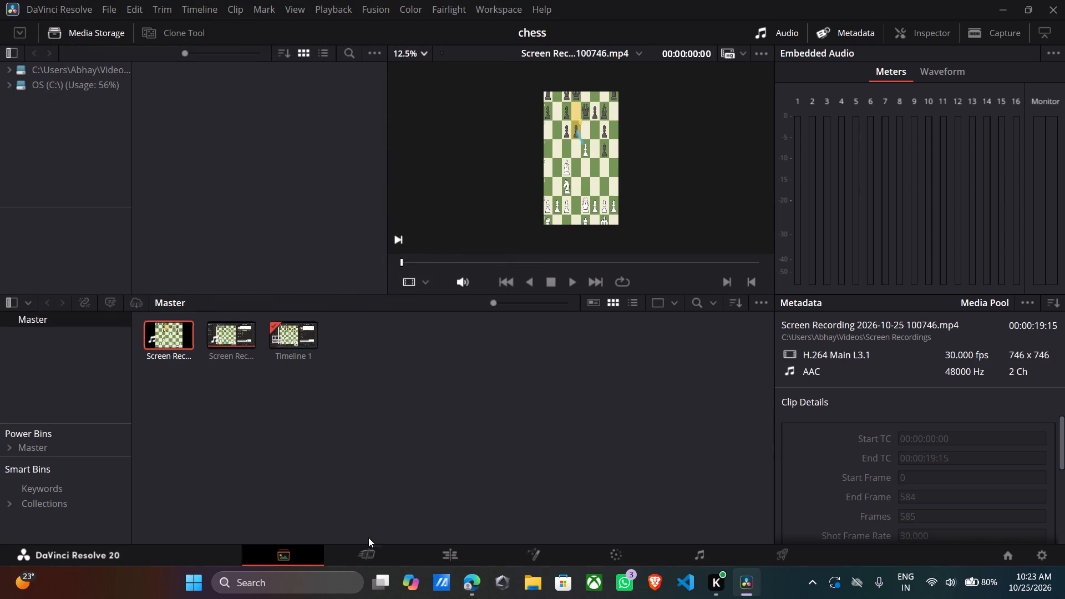
Go to the Cut page and delete the wide chess recording from Timeline 1.
left_click(366, 542)
left_click(367, 557)
left_click(663, 506)
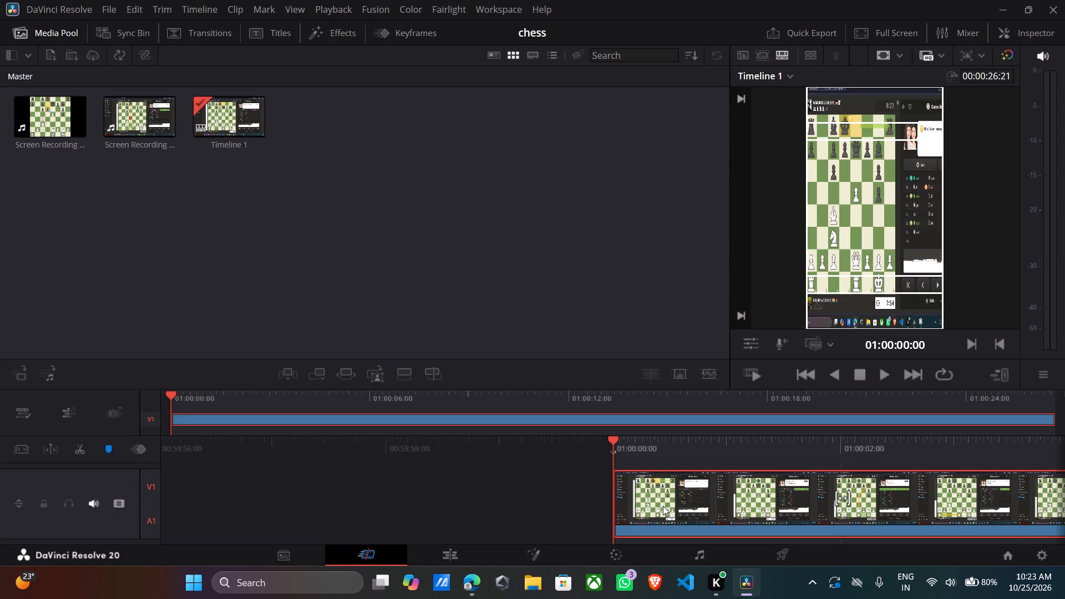
key("Delete")
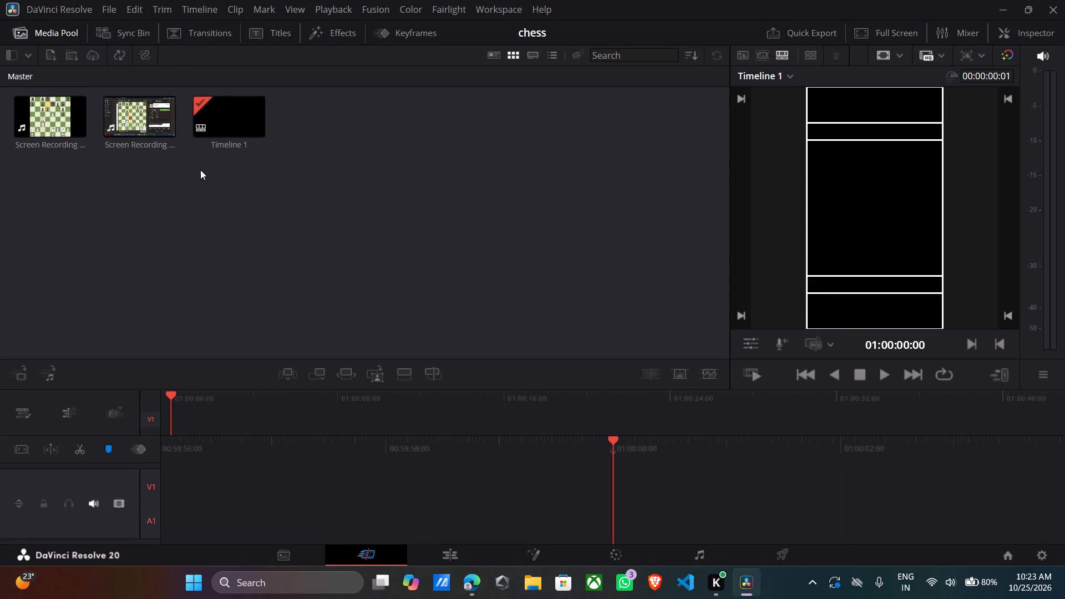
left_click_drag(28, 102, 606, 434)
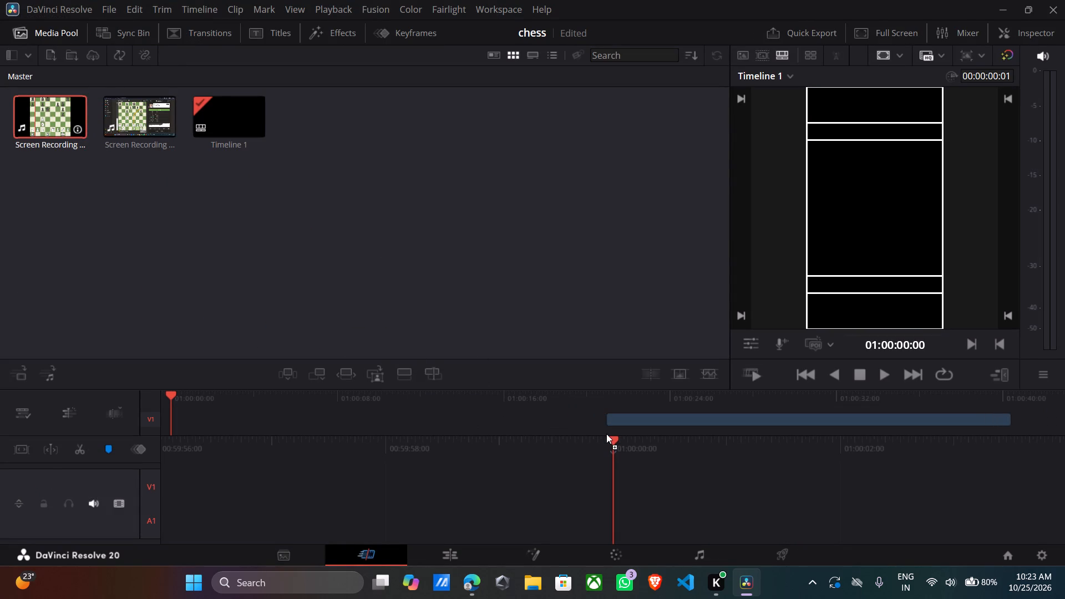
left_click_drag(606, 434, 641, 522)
Open the Edit page, briefly play the timeline and check the board's framing at 50%, 25% and 12.5% viewer zoom.
left_click(449, 550)
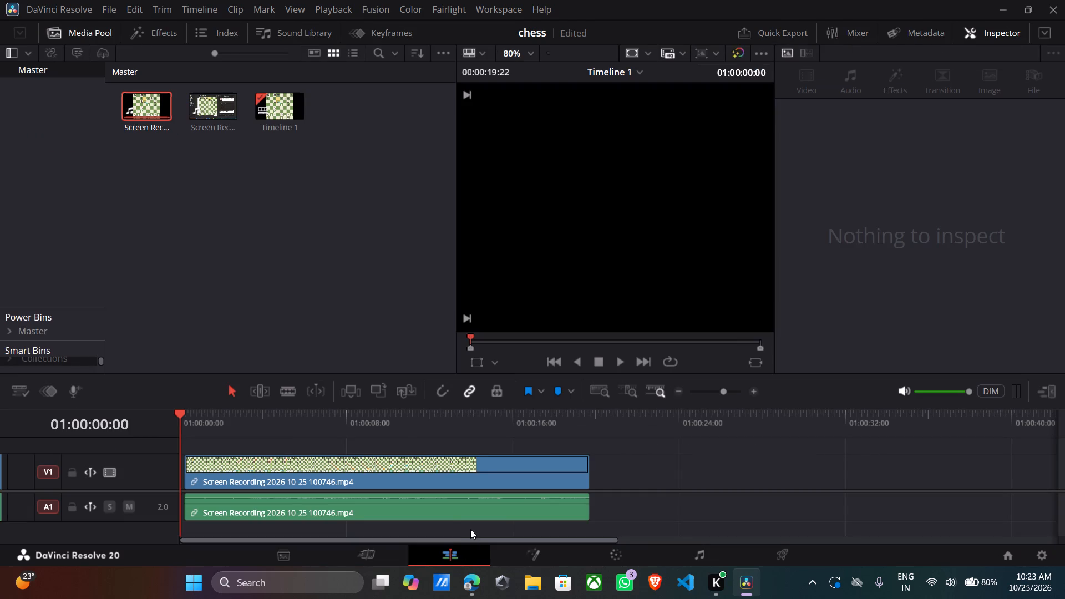
key("space")
key("space")
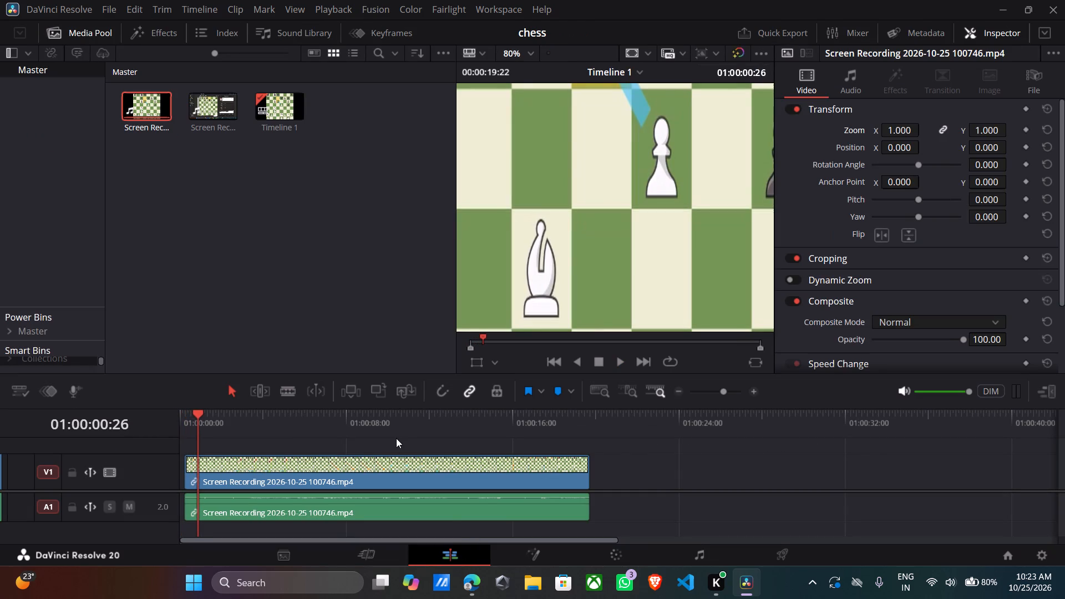
left_click(534, 51)
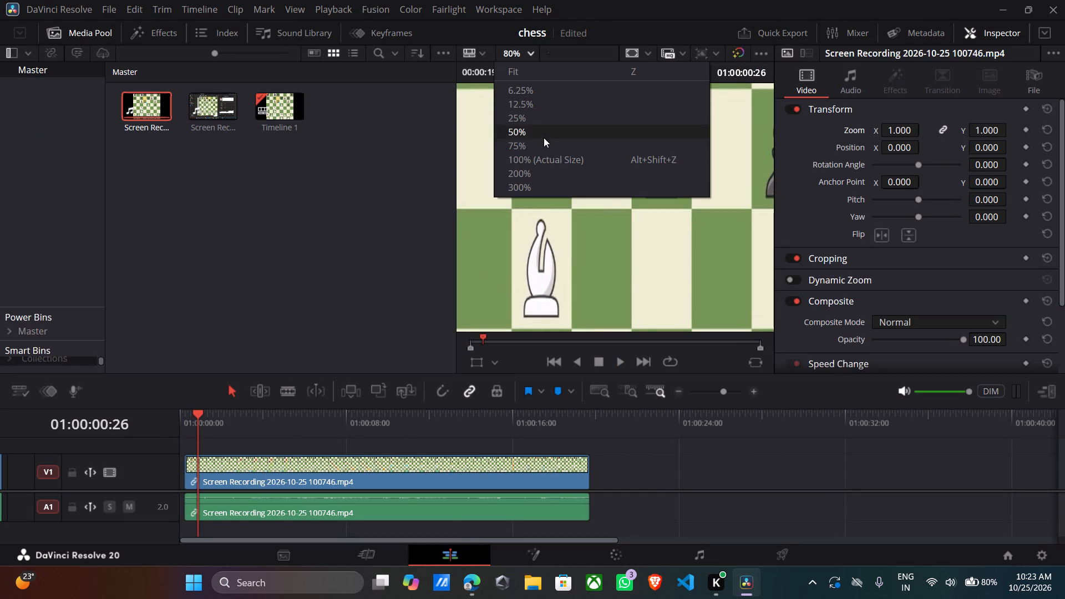
left_click(547, 130)
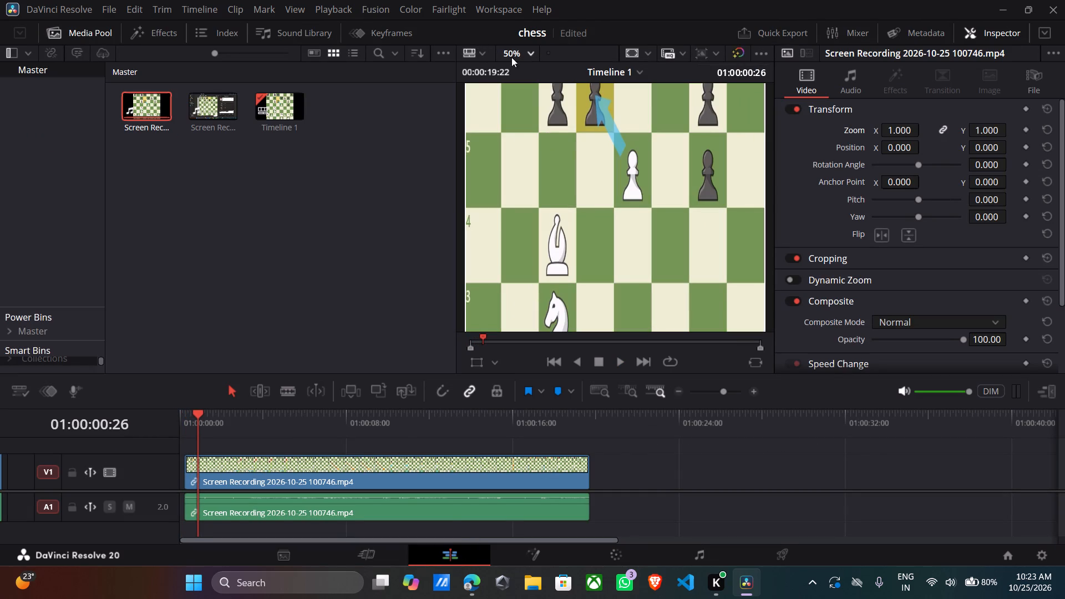
left_click(522, 55)
left_click(521, 124)
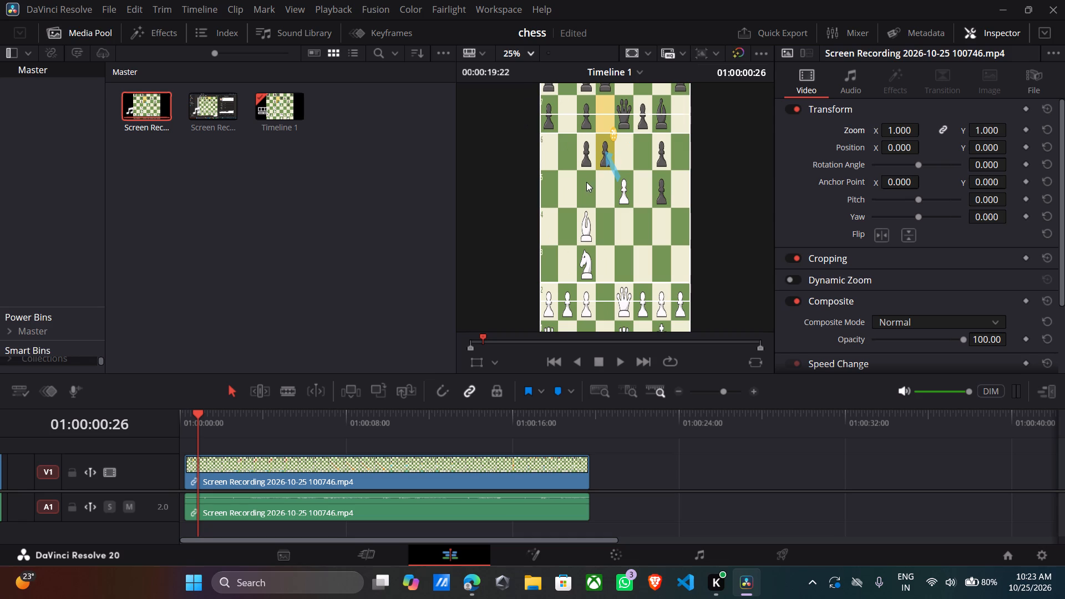
left_click(521, 57)
left_click(517, 109)
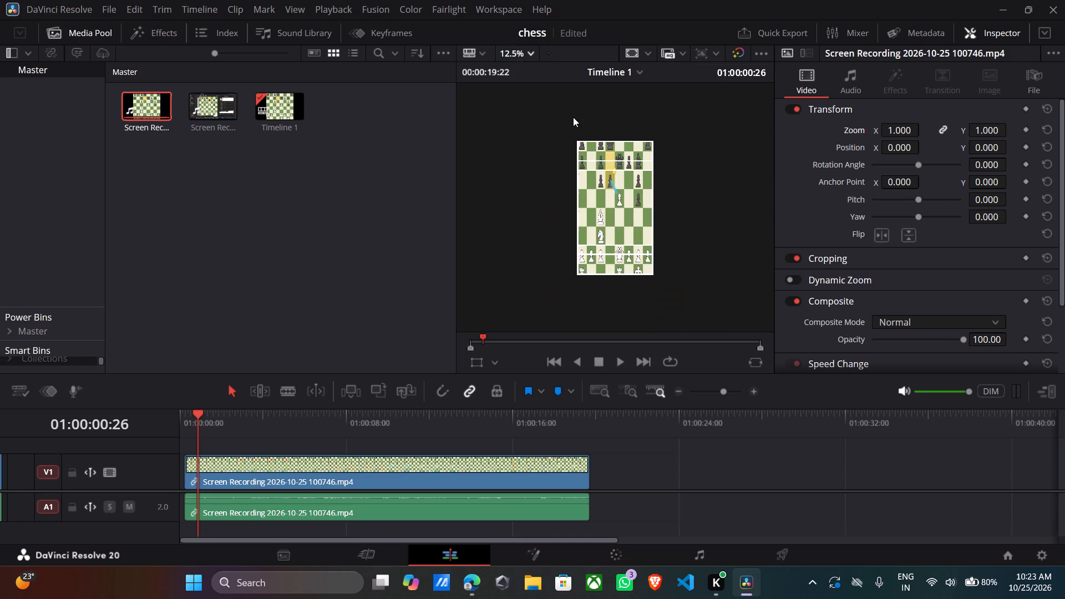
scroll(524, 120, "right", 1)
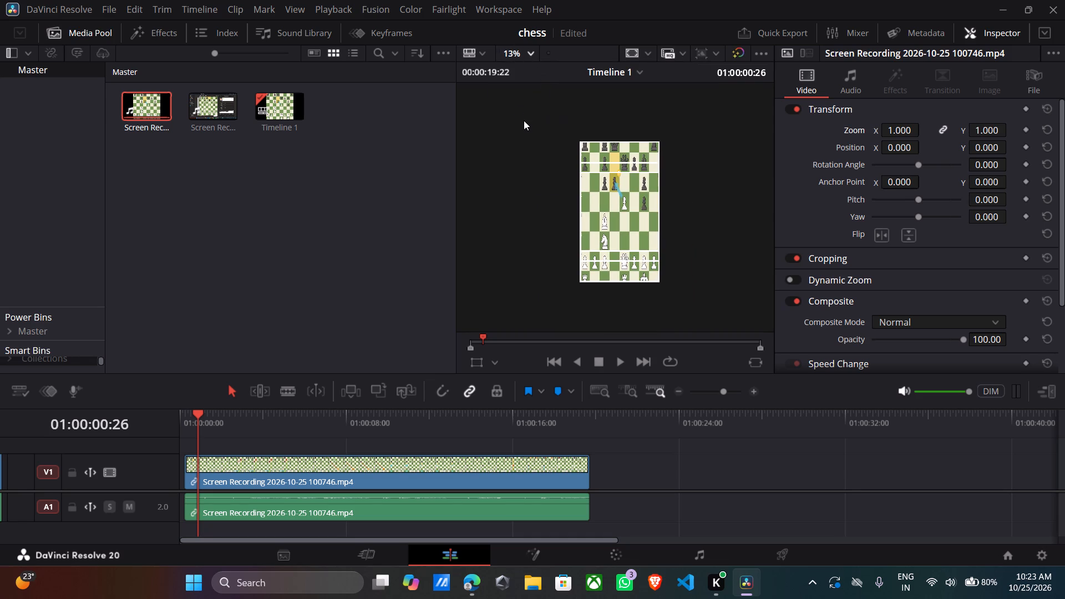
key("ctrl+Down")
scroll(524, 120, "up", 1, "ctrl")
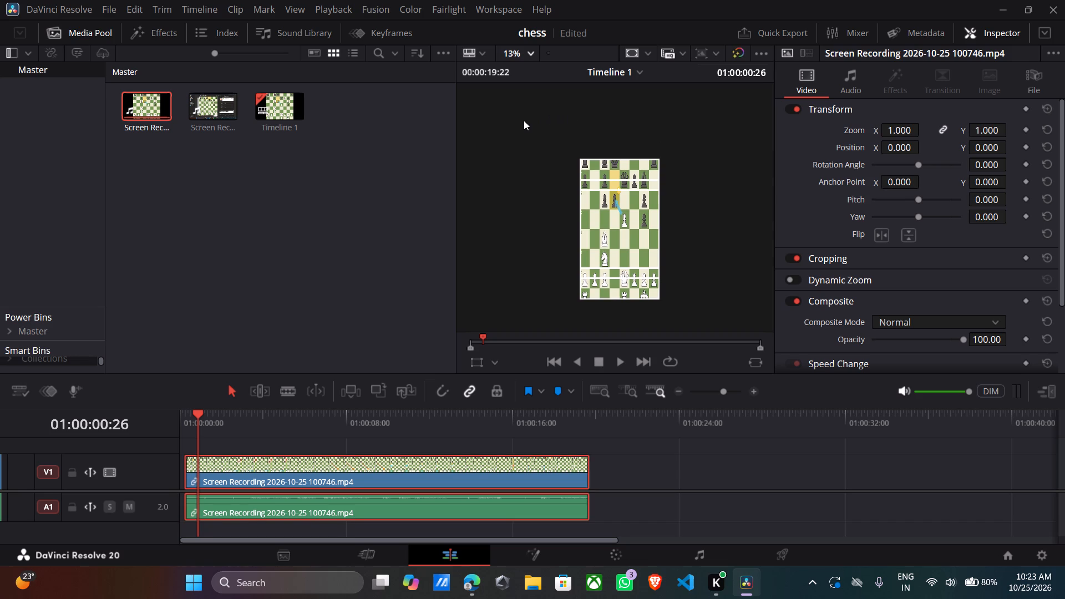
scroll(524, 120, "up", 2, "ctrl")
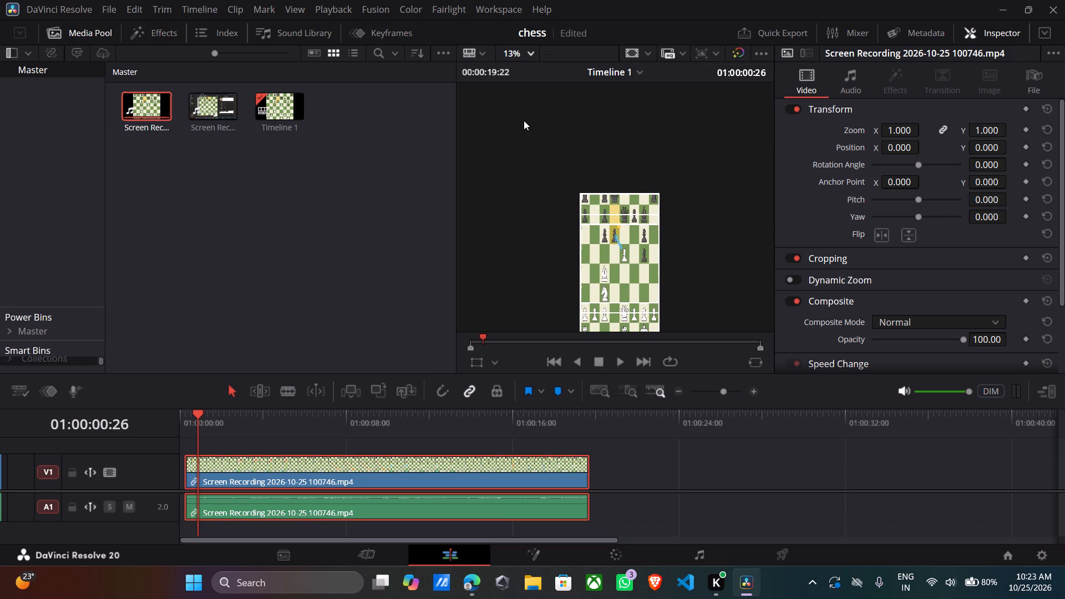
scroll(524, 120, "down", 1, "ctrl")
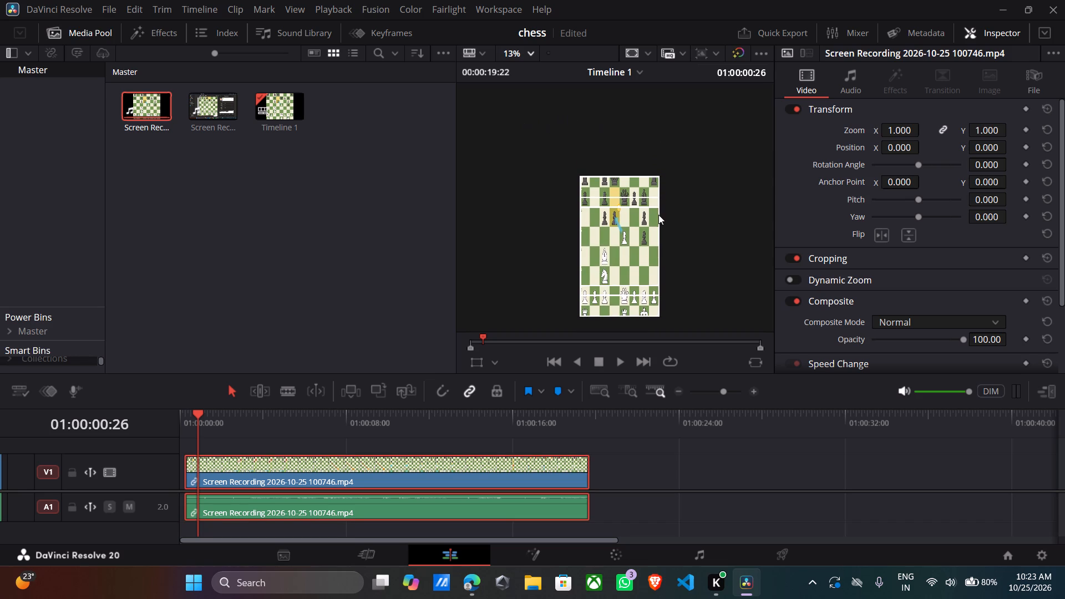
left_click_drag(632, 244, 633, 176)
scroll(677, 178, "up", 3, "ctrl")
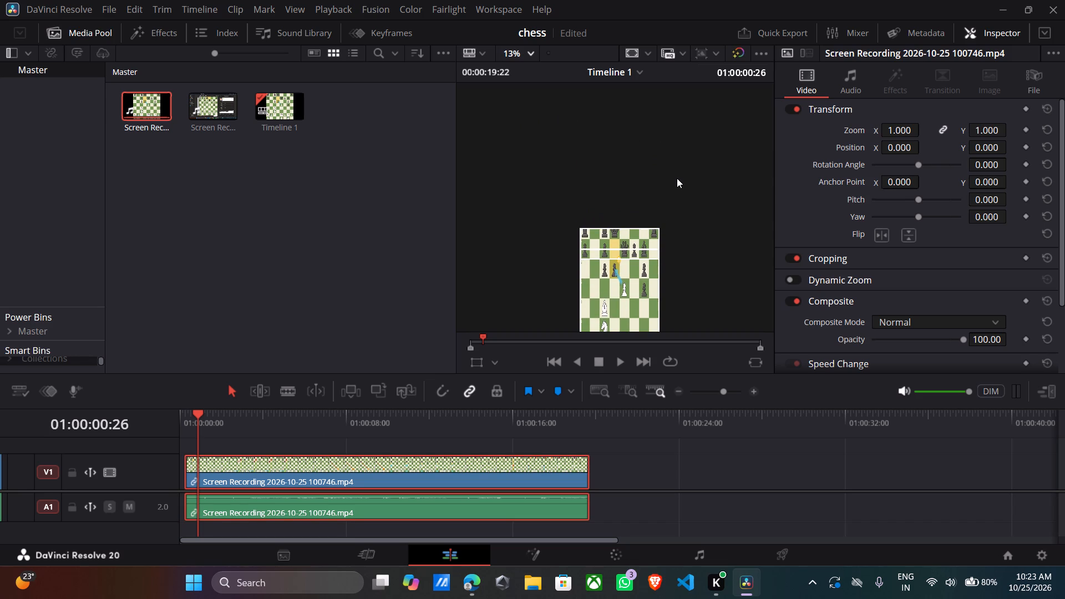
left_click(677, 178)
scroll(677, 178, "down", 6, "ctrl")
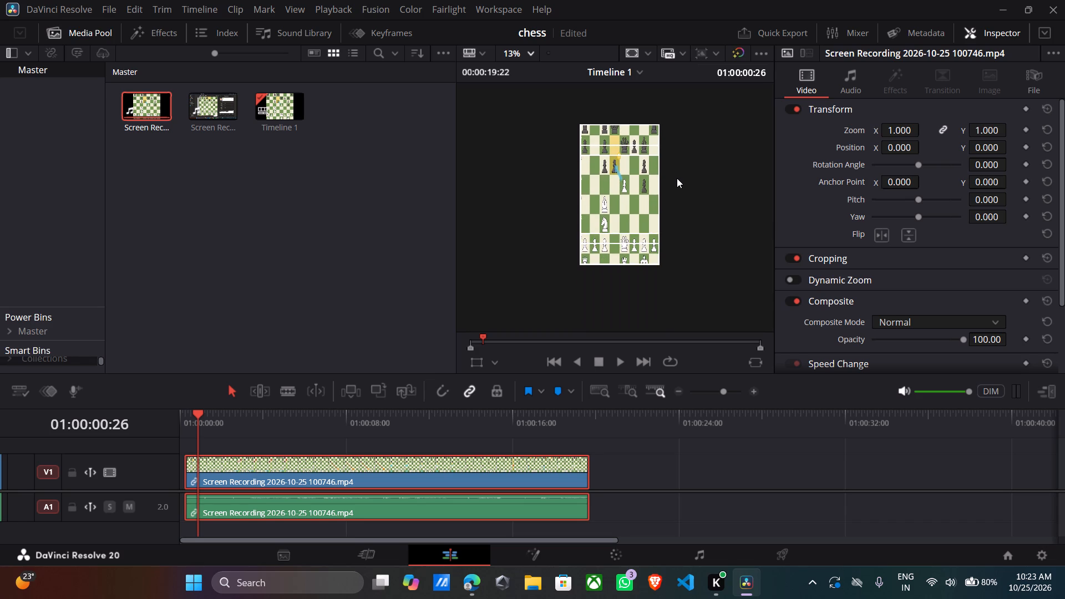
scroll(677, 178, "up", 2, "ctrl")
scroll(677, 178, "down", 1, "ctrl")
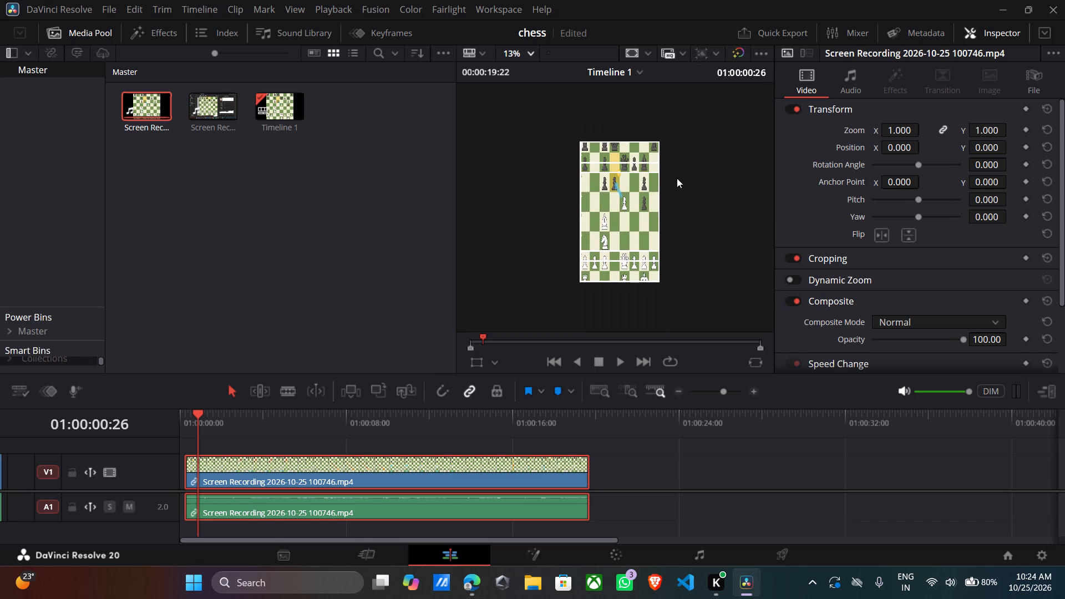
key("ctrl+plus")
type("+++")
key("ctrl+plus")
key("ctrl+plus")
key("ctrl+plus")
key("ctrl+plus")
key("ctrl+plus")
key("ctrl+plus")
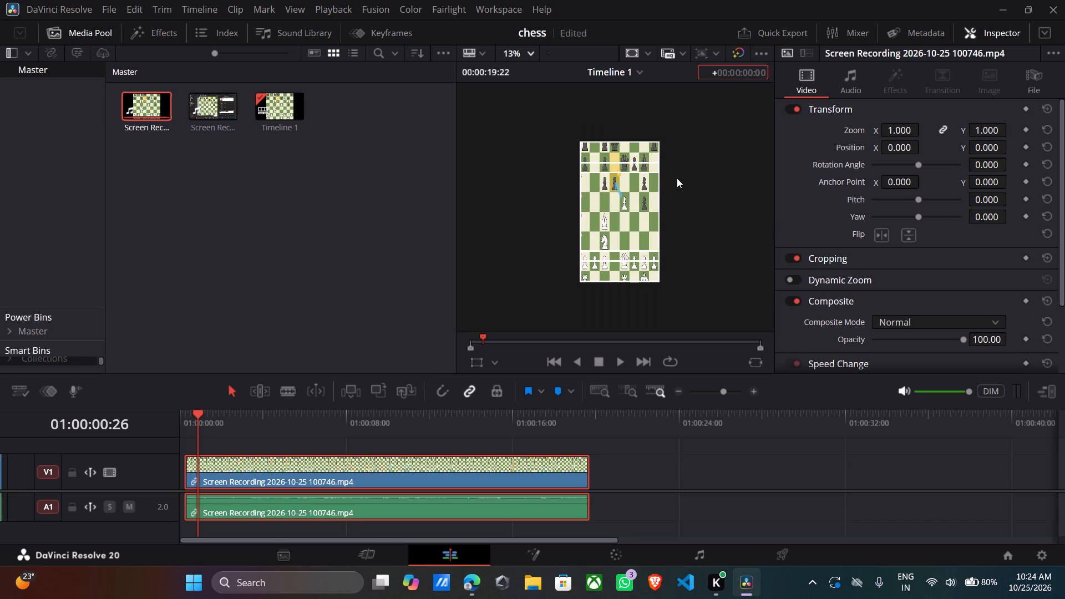
Check the clip's framing in the timeline viewer at 75%, 50% and 100% zoom.
left_click(496, 70)
left_click(520, 47)
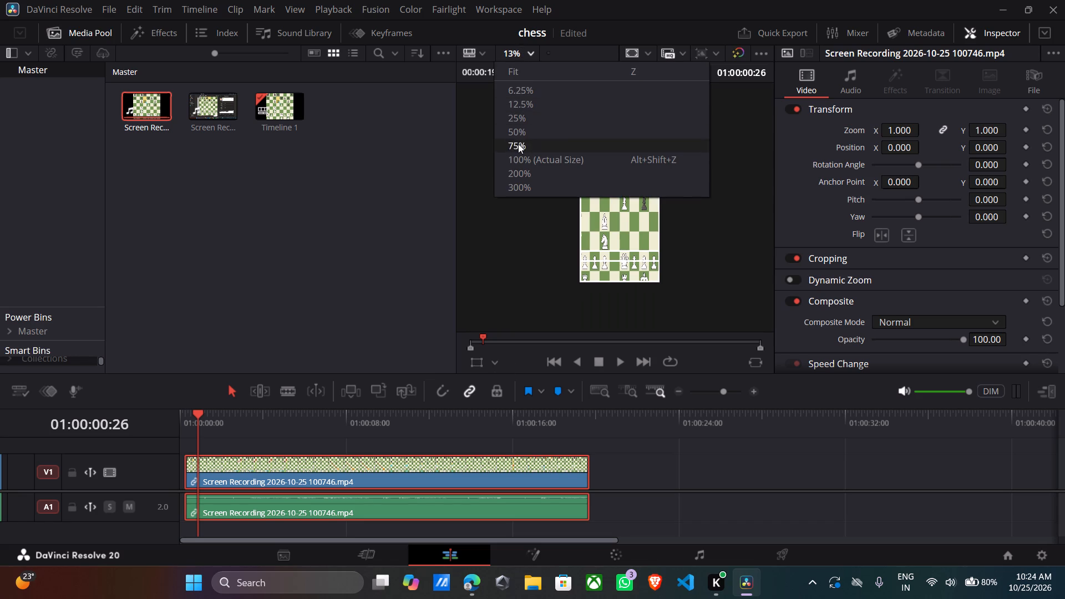
left_click(518, 146)
left_click(523, 54)
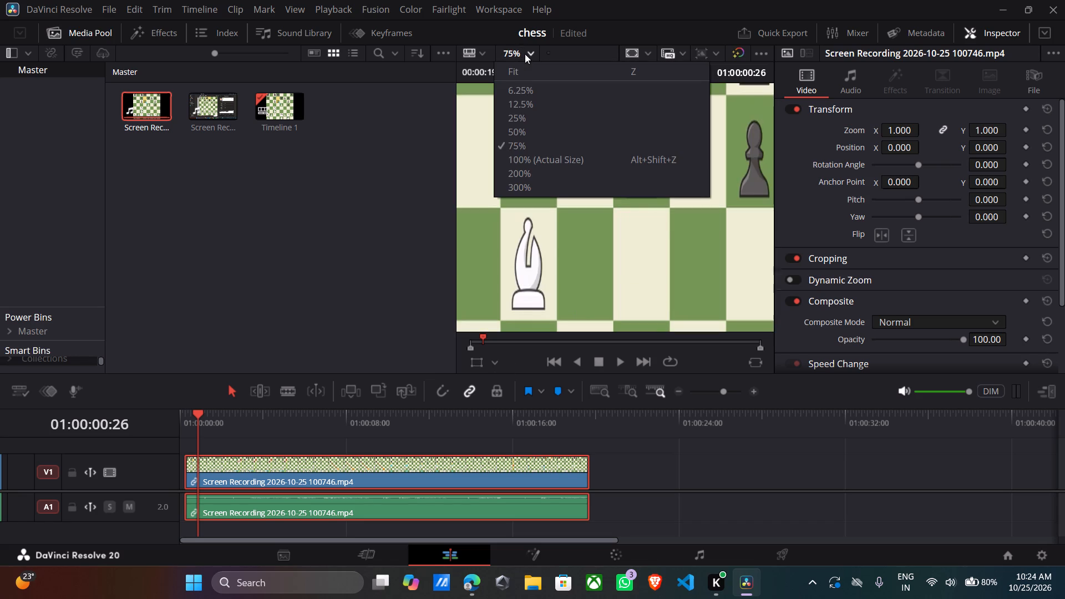
left_click(513, 130)
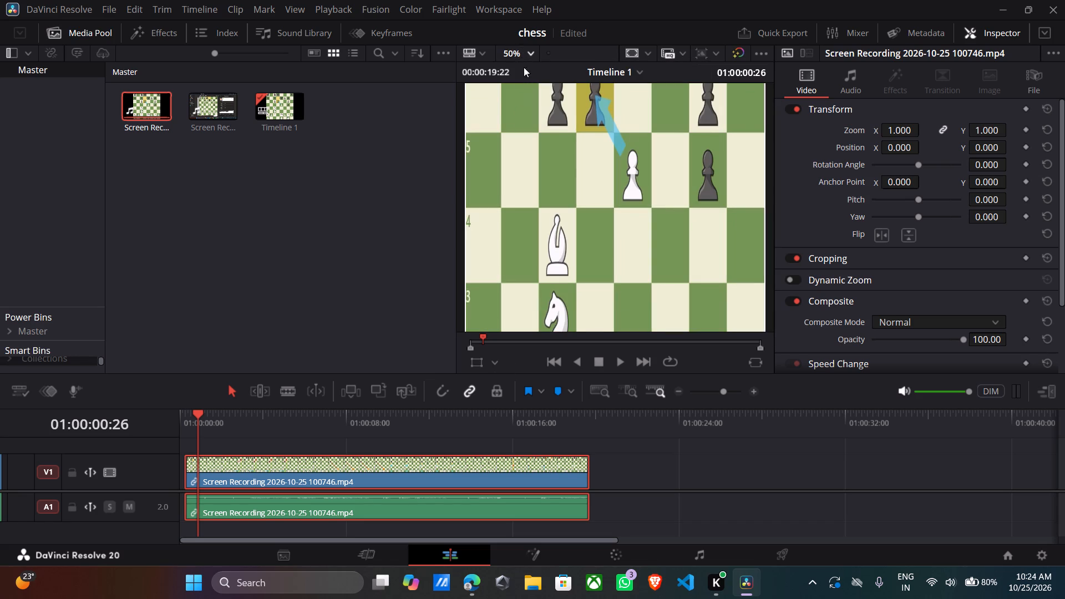
left_click(529, 49)
left_click(518, 111)
left_click(533, 50)
left_click(523, 160)
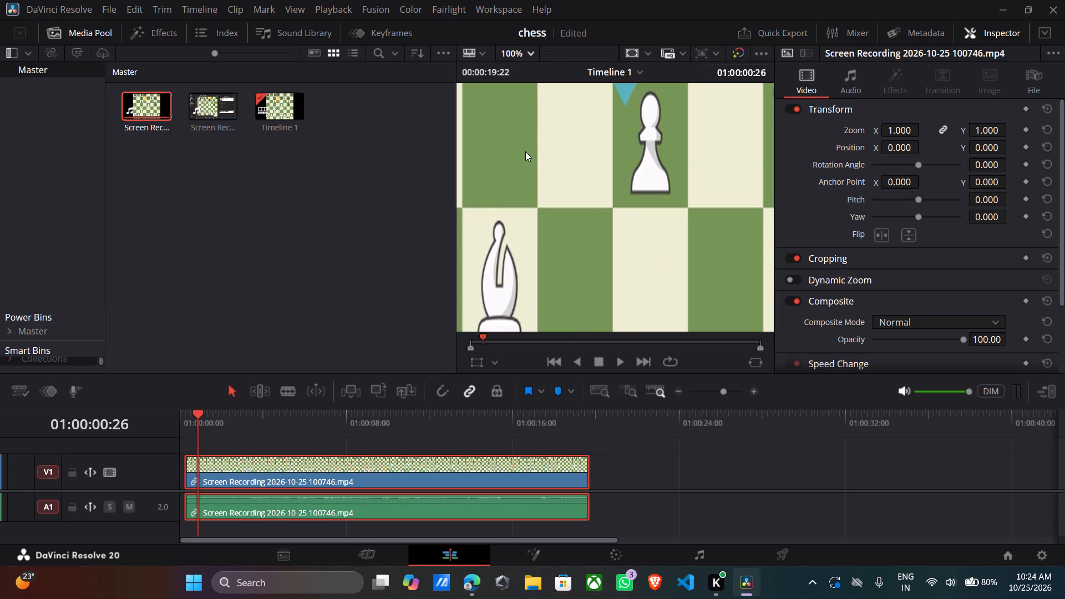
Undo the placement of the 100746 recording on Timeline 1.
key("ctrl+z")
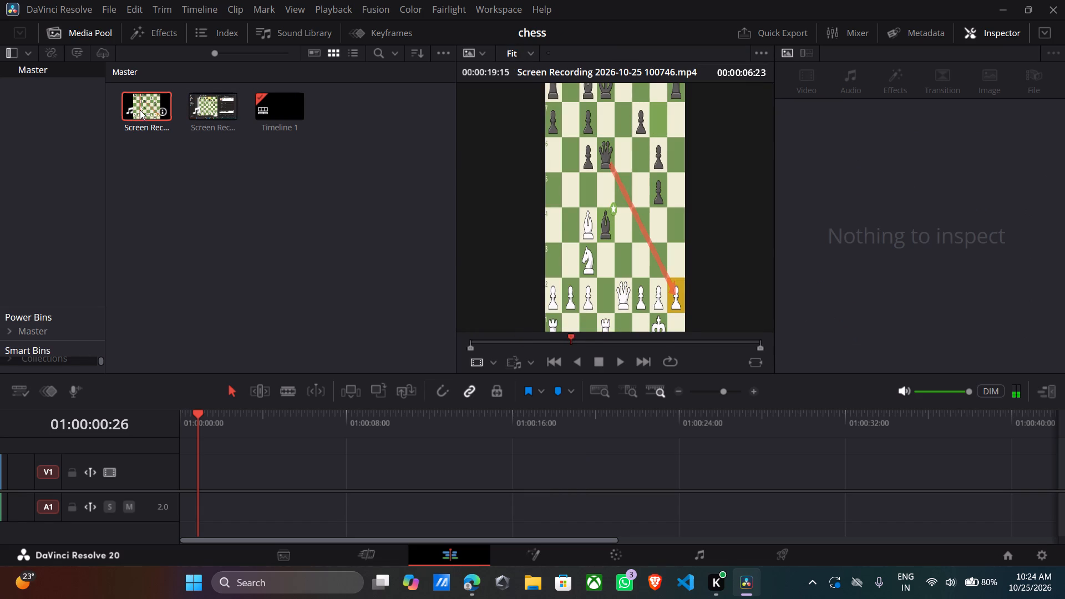
left_click_drag(144, 107, 257, 468)
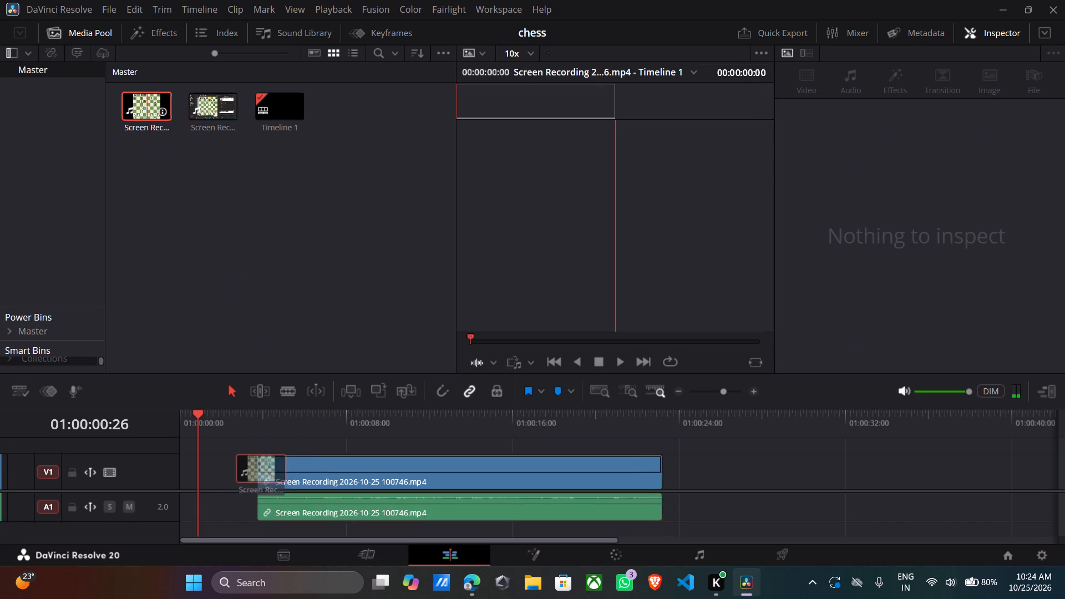
left_click_drag(257, 468, 171, 459)
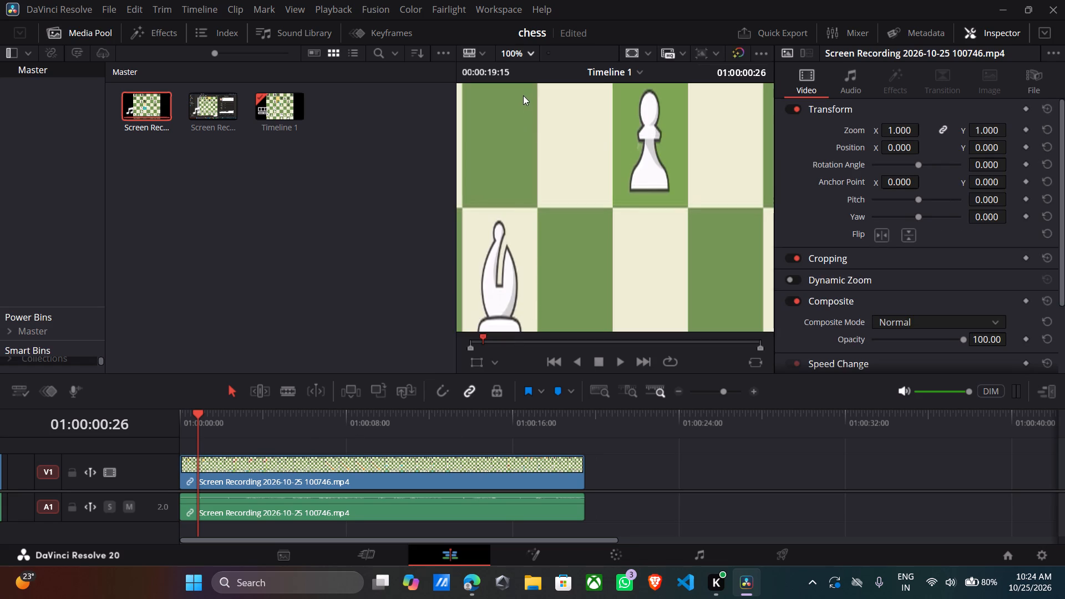
Check the clip's framing in the timeline viewer at 200%, 75%, 50% and 25% zoom.
left_click(531, 54)
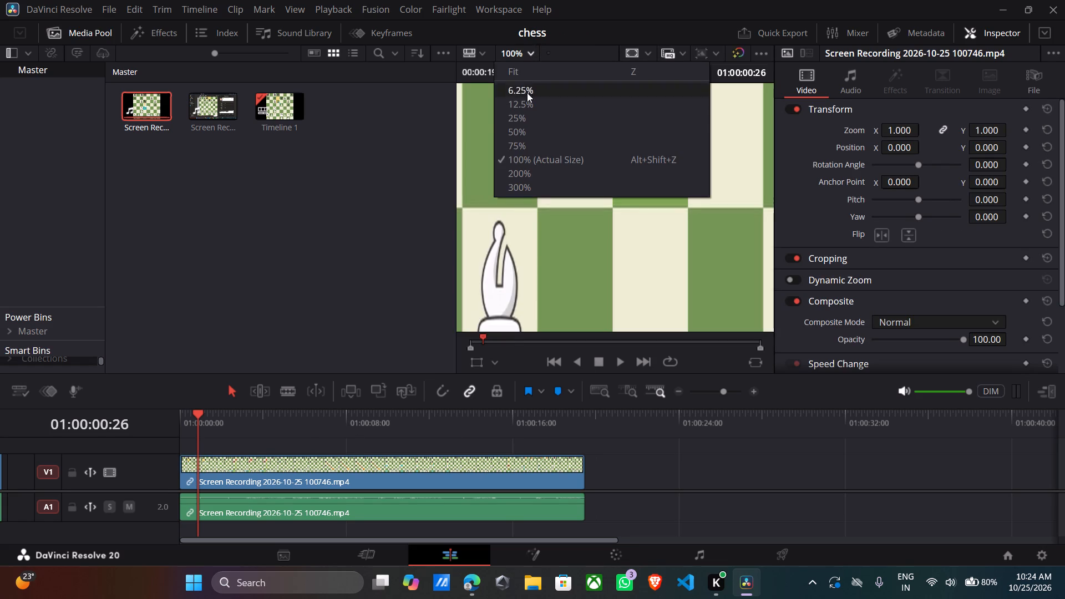
left_click(508, 171)
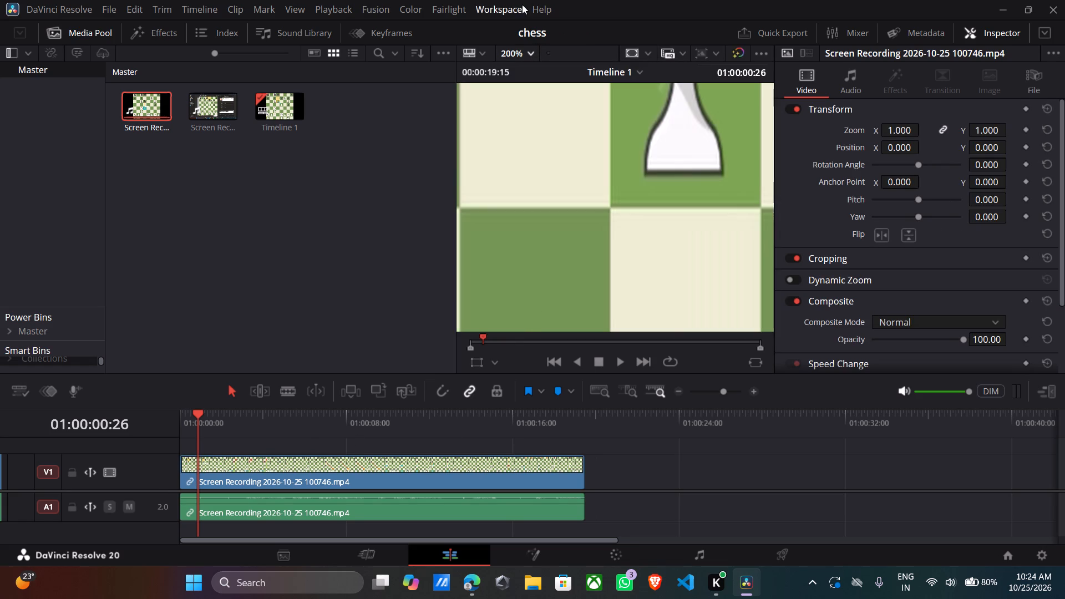
left_click(526, 48)
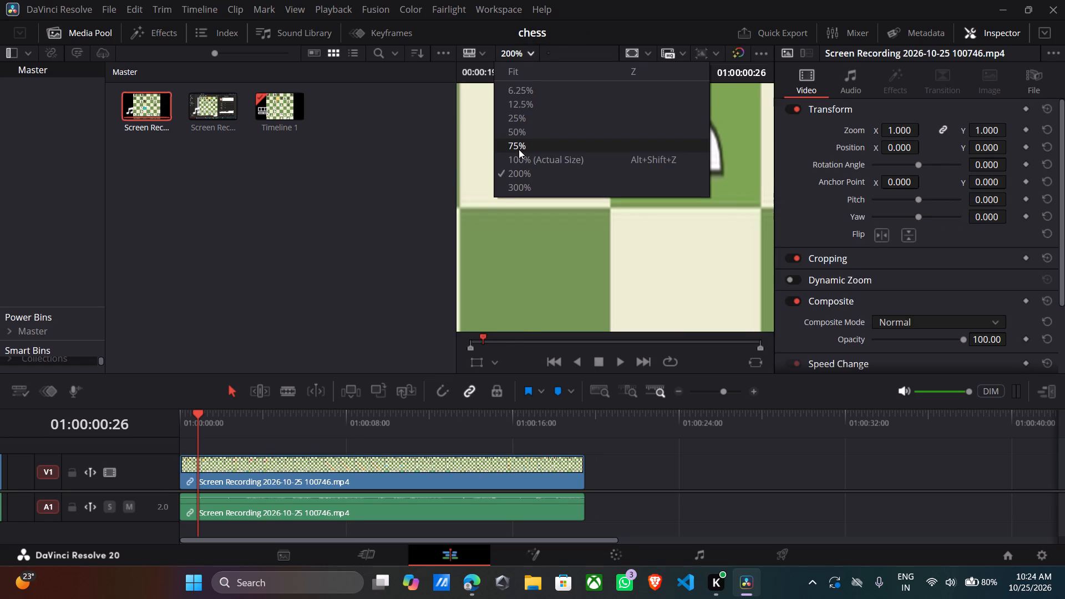
left_click(519, 149)
left_click(521, 52)
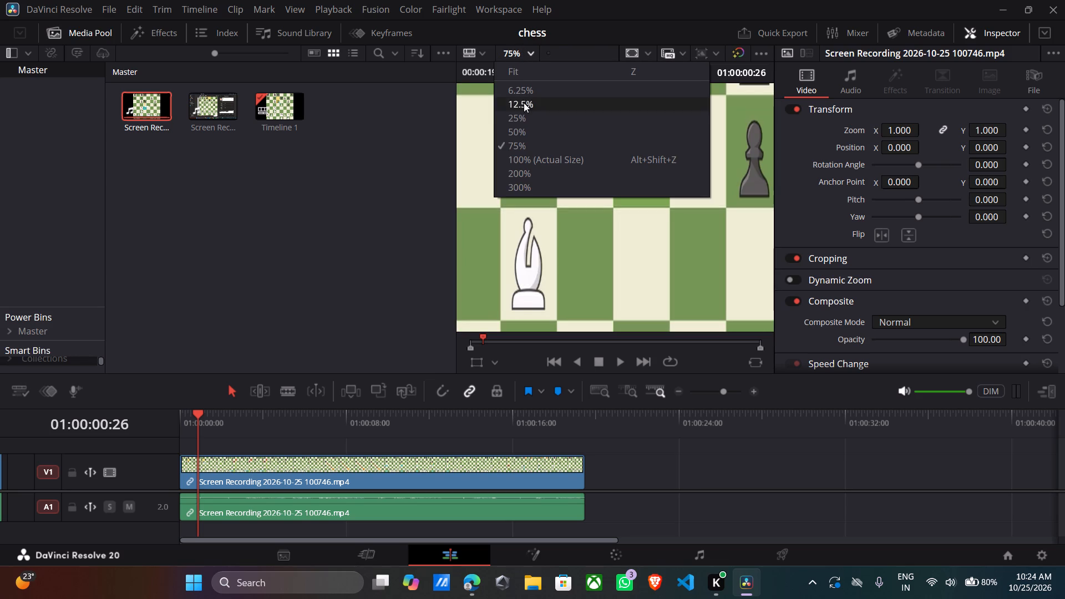
left_click(519, 129)
left_click(534, 47)
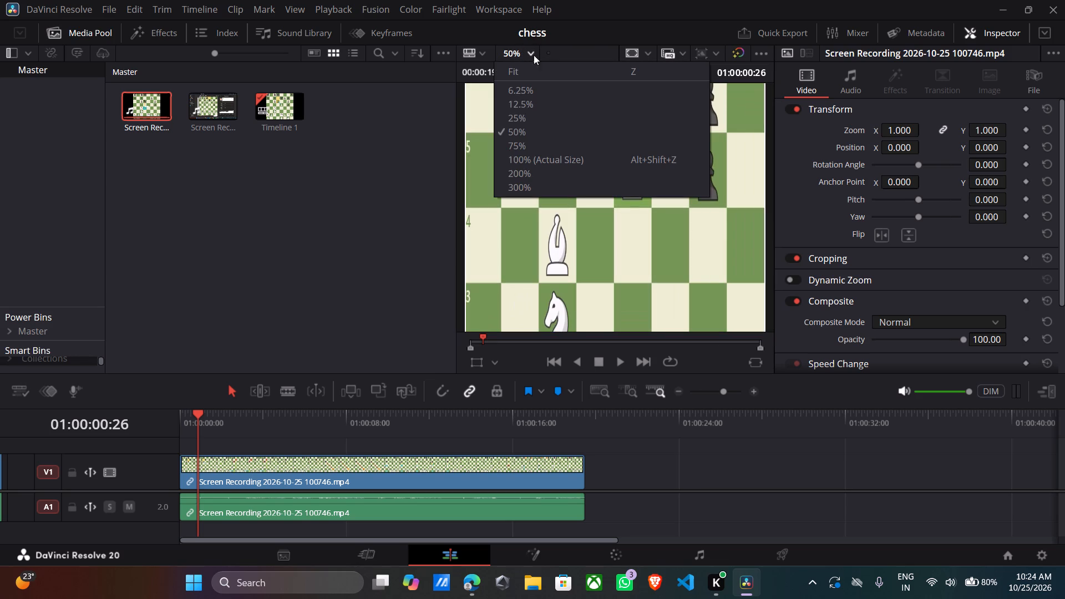
left_click(521, 117)
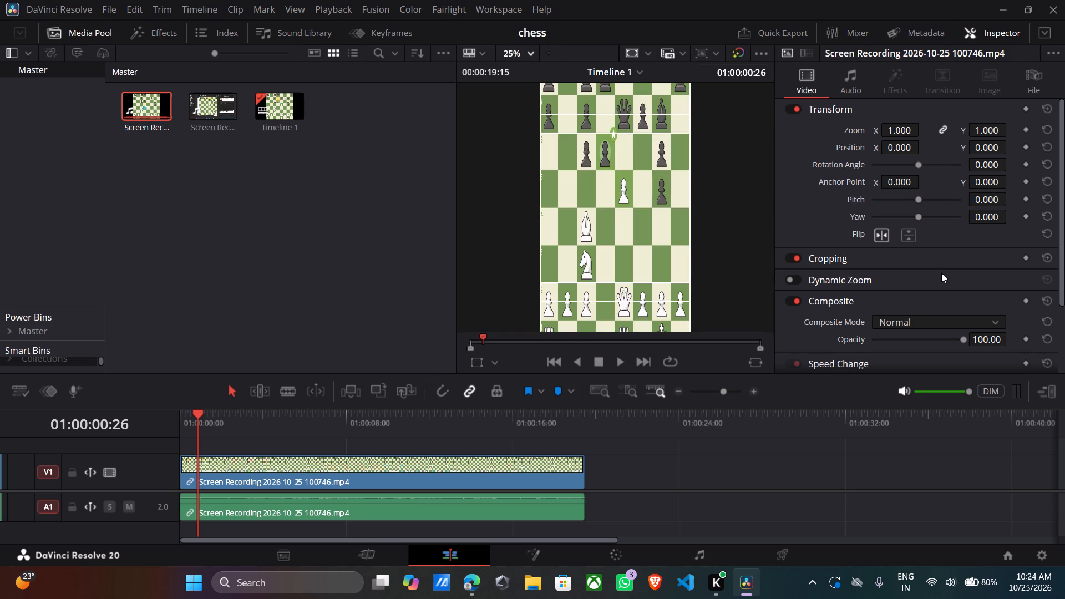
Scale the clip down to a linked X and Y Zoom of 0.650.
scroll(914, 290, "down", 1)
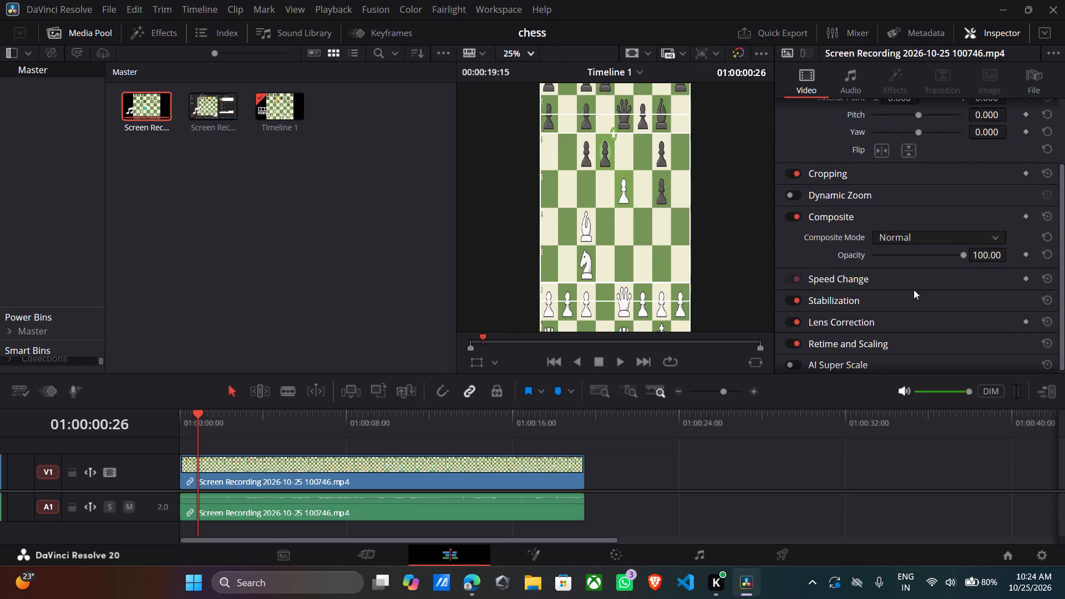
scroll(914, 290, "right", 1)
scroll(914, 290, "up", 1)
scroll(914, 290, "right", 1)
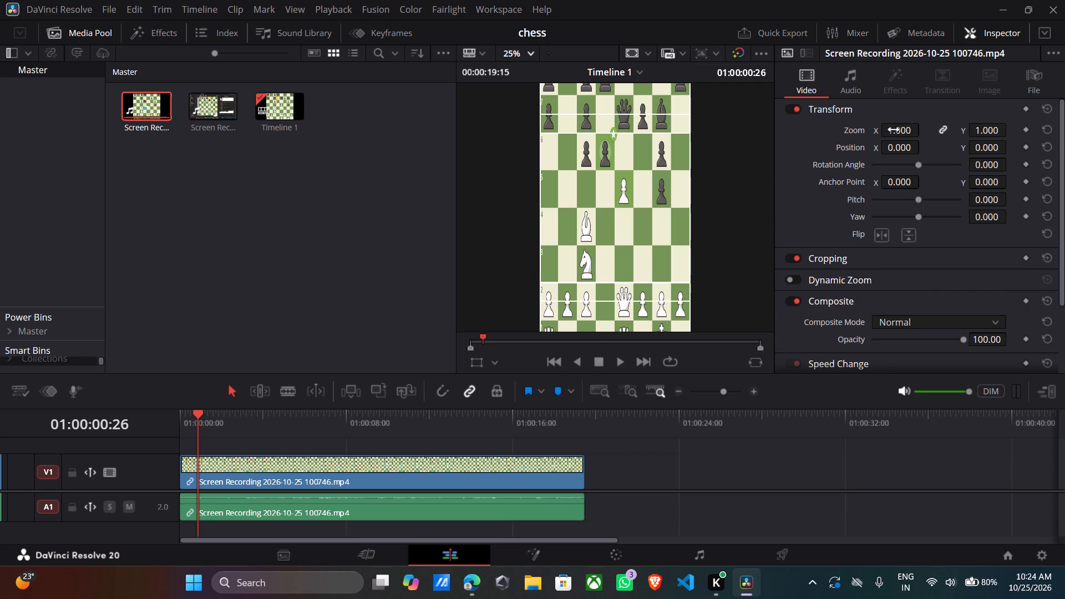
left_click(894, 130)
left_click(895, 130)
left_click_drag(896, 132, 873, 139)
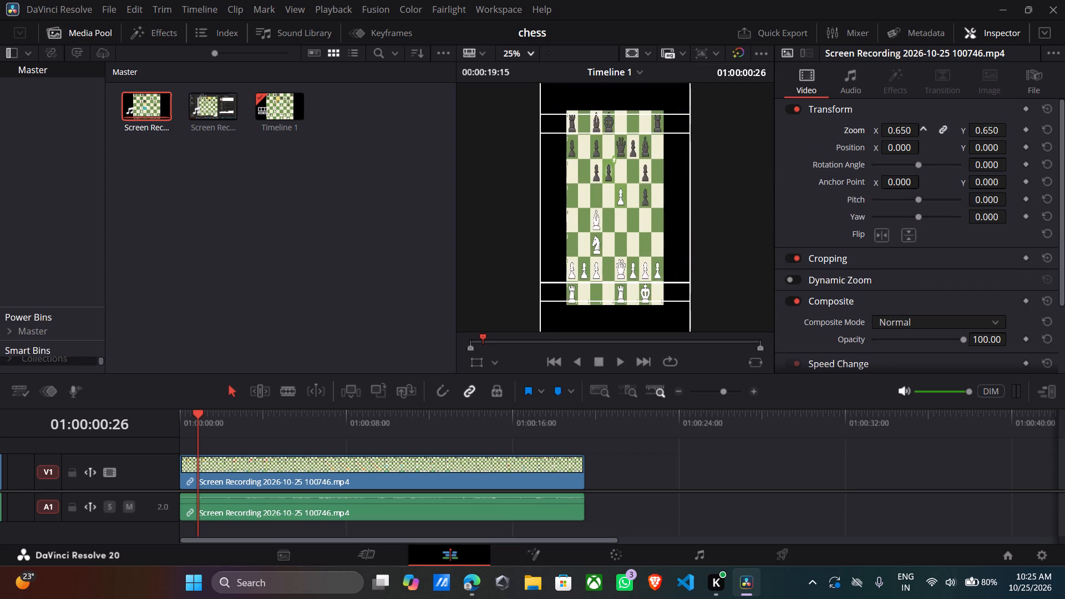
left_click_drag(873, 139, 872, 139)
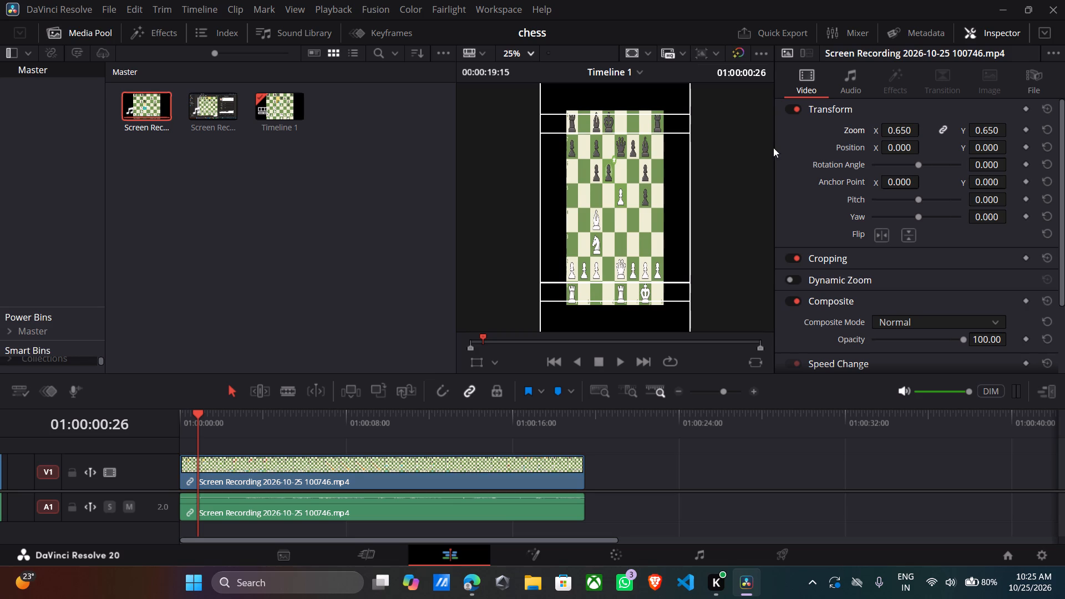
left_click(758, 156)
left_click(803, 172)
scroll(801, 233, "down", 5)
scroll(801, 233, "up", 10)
Turn off the 1:1 and 4:5 social media guides in the viewer, leaving only the 9:16 guide on.
left_click(650, 52)
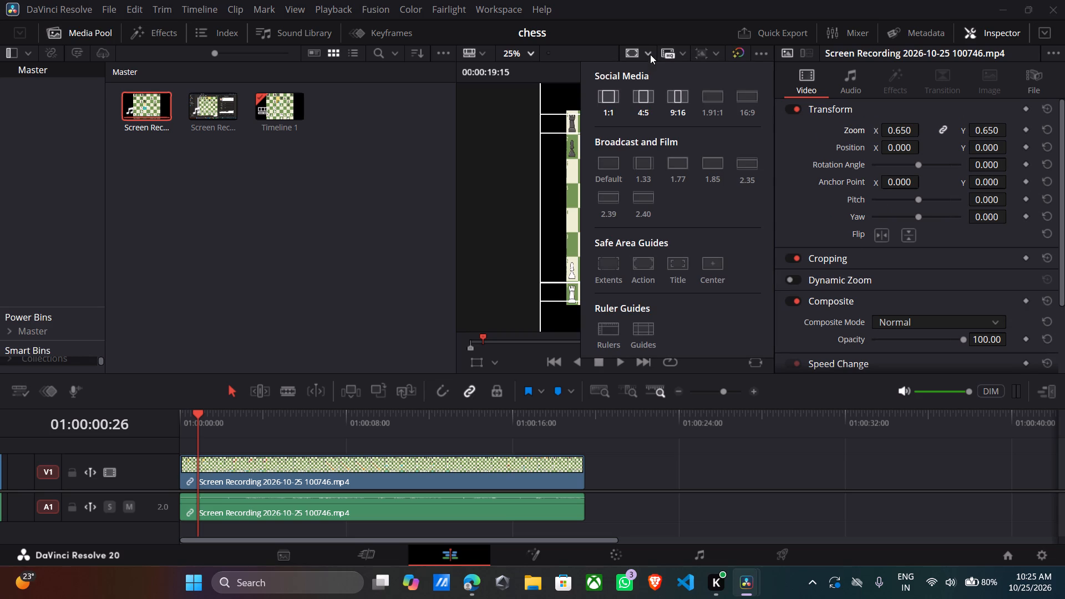
left_click(675, 100)
left_click(491, 169)
left_click(671, 56)
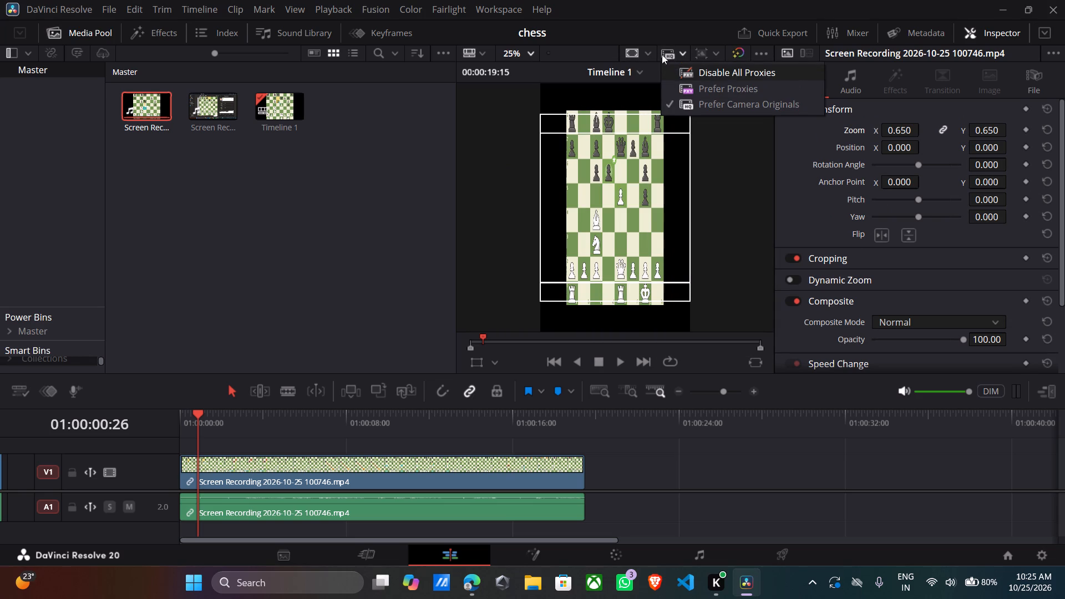
left_click(641, 52)
left_click(643, 55)
left_click(647, 52)
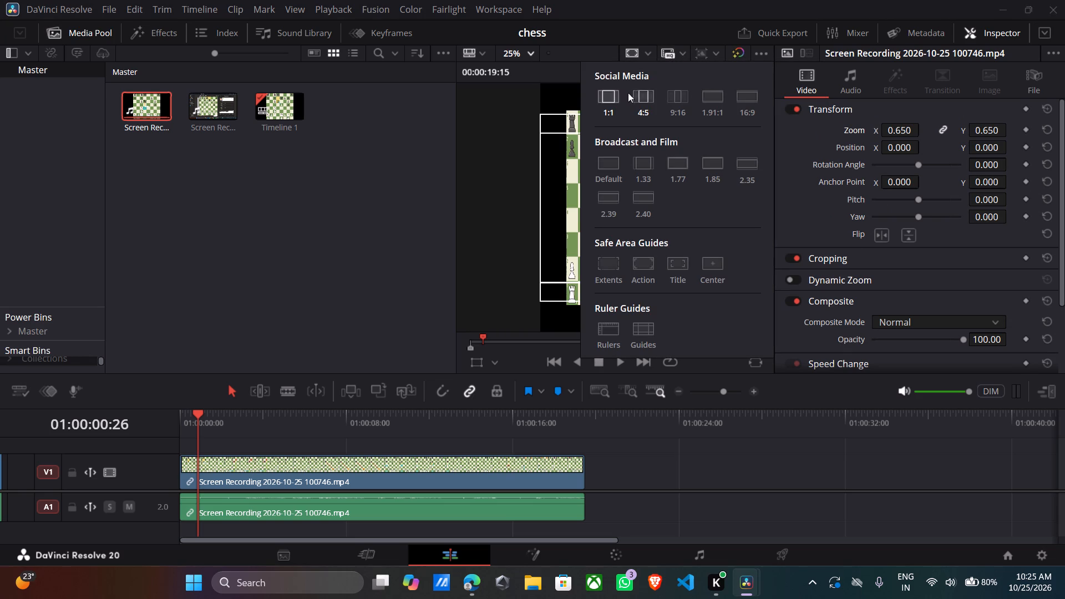
left_click(612, 104)
left_click(643, 99)
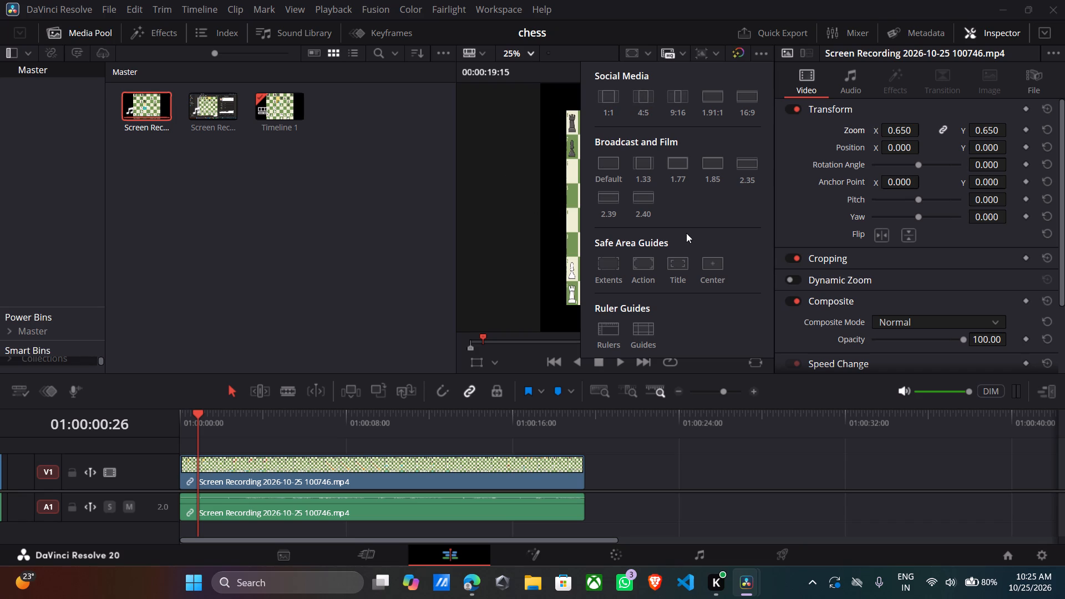
scroll(686, 233, "down", 2)
scroll(686, 233, "up", 2)
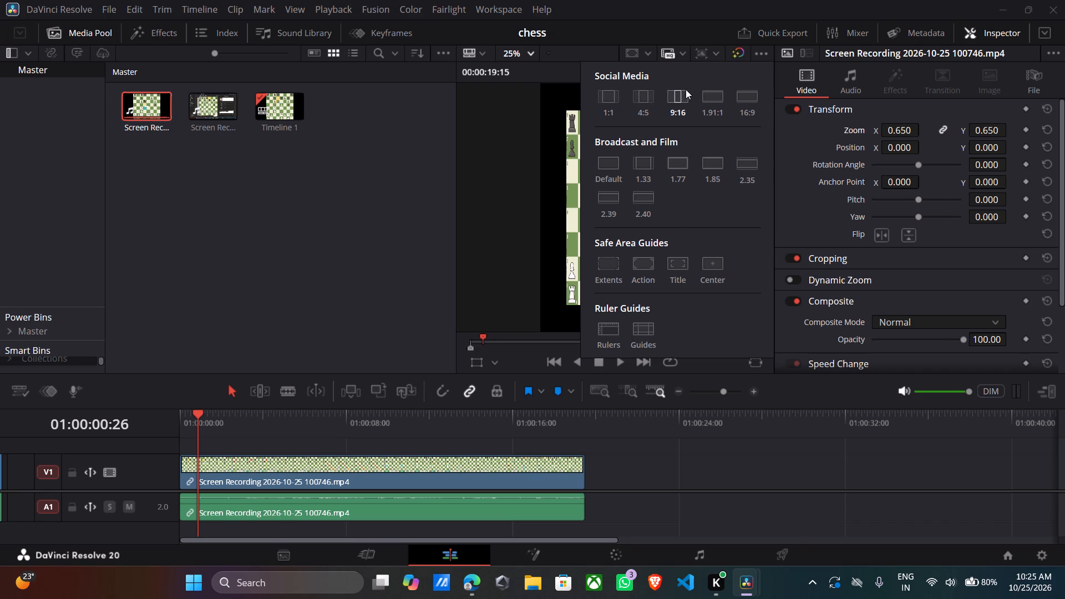
left_click(684, 93)
left_click(477, 170)
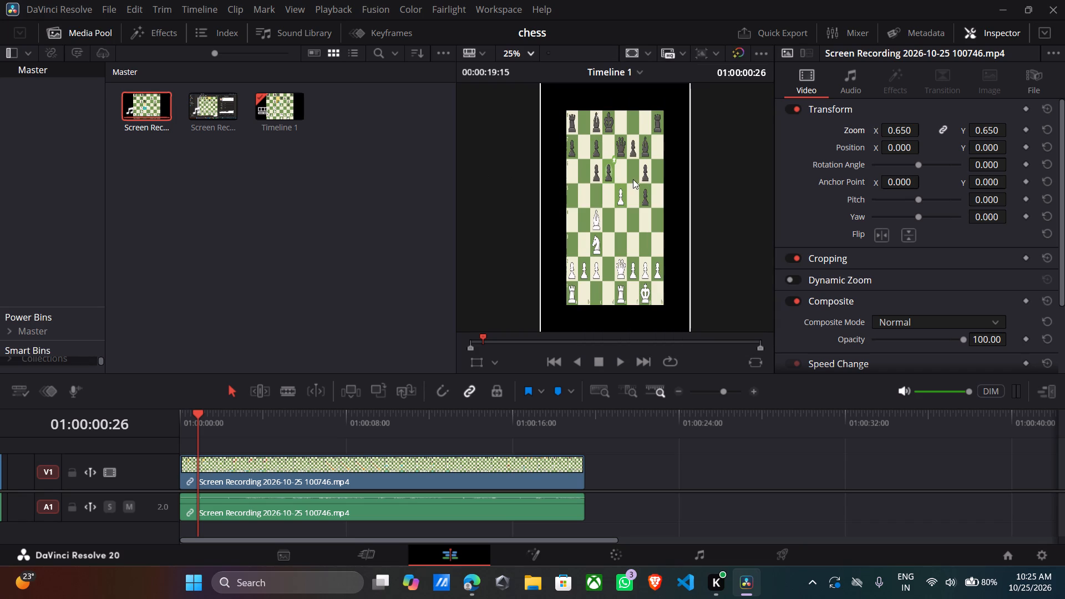
Examine how the scaled board sits inside the 9:16 frame at around 24% to 26% viewer zoom.
scroll(635, 179, "up", 3)
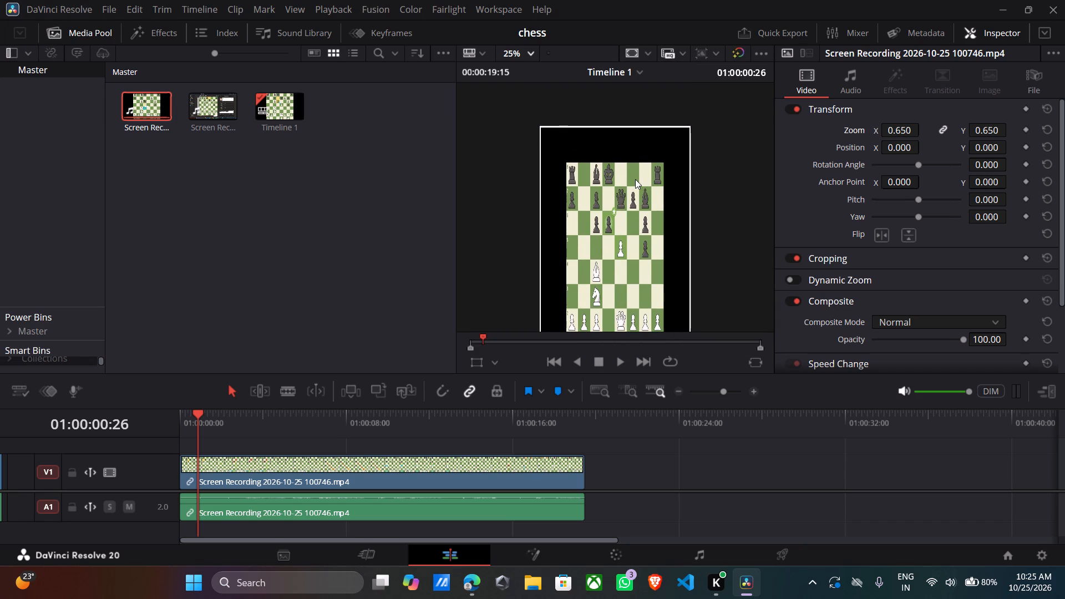
scroll(635, 179, "up", 1)
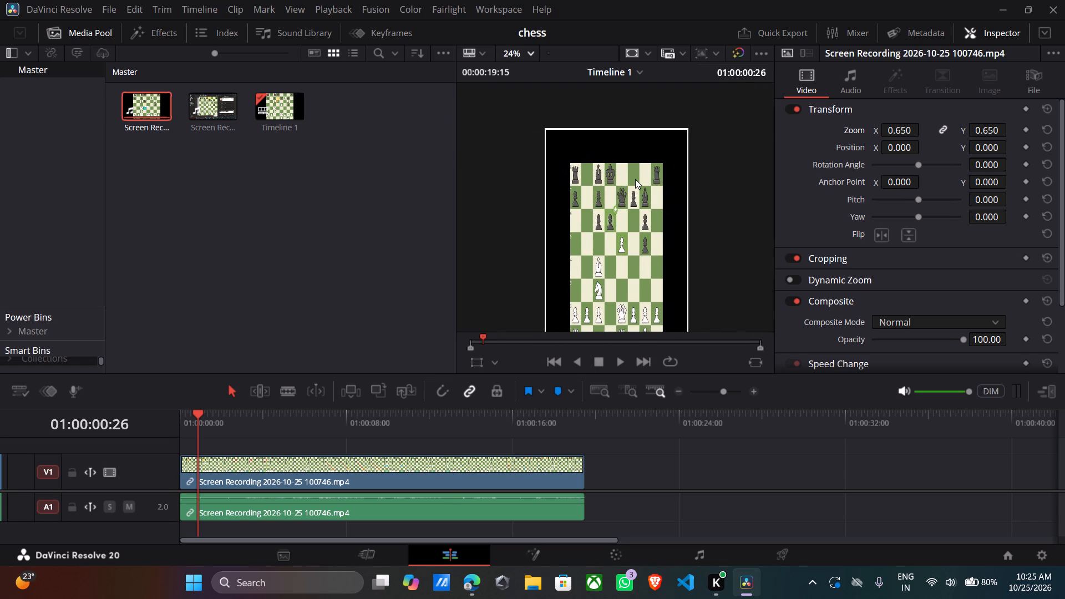
scroll(635, 179, "right", 1)
scroll(635, 179, "left", 1)
scroll(635, 179, "right", 2)
scroll(635, 179, "left", 1)
scroll(635, 179, "right", 1)
scroll(640, 162, "down", 2, "ctrl")
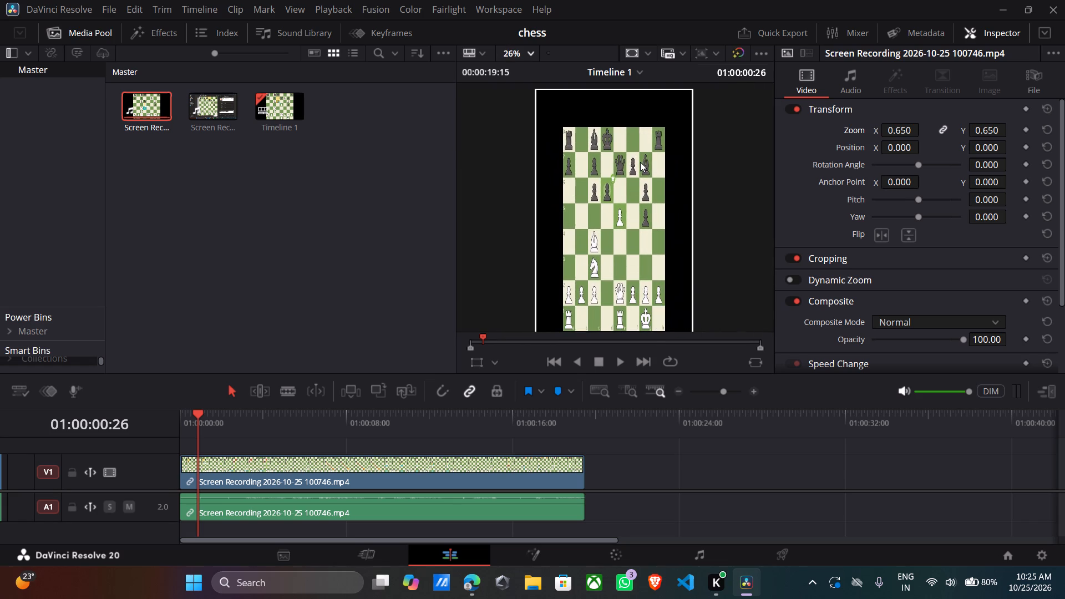
scroll(640, 162, "down", 3, "ctrl")
scroll(640, 162, "up", 2, "ctrl")
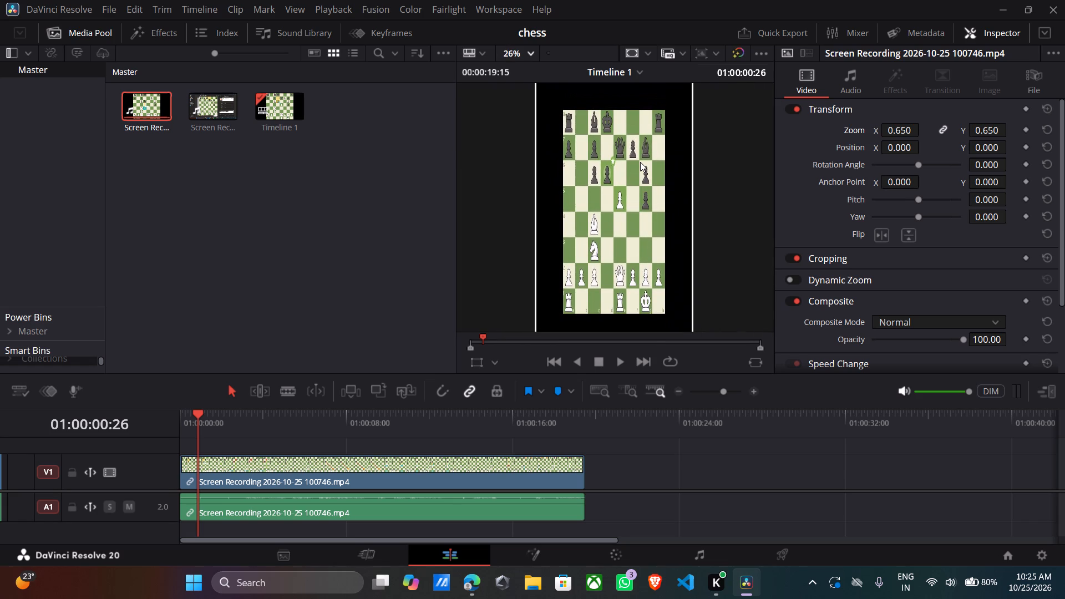
Scale the clip to a linked X and Y Zoom of 0.760.
left_click_drag(894, 131, 895, 131)
left_click_drag(895, 131, 896, 130)
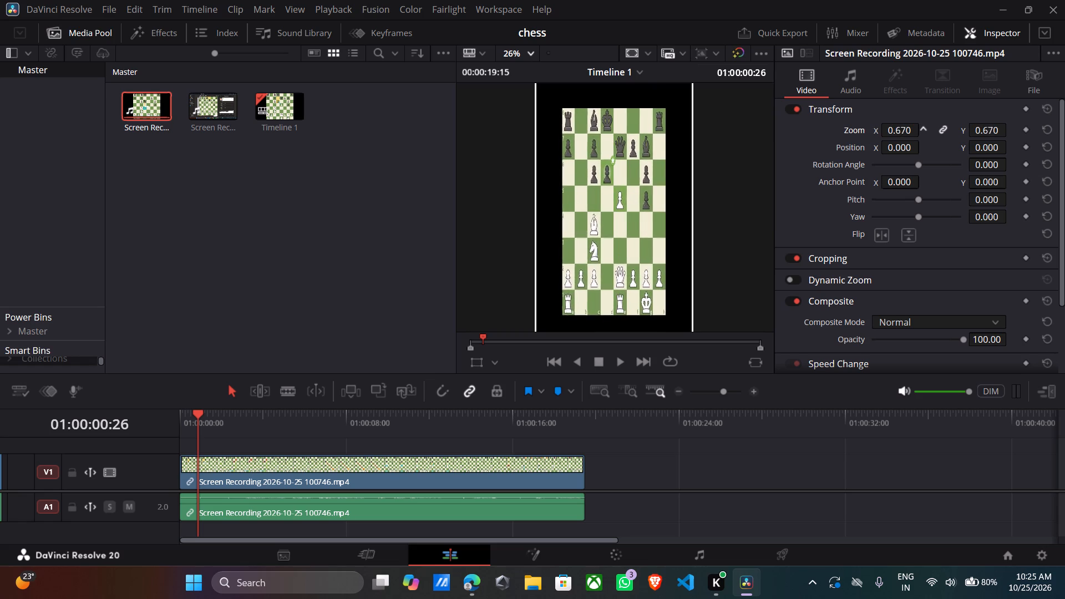
left_click_drag(896, 130, 900, 128)
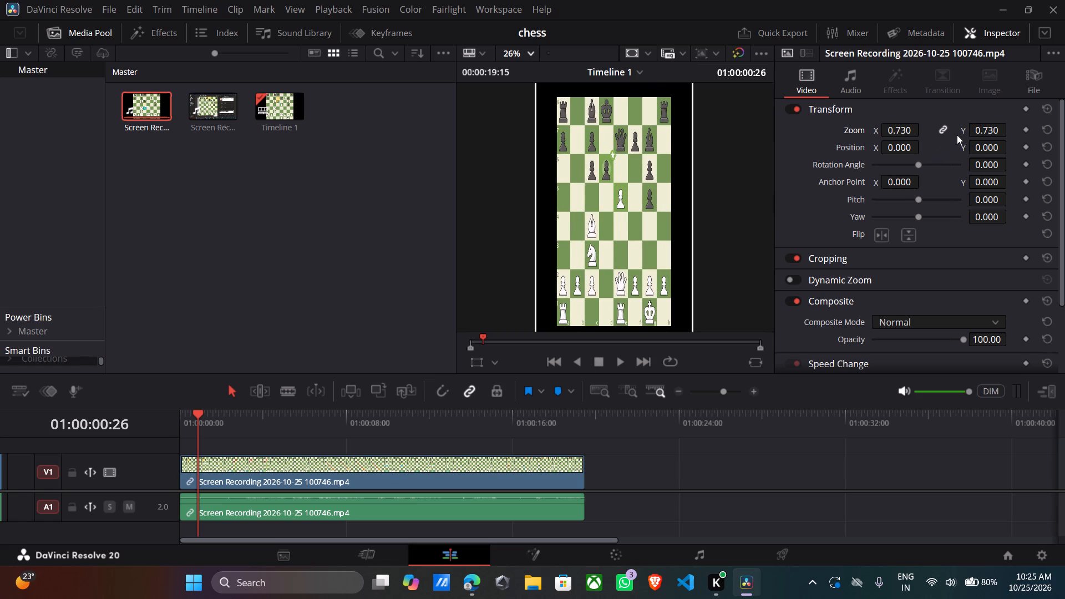
left_click(984, 129)
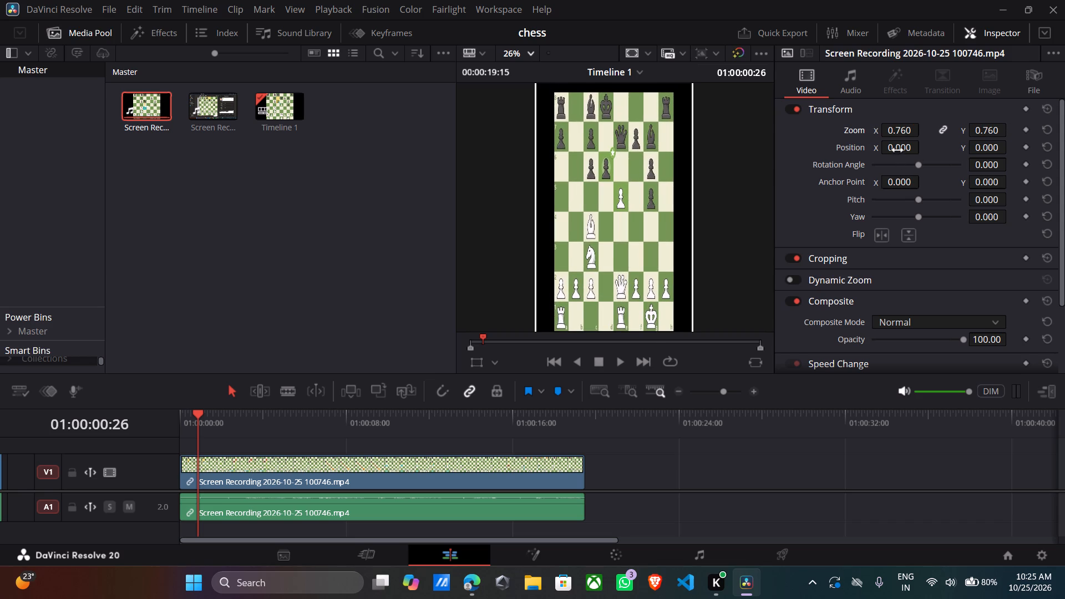
Shift the clip's Position to X 2.000 and Y 6.000.
left_click_drag(899, 148, 901, 153)
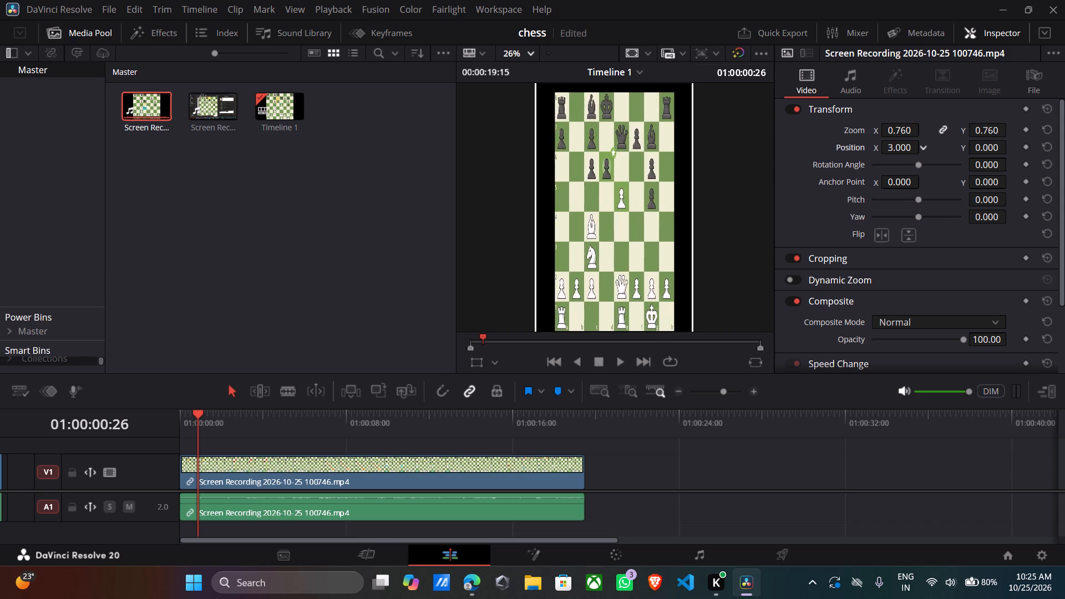
left_click_drag(901, 153, 901, 154)
left_click_drag(975, 143, 983, 147)
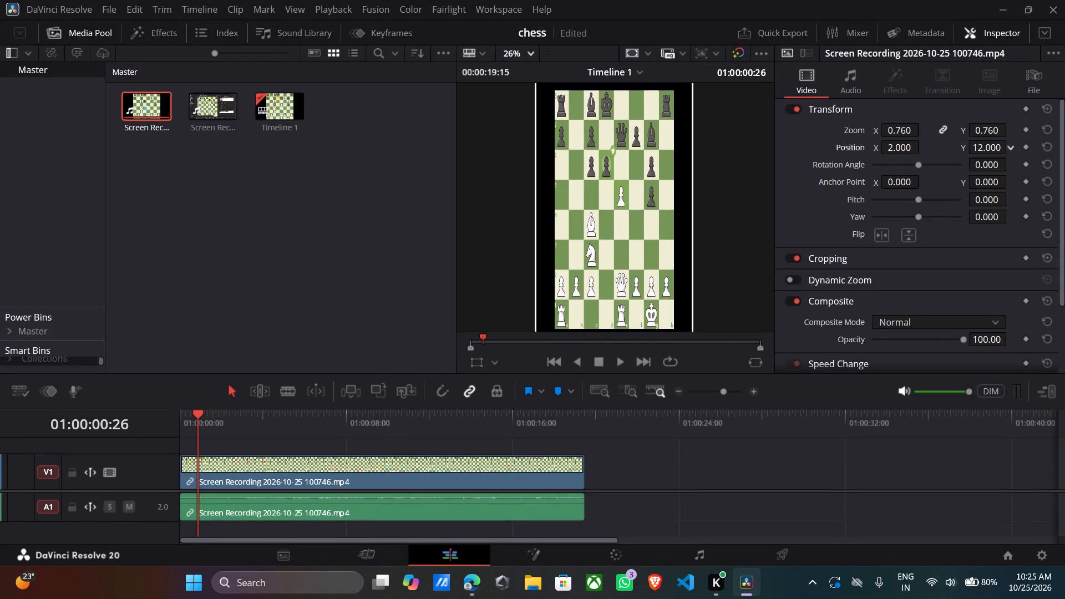
left_click_drag(983, 147, 979, 149)
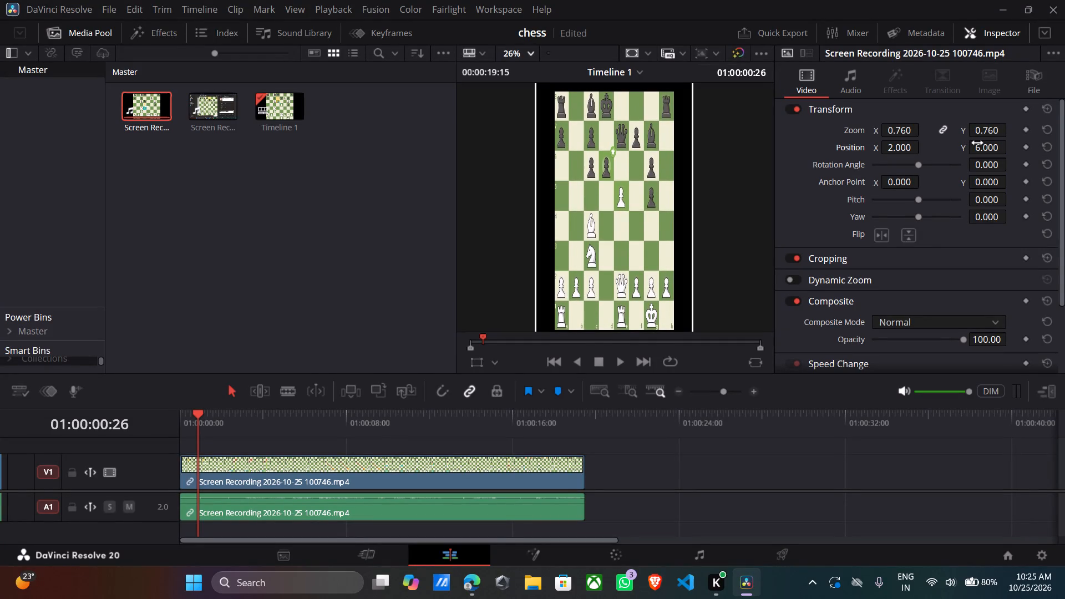
Set the clip's Anchor Point X to 110.000.
left_click_drag(894, 185, 904, 184)
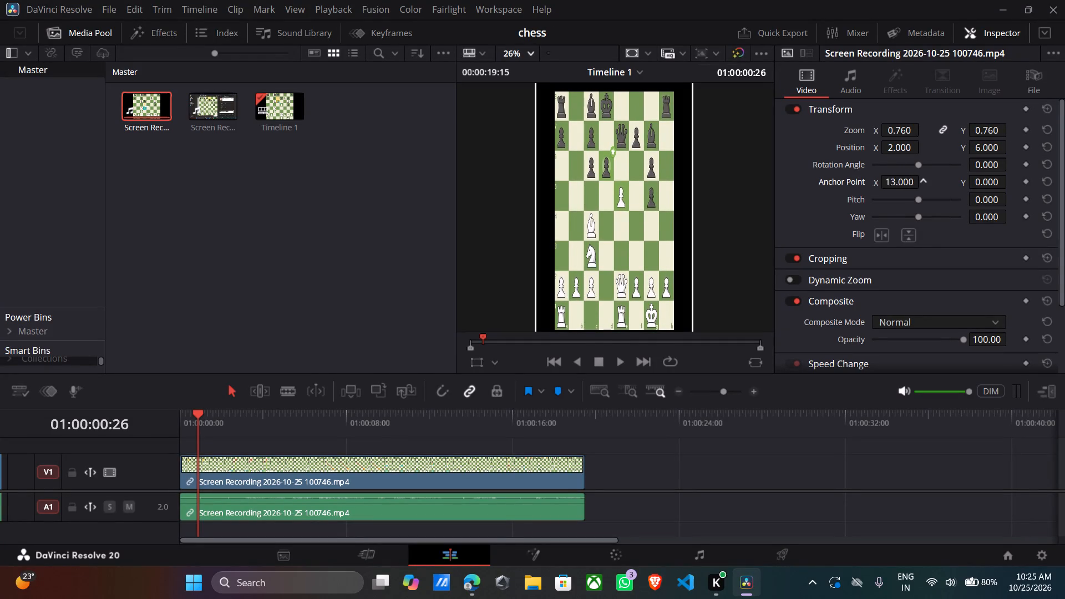
left_click_drag(904, 184, 1017, 164)
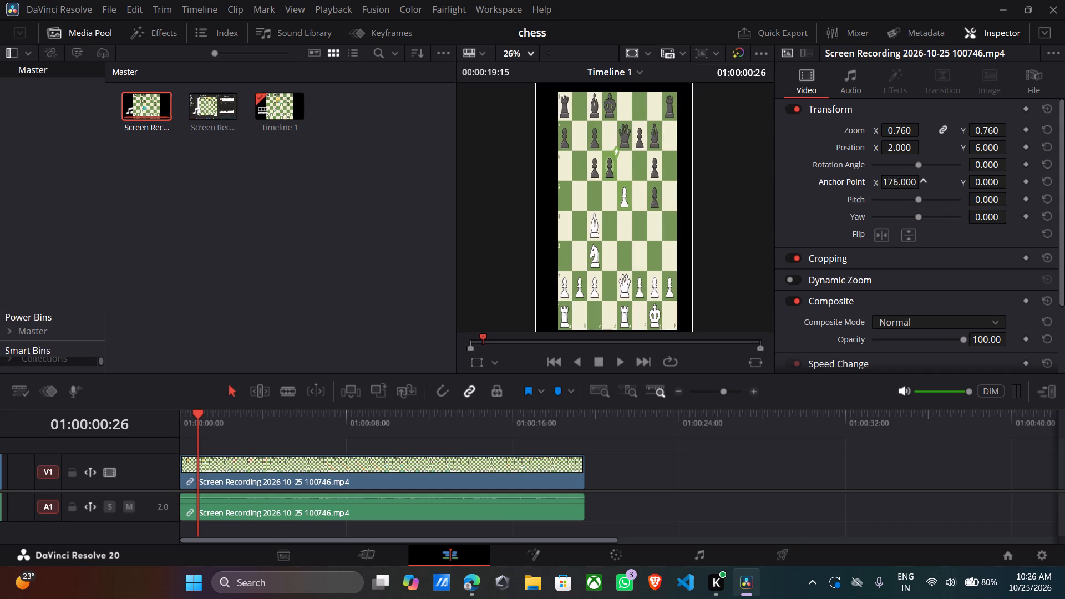
left_click_drag(1017, 164, 971, 181)
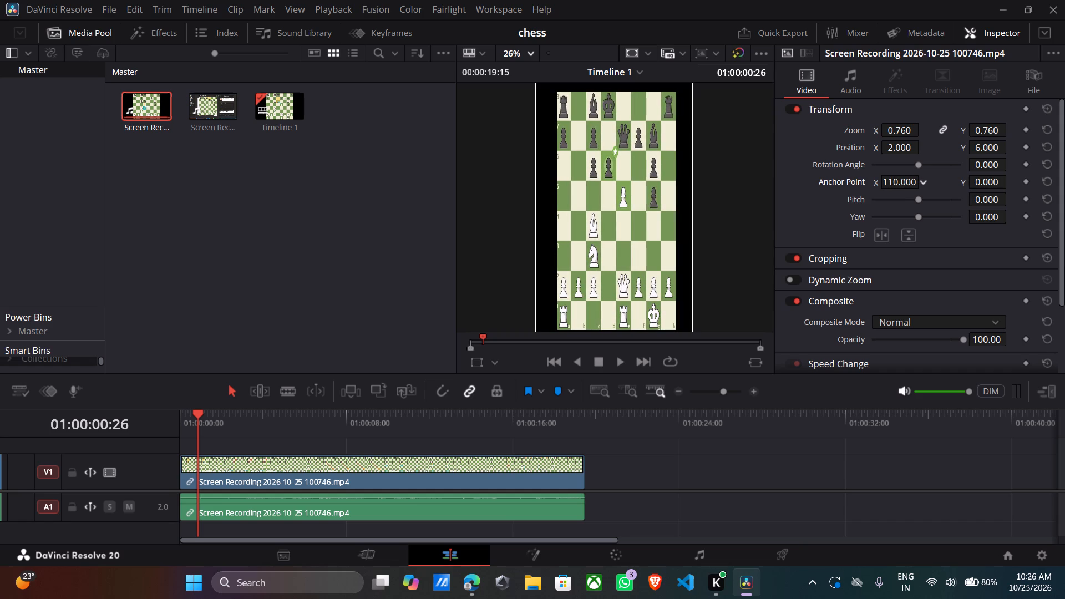
left_click_drag(971, 181, 971, 182)
Scale the clip down to a linked X and Y Zoom of 0.210, judging the board at 100% viewer zoom.
left_click(523, 53)
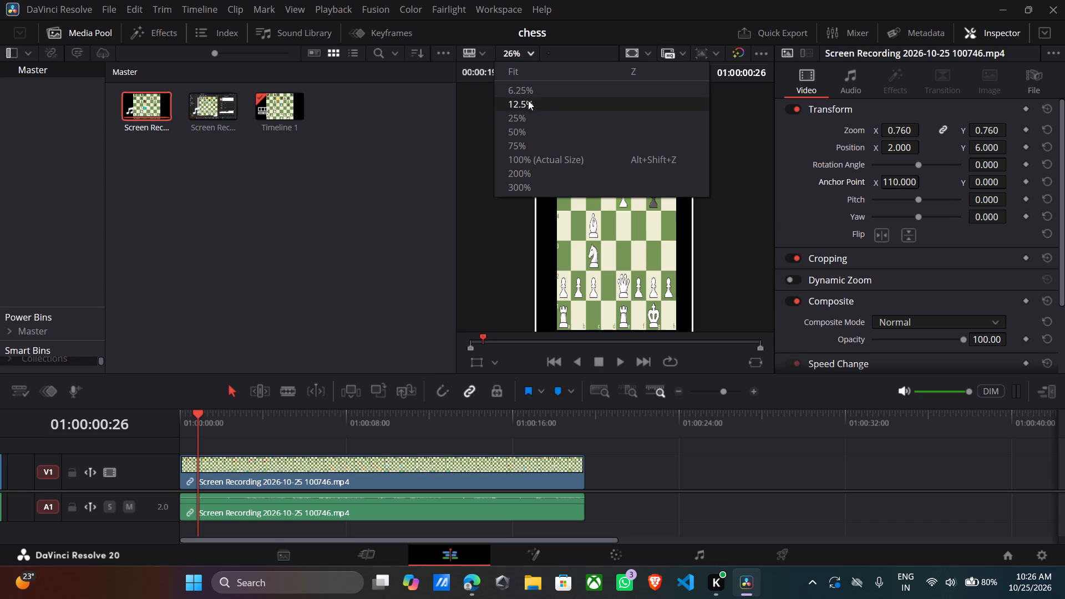
left_click(762, 237)
scroll(623, 184, "down", 5, "ctrl")
scroll(623, 184, "up", 3, "ctrl")
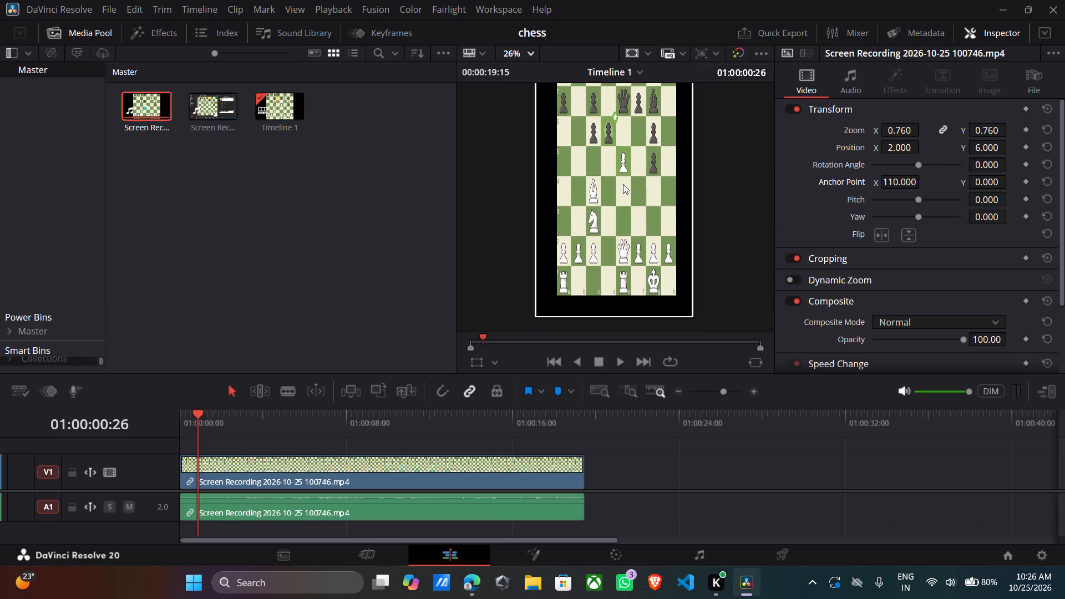
scroll(623, 184, "down", 4, "ctrl")
scroll(623, 184, "up", 2, "ctrl")
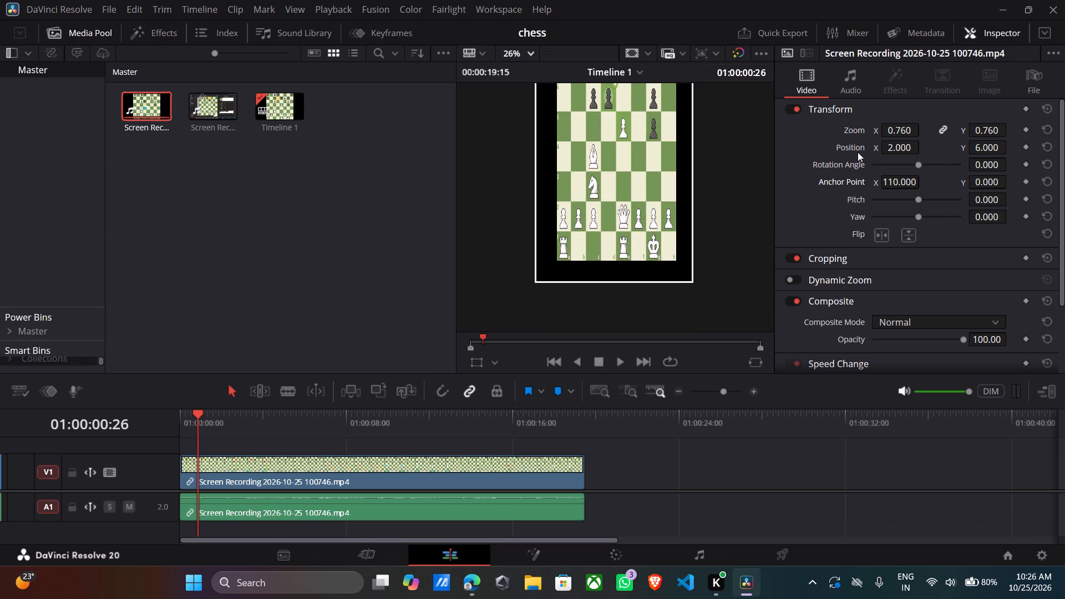
left_click_drag(905, 129, 861, 135)
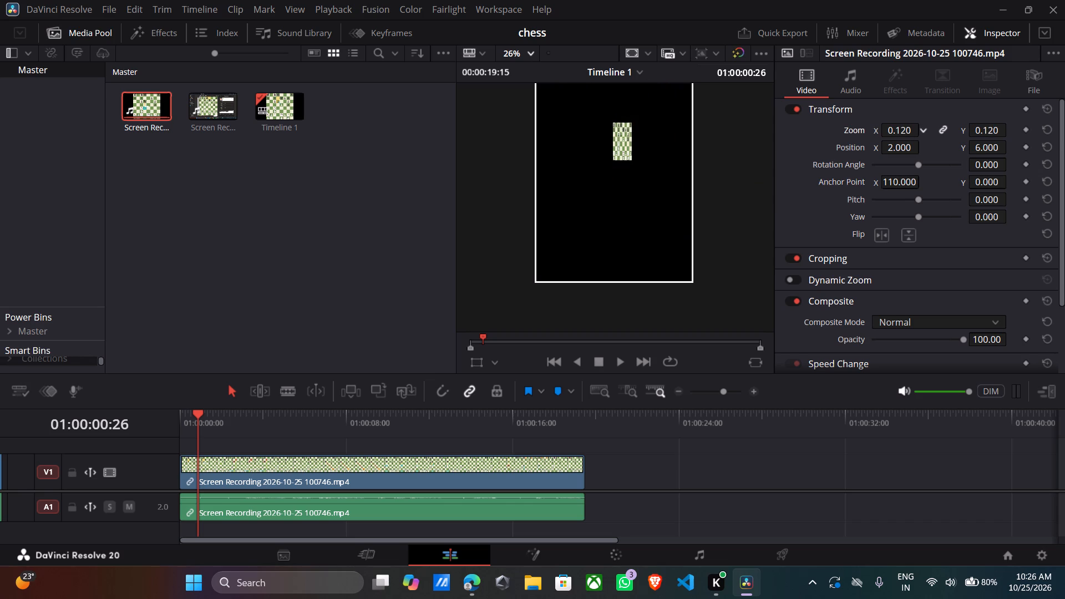
left_click_drag(861, 135, 841, 144)
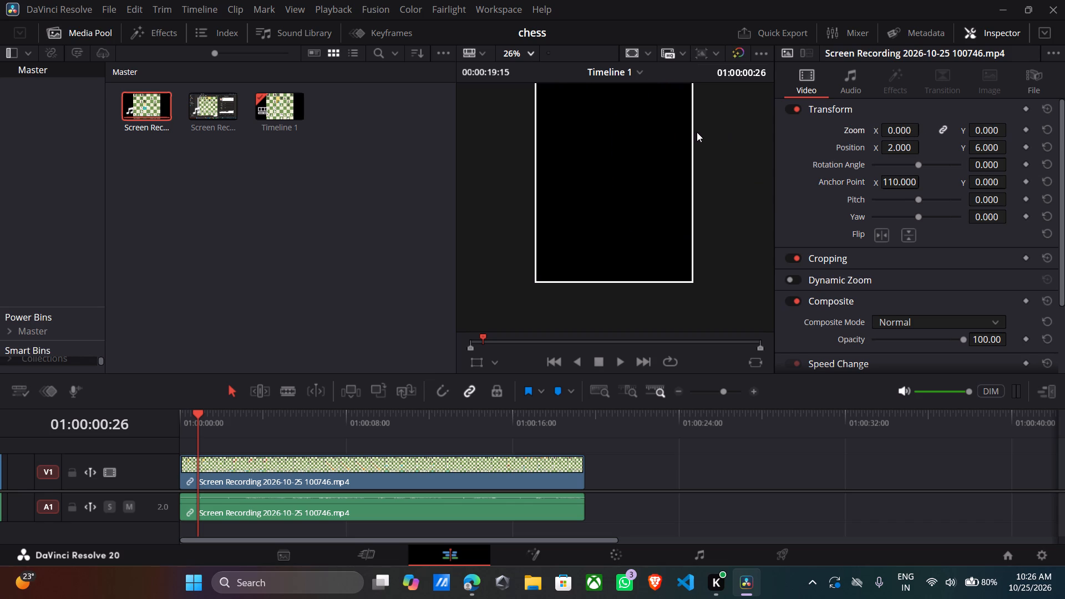
left_click_drag(898, 131, 915, 130)
left_click(529, 53)
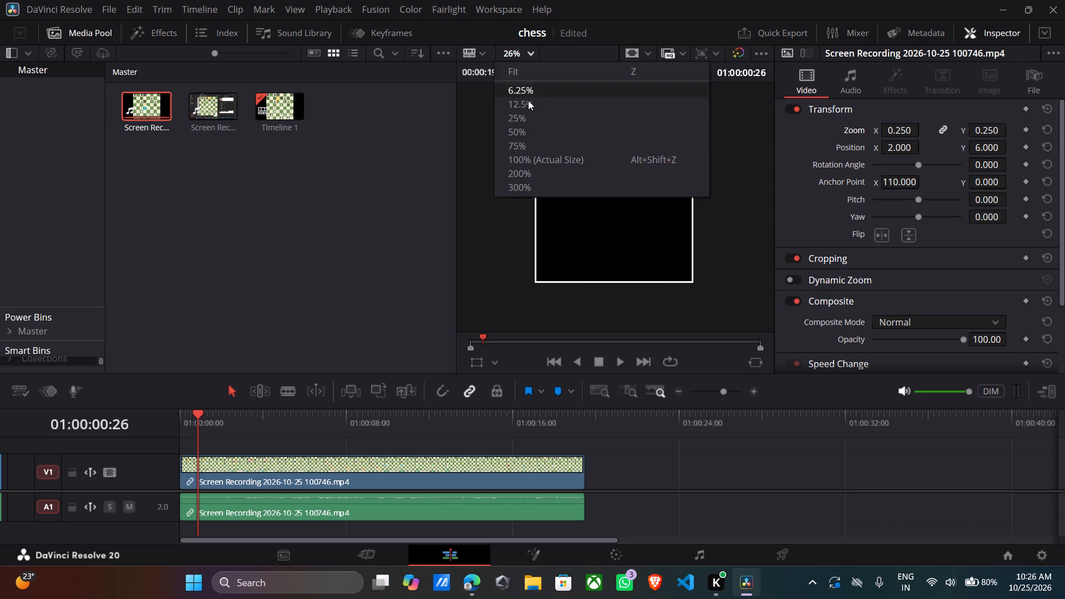
left_click(531, 158)
left_click_drag(908, 132, 891, 135)
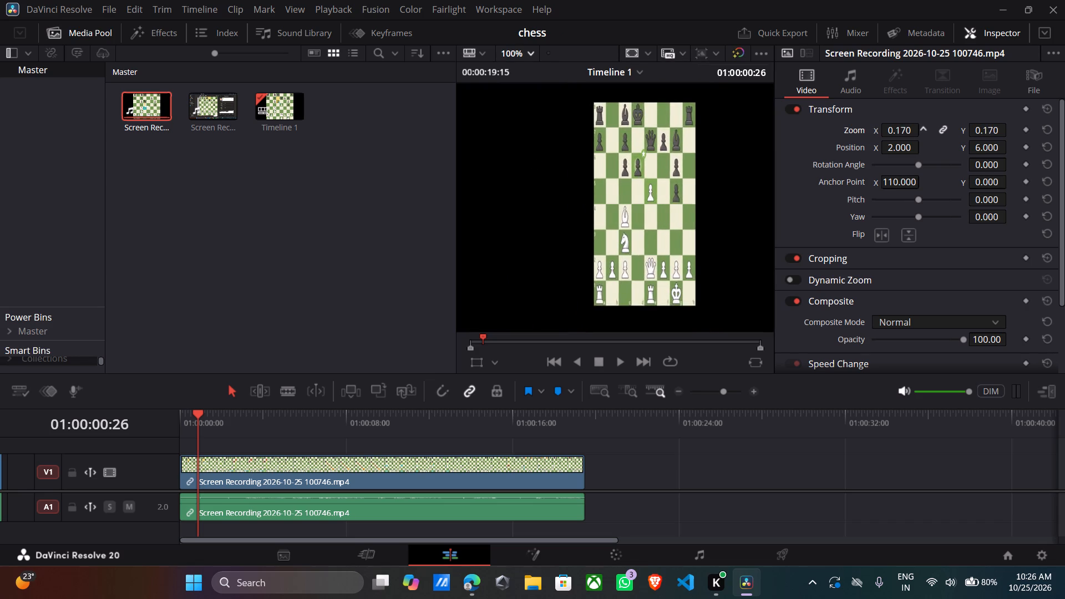
left_click_drag(891, 135, 897, 133)
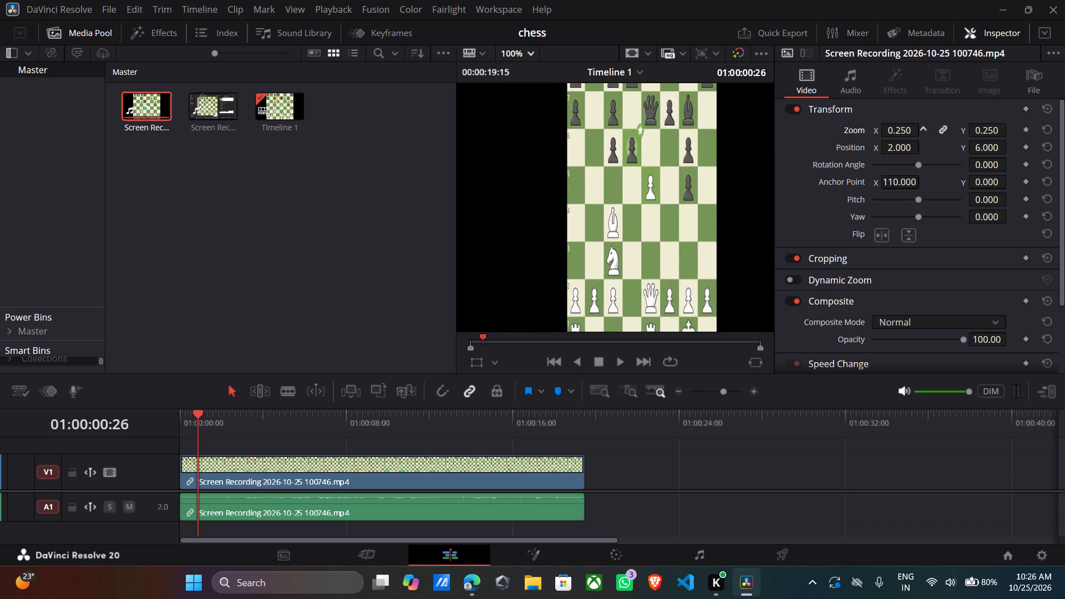
left_click_drag(897, 133, 894, 134)
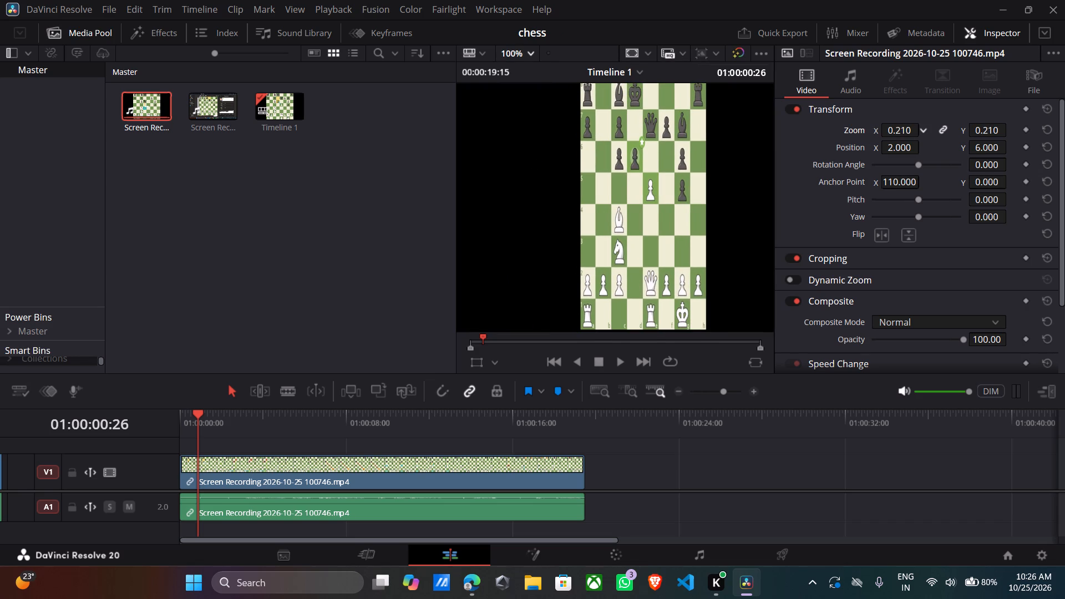
left_click_drag(894, 134, 895, 134)
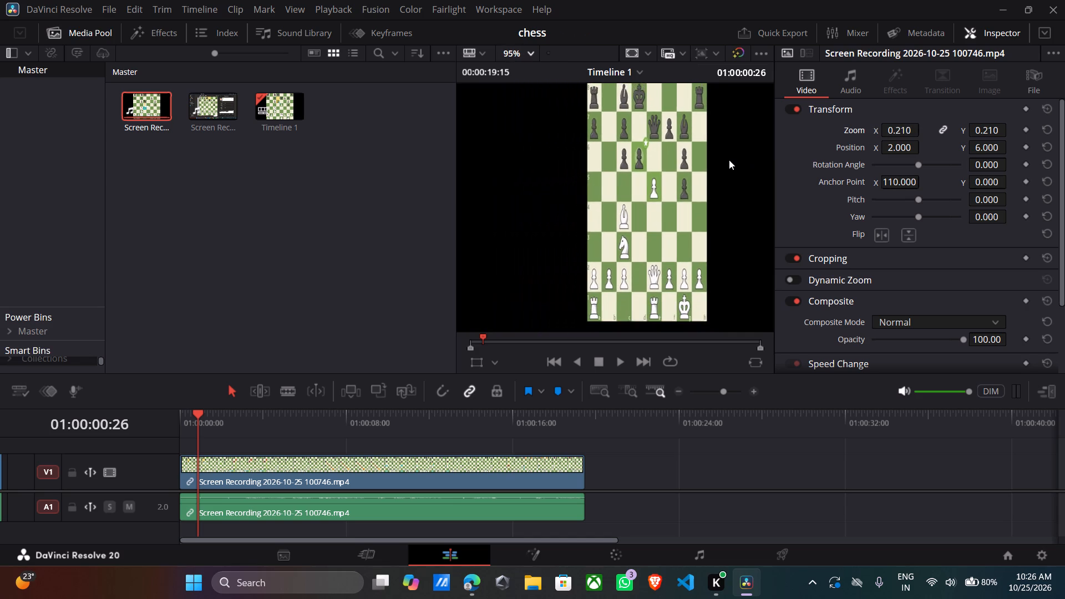
Move the playhead back to 01:00:00:22 and reduce the clip's linked X and Y Zoom to 0.200.
left_click_drag(729, 160, 728, 152)
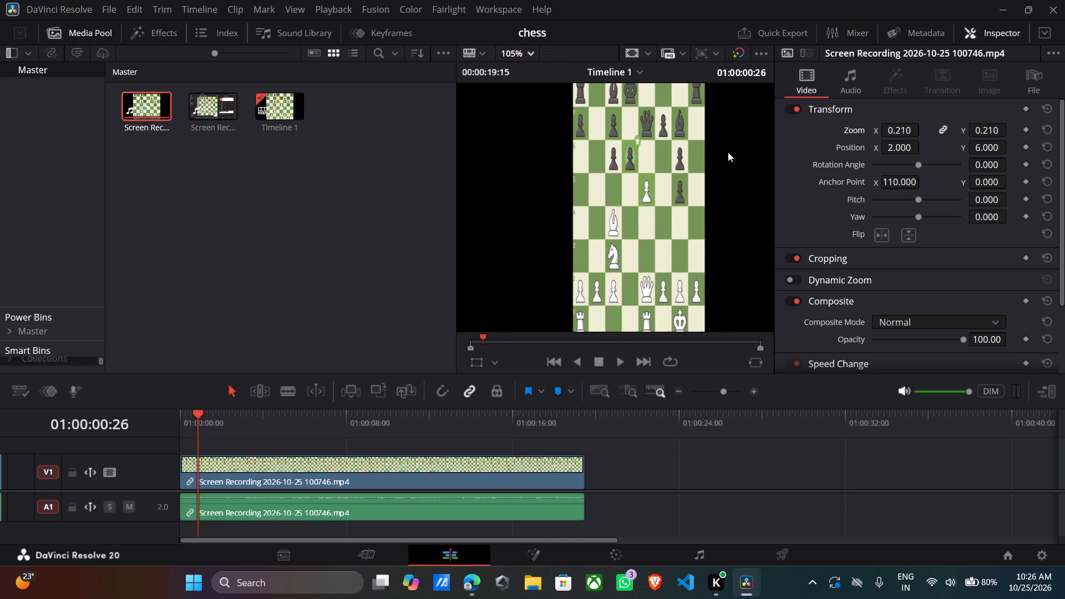
scroll(728, 152, "down", 3, "ctrl")
scroll(728, 152, "up", 1, "ctrl")
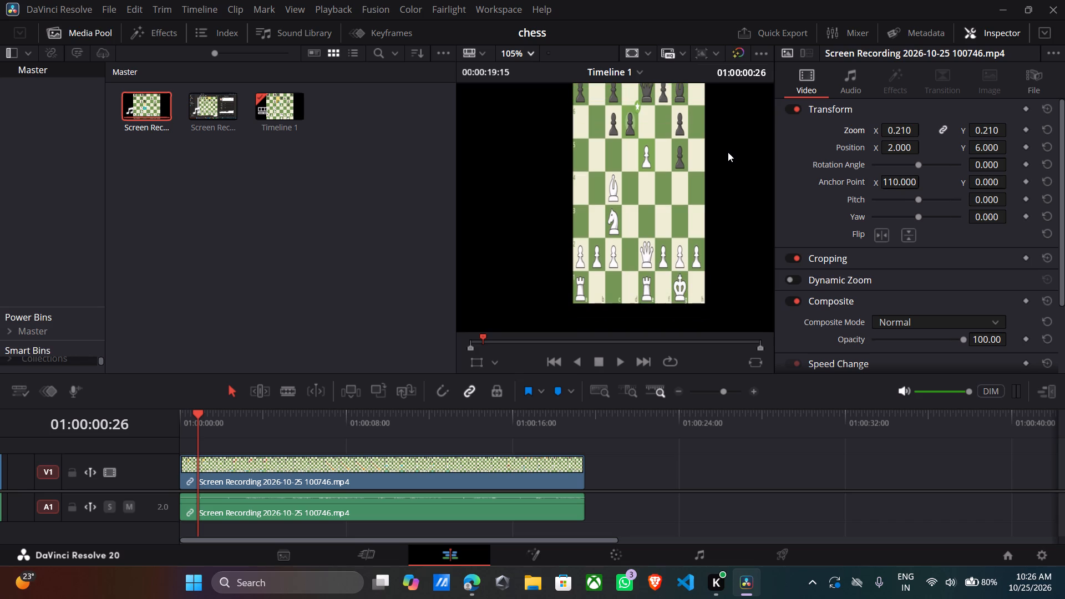
scroll(728, 152, "up", 1, "ctrl")
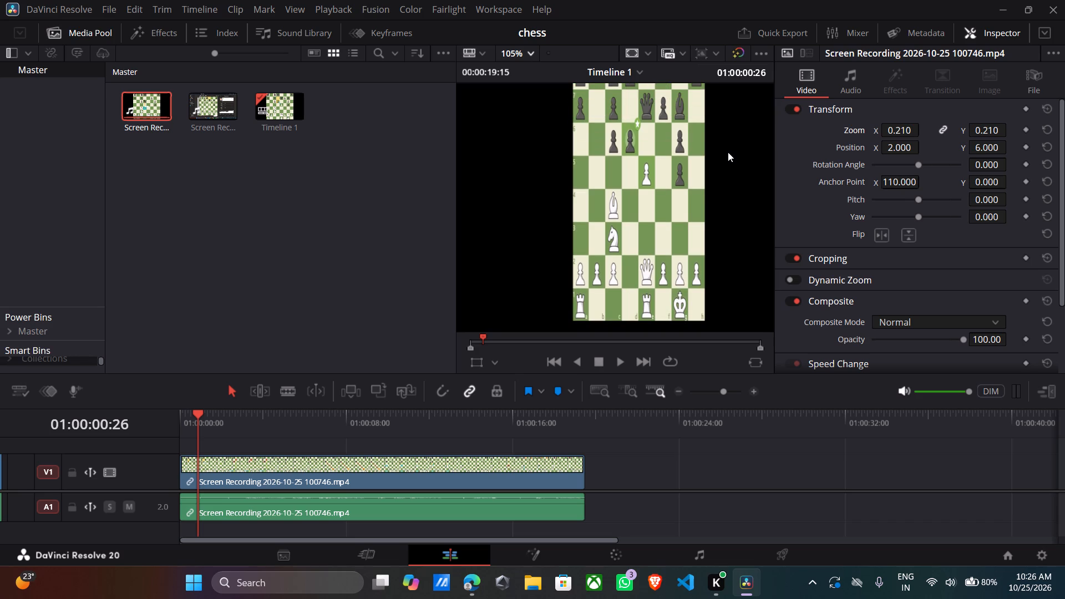
scroll(728, 152, "up", 1, "ctrl")
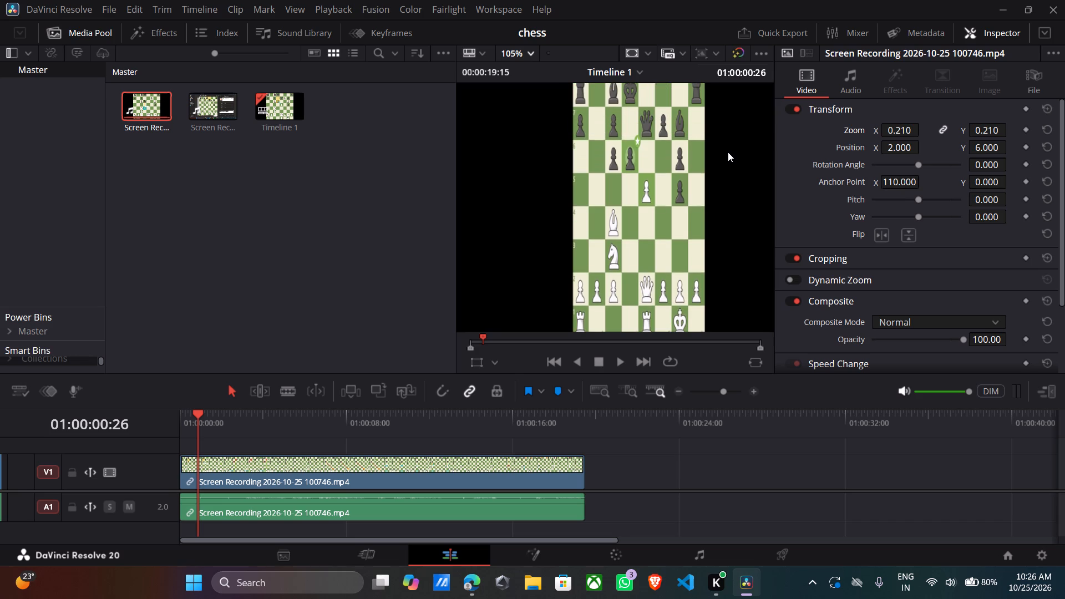
left_click(900, 134)
key("Left")
key("Left")
key("Left")
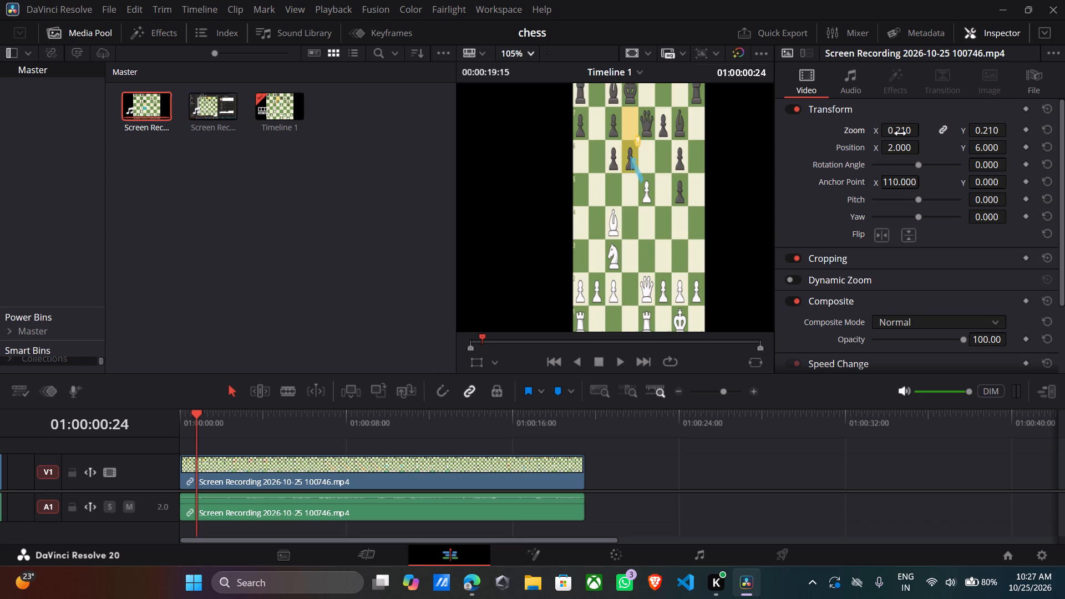
key("Left")
key("Left")
key("Left")
key("Right")
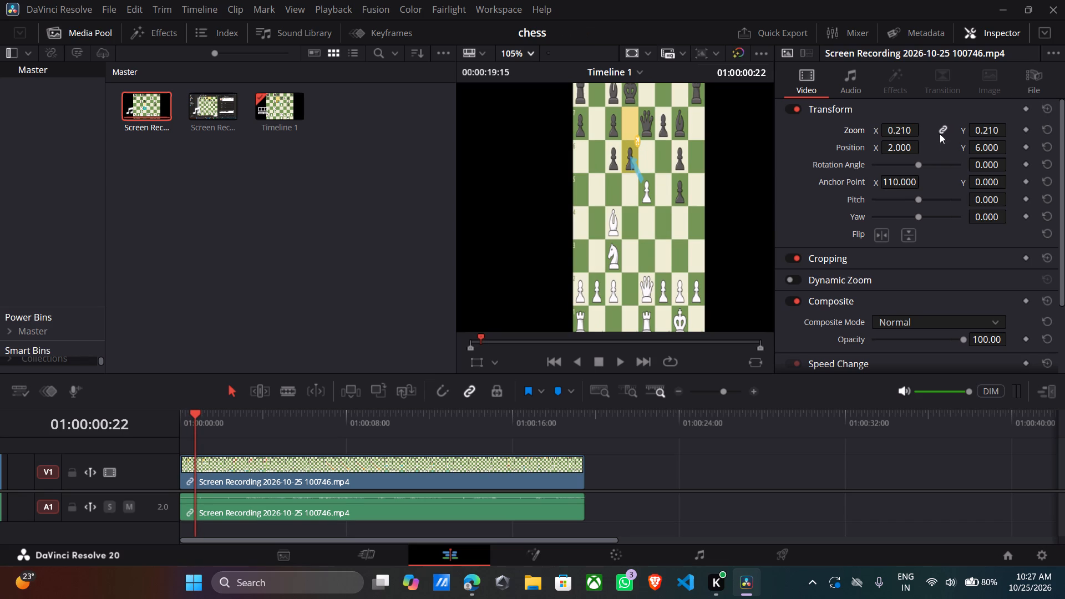
left_click(906, 130)
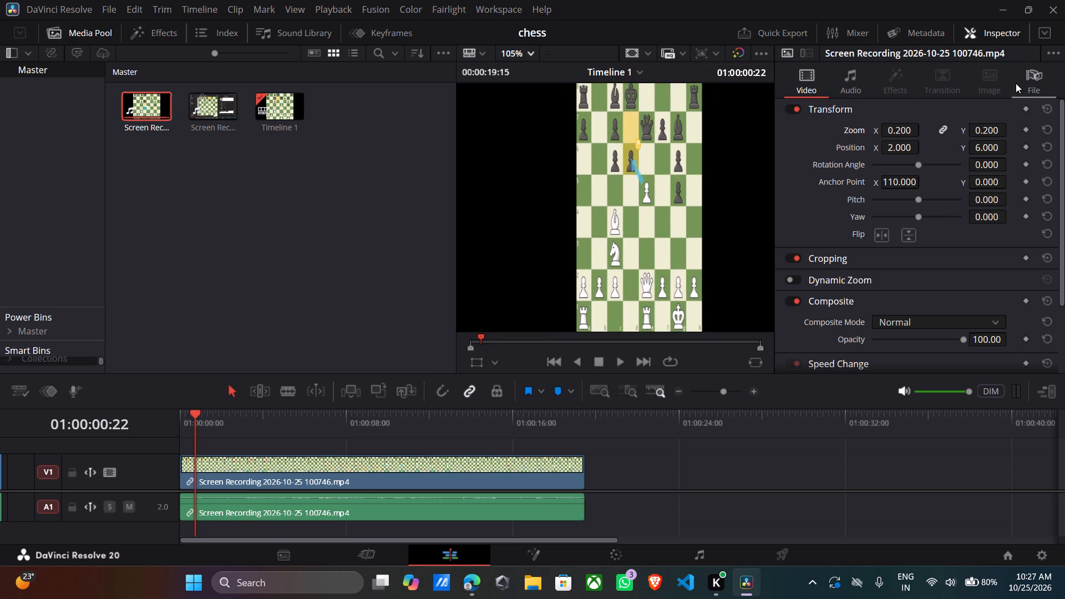
Compare the clip with its Transform settings off and on, leaving them on, and play the timeline to check the board's framing.
left_click(791, 109)
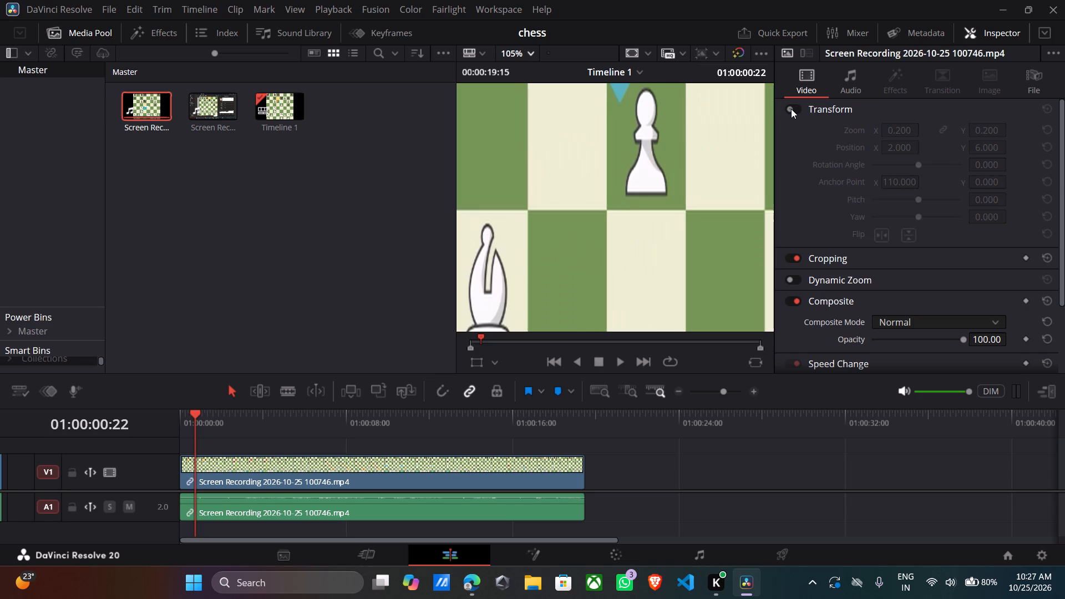
left_click(791, 109)
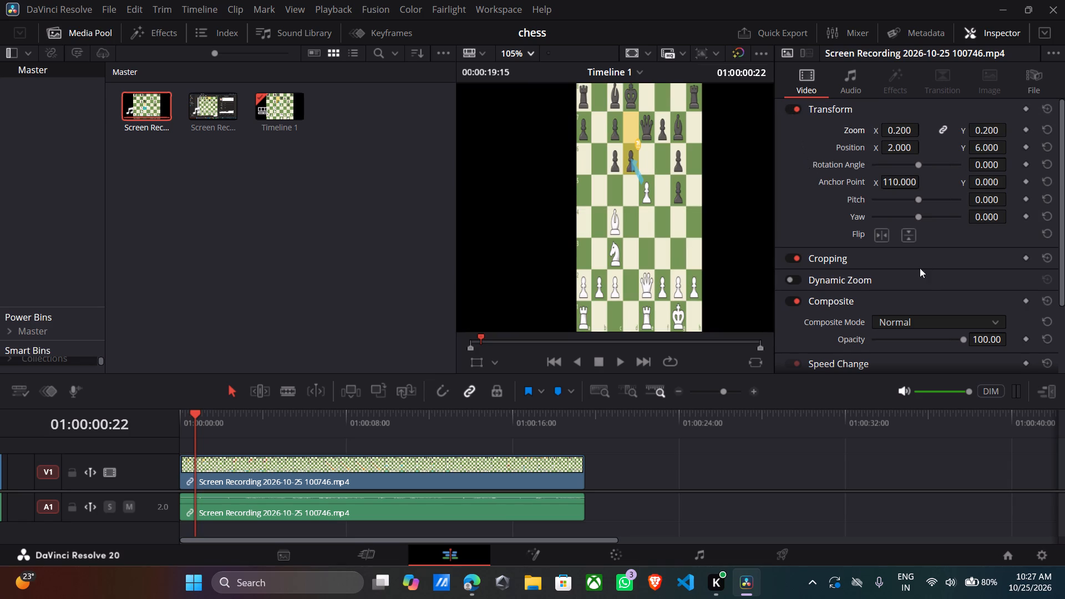
scroll(927, 276, "down", 5)
scroll(927, 276, "up", 5)
key("space")
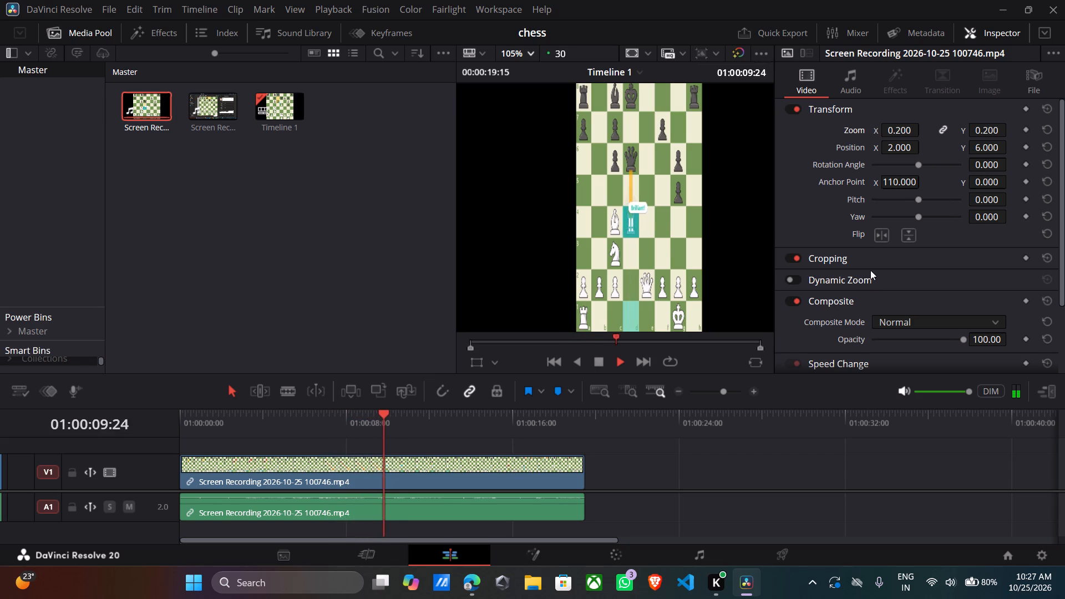
Switch off the guide overlay in the viewer, leaving 9:16 as the selected social media guide.
left_click(676, 50)
left_click(676, 50)
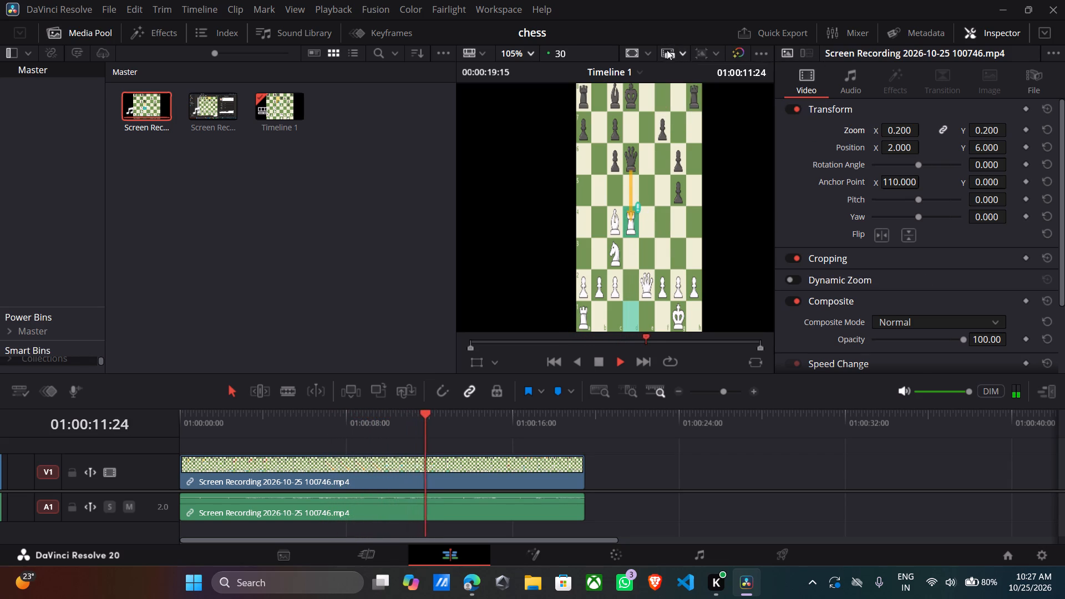
left_click(635, 50)
left_click(646, 50)
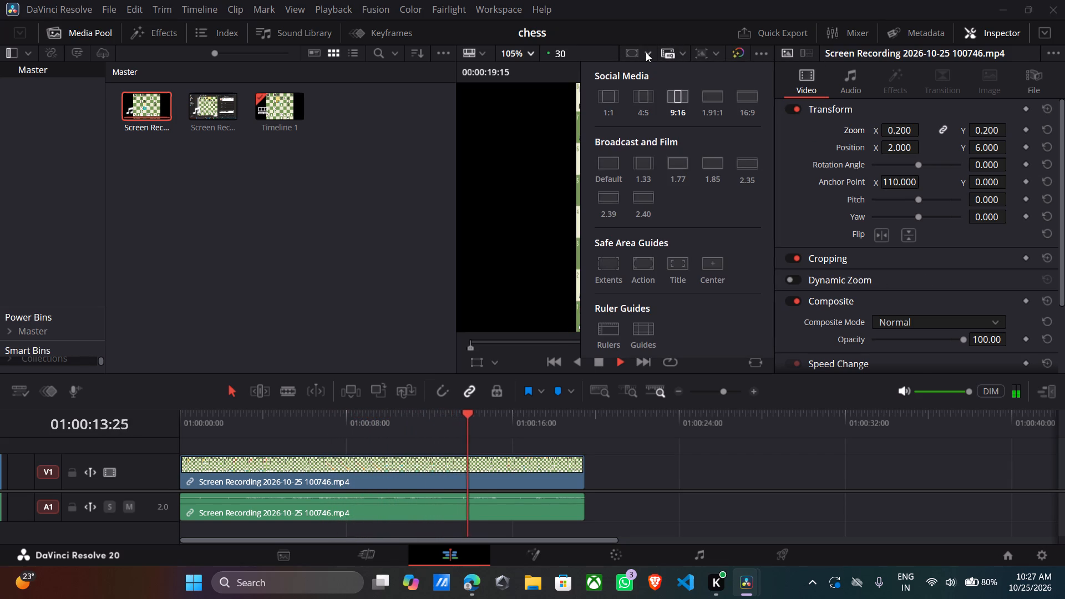
left_click(646, 52)
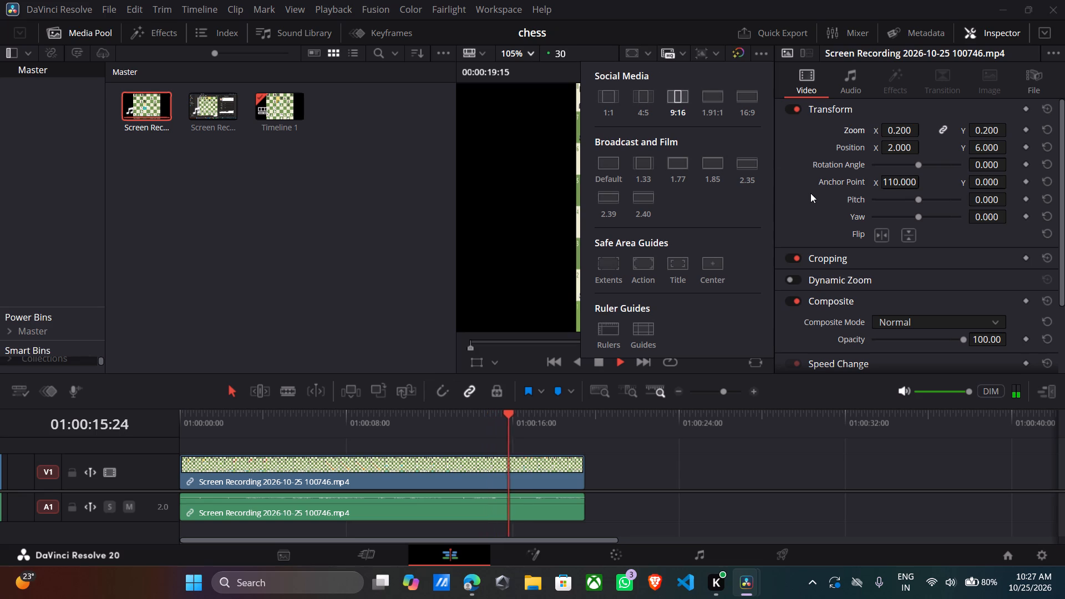
left_click(822, 220)
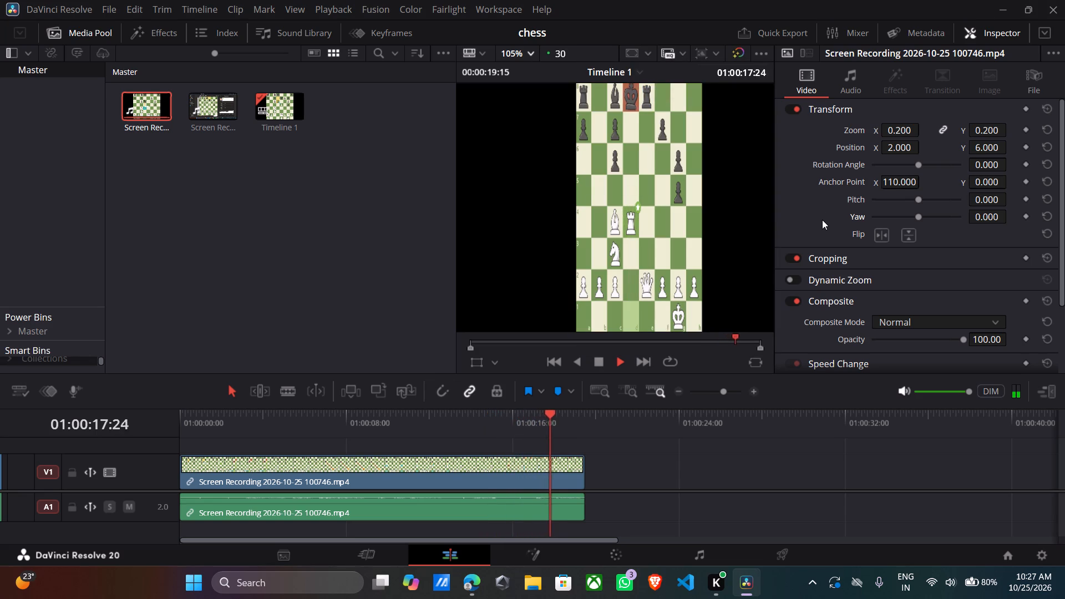
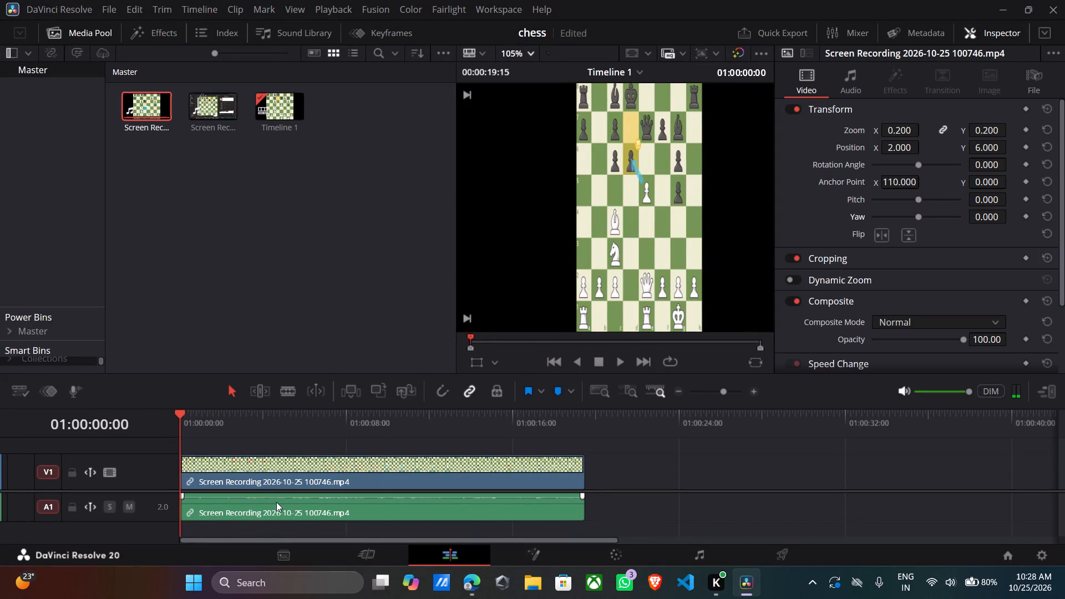
Lower the volume of the screen recording's audio on A1 to -95.0 and play the start of the timeline to check it.
left_click_drag(280, 498, 286, 524)
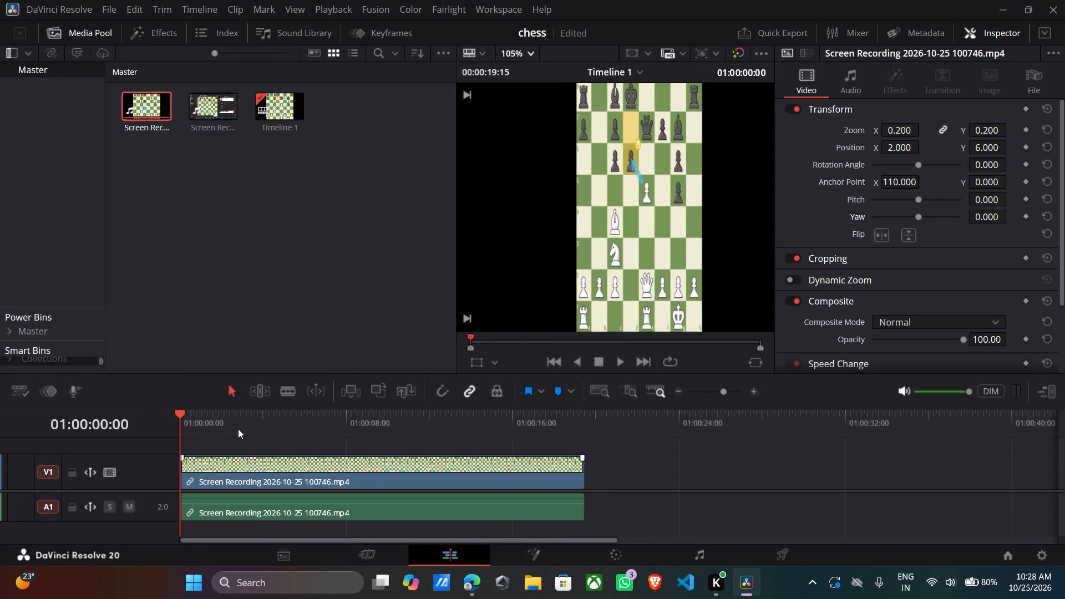
key("space")
key("space")
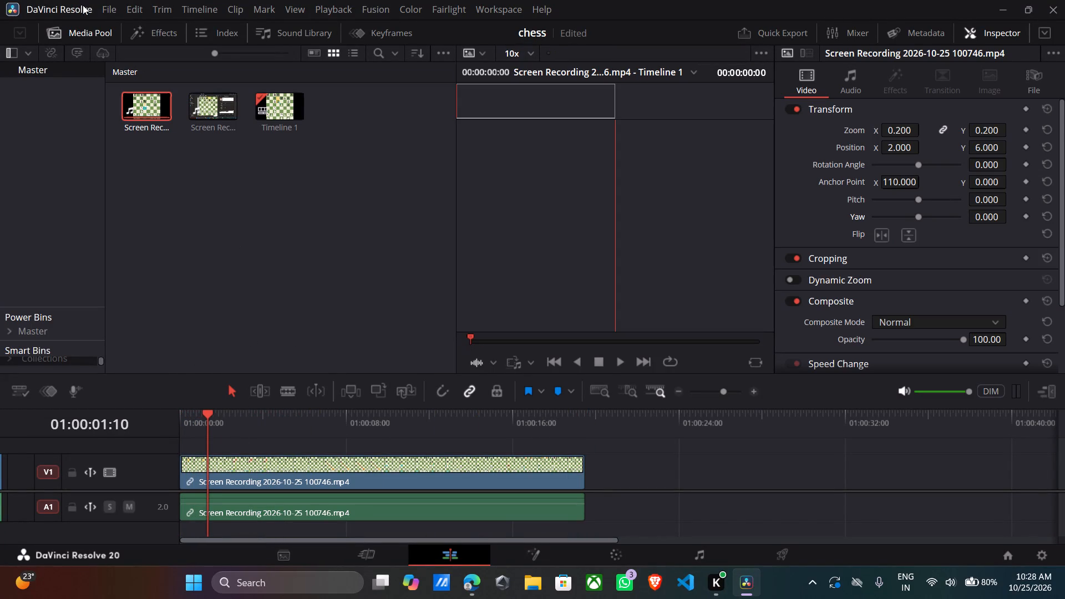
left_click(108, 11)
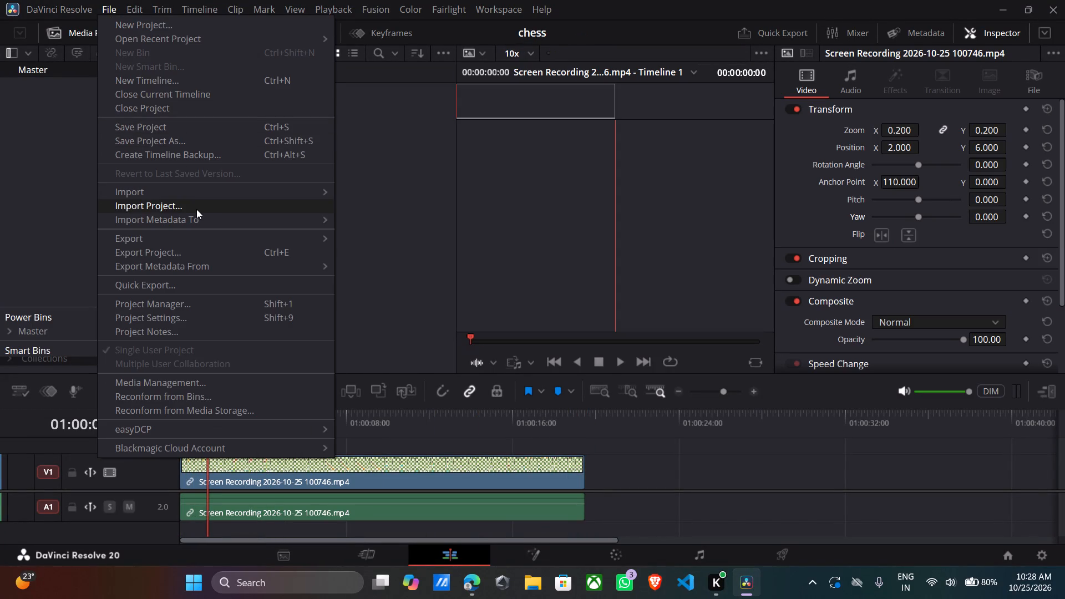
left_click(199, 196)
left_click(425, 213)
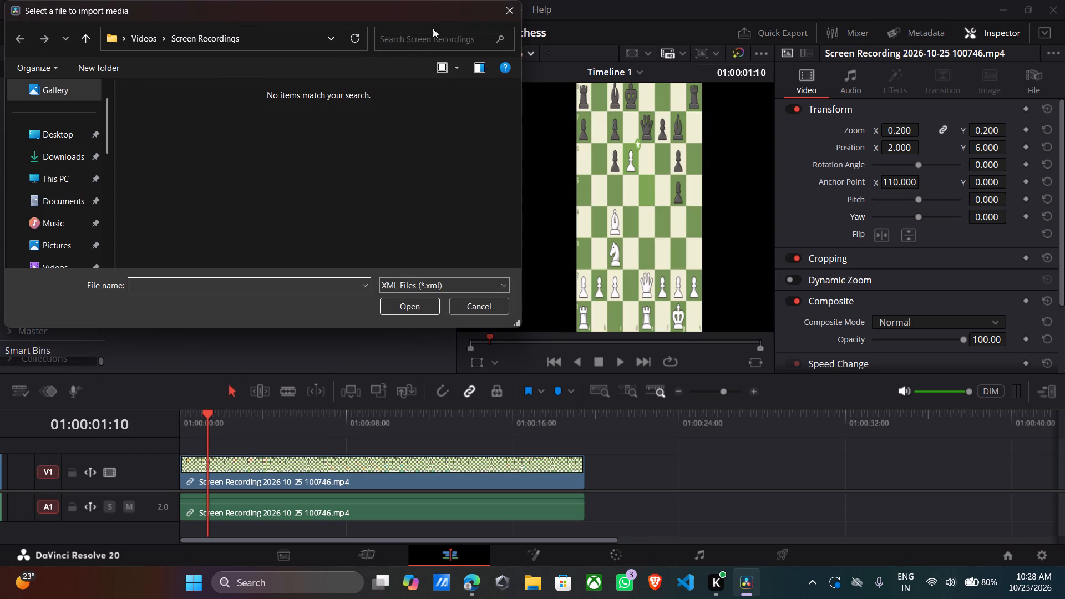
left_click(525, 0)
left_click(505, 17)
Import the MP3 aw-shit-here-go-again-cj-from-gta-sa from the Downloads folder into the Master bin.
left_click(111, 12)
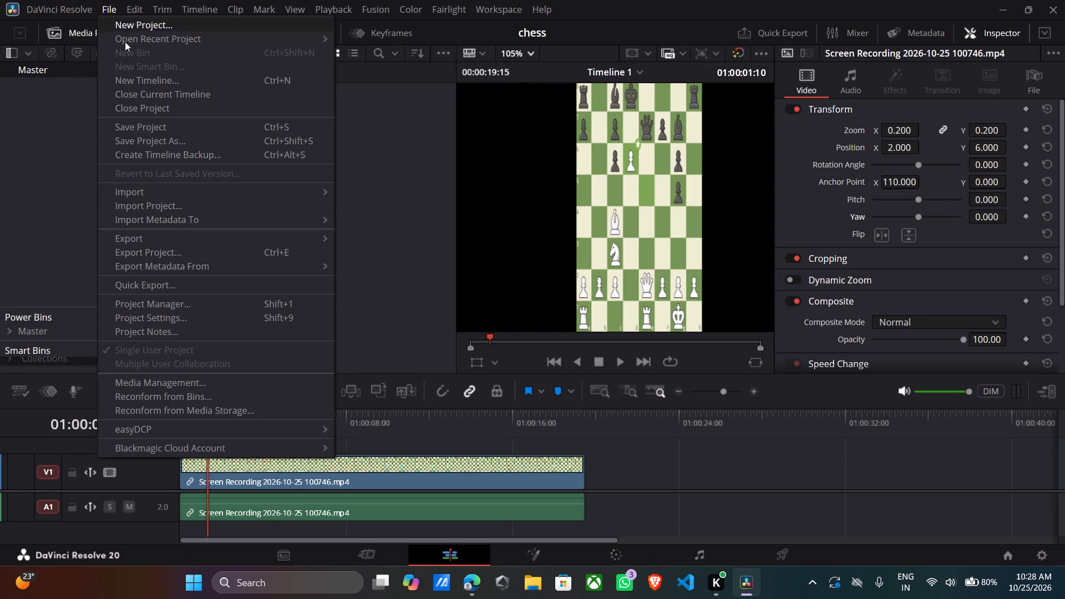
left_click(178, 196)
left_click(386, 200)
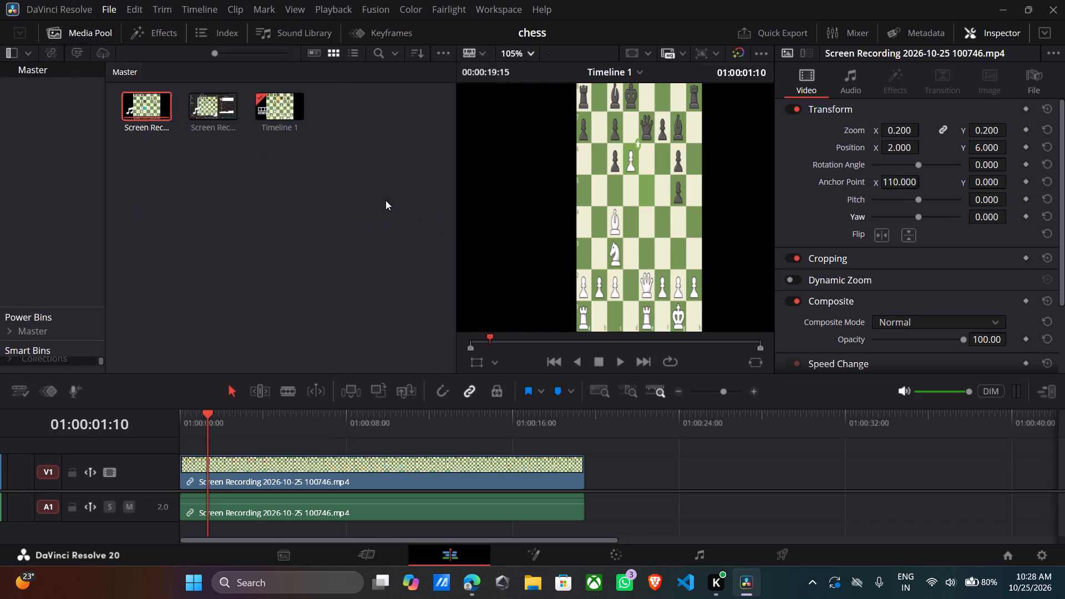
left_click(85, 135)
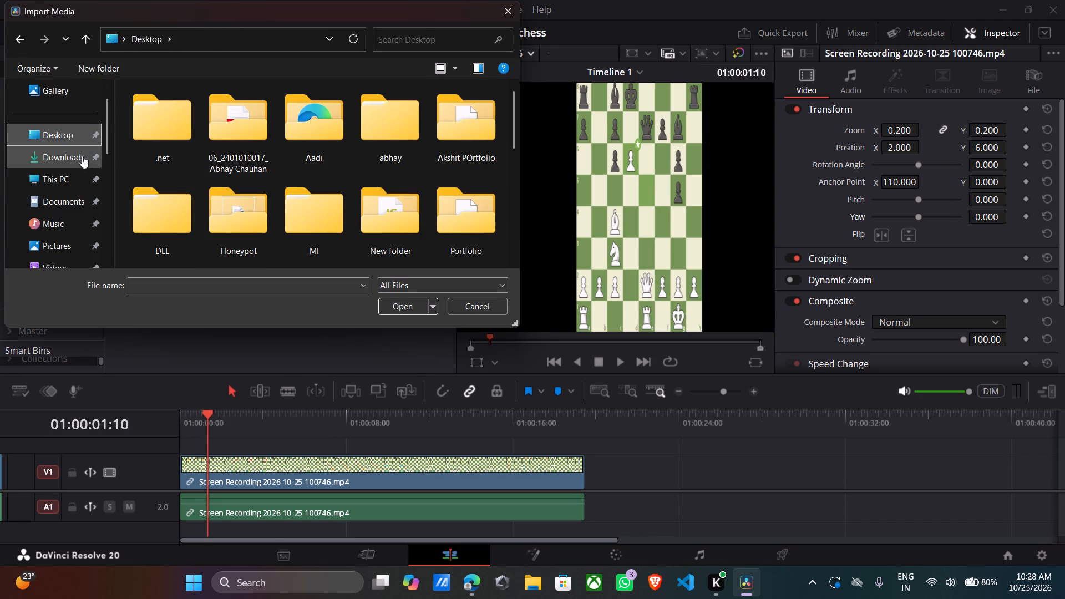
left_click(80, 159)
left_click(209, 156)
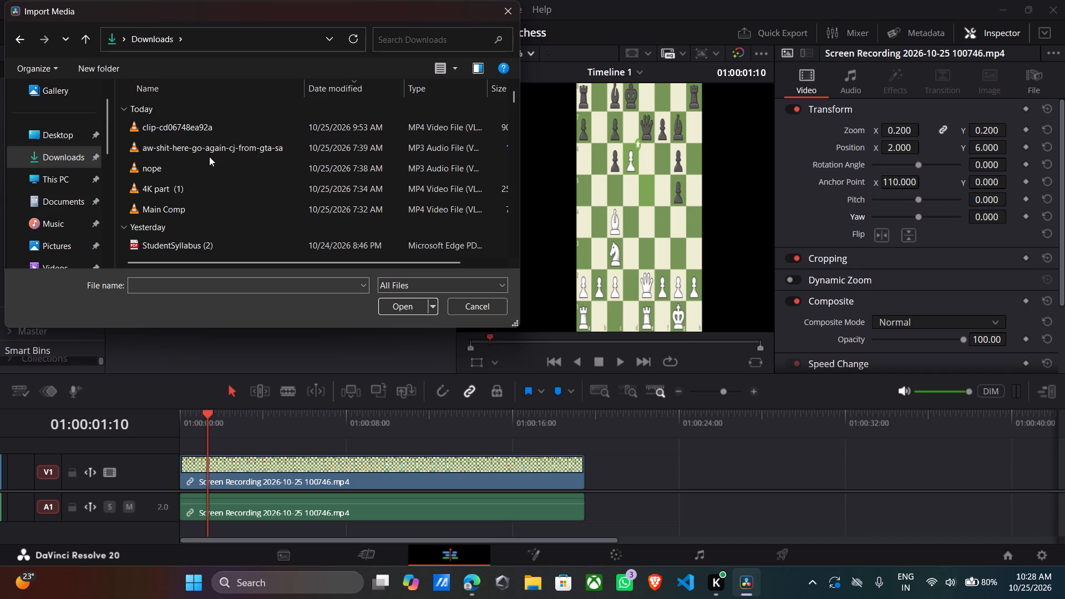
left_click(229, 153)
left_click(398, 305)
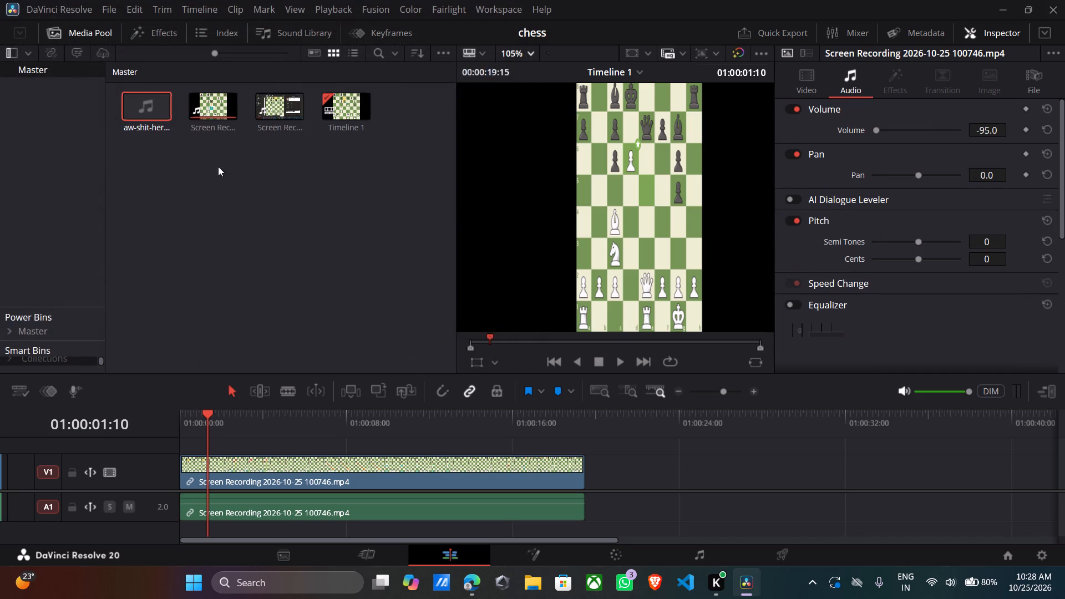
Add the aw-shit-here-go-again sound to A1 and position its start at 01:00:02:19, over the screen recording's audio.
left_click_drag(158, 115, 650, 489)
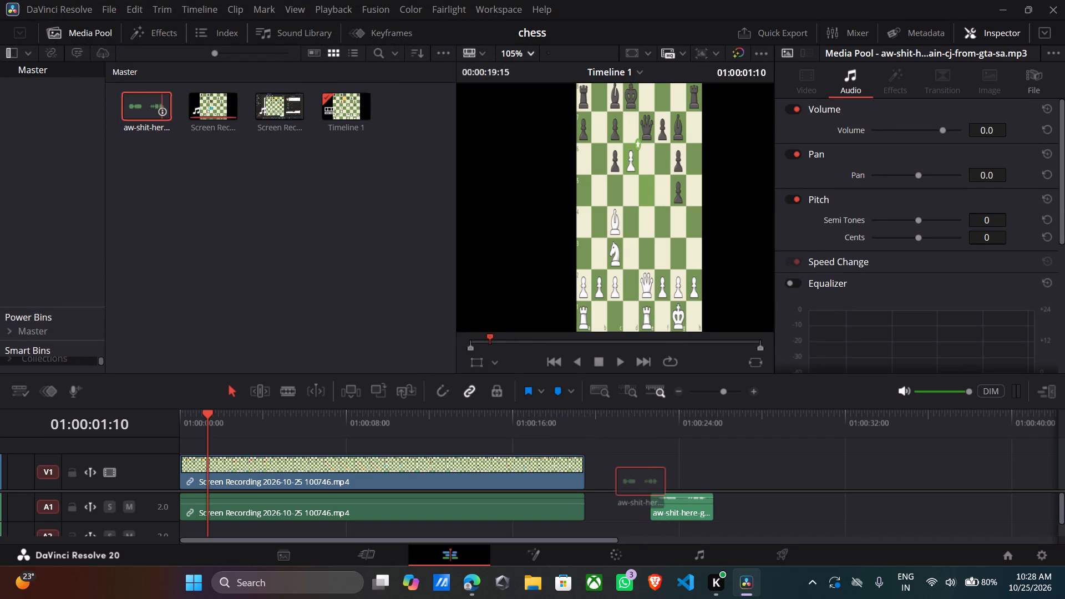
left_click_drag(650, 489, 651, 490)
key("space")
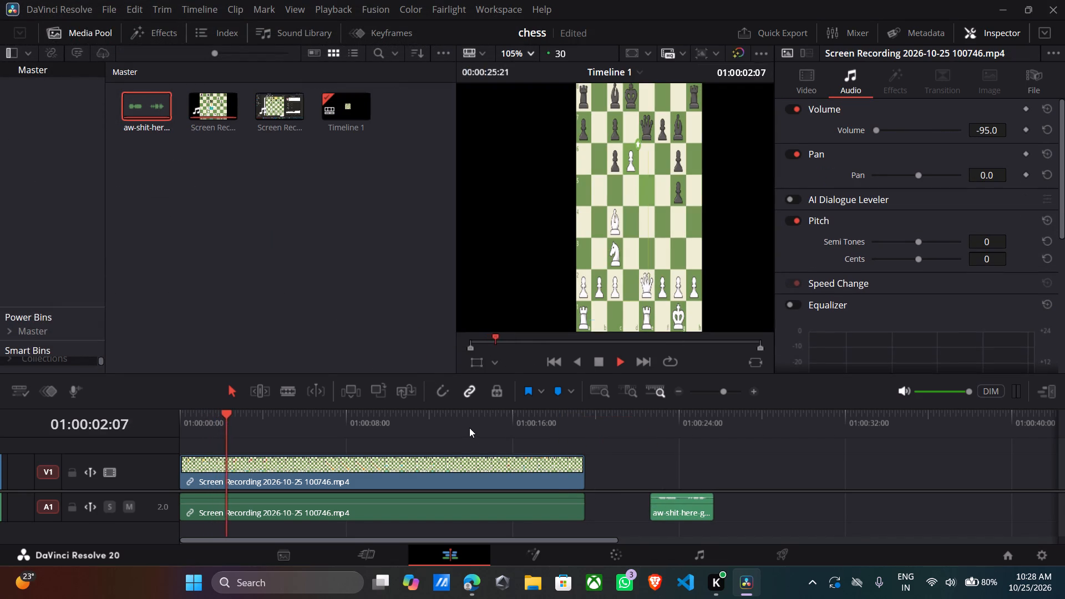
key("space")
left_click_drag(695, 509, 694, 509)
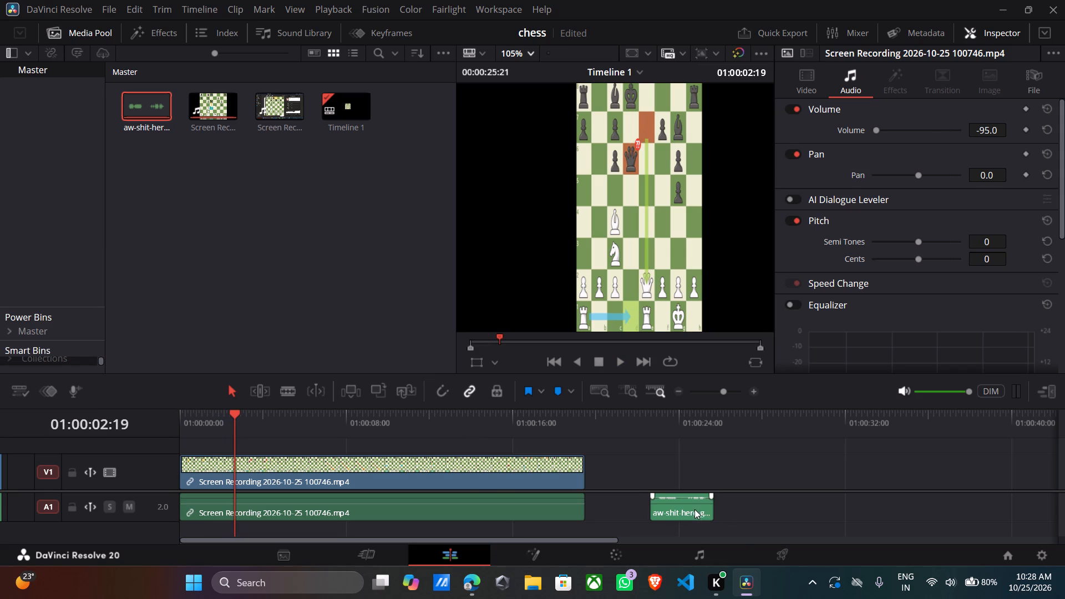
left_click_drag(694, 509, 278, 481)
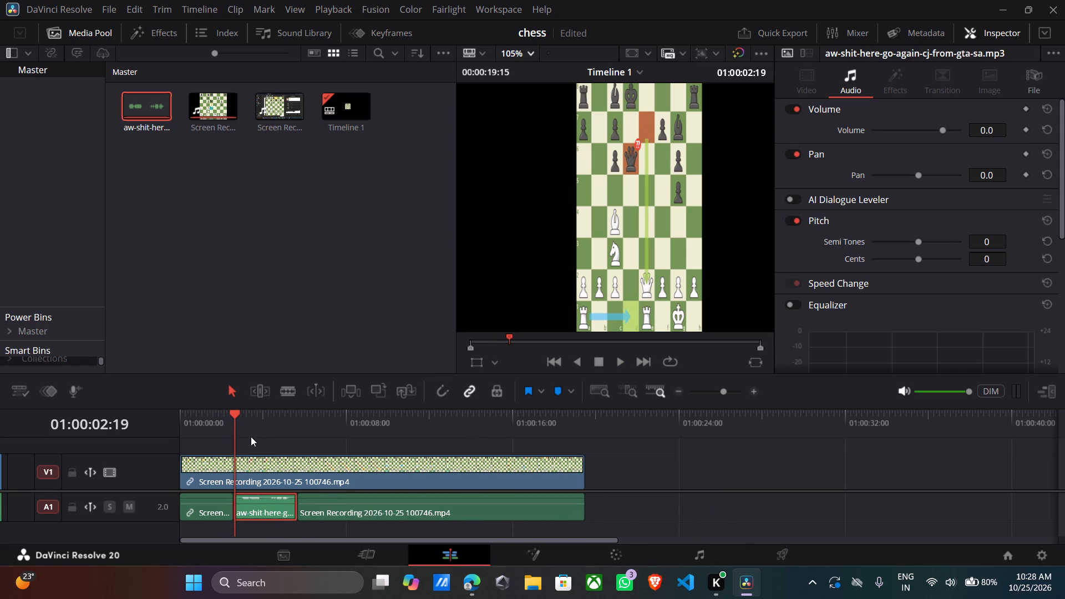
Play the timeline from the sound effect's start to check its timing against the moves, stopping at 01:00:09:16.
key("space")
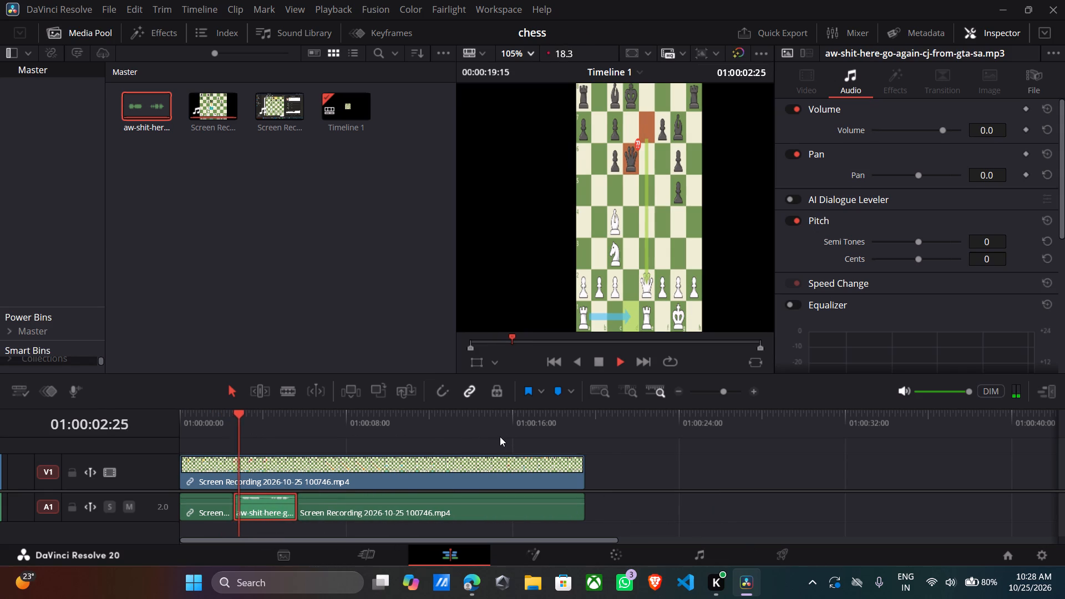
key("space")
key("space")
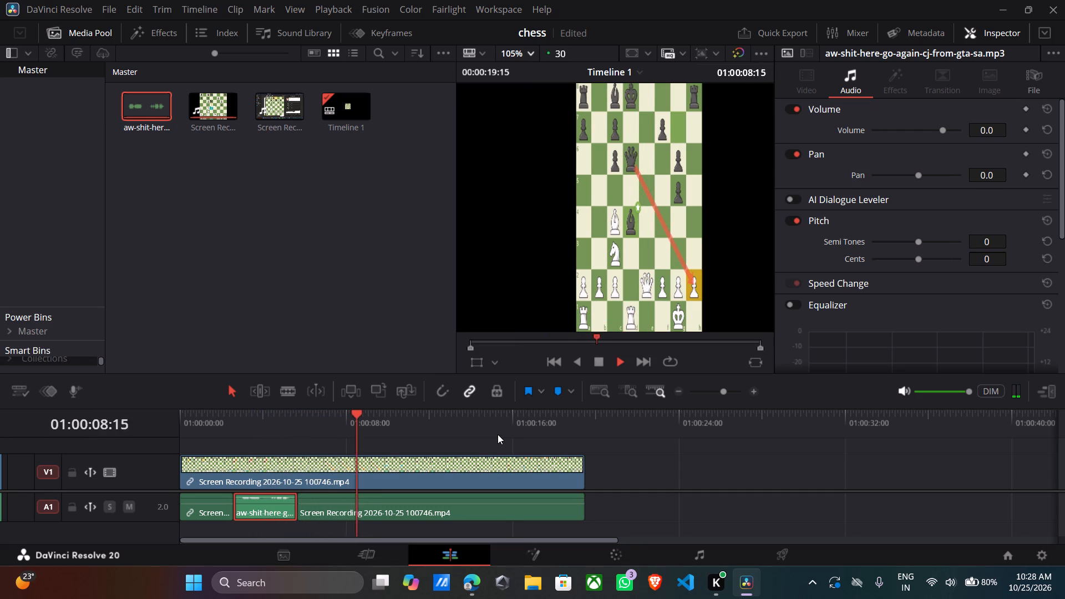
key("space")
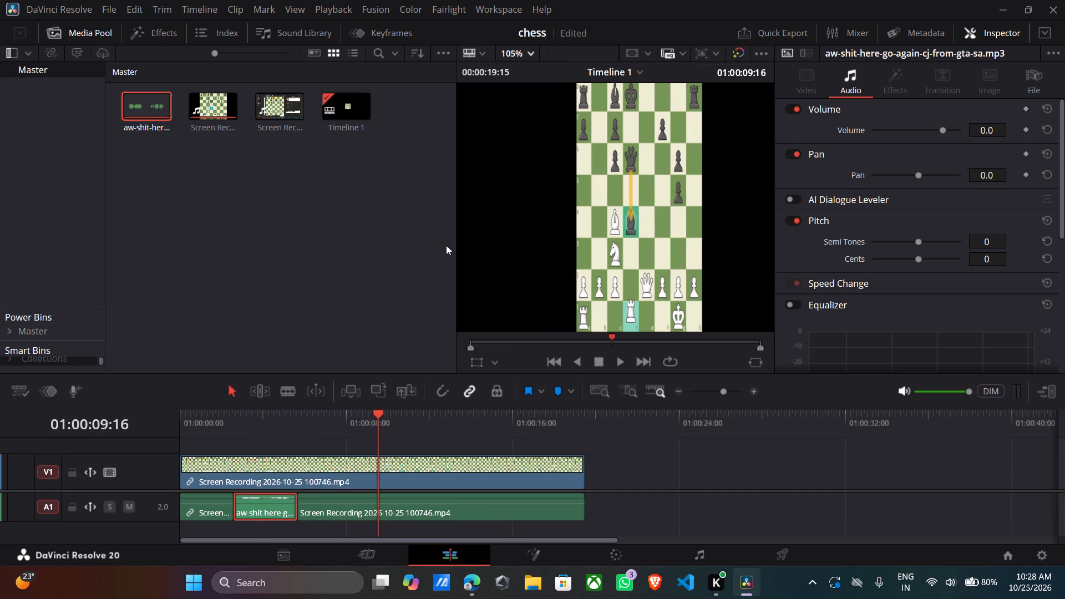
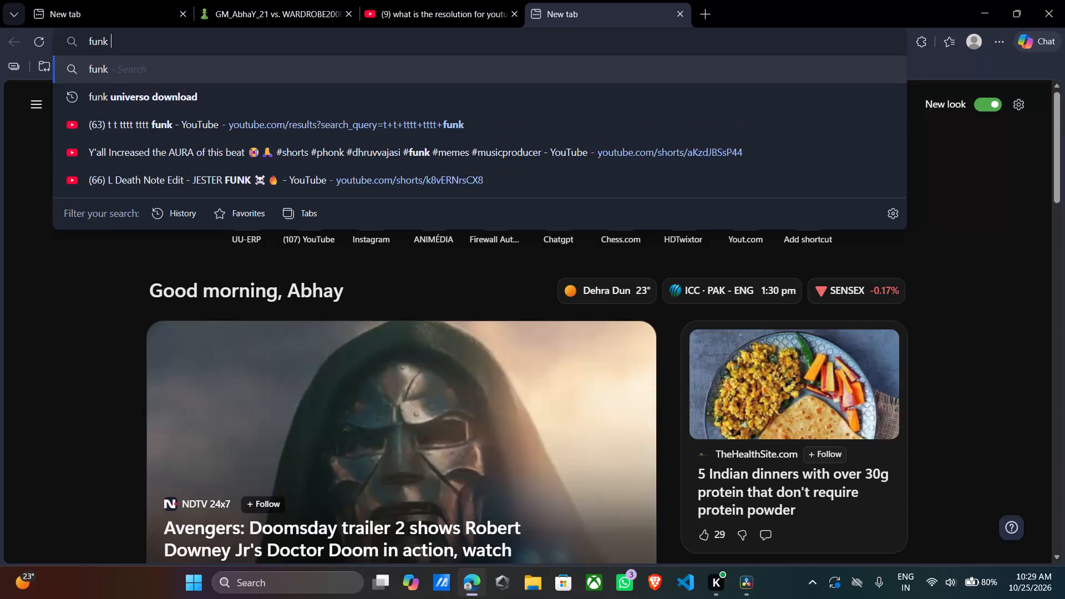
Search the web for funk download and look through the results for a usable music source.
key("d")
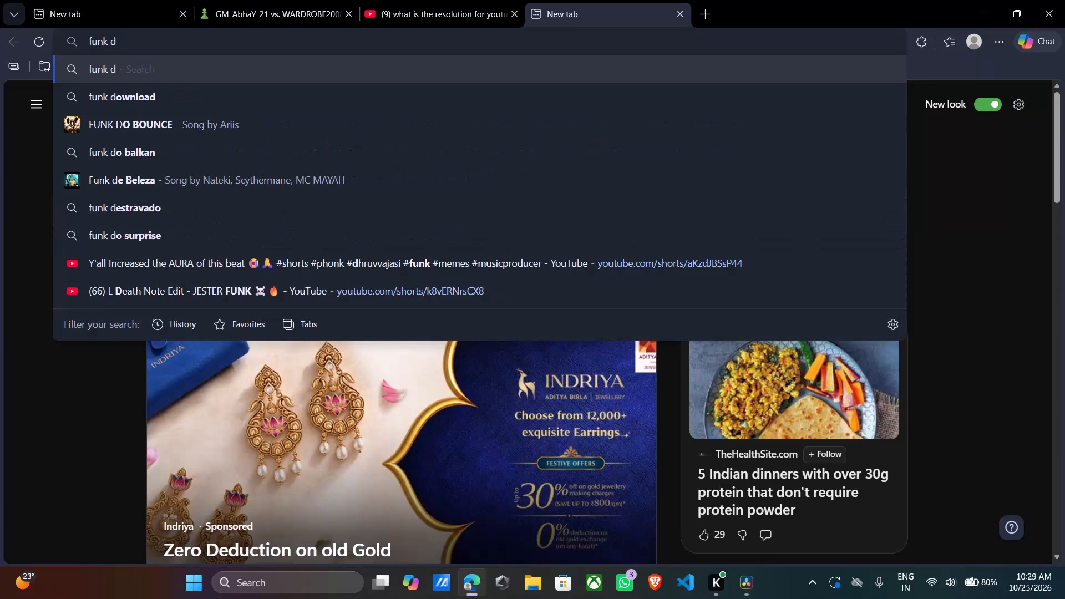
left_click(441, 101)
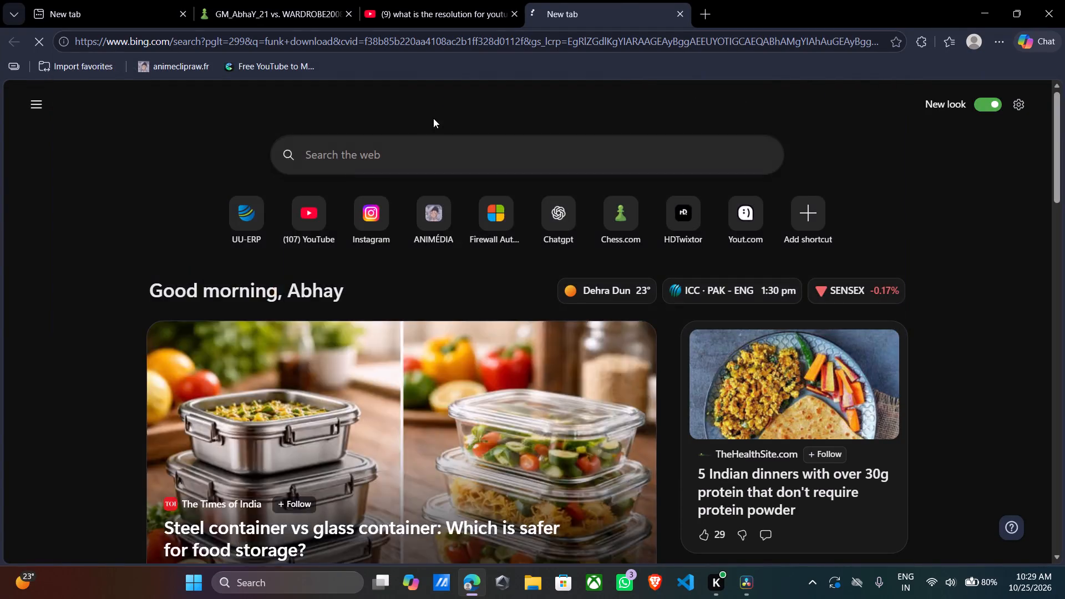
scroll(276, 343, "down", 1)
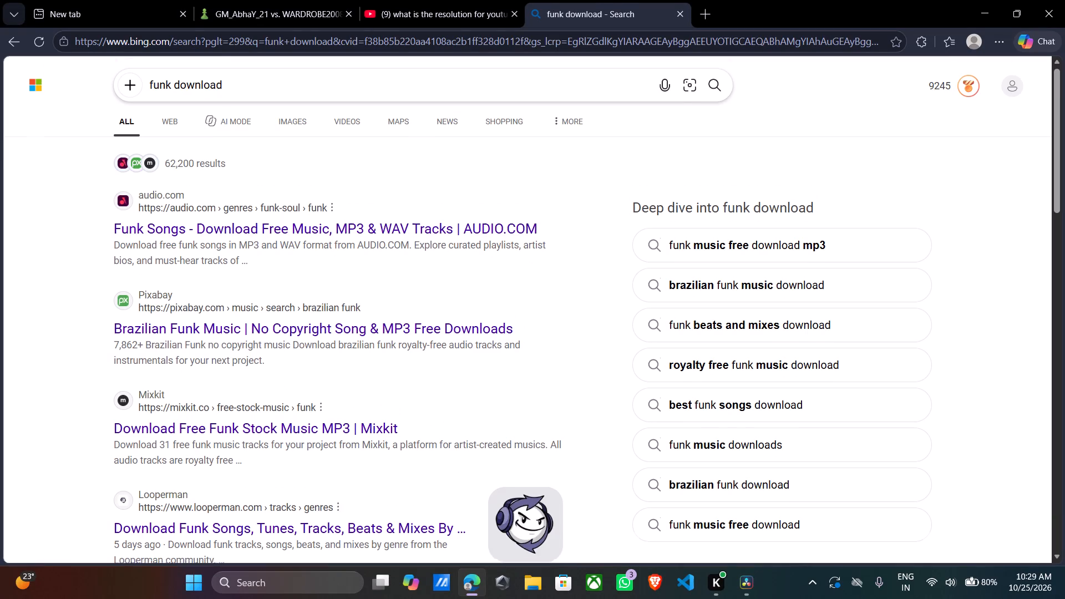
scroll(276, 343, "down", 2)
scroll(276, 343, "up", 3)
key("space")
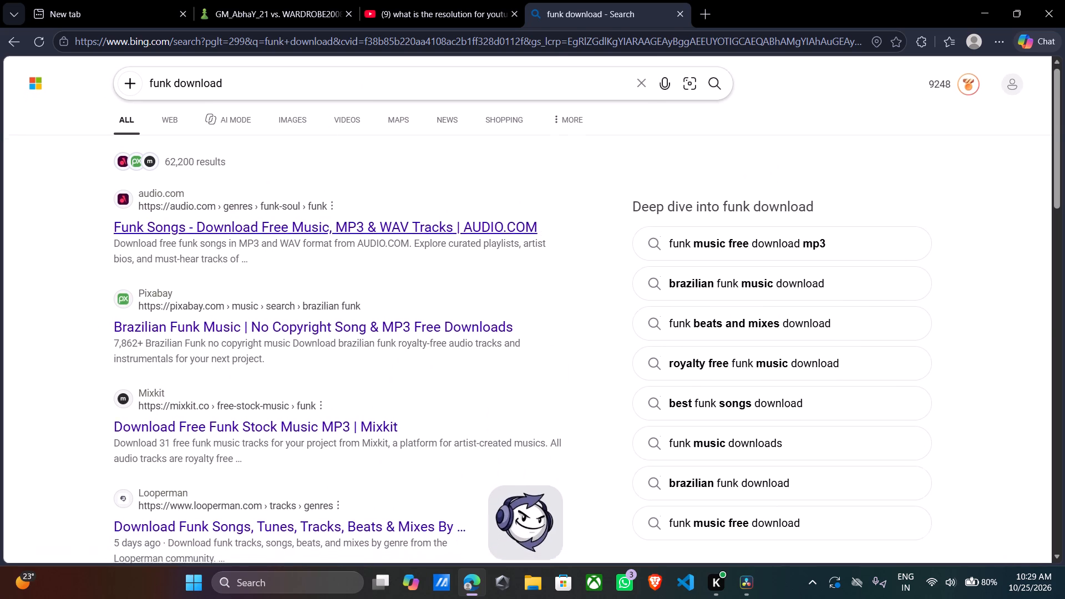
scroll(322, 275, "down", 4)
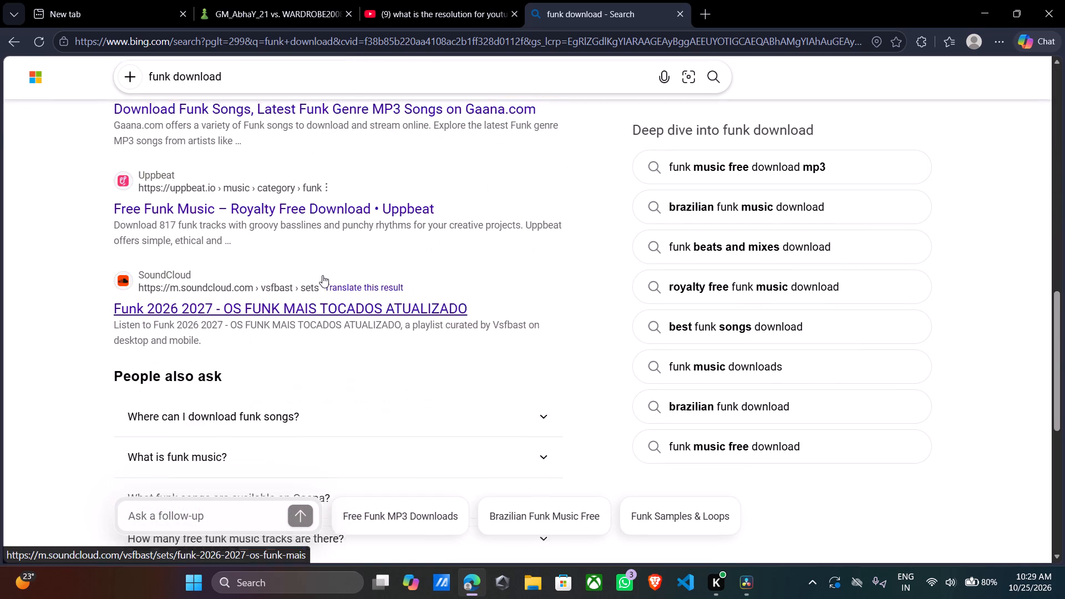
scroll(322, 275, "down", 4)
scroll(322, 275, "up", 10)
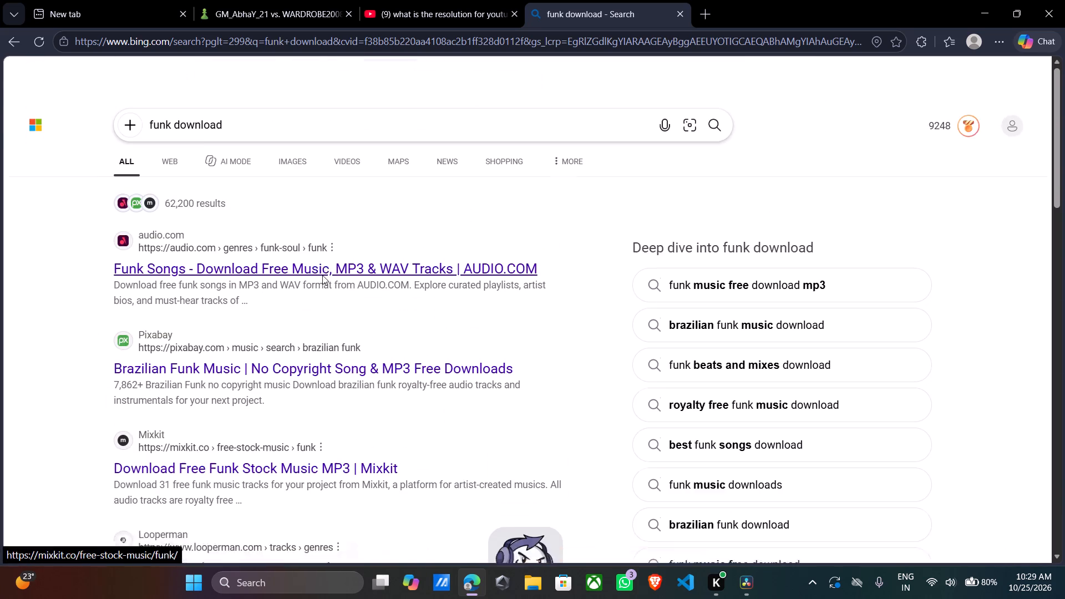
scroll(322, 275, "up", 2)
Replace the web search with phonk download mp3.
left_click(174, 88)
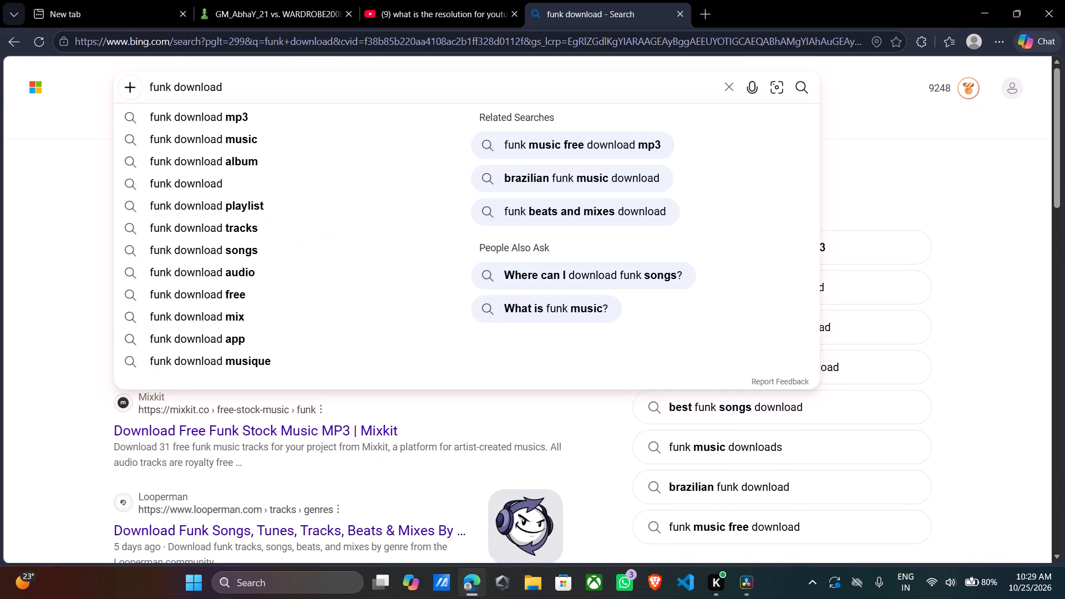
key("BackSpace")
key("BackSpace")
key("BackSpace")
key("BackSpace")
key("BackSpace")
key("BackSpace")
key("BackSpace")
key("BackSpace")
key("BackSpace")
key("BackSpace")
key("BackSpace")
key("BackSpace")
key("BackSpace")
key("BackSpace")
key("BackSpace")
key("BackSpace")
key("BackSpace")
key("BackSpace")
key("BackSpace")
key("BackSpace")
type("phonk")
key("space")
left_click(237, 135)
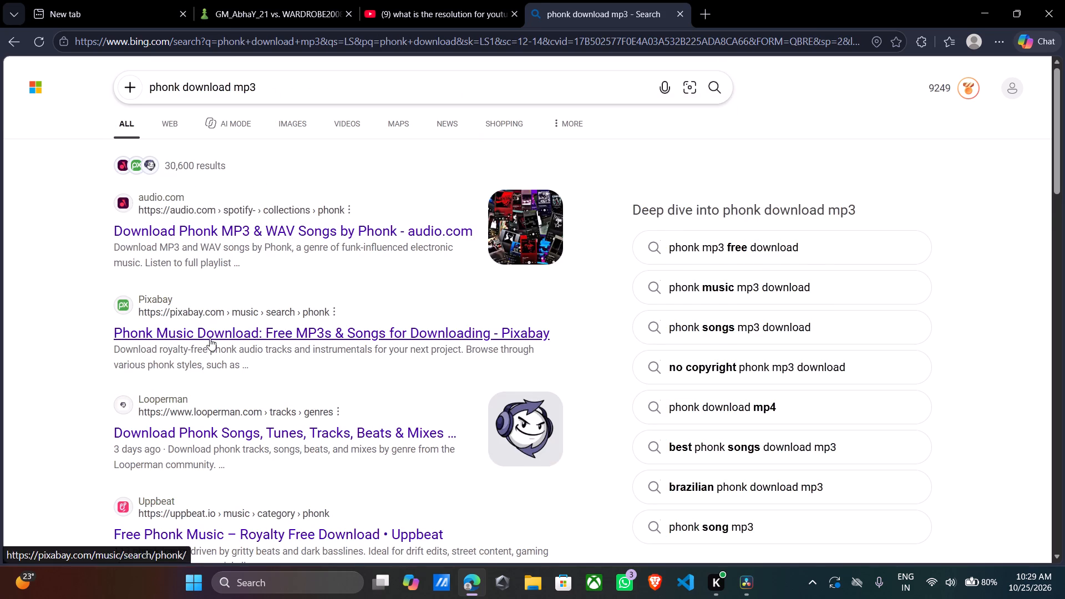
Open Looperman's phonk tracks page and preview Arabic Phonk, PhonkviaFunk Track, A NEW ERA and CLOSER TO THE END.
scroll(210, 338, "down", 1)
left_click(210, 338)
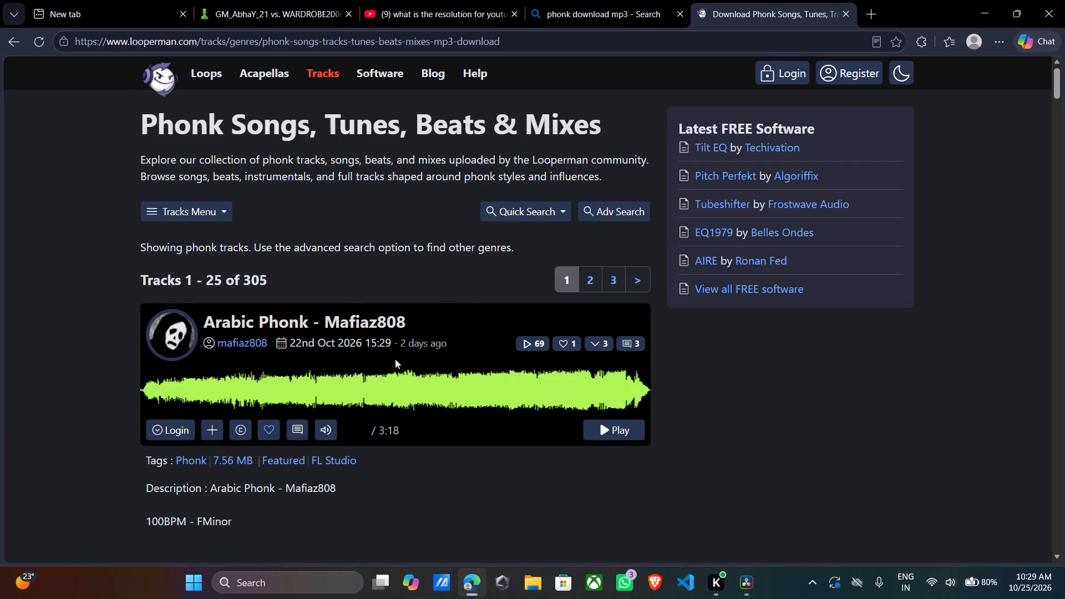
left_click(612, 434)
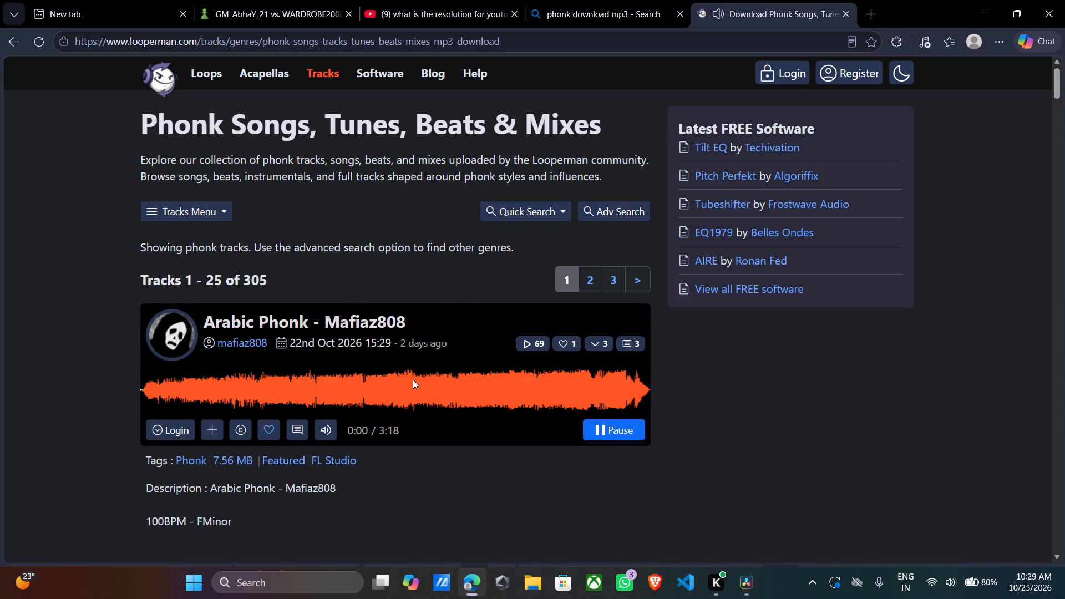
scroll(246, 419, "down", 3)
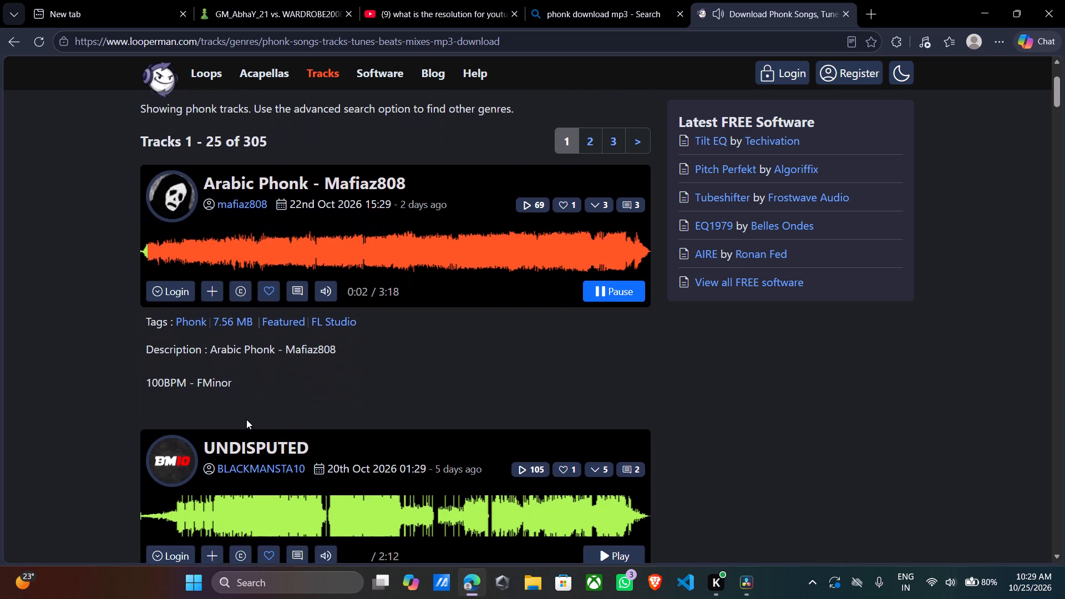
scroll(246, 419, "down", 5)
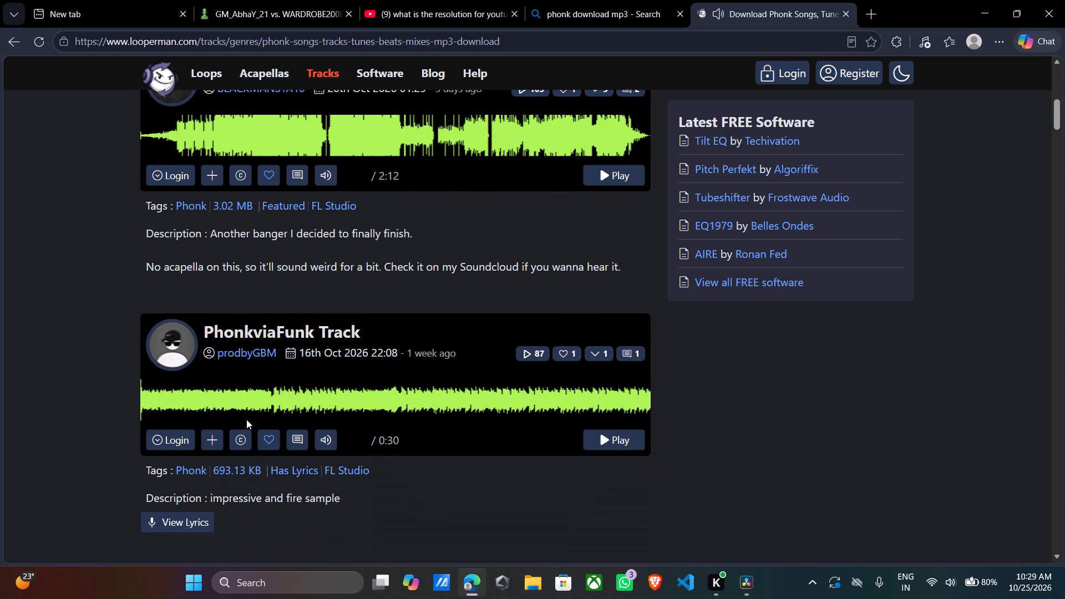
left_click(603, 444)
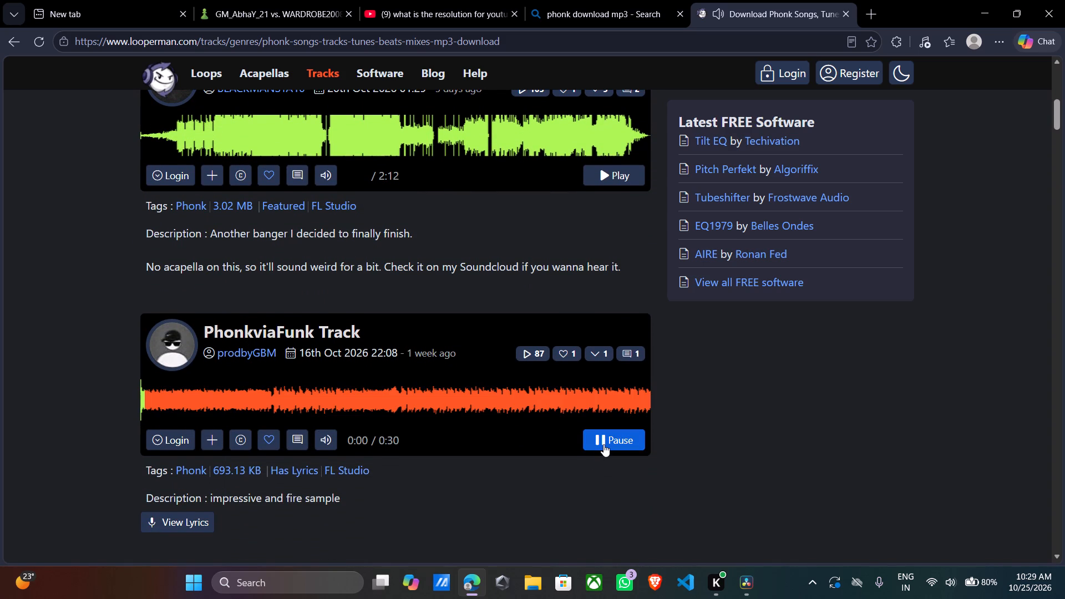
scroll(603, 444, "down", 3)
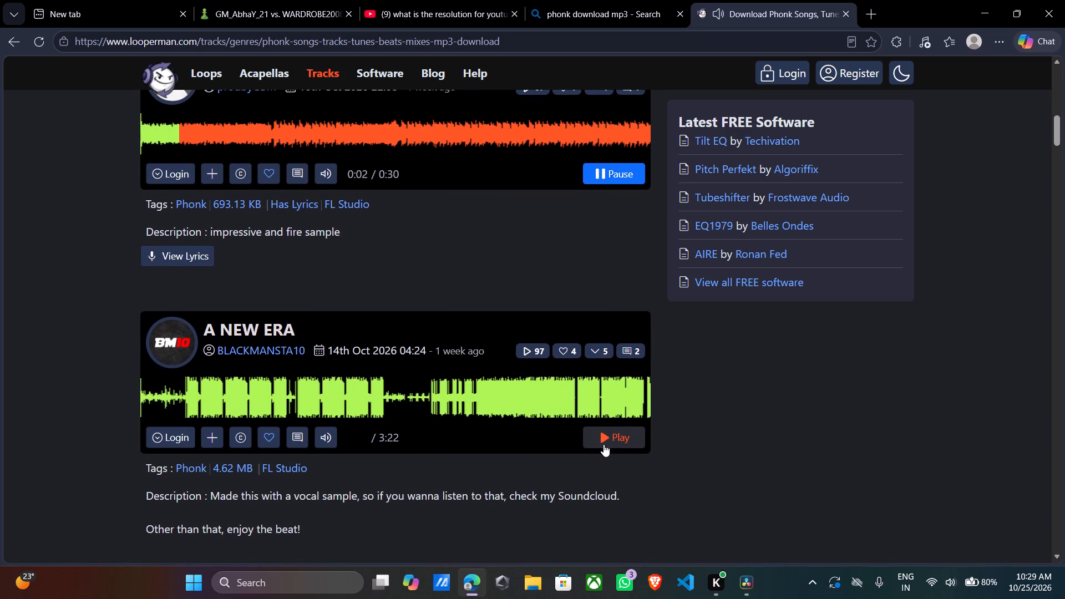
scroll(603, 444, "down", 1)
left_click(603, 444)
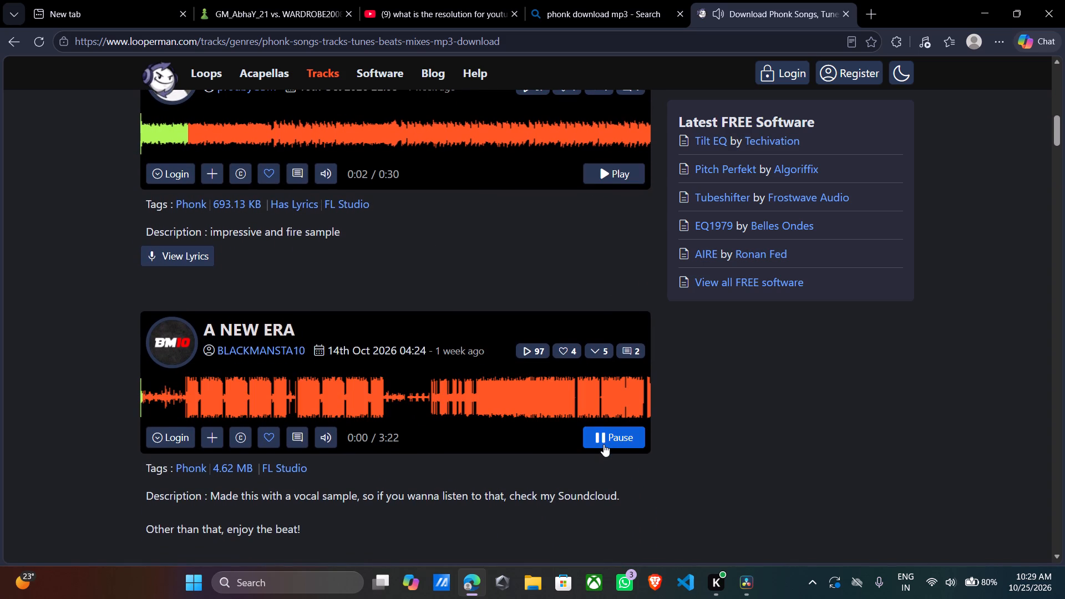
scroll(603, 444, "down", 5)
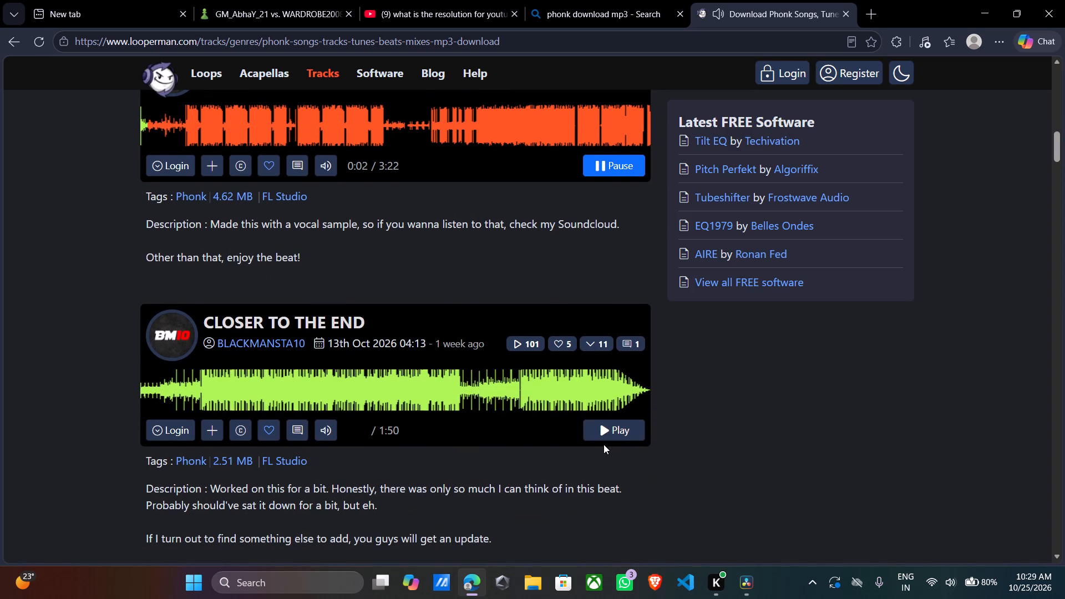
left_click(603, 444)
left_click(606, 435)
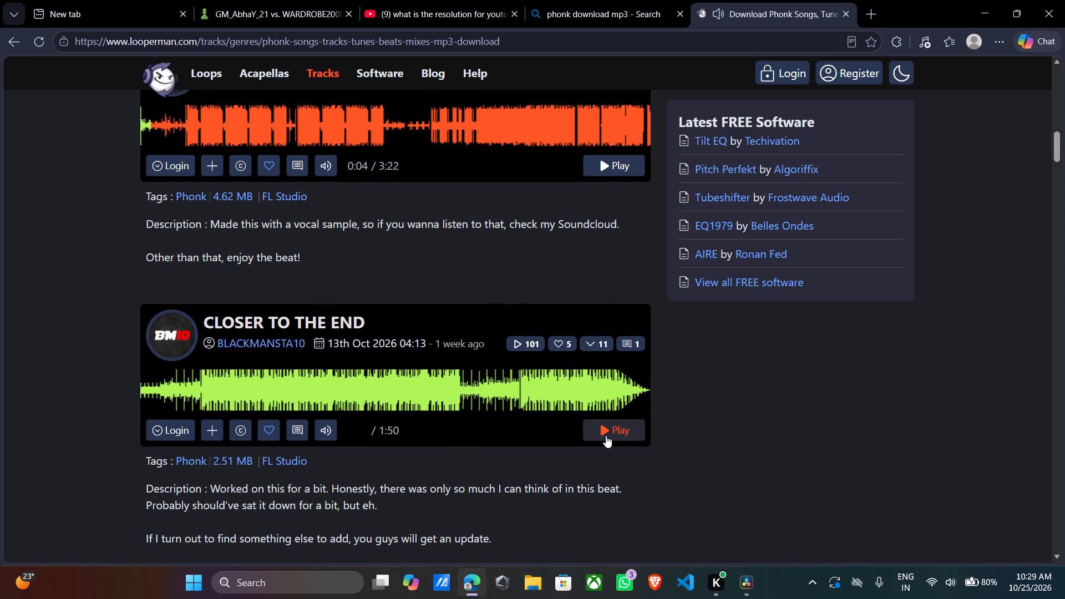
left_click(265, 399)
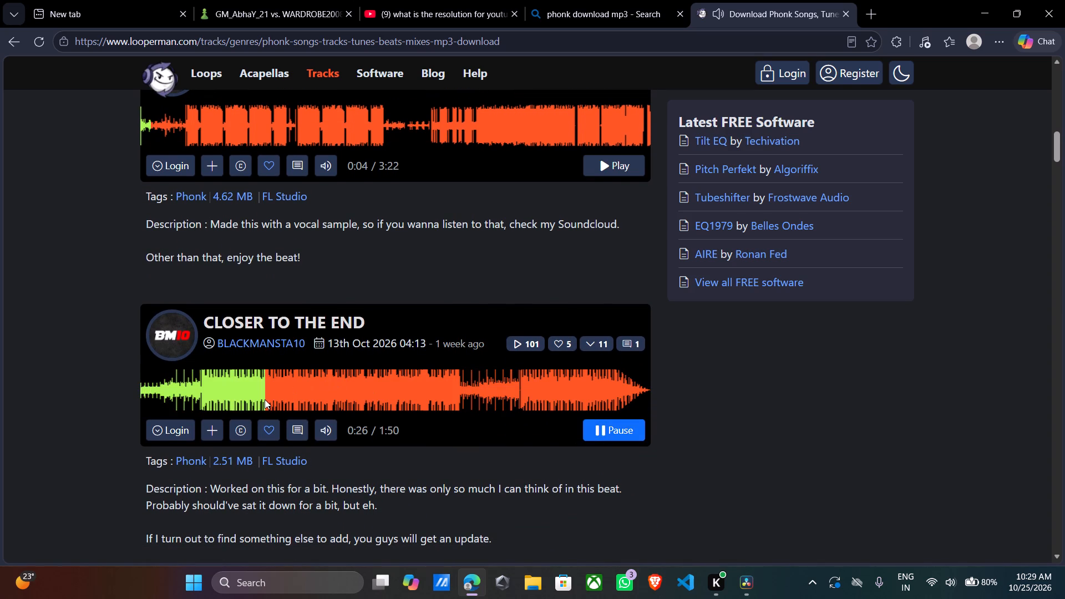
Preview the Enigma track from about 1:10, look over the neighbouring tracks, and close the Looperman page.
scroll(560, 456, "down", 3)
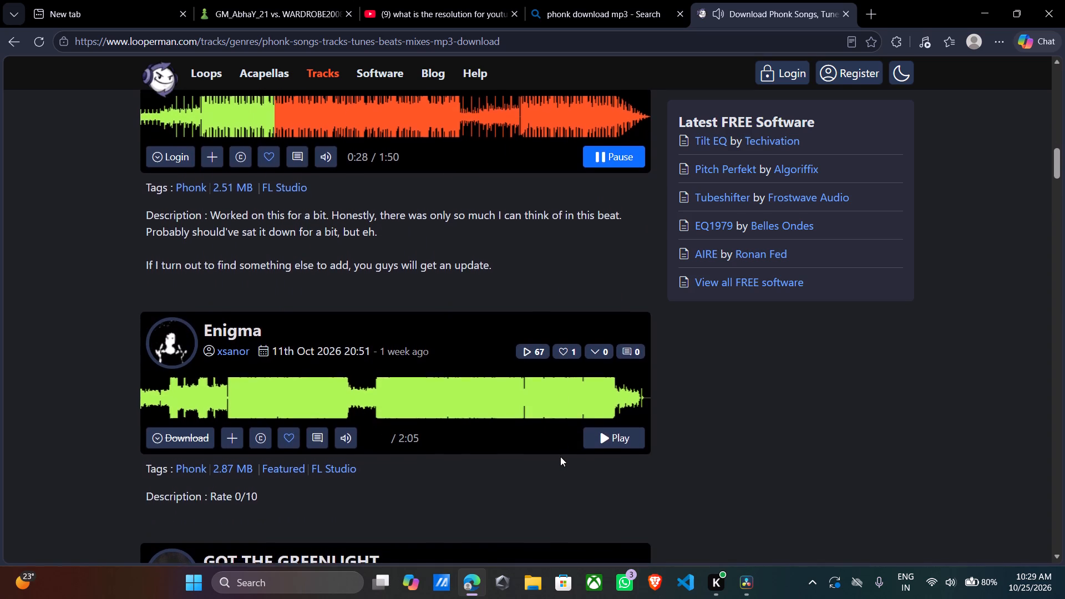
scroll(560, 456, "down", 2)
left_click(608, 348)
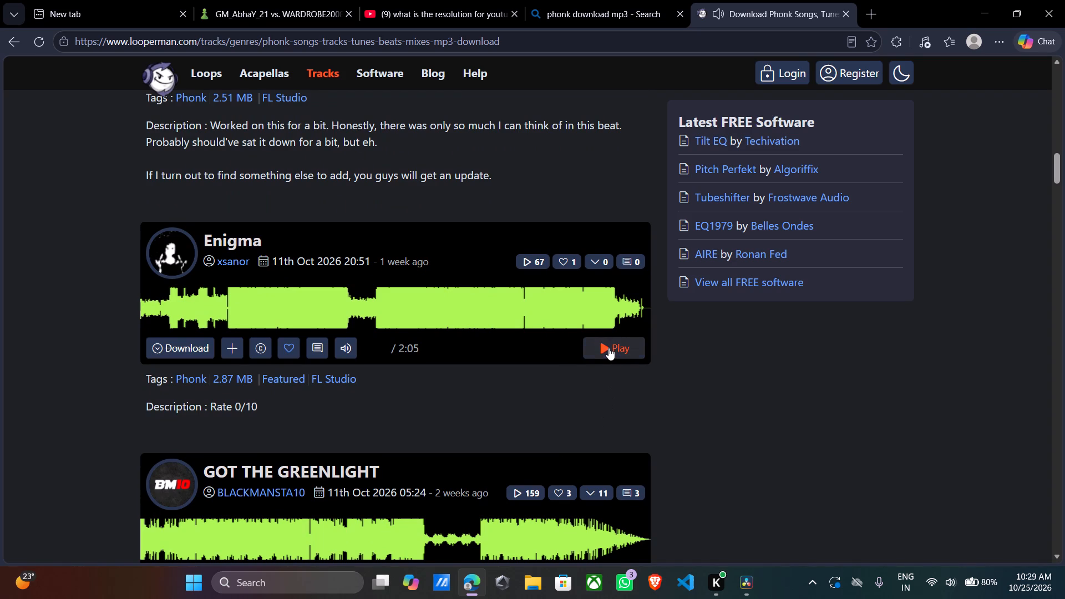
left_click(426, 313)
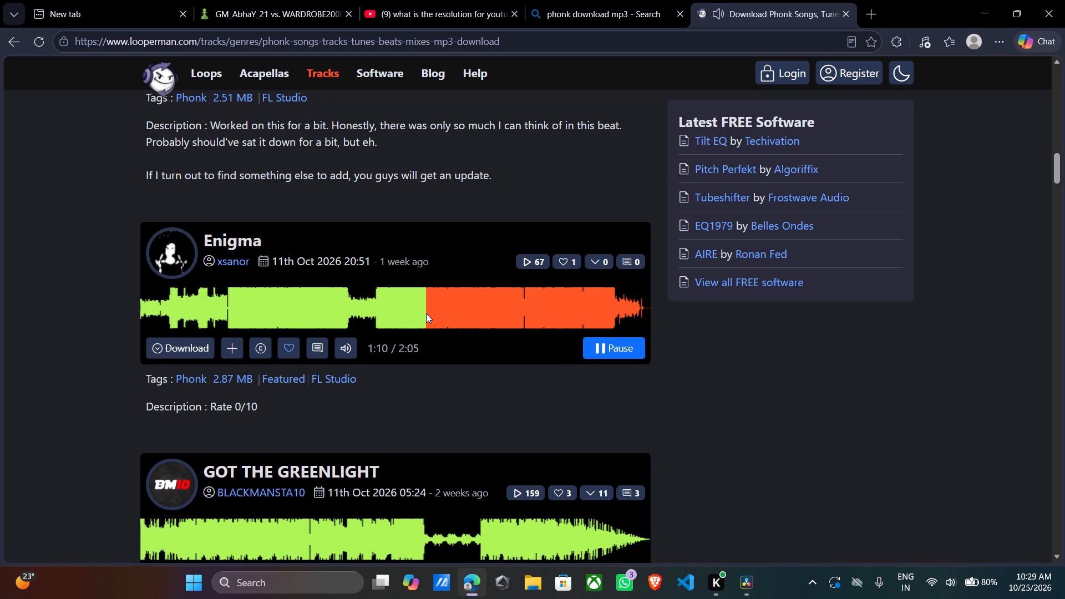
key("space")
scroll(426, 313, "up", 5)
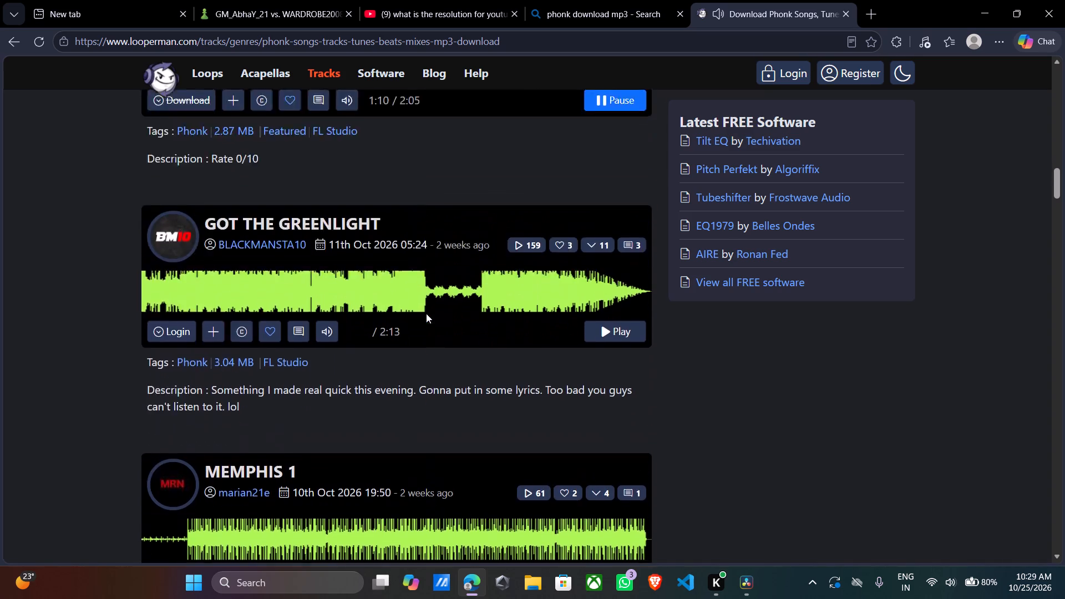
scroll(426, 313, "down", 2)
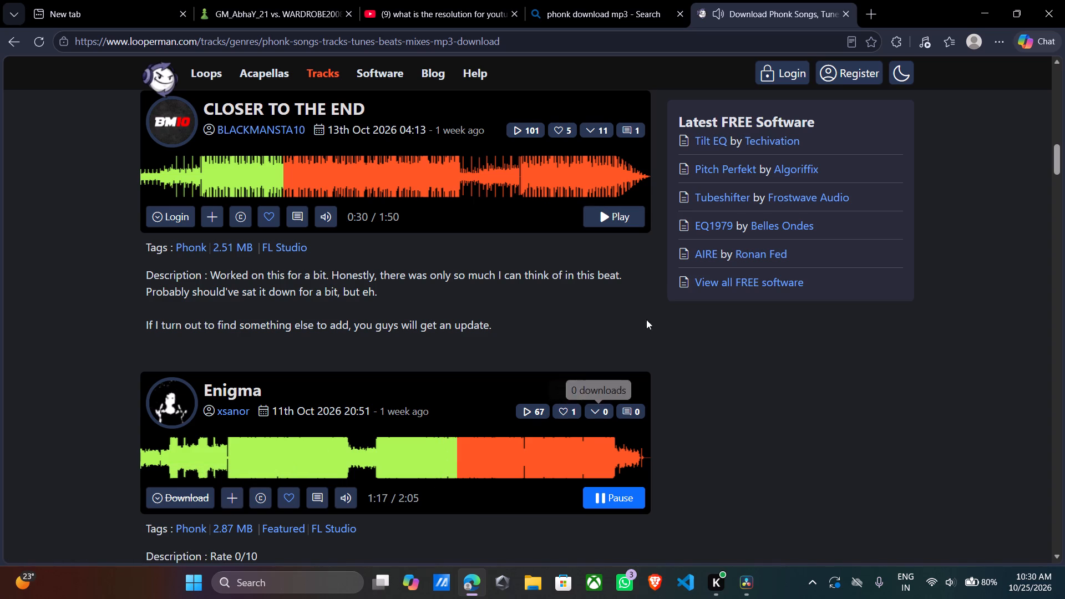
scroll(657, 302, "down", 1)
left_click(840, 14)
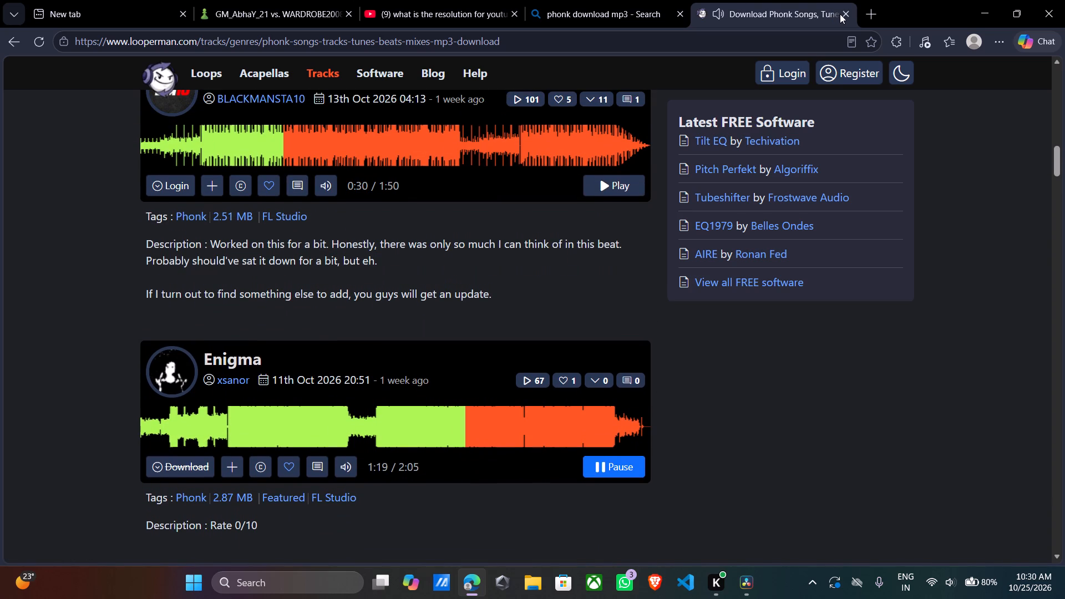
left_click(845, 14)
Look through the remaining phonk download mp3 search results for another music source.
scroll(366, 354, "down", 5)
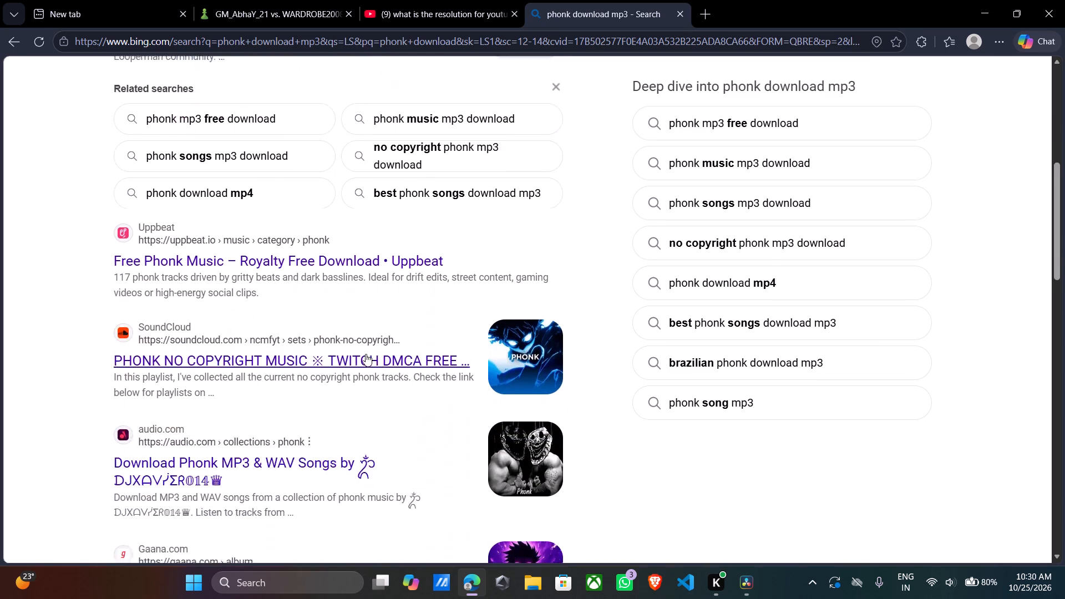
scroll(366, 354, "down", 8)
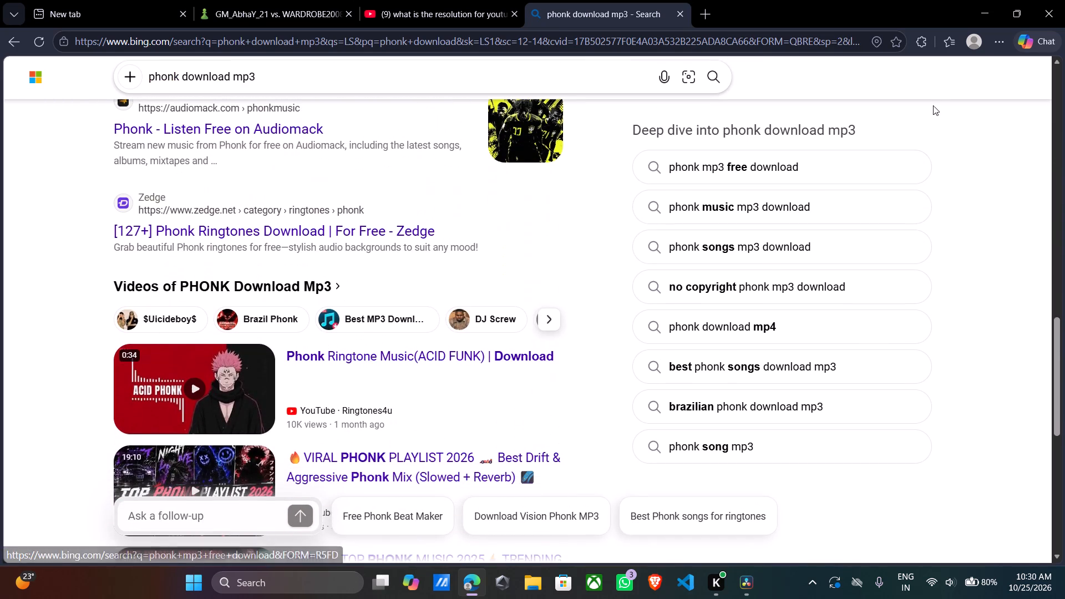
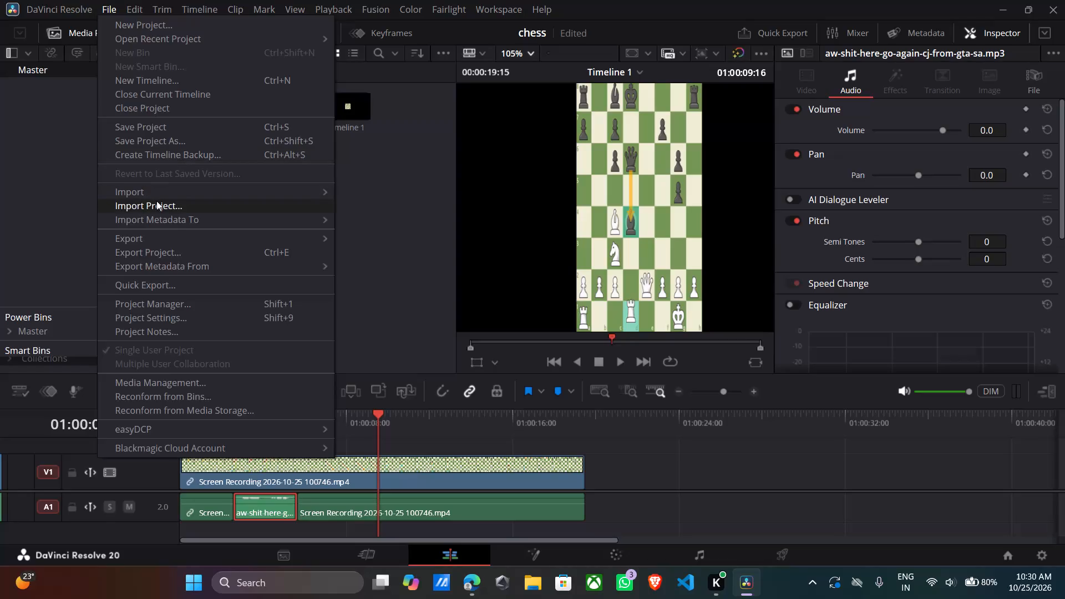
Open the media import dialog and look through the Downloads and Music folders for a phonk track.
left_click(163, 186)
left_click(442, 211)
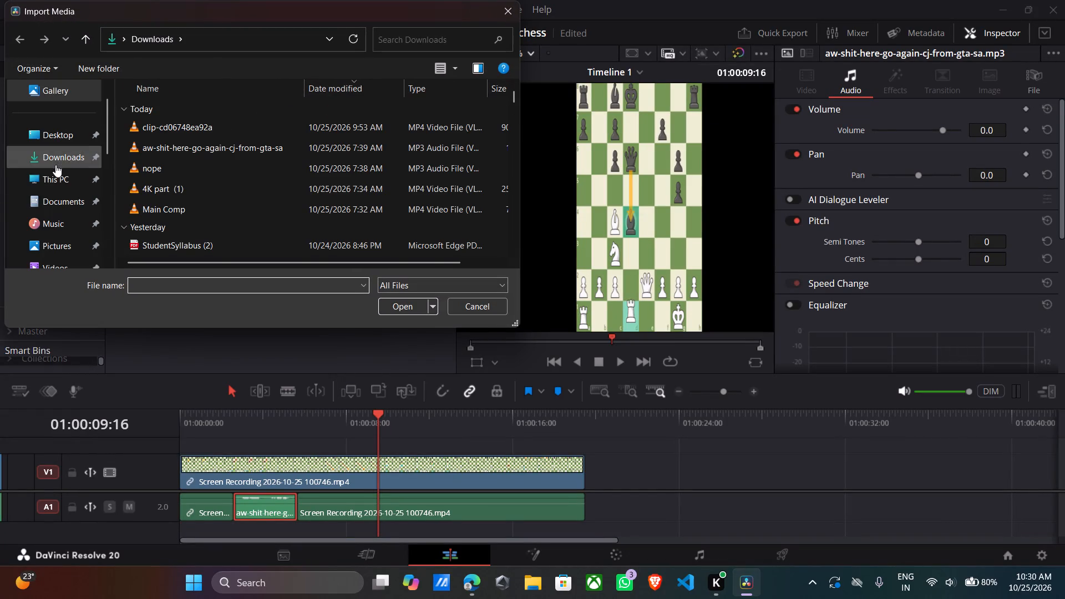
left_click(55, 165)
left_click(71, 243)
left_click(82, 193)
left_click(80, 167)
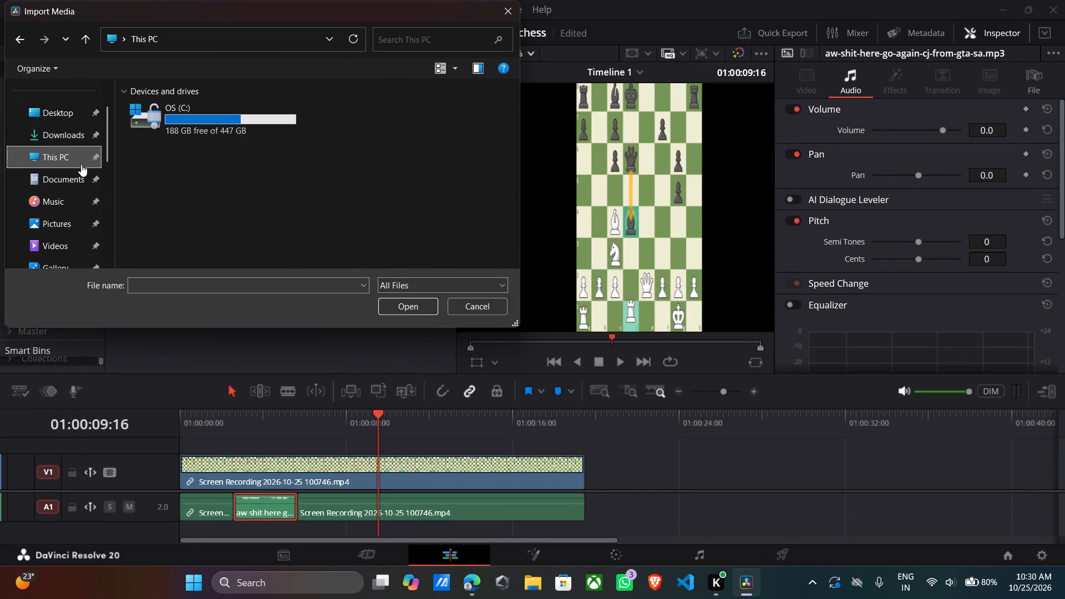
left_click(78, 143)
scroll(270, 176, "left", 2)
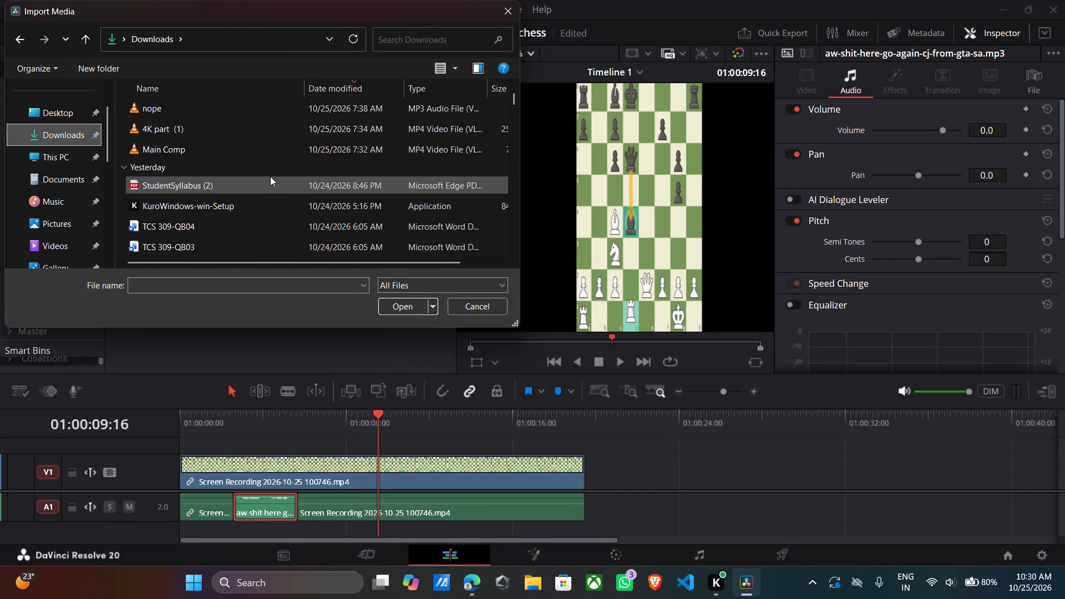
scroll(270, 176, "left", 1)
left_click(90, 204)
scroll(221, 205, "down", 2)
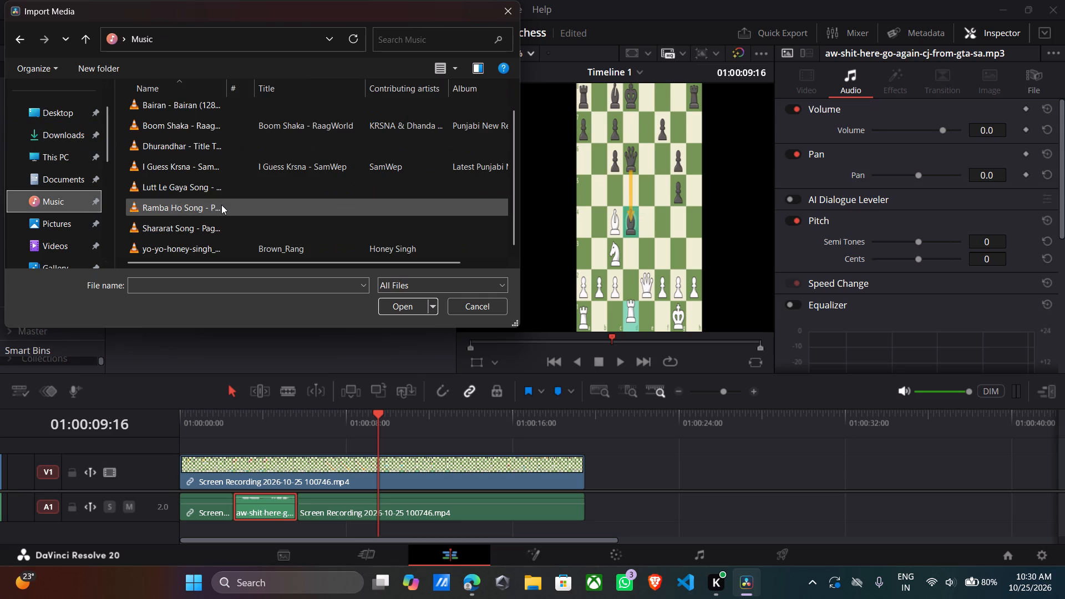
scroll(221, 205, "down", 3)
scroll(221, 205, "up", 3)
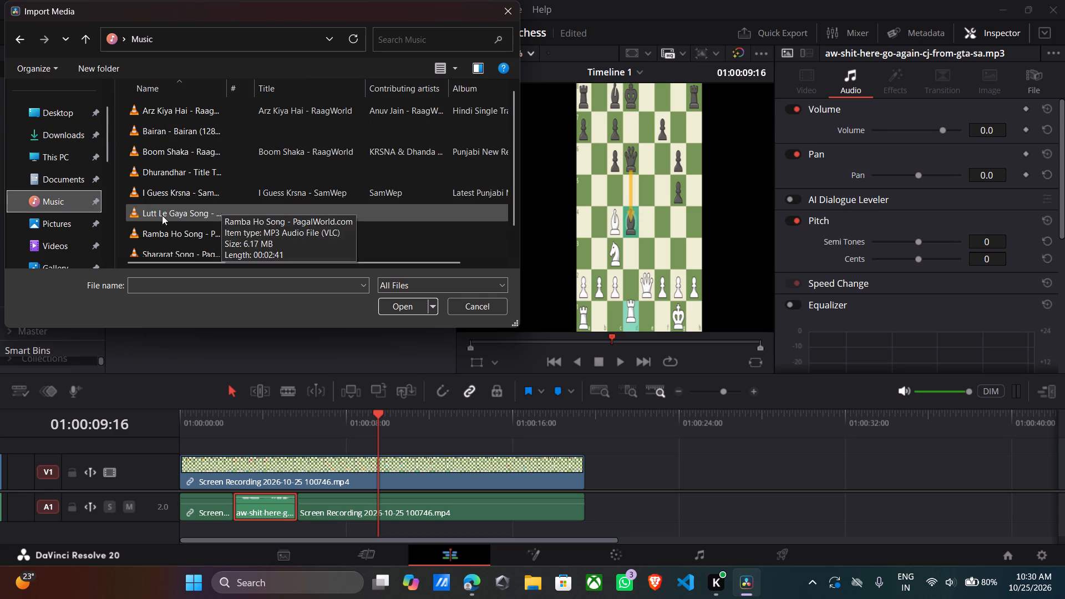
Look through Gallery, the connected phone, Music, Videos and the user's home folder for a phonk track.
left_click(53, 236)
left_click(62, 226)
scroll(63, 225, "down", 1)
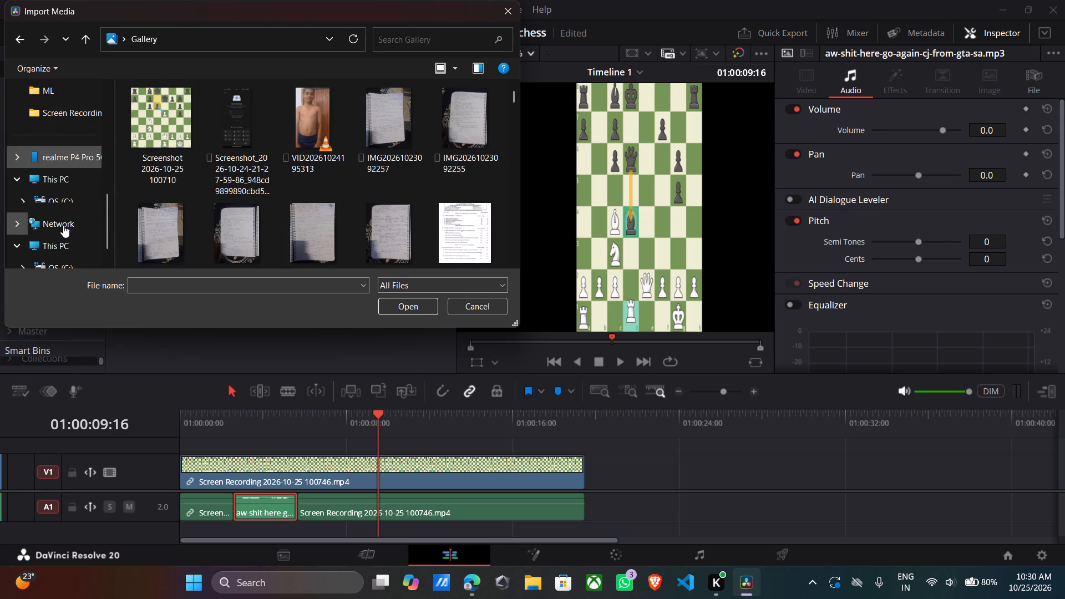
scroll(63, 225, "down", 1)
left_click(60, 200)
left_click(77, 159)
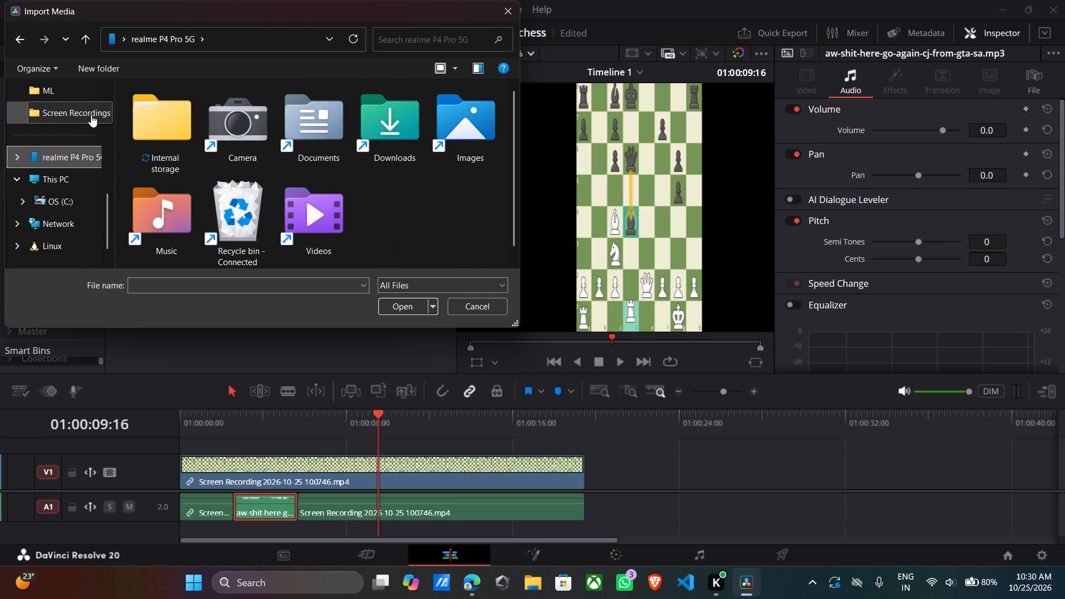
scroll(91, 115, "up", 2)
left_click(91, 115)
left_click(73, 164)
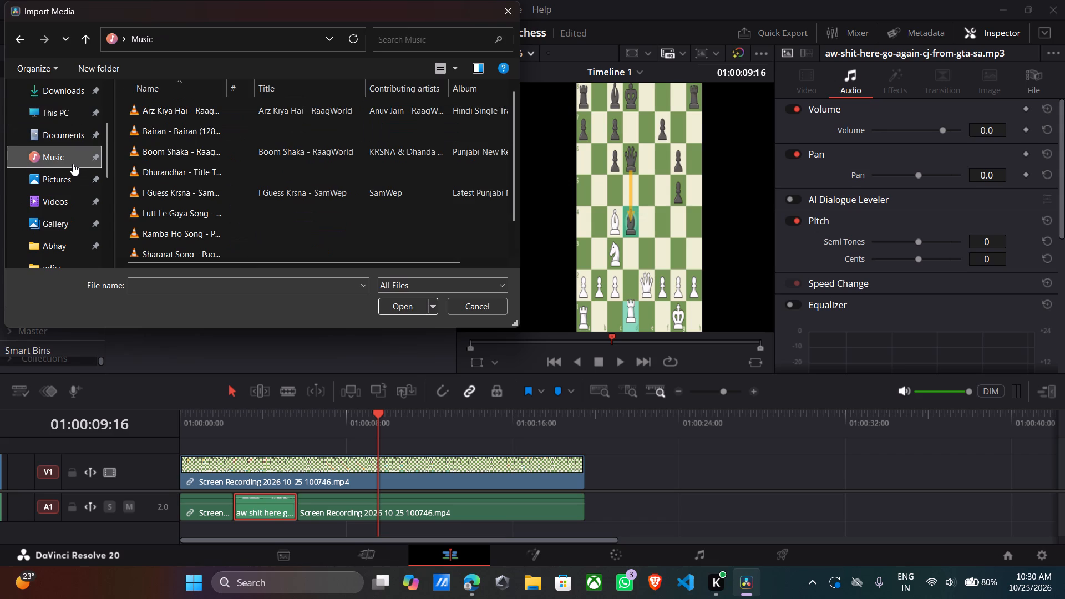
left_click(67, 196)
left_click(65, 173)
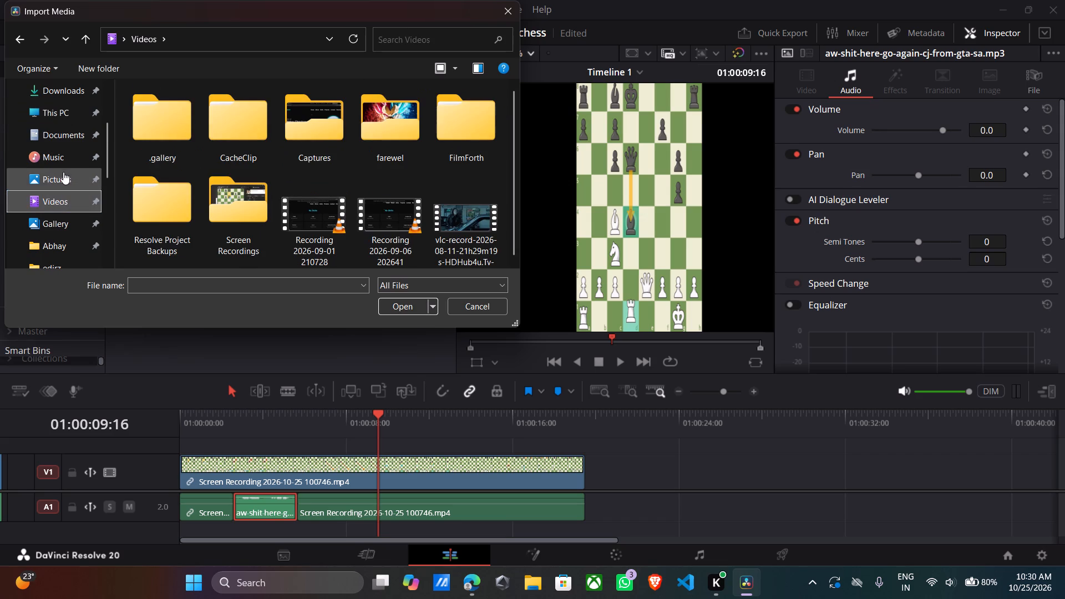
left_click(63, 172)
left_click(59, 192)
left_click(63, 212)
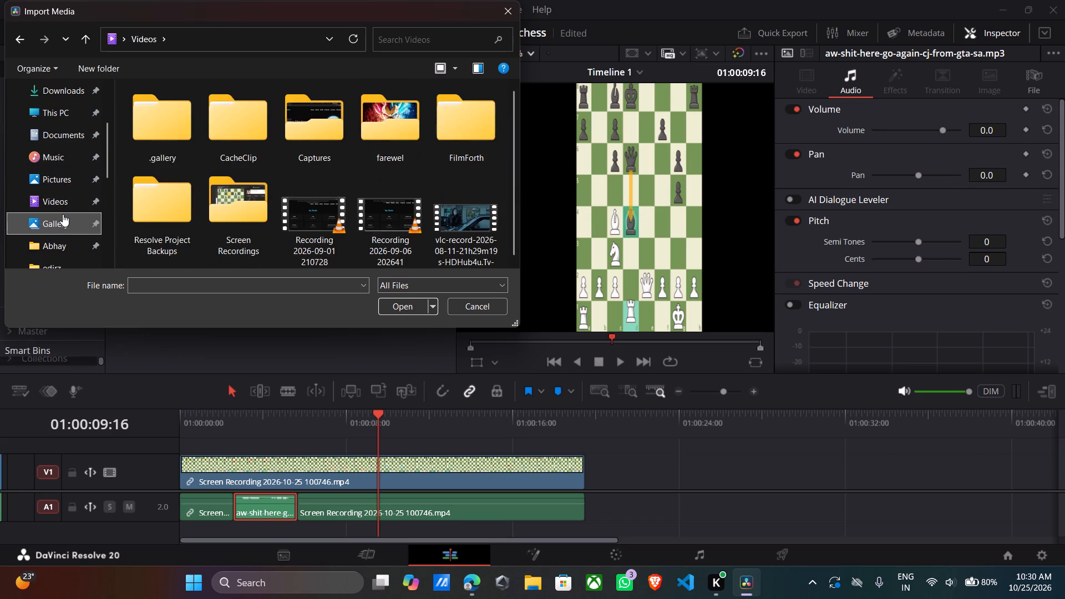
left_click(62, 238)
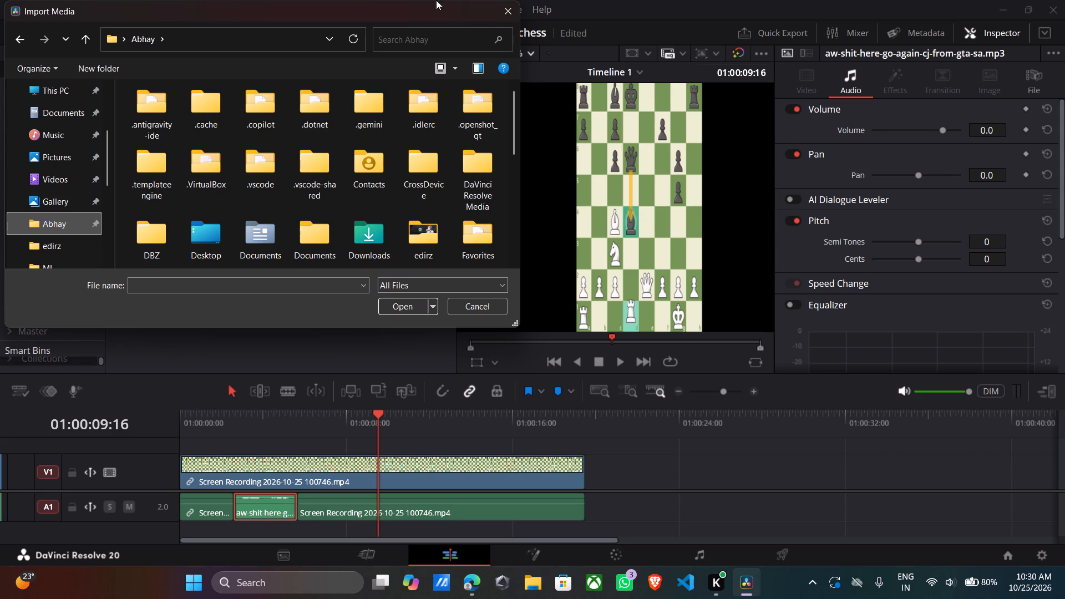
Search the computer for phonk and open the file location of squid_game_phonk.
left_click(278, 573)
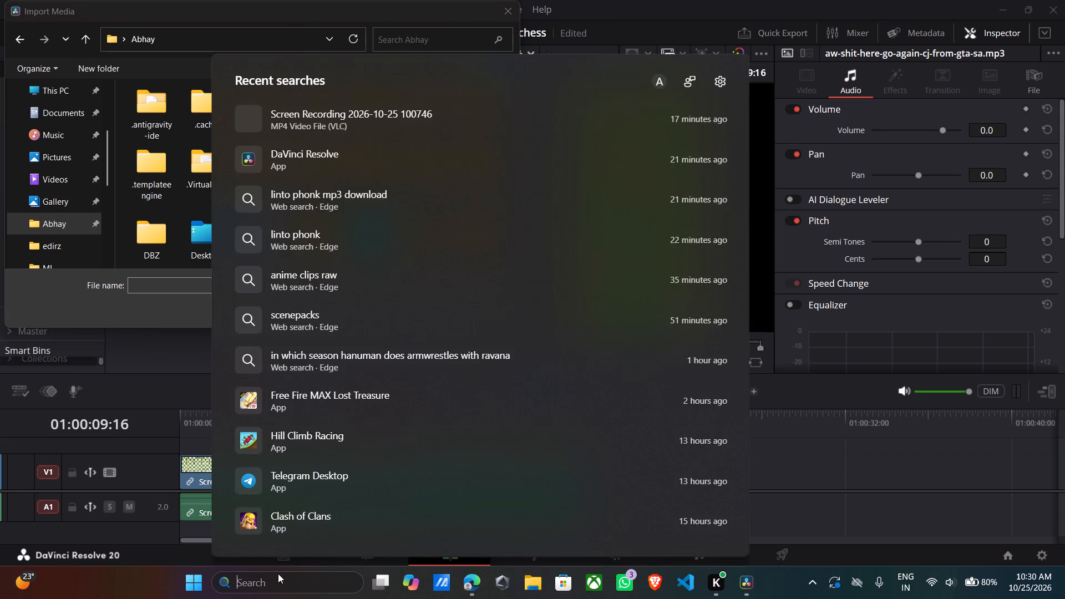
type("phon")
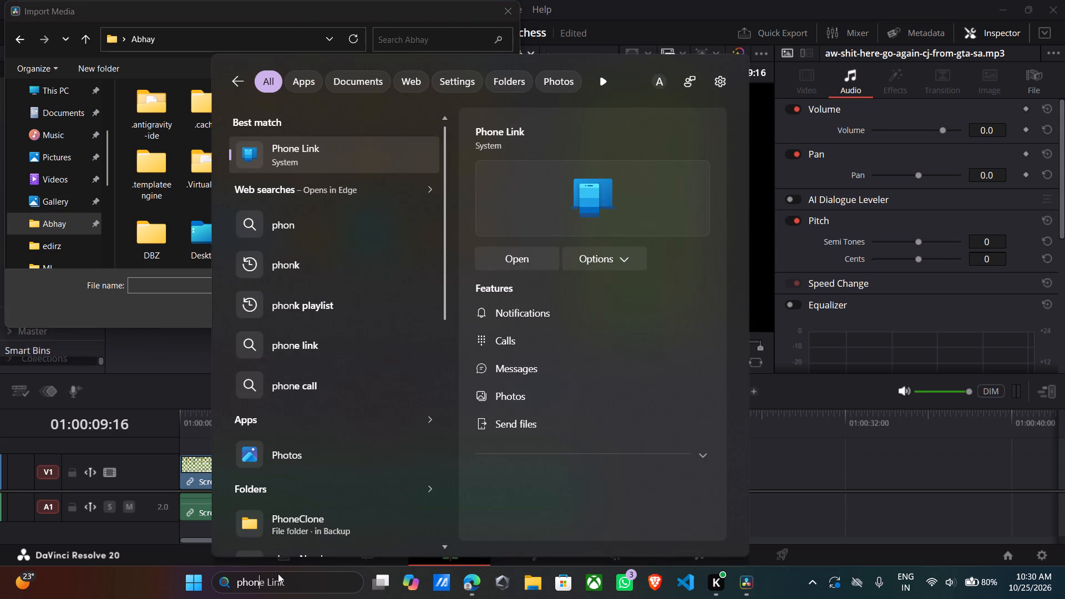
key("k")
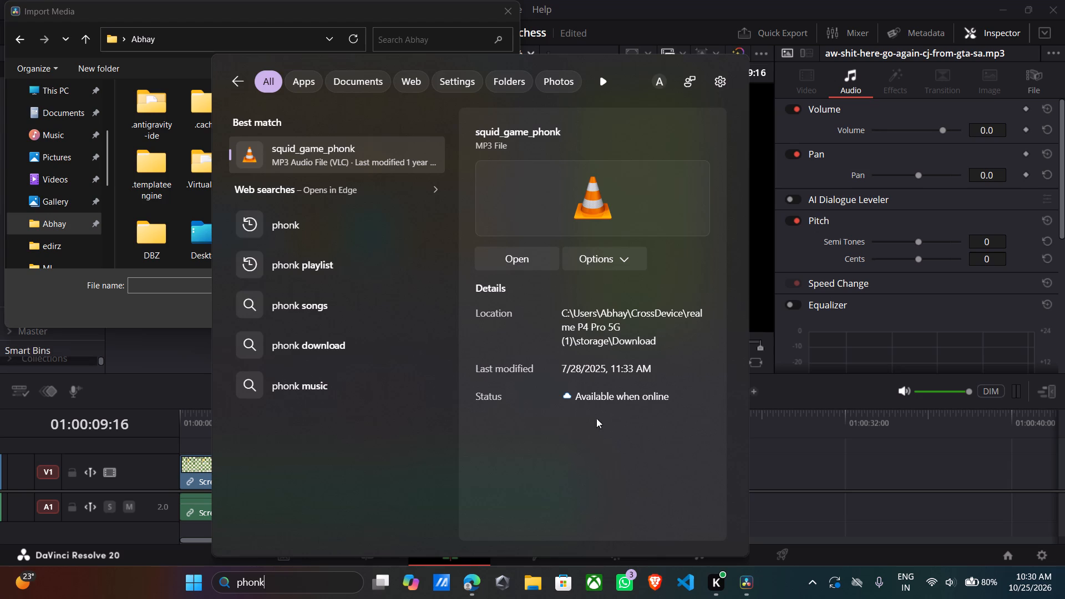
left_click(628, 255)
left_click(603, 291)
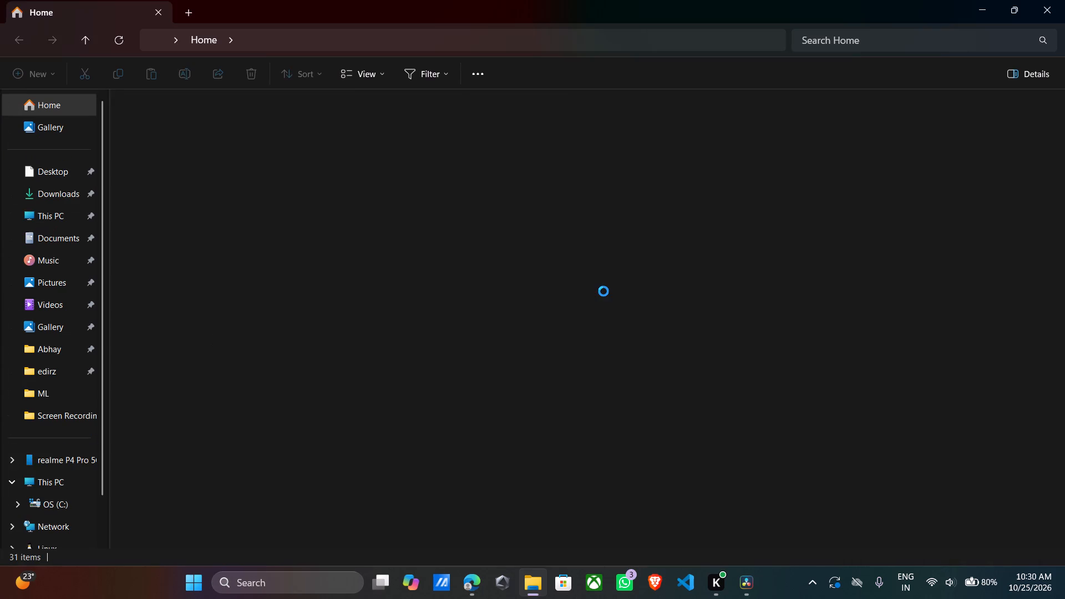
Copy the seven MP3 tracks from funk_do_bounce through bad_parenting_funk from the phone's Download folder to the Music folder.
scroll(536, 576, "down", 1)
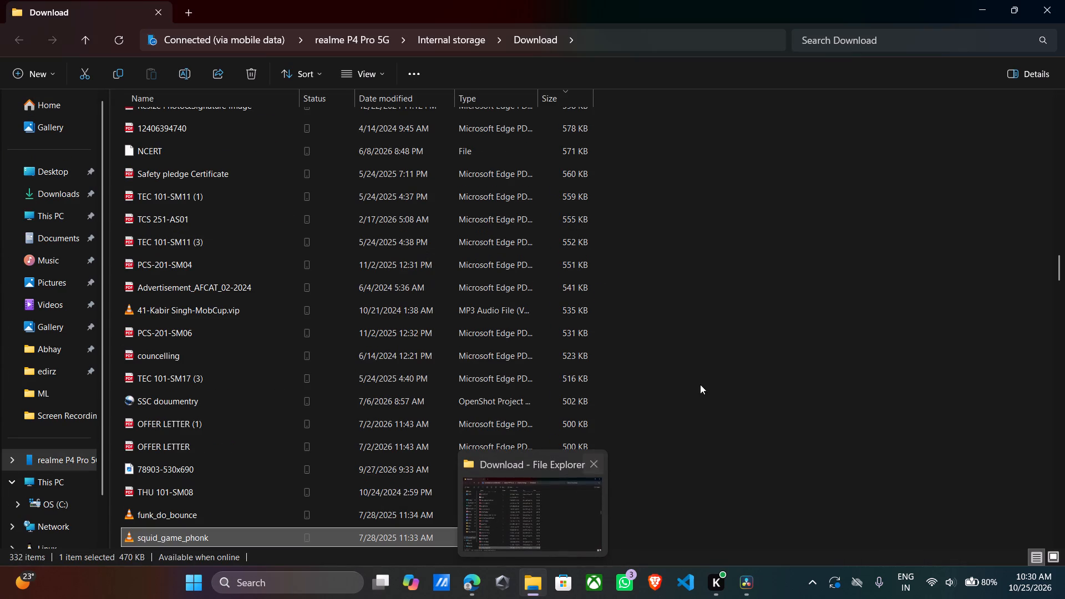
right_click(742, 358)
scroll(555, 402, "down", 2)
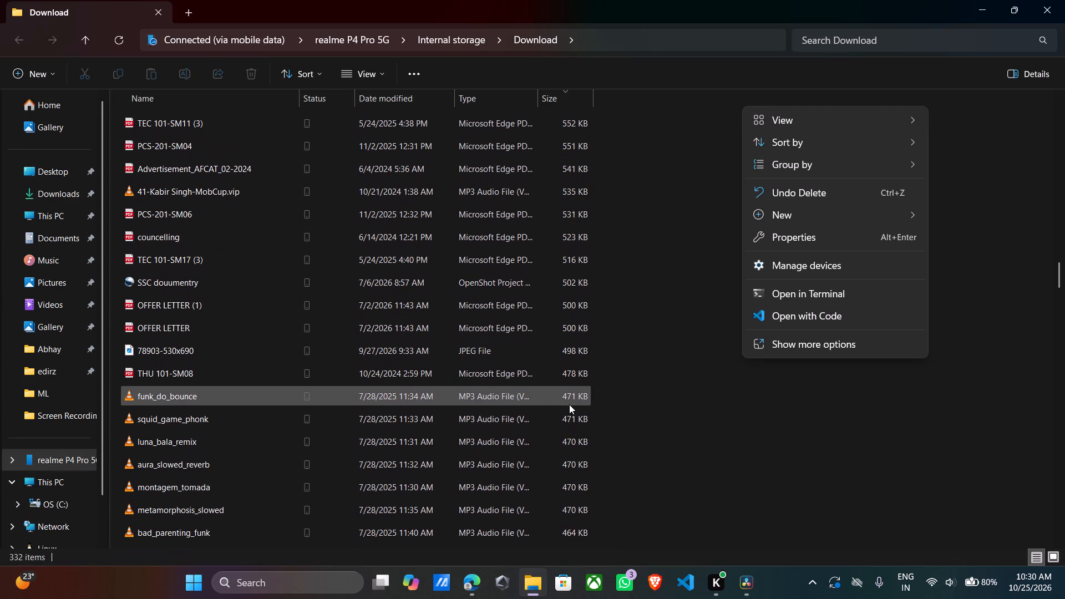
left_click(836, 488)
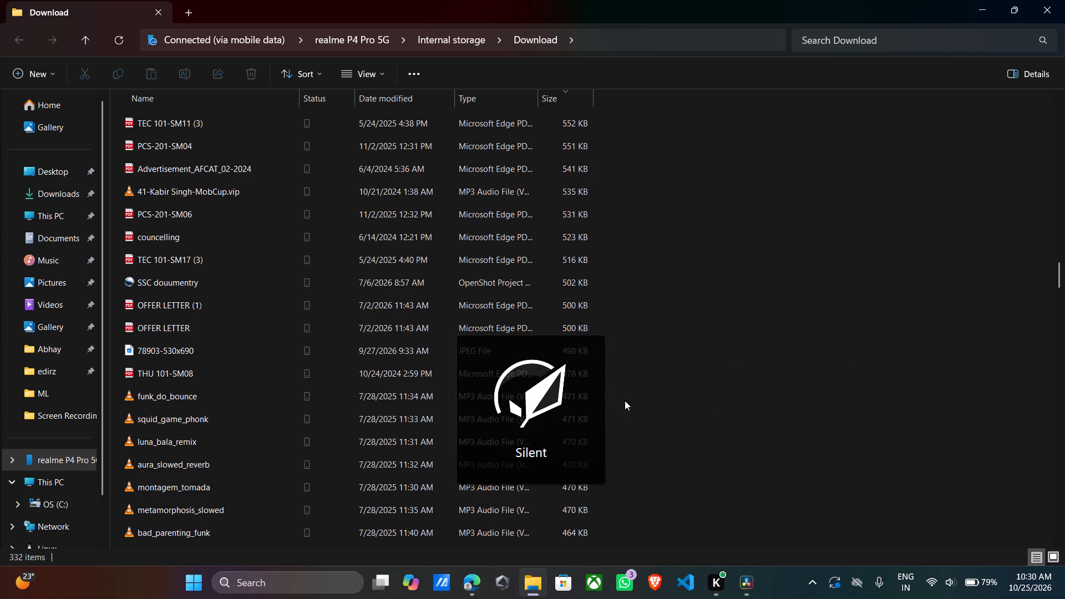
left_click_drag(627, 395, 446, 483)
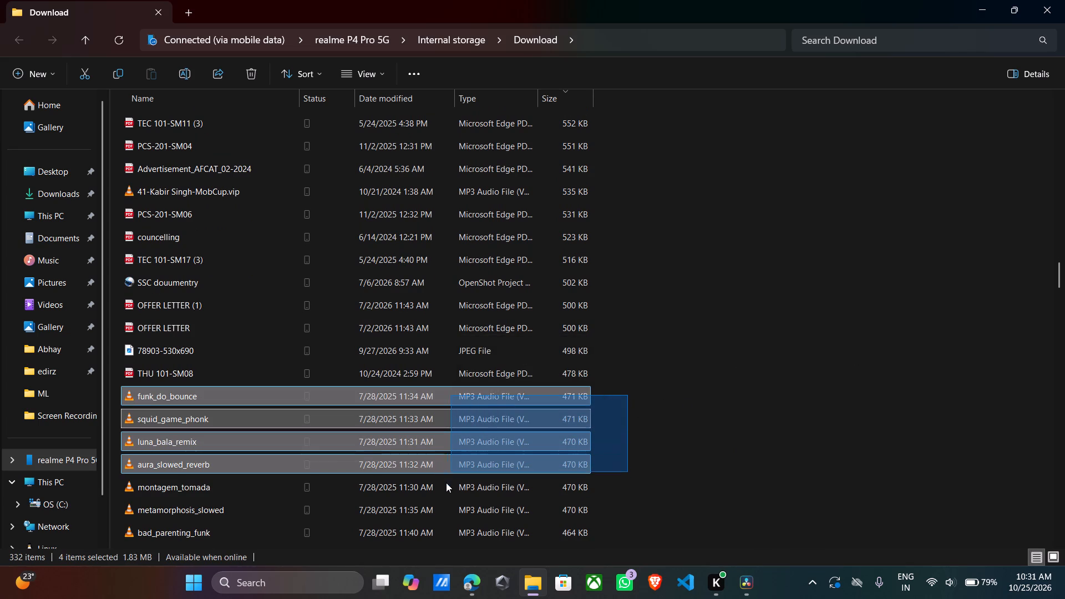
left_click_drag(446, 483, 432, 414)
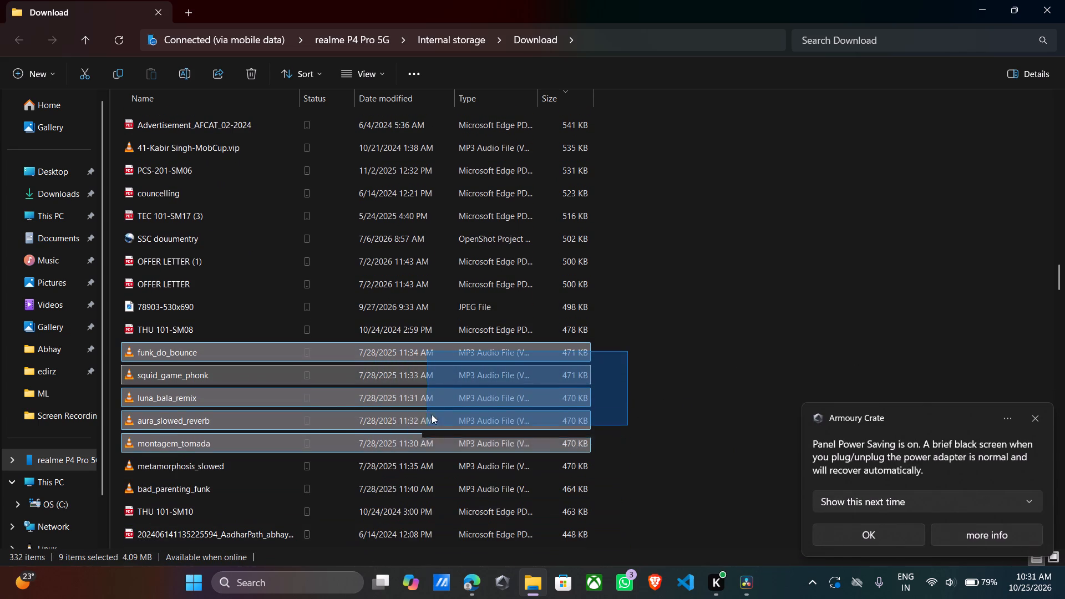
left_click_drag(432, 414, 403, 481)
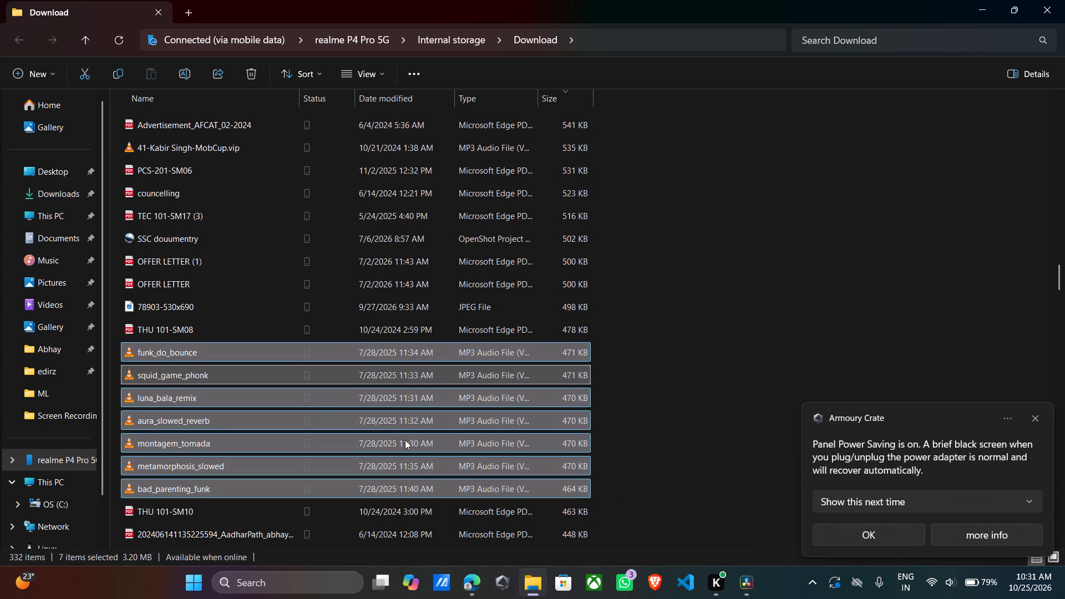
left_click_drag(405, 440, 49, 263)
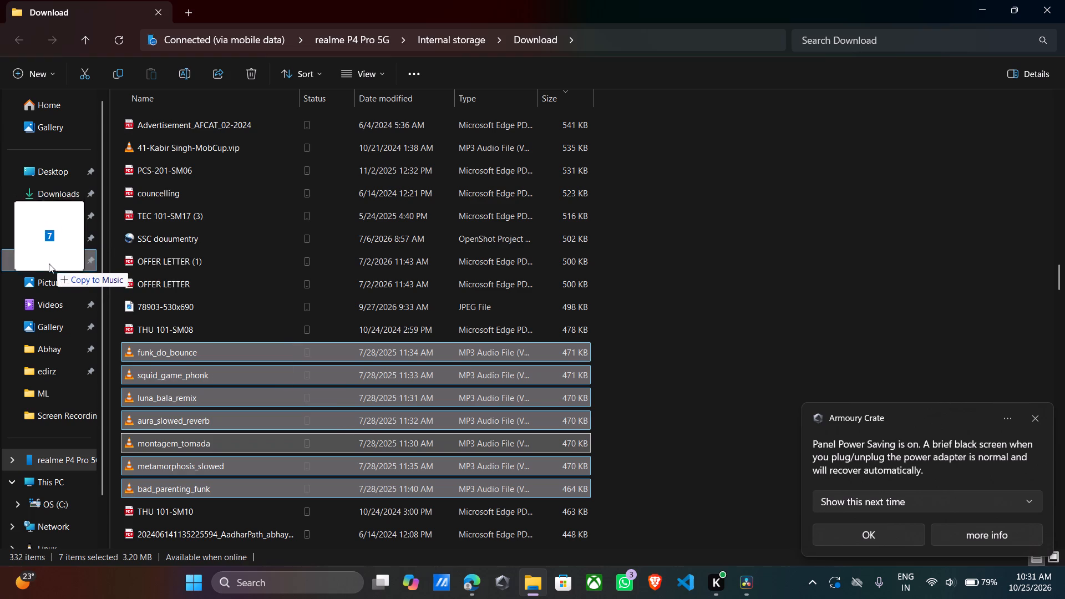
left_click_drag(49, 263, 49, 264)
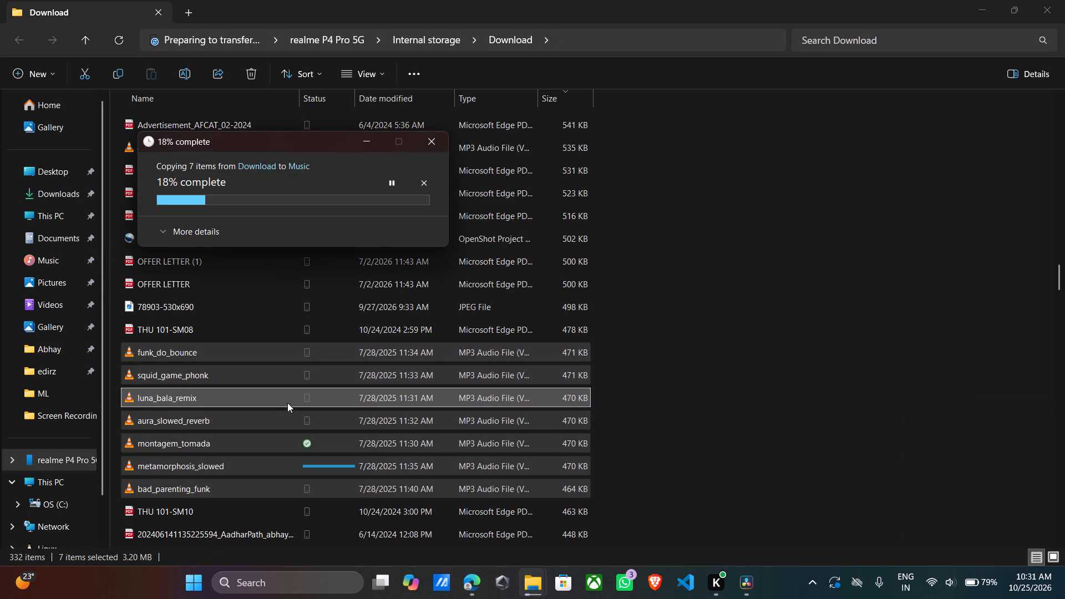
Switch back to DaVinci Resolve and import metamorphosis_slowed from the Music folder into the media pool.
left_click(745, 588)
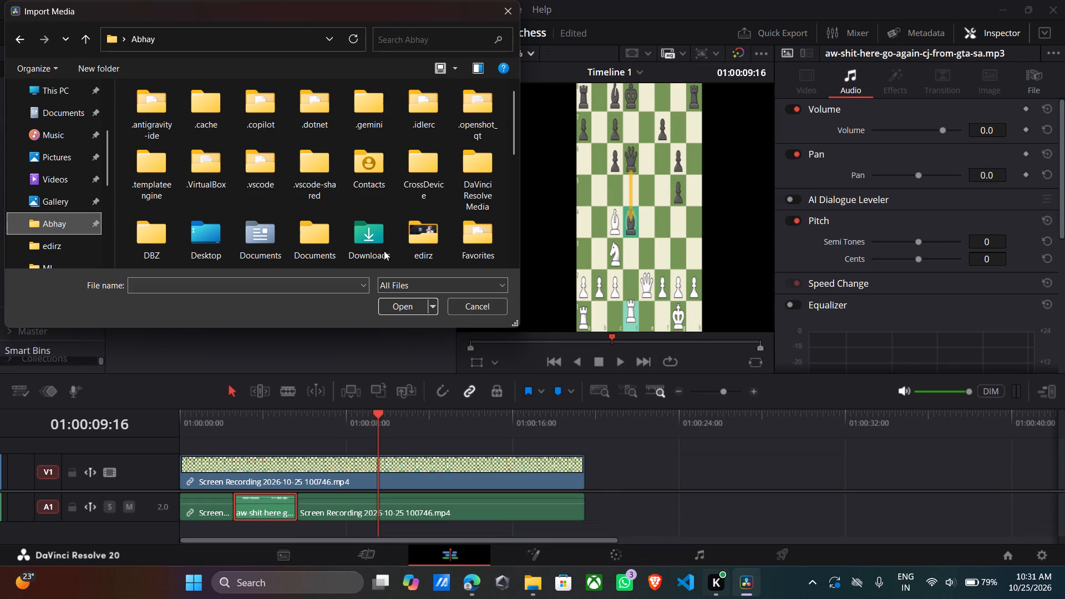
left_click(37, 143)
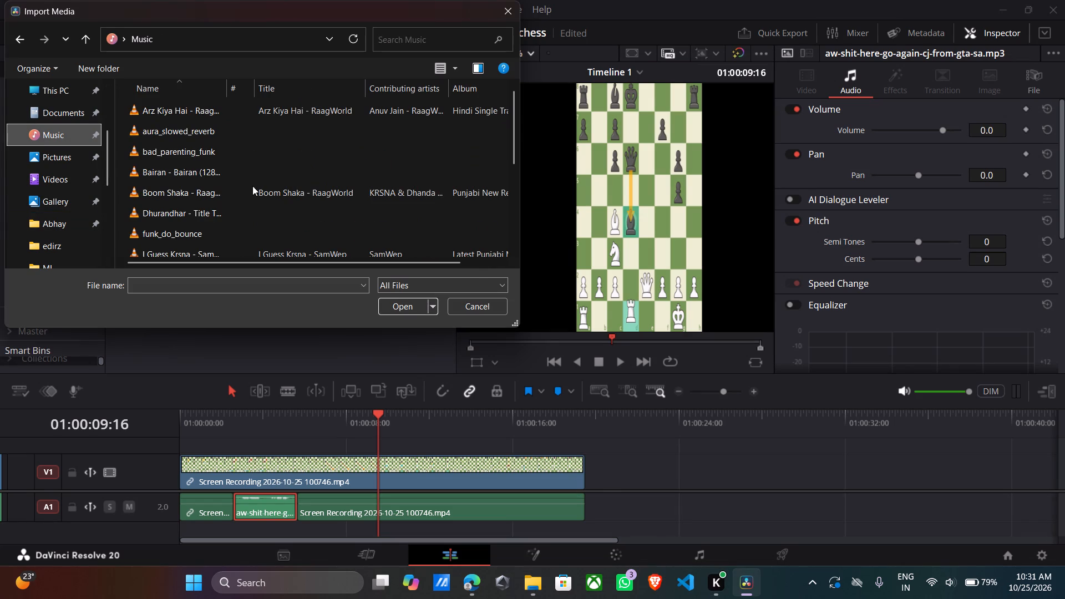
left_click(275, 143)
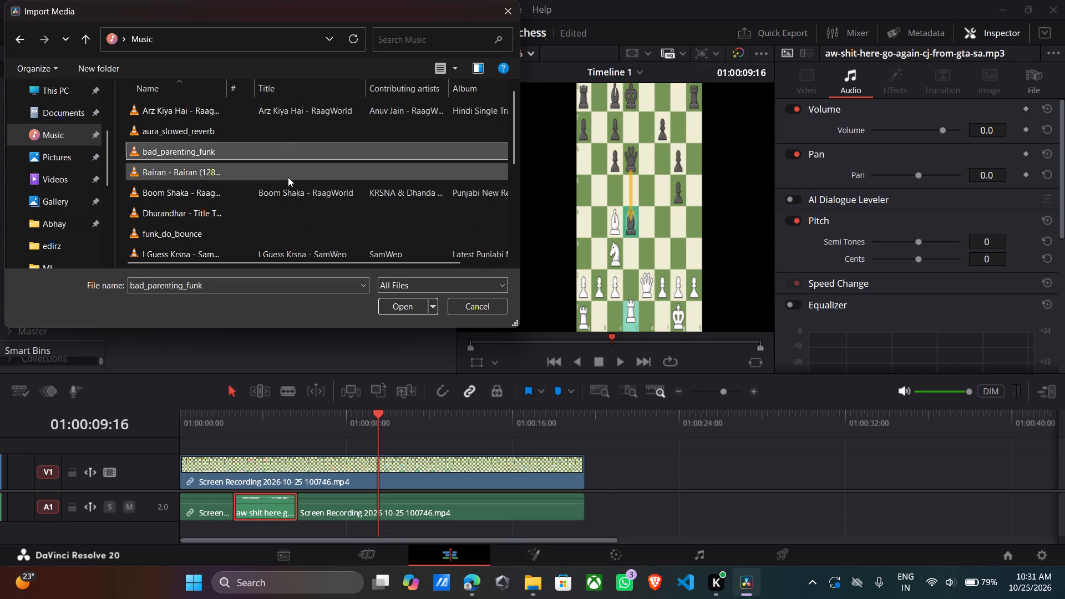
left_click(301, 216)
scroll(301, 216, "down", 1)
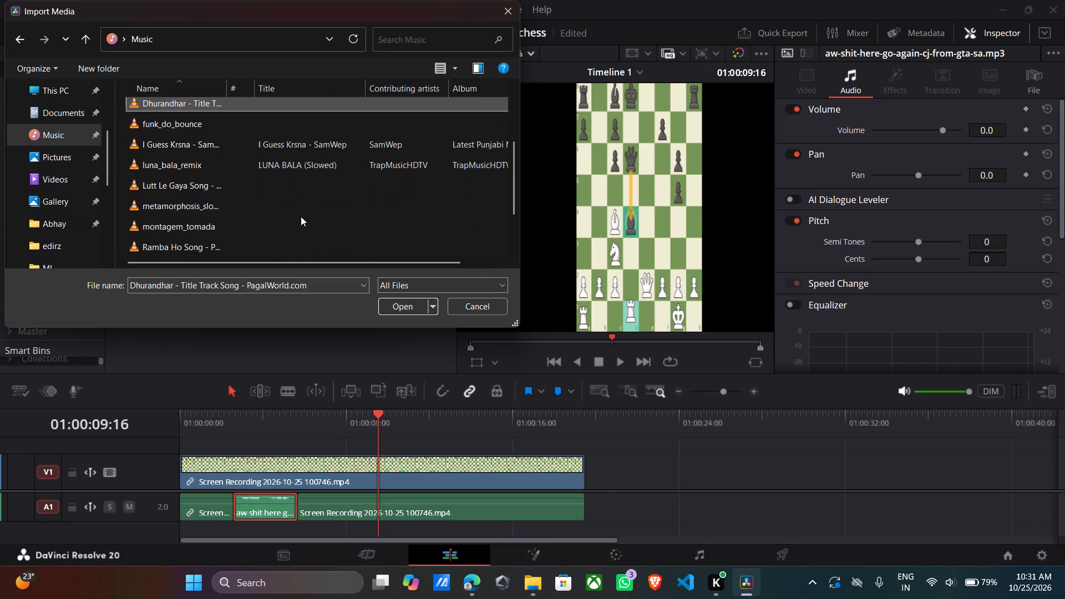
scroll(301, 216, "down", 1)
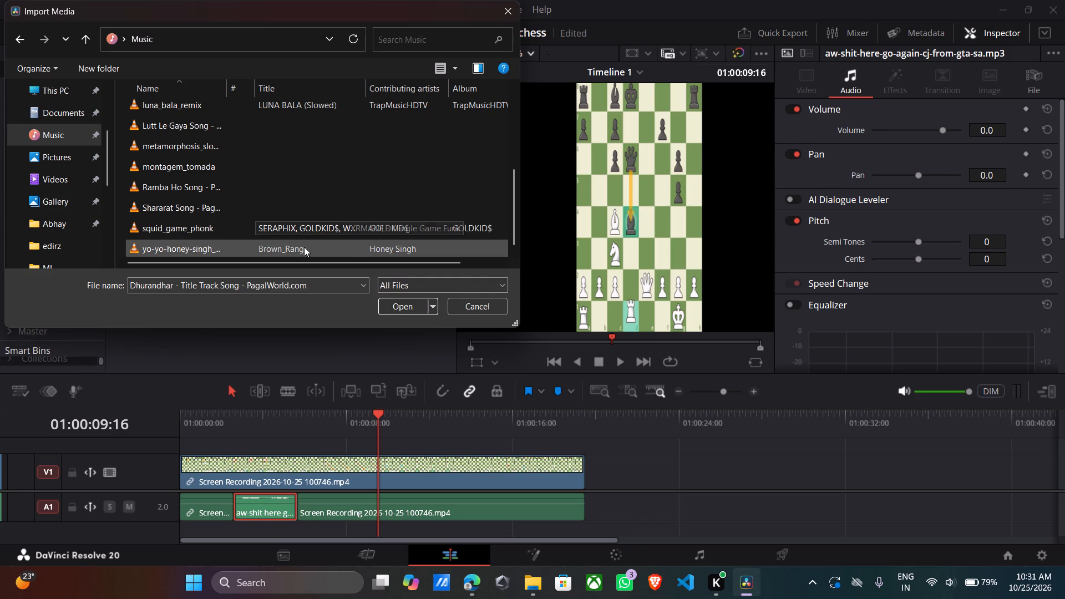
left_click(338, 152)
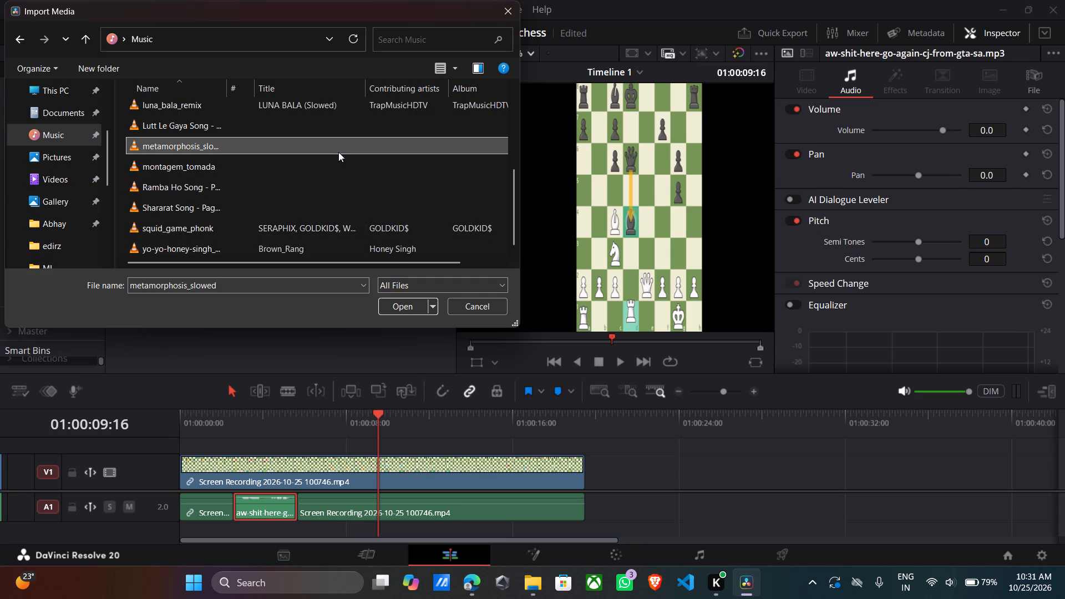
left_click(405, 305)
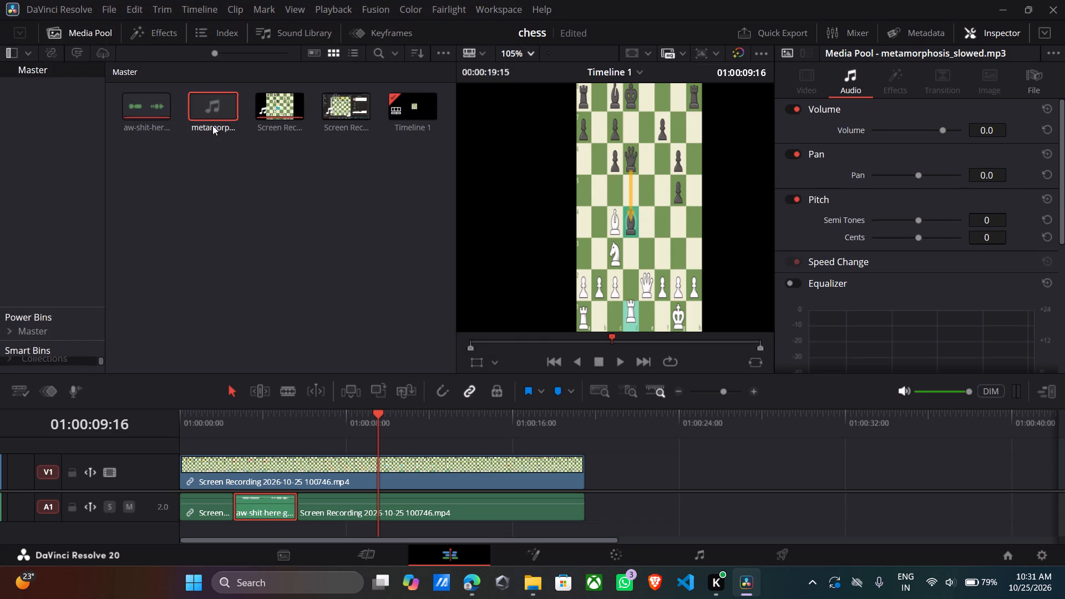
Place metamorphosis_slowed on audio track A1 after the chess recording, starting at about 01:00:24:15.
left_click_drag(155, 107, 675, 466)
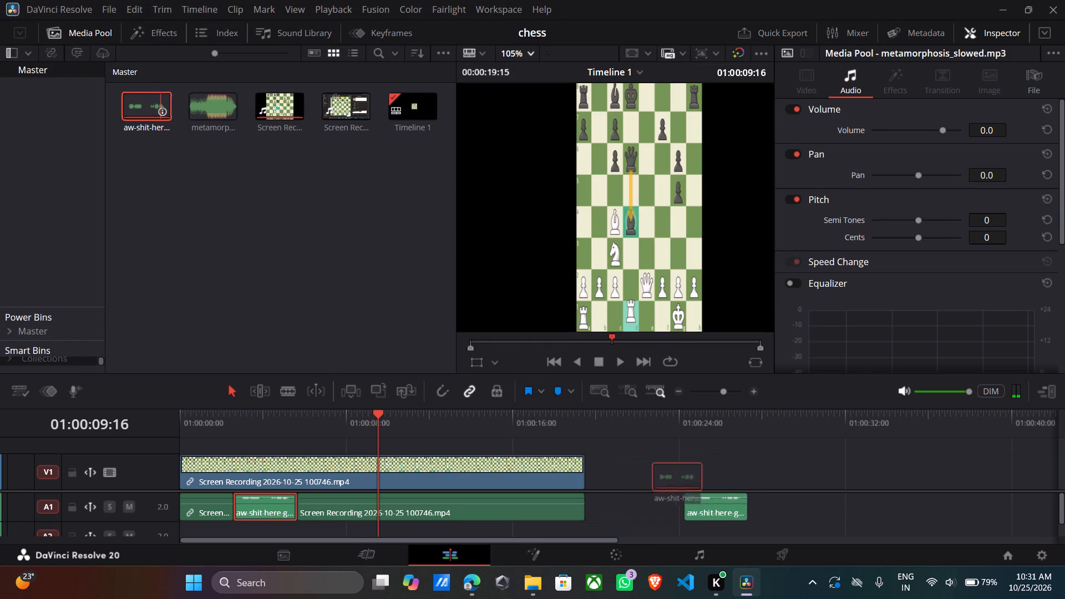
left_click_drag(675, 466, 179, 89)
left_click_drag(216, 98, 692, 477)
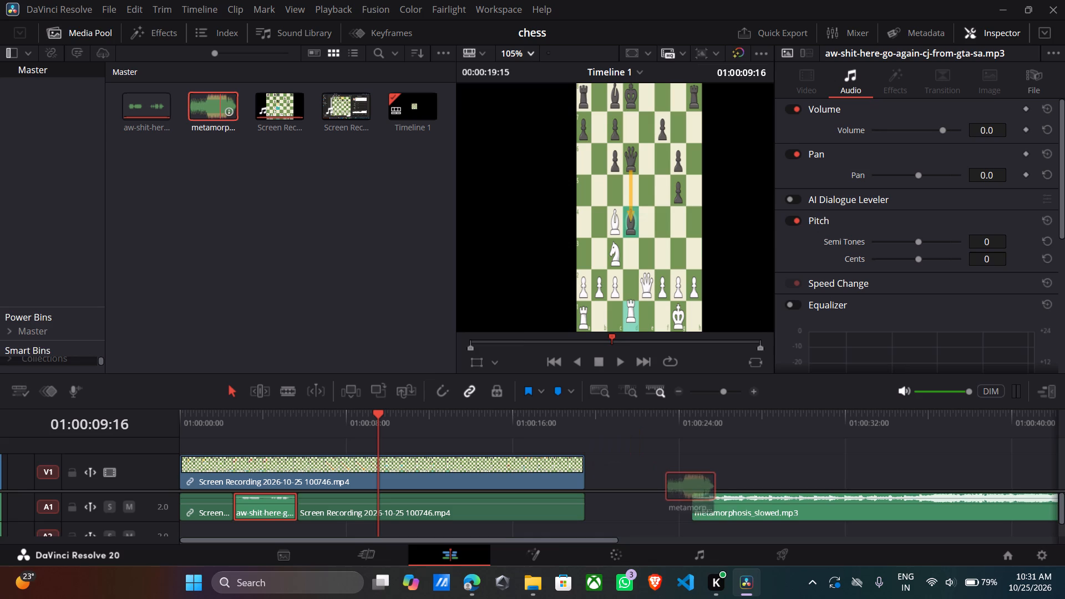
left_click_drag(692, 477, 691, 477)
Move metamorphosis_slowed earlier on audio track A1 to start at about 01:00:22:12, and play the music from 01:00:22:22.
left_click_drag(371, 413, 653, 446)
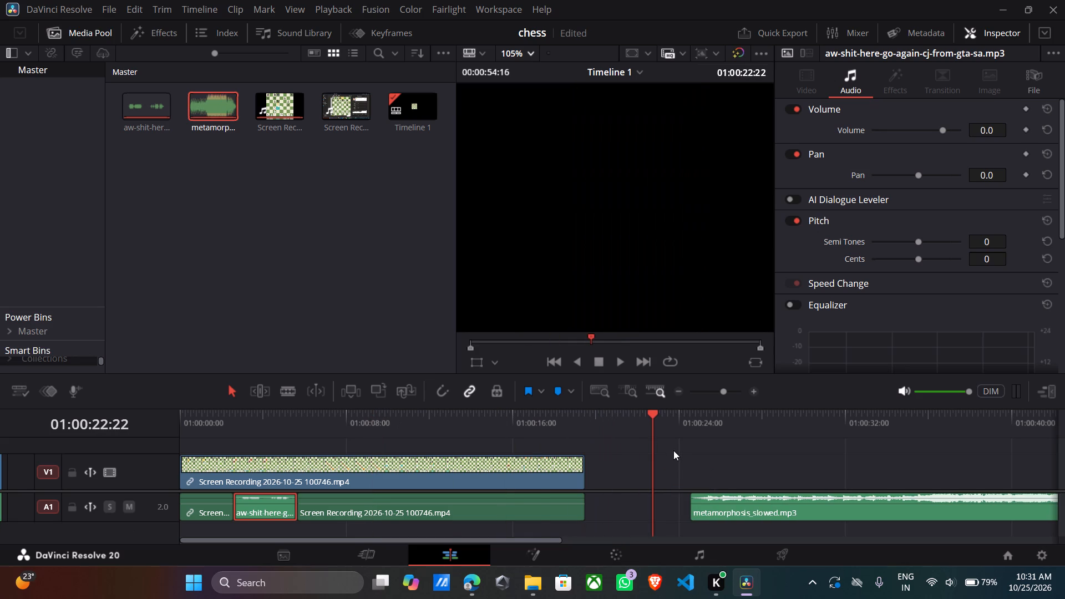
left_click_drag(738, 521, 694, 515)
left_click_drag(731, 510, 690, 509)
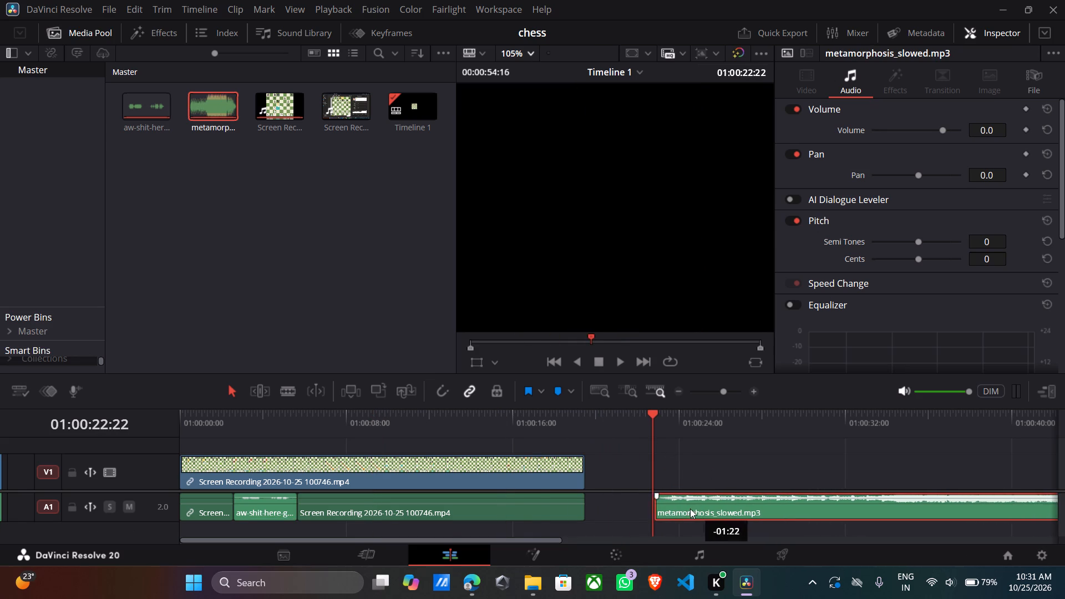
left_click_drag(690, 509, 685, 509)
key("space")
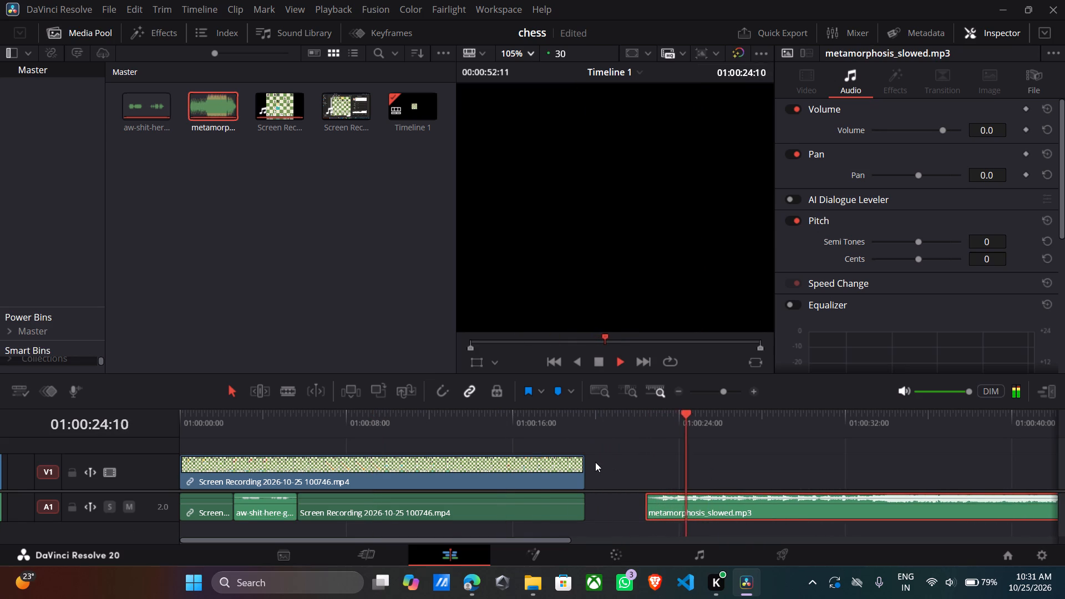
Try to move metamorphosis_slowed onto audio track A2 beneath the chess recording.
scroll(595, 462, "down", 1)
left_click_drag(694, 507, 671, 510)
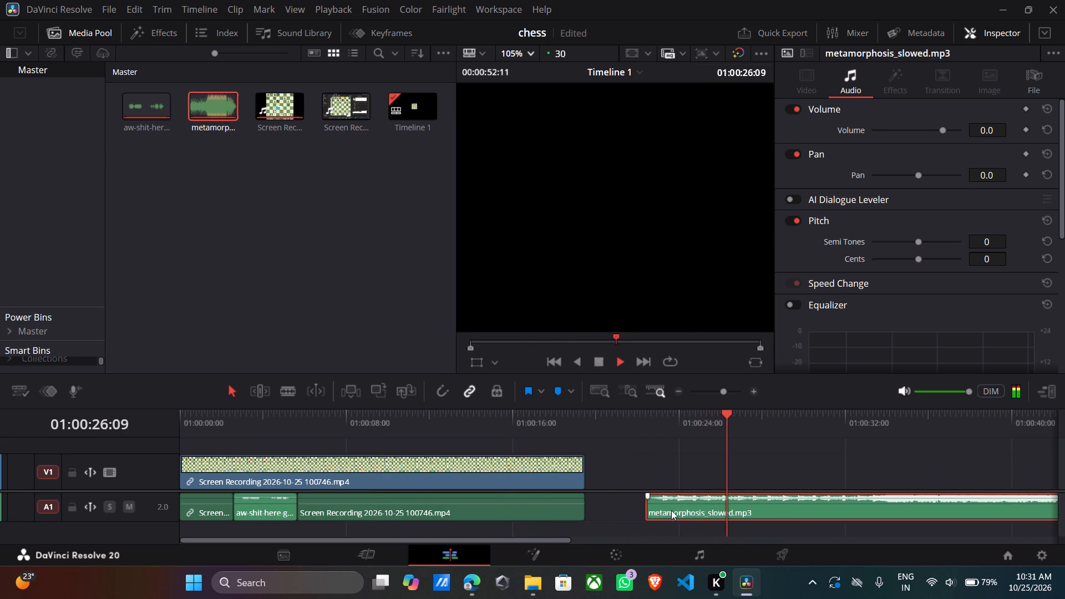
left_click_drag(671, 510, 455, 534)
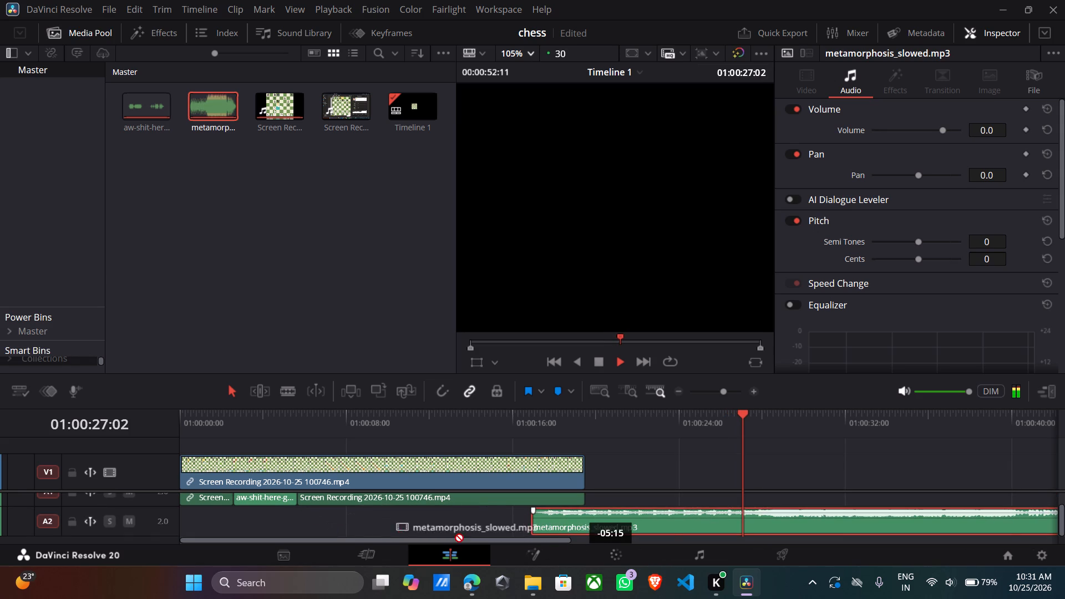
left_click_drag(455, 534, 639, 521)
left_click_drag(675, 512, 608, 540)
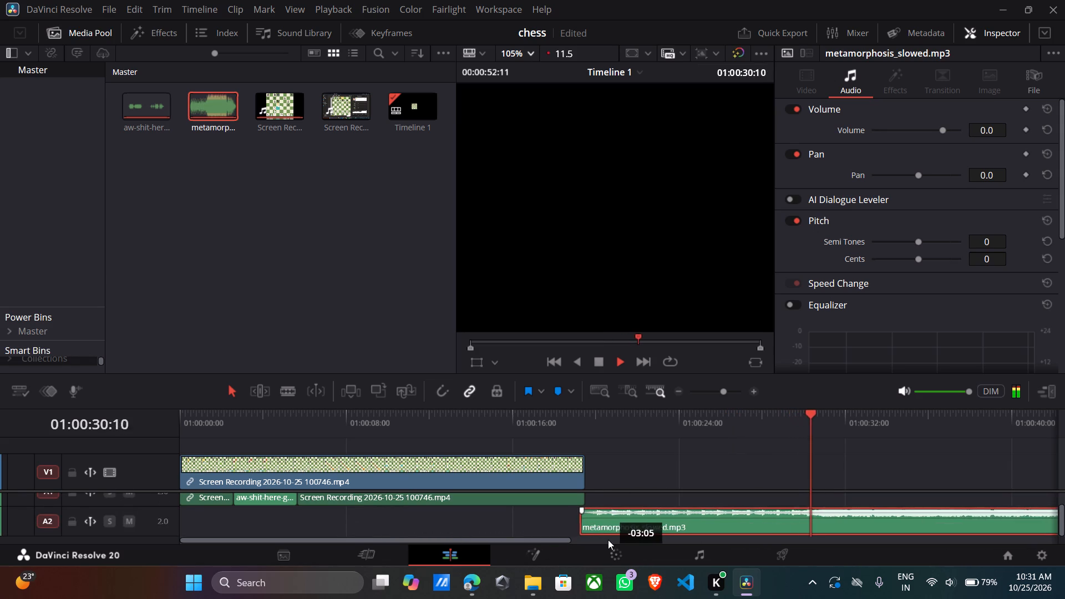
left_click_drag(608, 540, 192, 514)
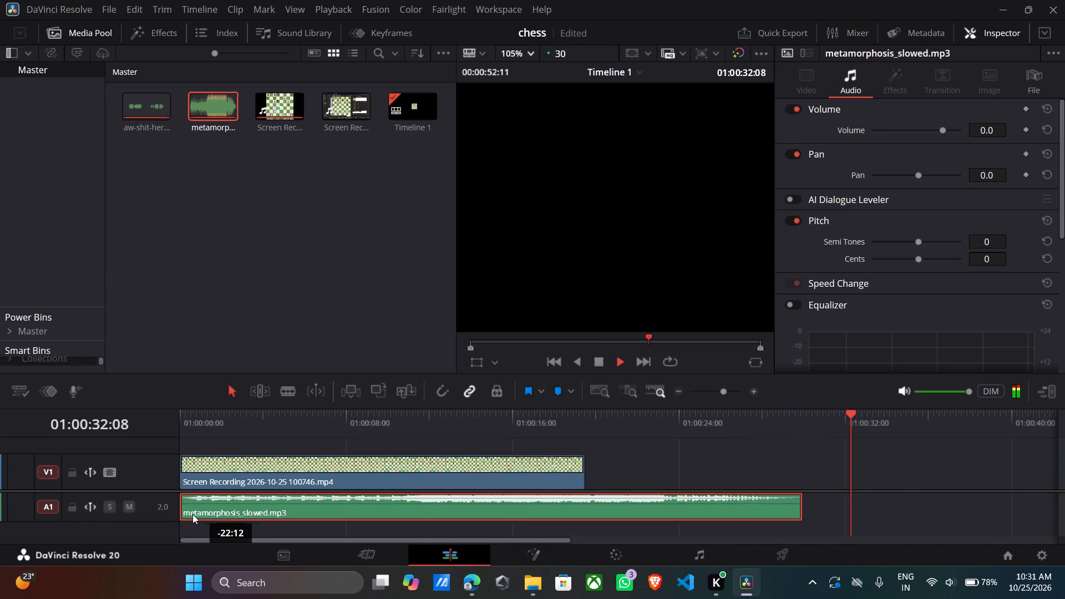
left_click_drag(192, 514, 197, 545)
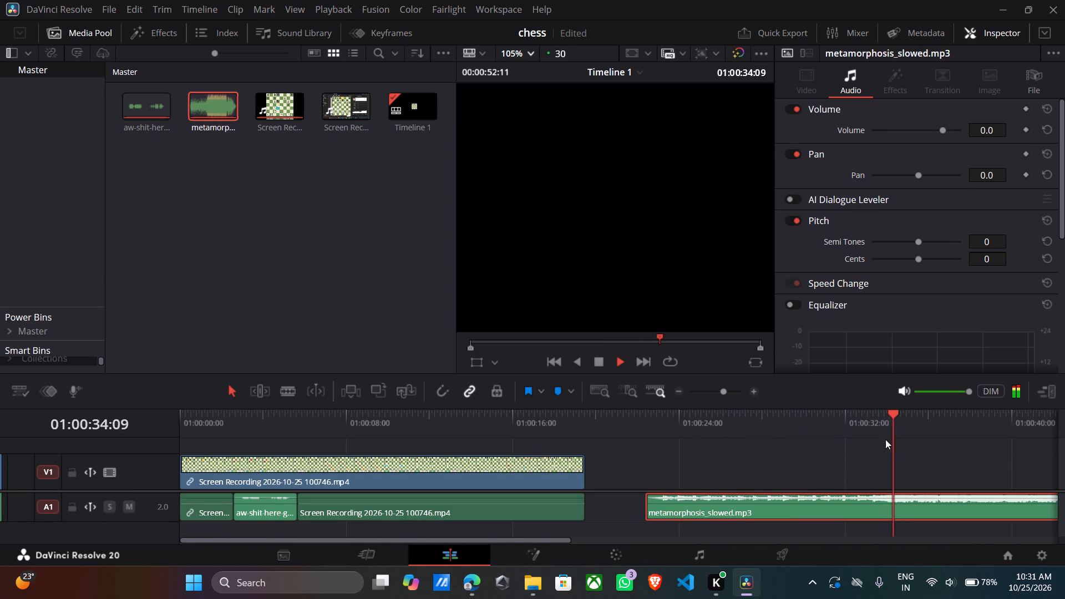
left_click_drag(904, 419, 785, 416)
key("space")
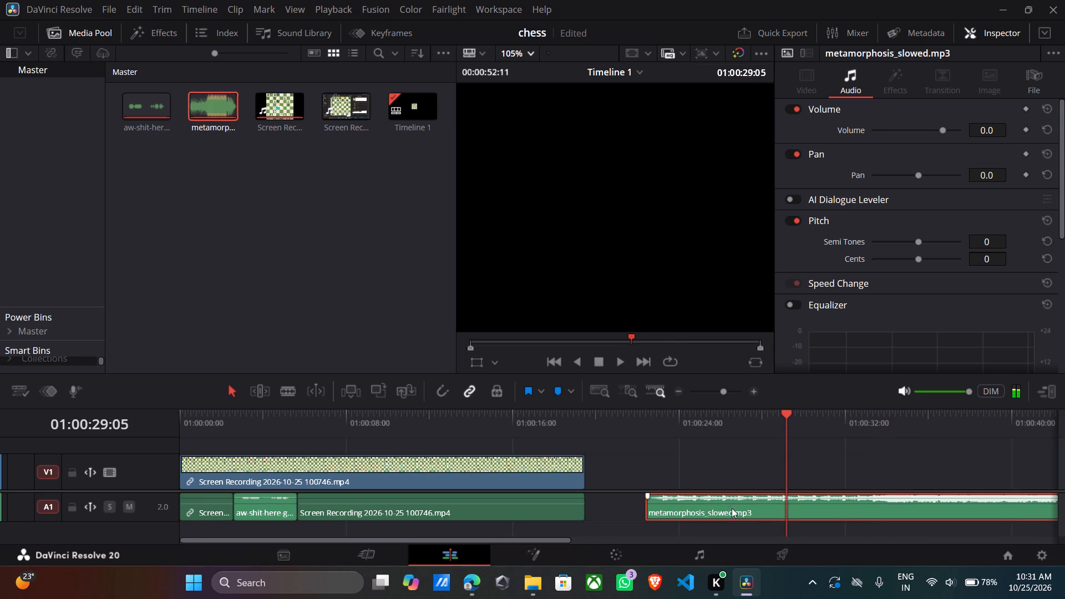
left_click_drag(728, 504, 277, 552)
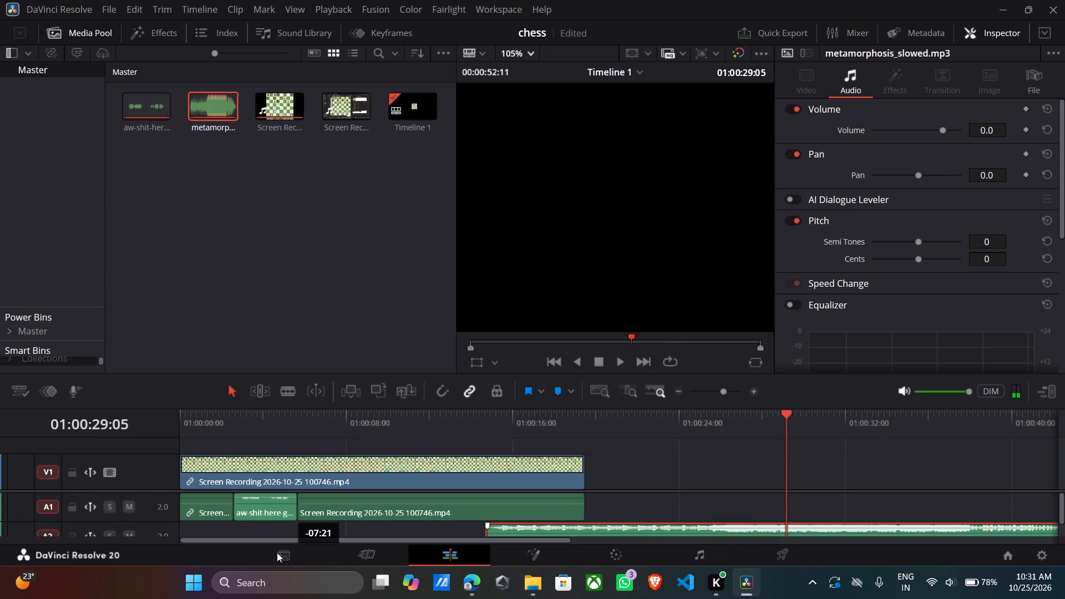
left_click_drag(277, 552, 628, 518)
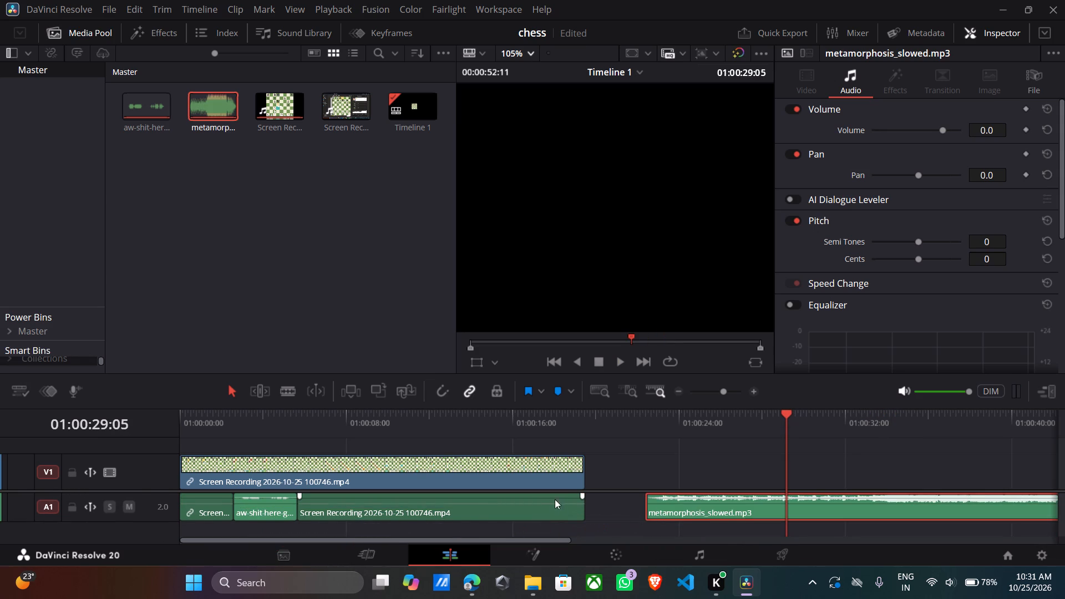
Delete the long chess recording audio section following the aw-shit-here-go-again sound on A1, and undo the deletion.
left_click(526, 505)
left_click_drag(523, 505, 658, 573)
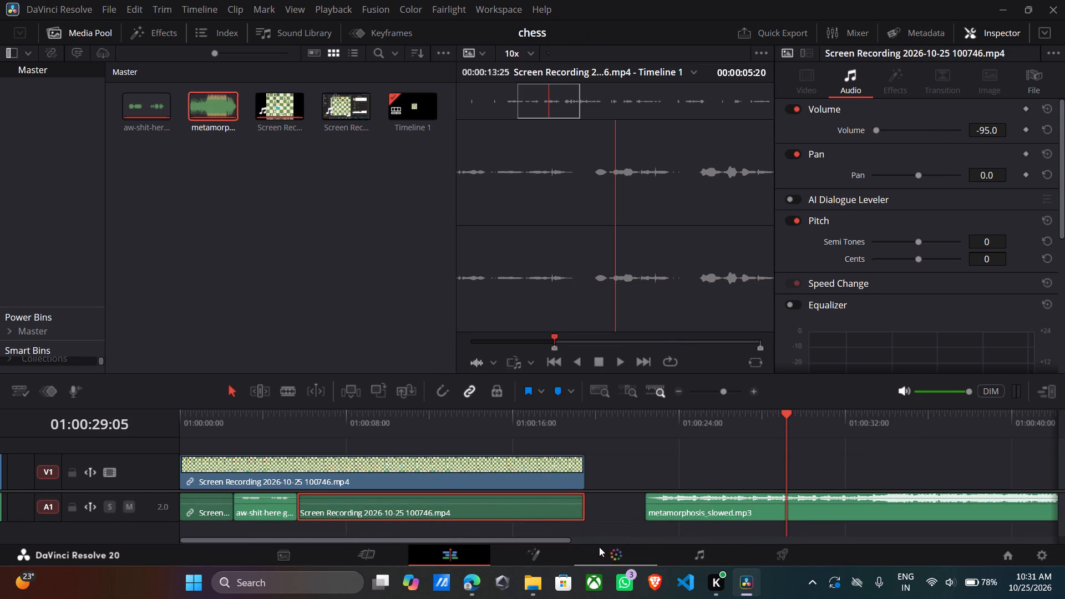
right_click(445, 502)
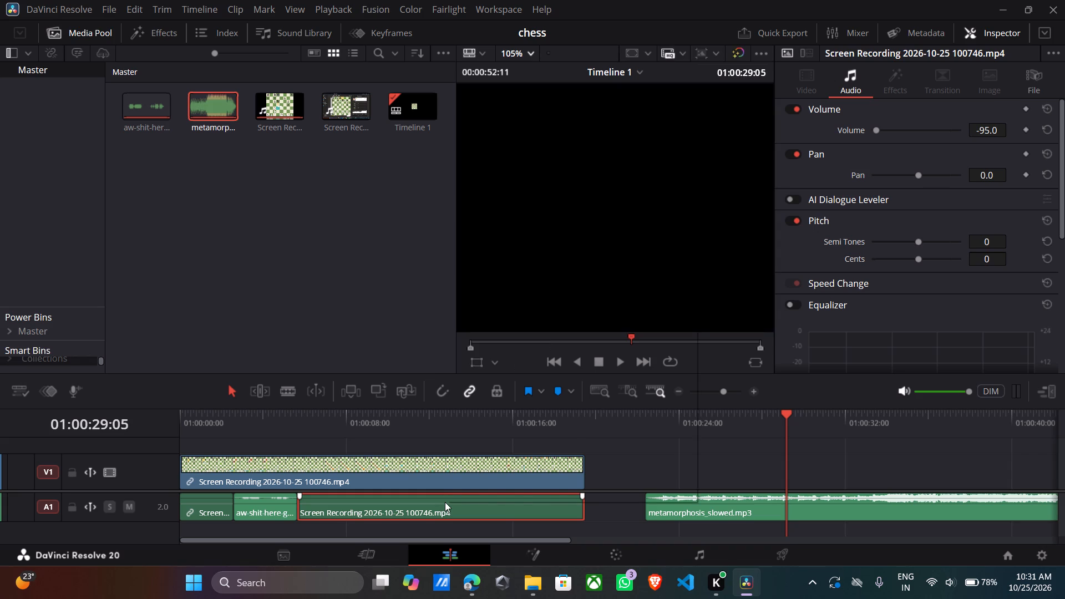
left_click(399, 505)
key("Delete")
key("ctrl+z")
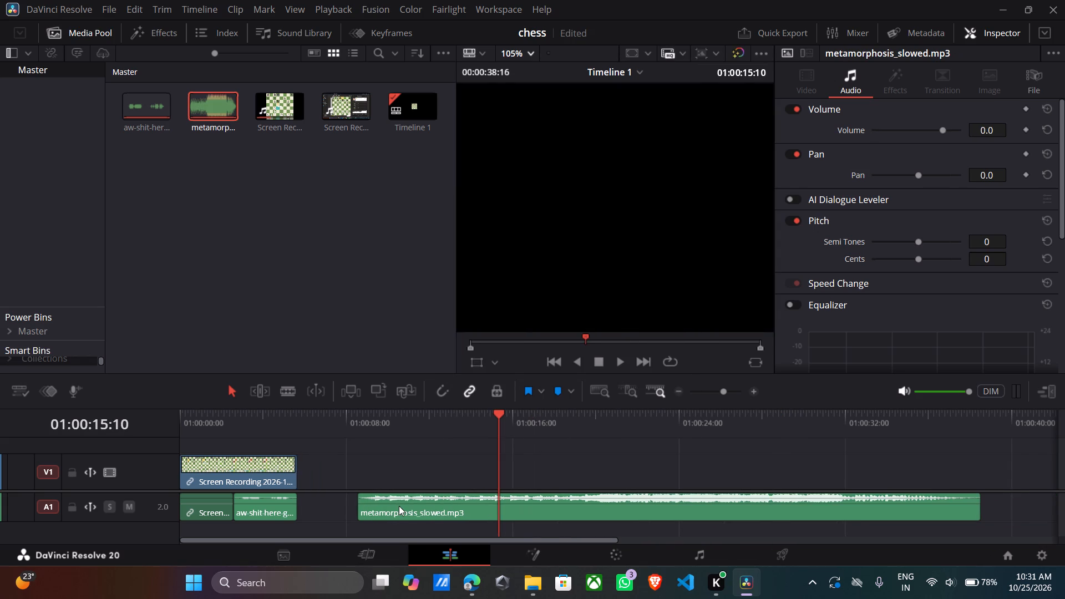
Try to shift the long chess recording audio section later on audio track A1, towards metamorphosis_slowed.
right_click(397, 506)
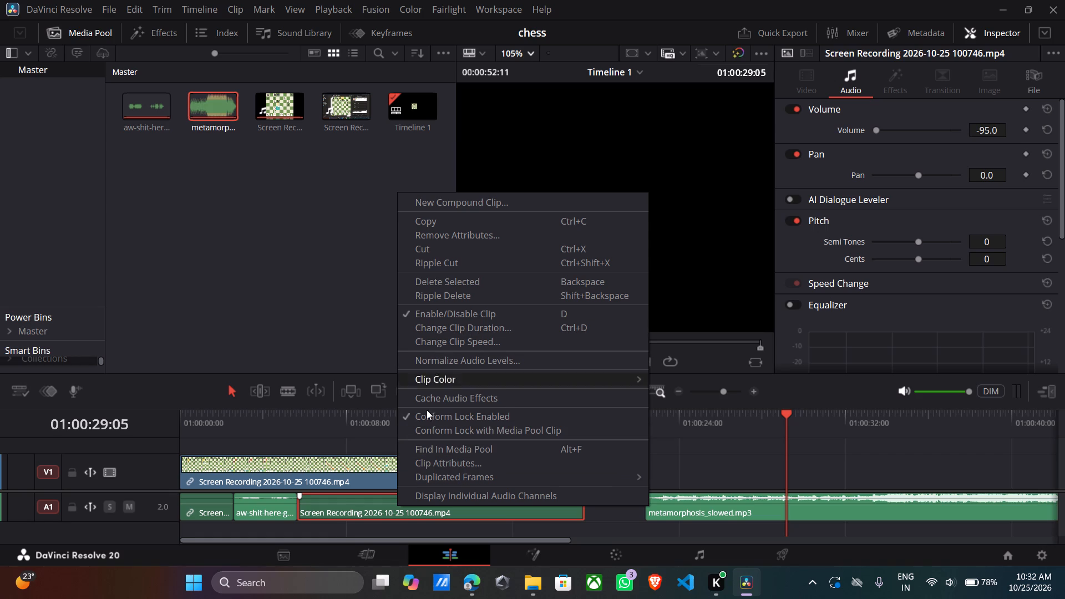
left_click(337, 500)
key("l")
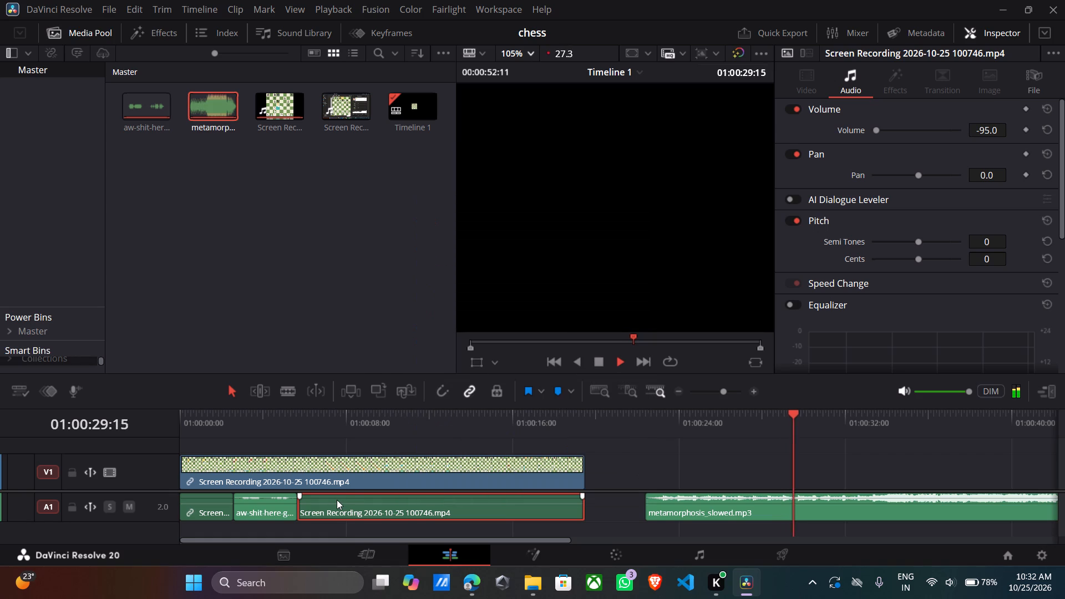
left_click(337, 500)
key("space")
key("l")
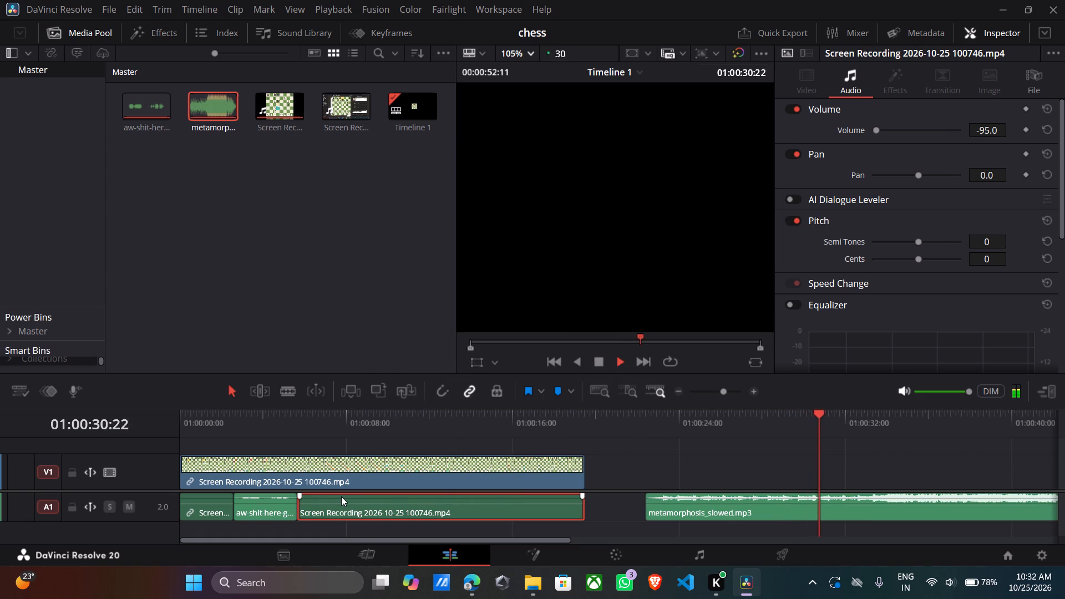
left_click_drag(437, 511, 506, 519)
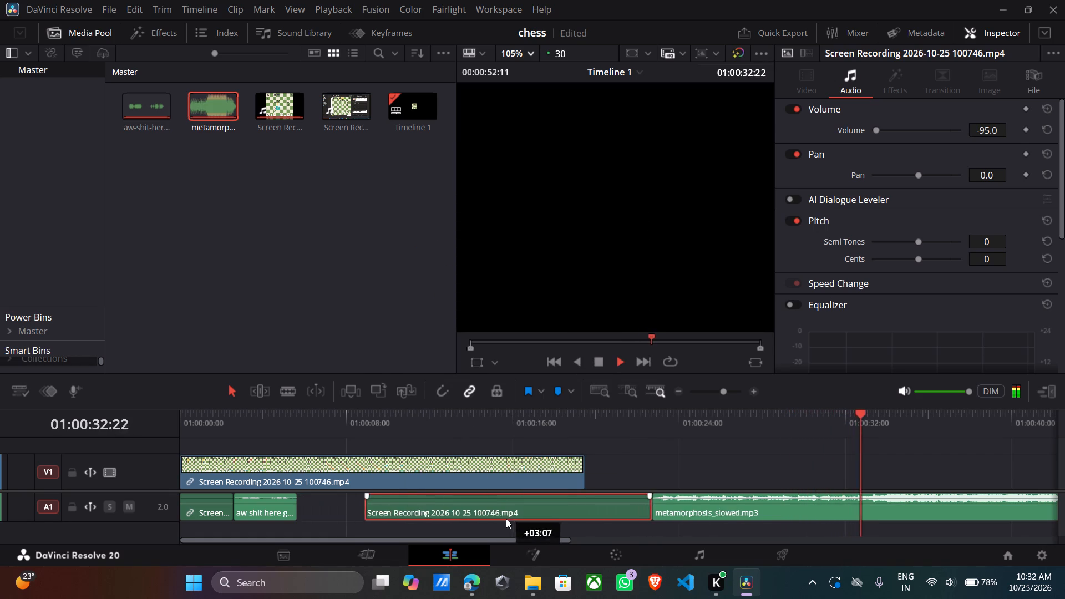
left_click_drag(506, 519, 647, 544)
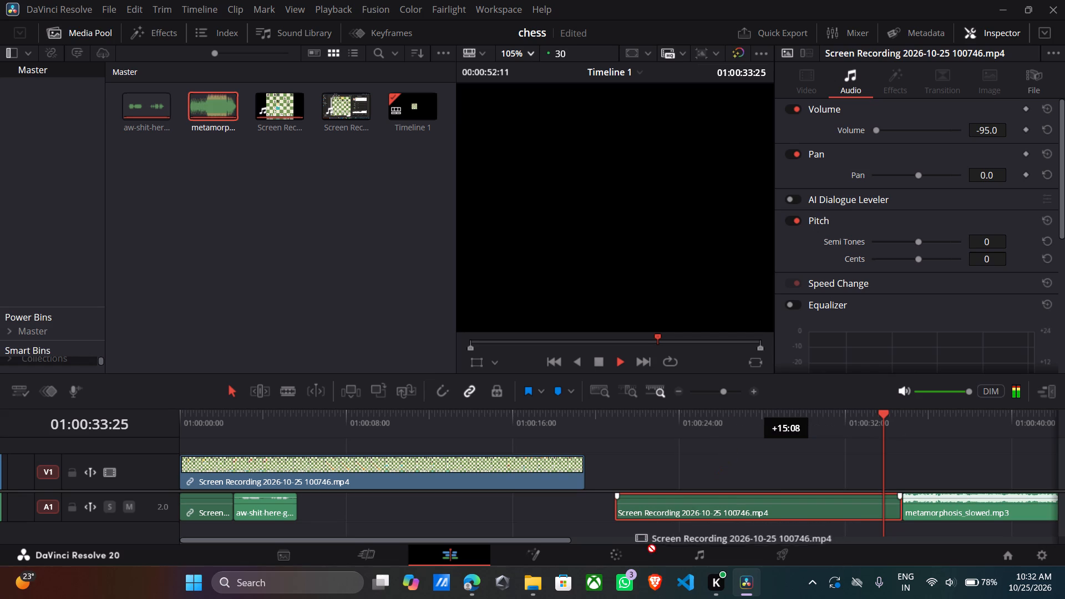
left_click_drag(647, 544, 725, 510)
Move metamorphosis_slowed later on audio track A1 to start at about 01:00:38, and stop playback.
left_click_drag(708, 517, 698, 516)
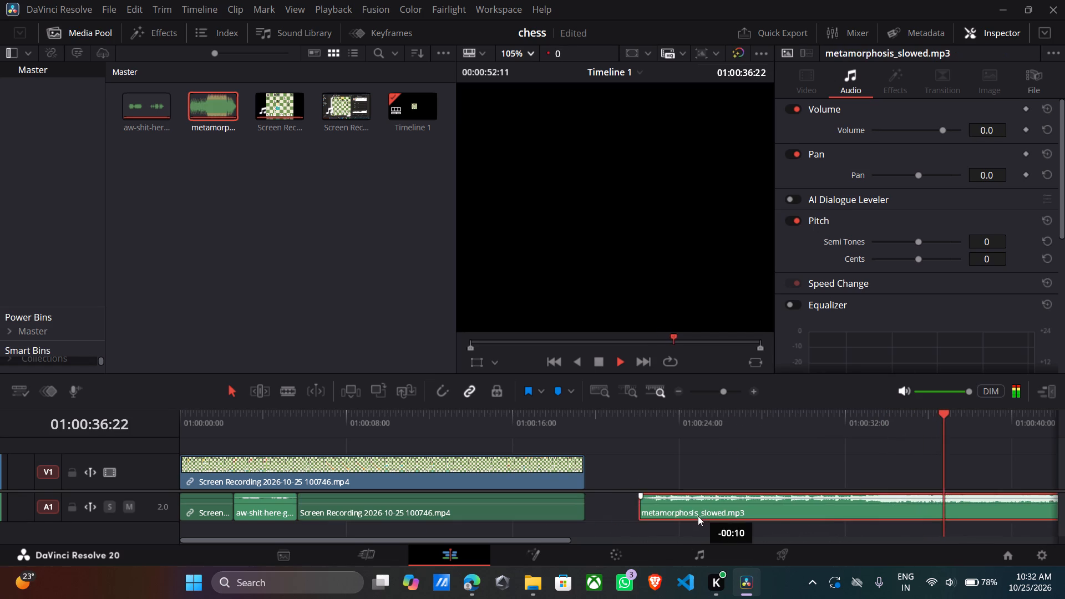
left_click_drag(698, 516, 1035, 476)
key("space")
Move the long chess recording audio section from A1 to A2, clear of the video clip, and delete it.
left_click_drag(508, 510, 544, 512)
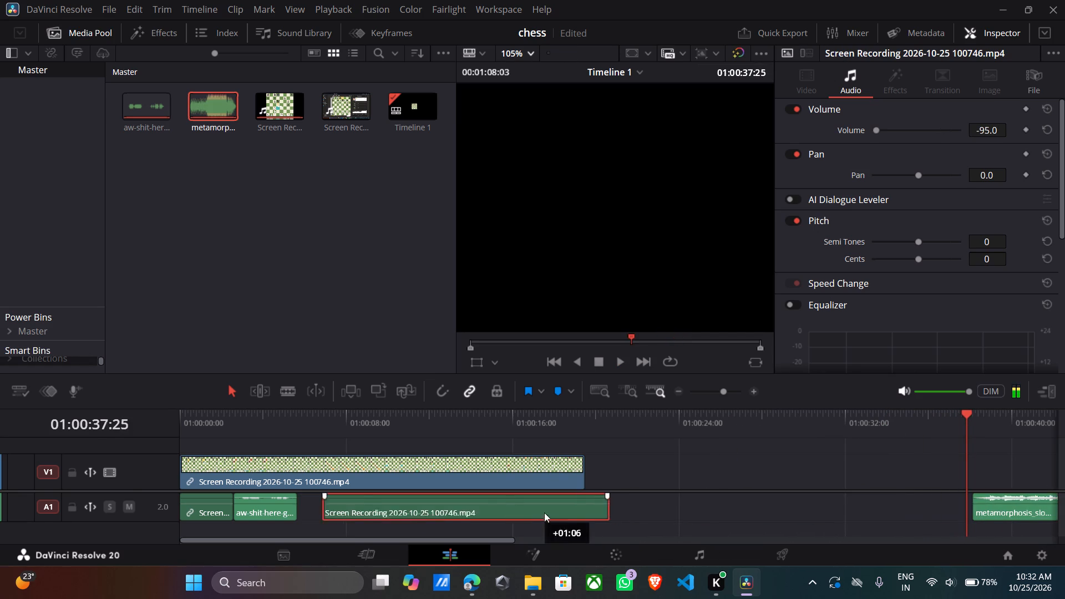
left_click_drag(544, 512, 789, 507)
left_click(784, 524)
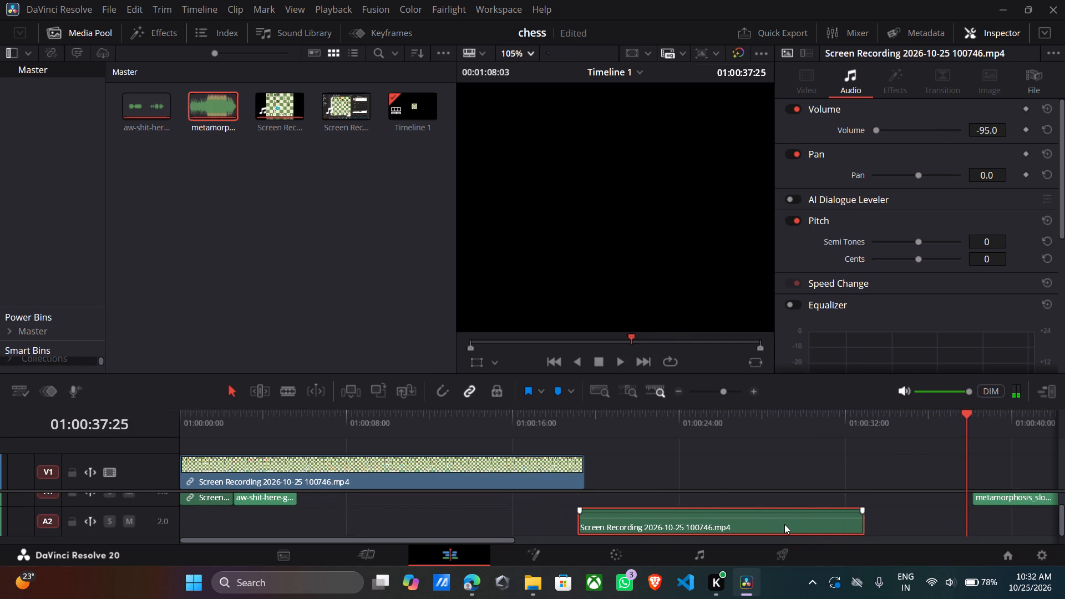
left_click_drag(784, 524, 828, 522)
left_click(829, 522)
left_click_drag(795, 521, 839, 520)
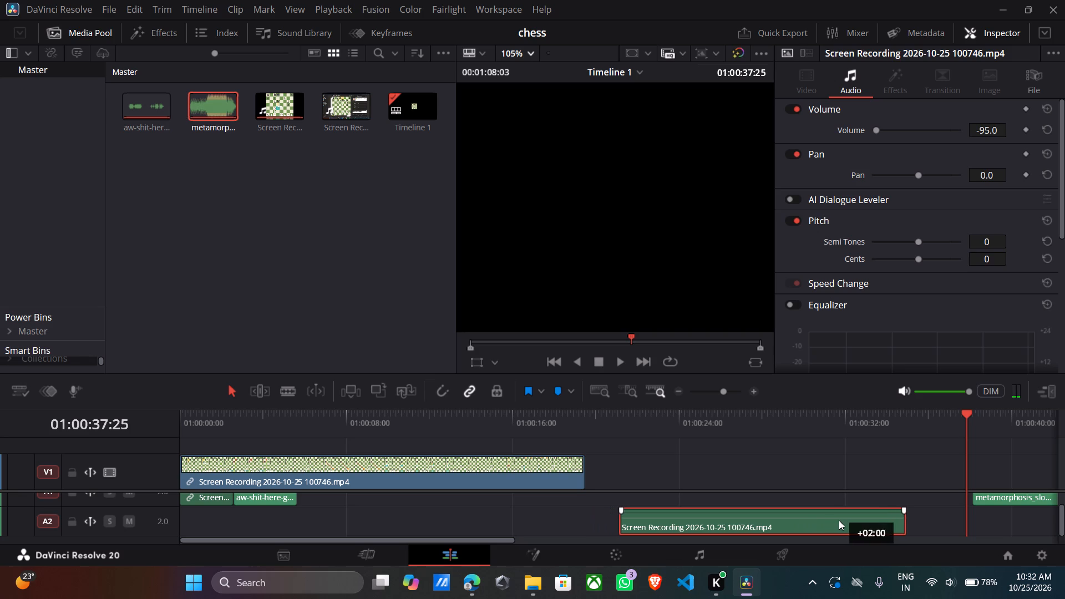
left_click_drag(839, 520, 839, 520)
key("Delete")
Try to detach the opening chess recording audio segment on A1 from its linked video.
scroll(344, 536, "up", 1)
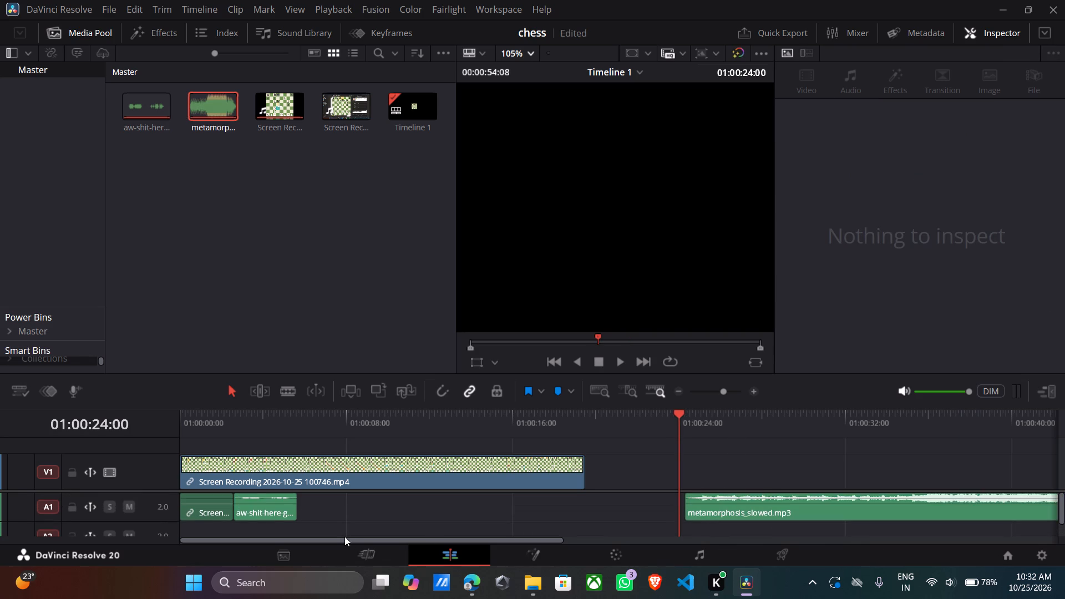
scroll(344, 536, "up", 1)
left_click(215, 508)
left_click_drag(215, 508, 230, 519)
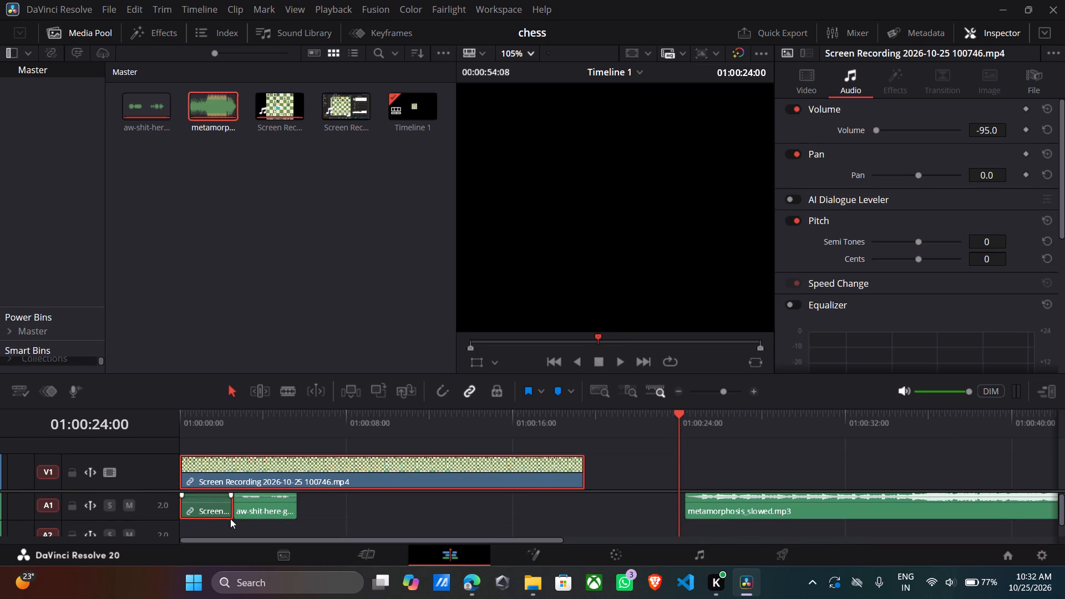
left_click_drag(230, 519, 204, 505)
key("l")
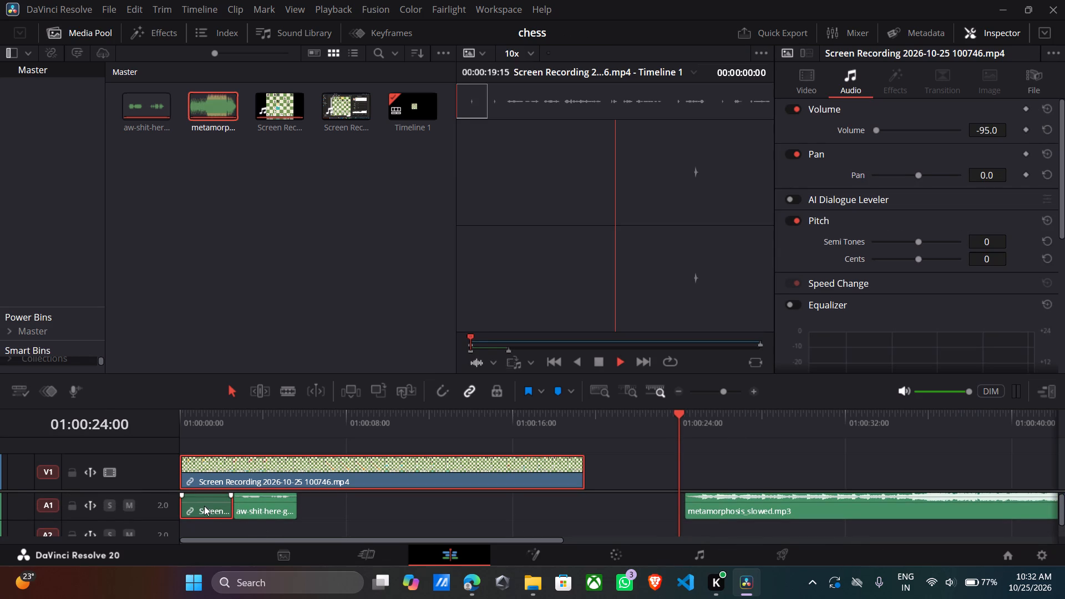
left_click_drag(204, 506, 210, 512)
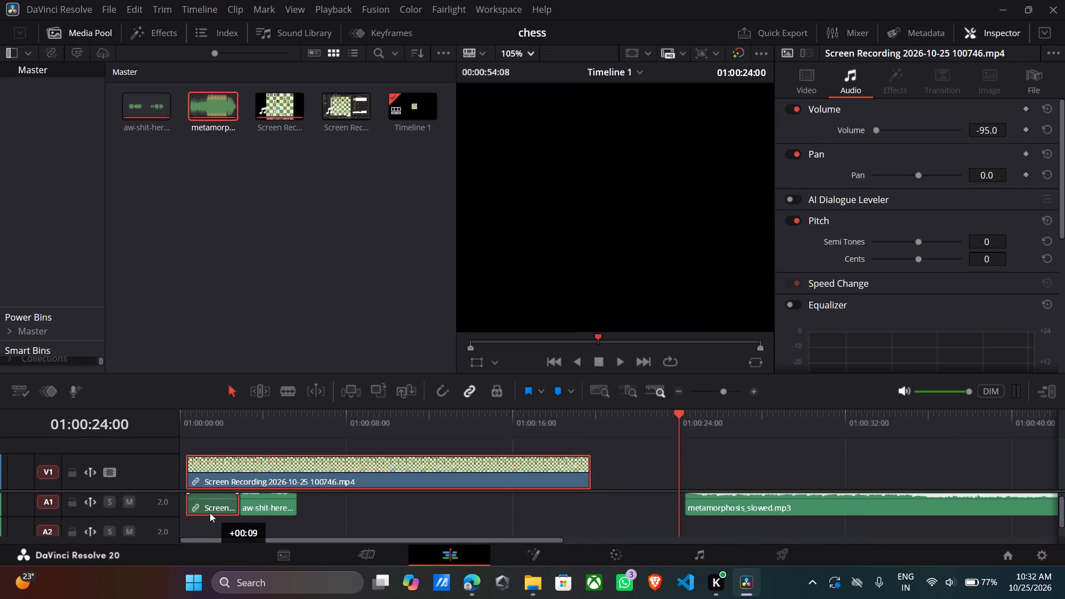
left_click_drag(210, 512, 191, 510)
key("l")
Move the chess recording video with its linked opening audio segment to start at about 01:00:09:07.
left_click_drag(197, 504, 331, 510)
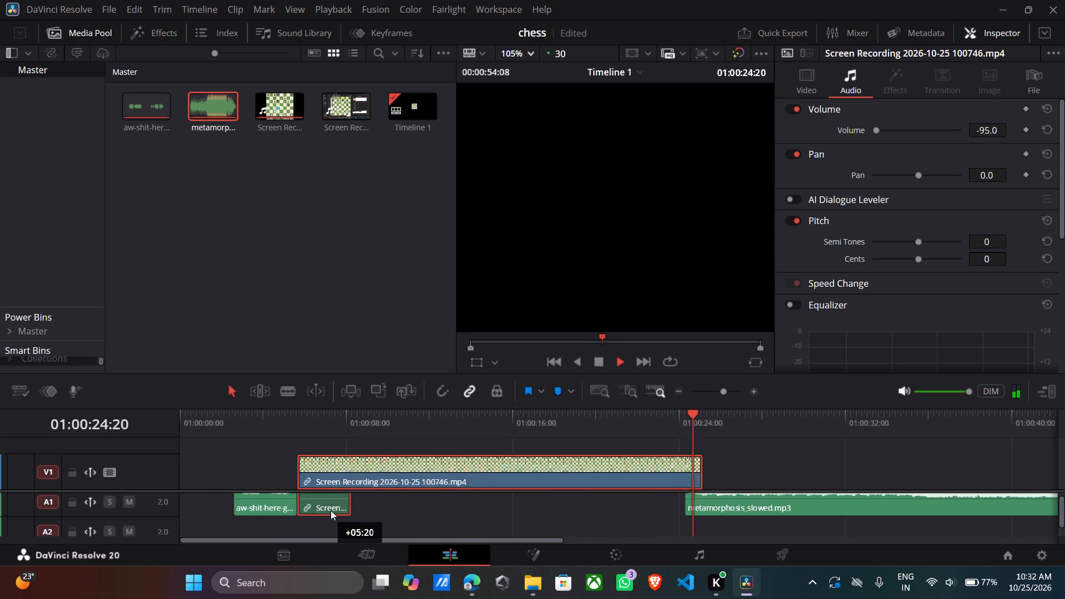
left_click_drag(331, 510, 361, 514)
left_click(362, 513)
left_click(369, 507)
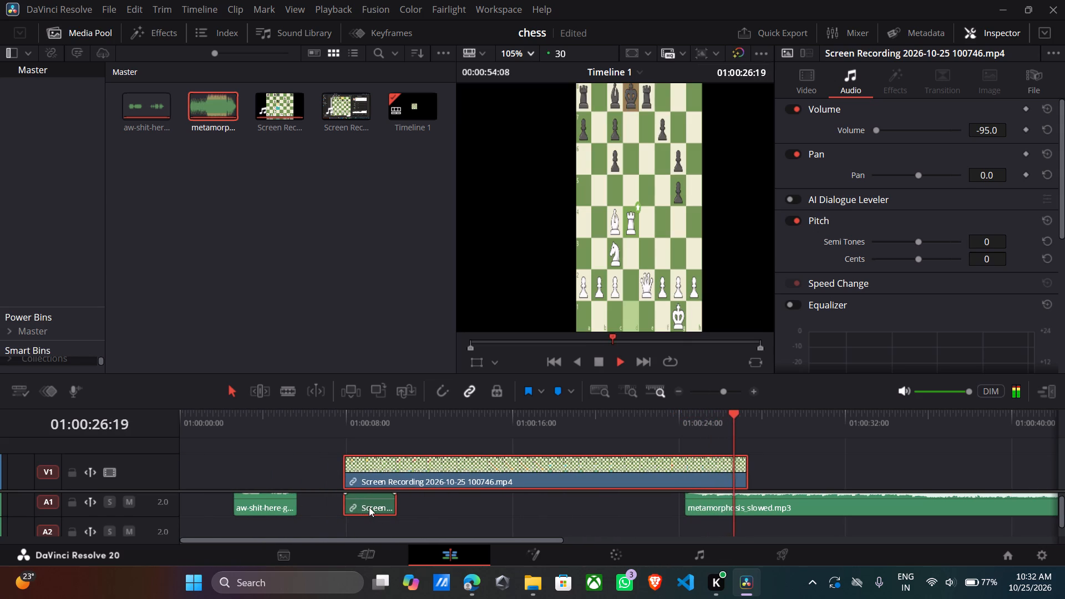
key("l")
left_click_drag(369, 507, 397, 507)
left_click(397, 507)
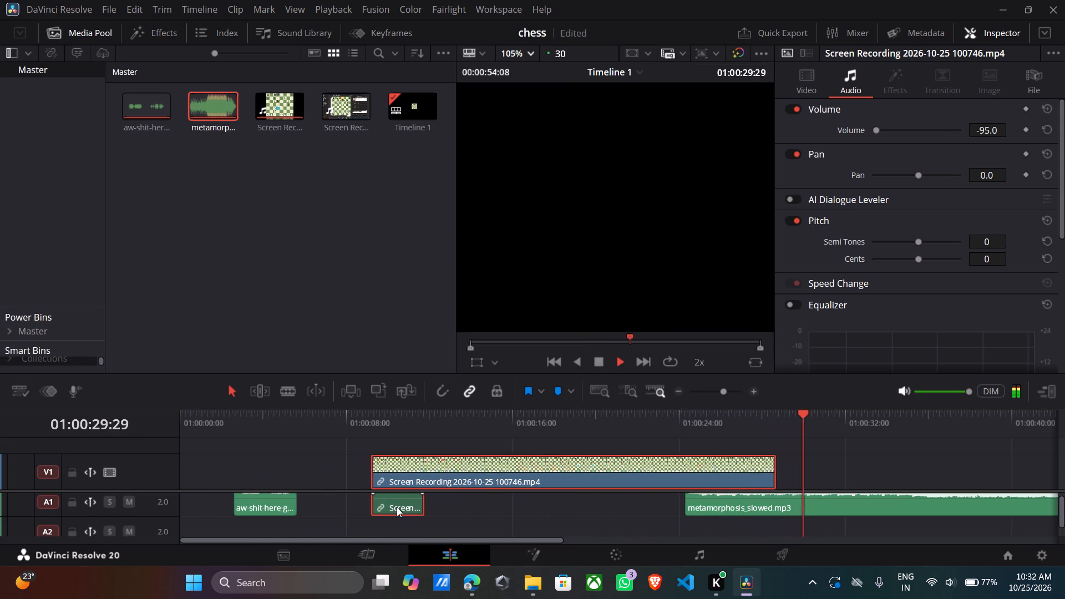
key("l")
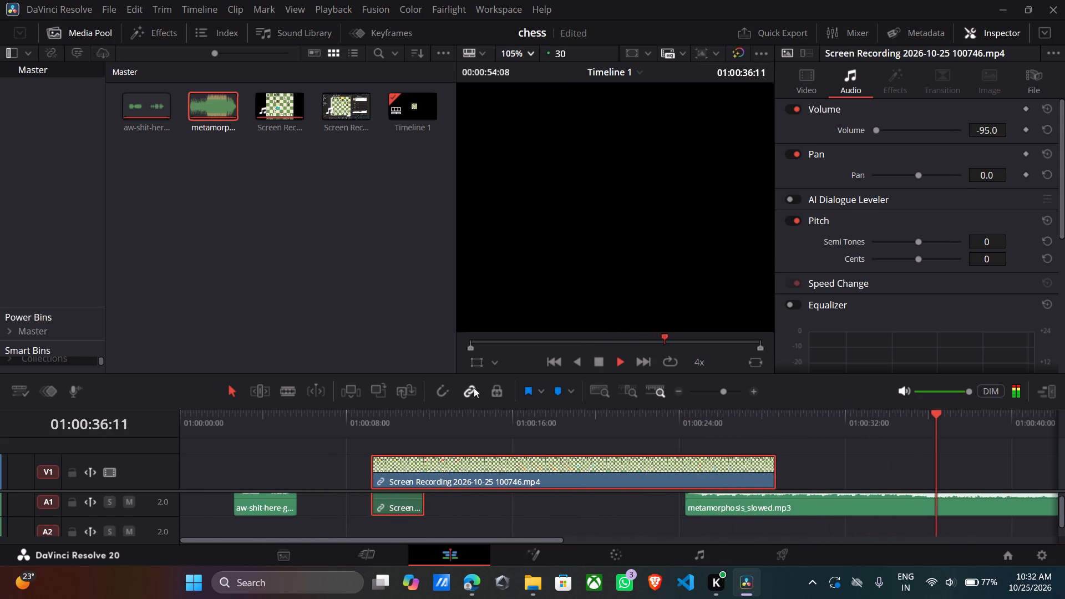
Turn off linked selection so that audio and video clips can be selected separately.
left_click(471, 391)
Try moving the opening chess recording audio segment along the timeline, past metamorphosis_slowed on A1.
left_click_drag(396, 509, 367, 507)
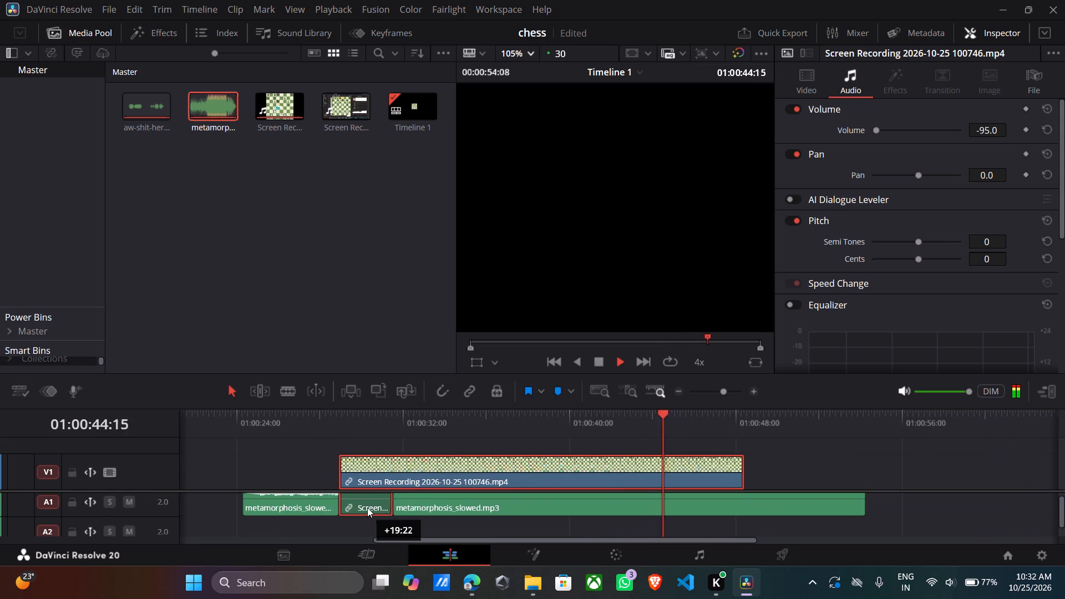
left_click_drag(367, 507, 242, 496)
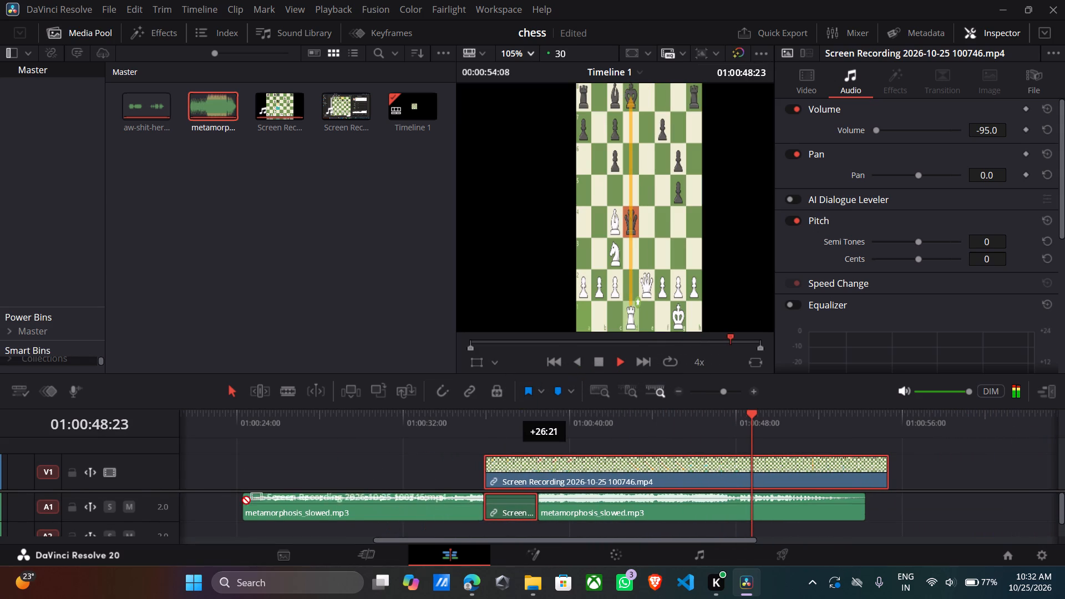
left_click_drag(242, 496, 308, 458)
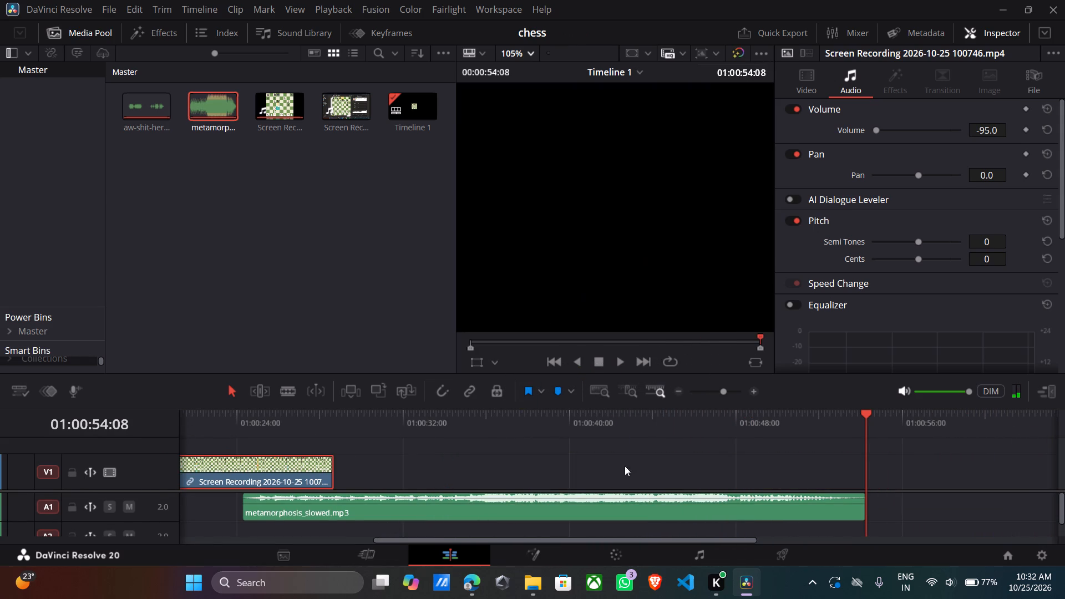
Undo the recent timeline edits back to the chess recording at the timeline start, before metamorphosis_slowed was added.
key("ctrl+z")
key("ctrl+z")
key("ctrl+z")
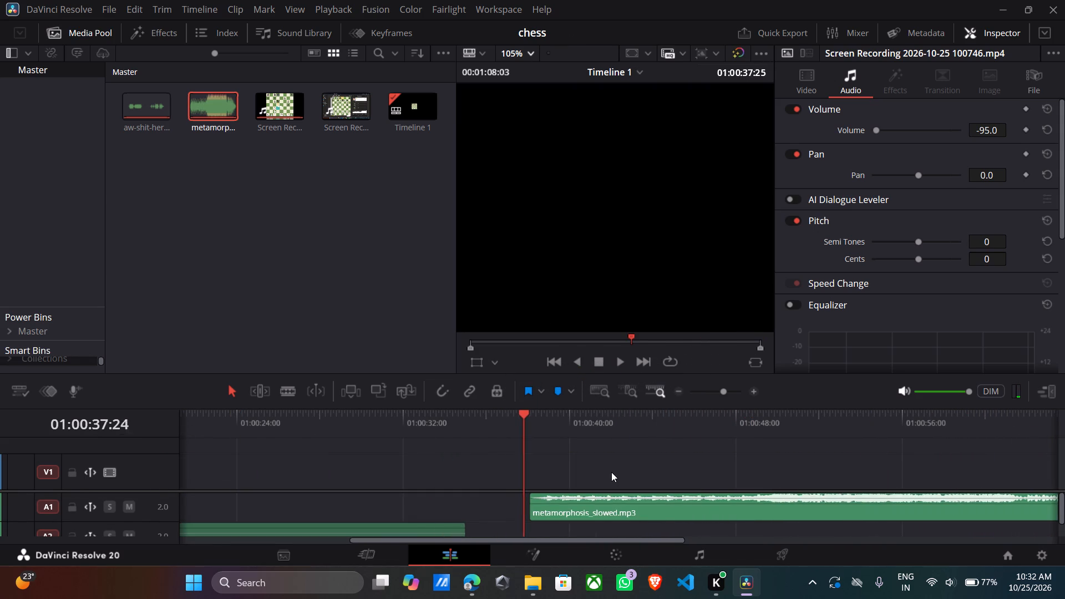
key("ctrl+z")
key("ctrl+z")
key("ctrl+z")
key("ctrl+z")
key("ctrl+z")
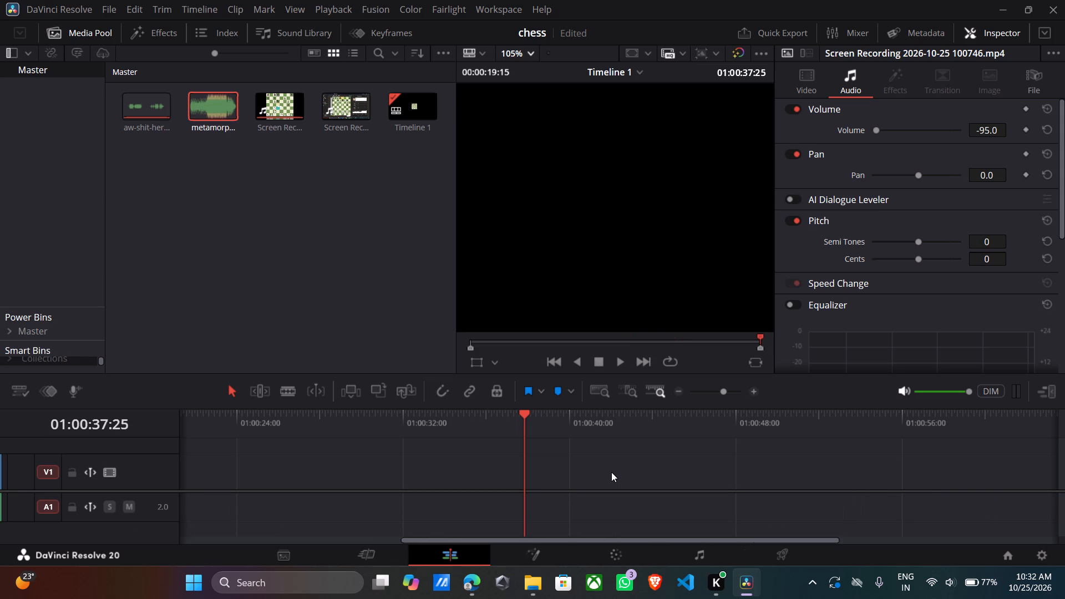
Move the long chess recording audio section on A1 past the end of the video clip and delete it.
scroll(611, 472, "right", 8)
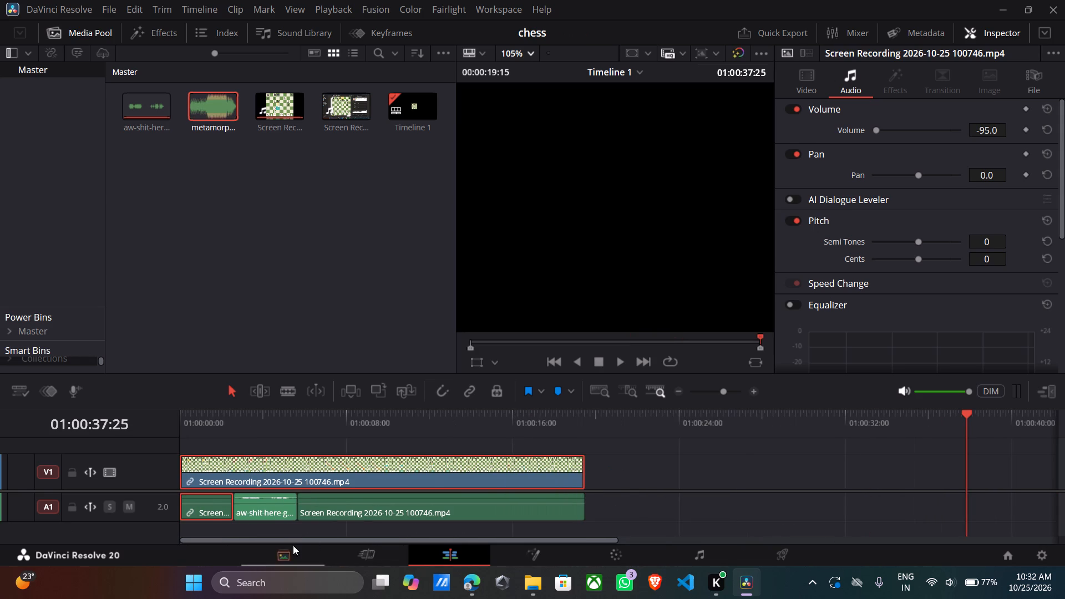
left_click(429, 509)
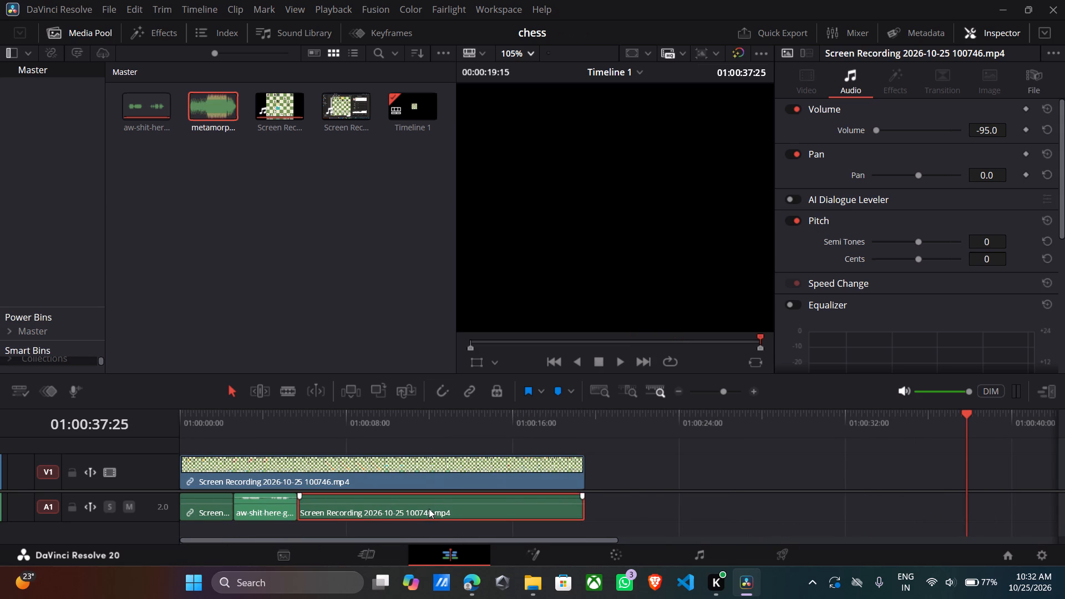
left_click_drag(429, 509, 584, 507)
key("l")
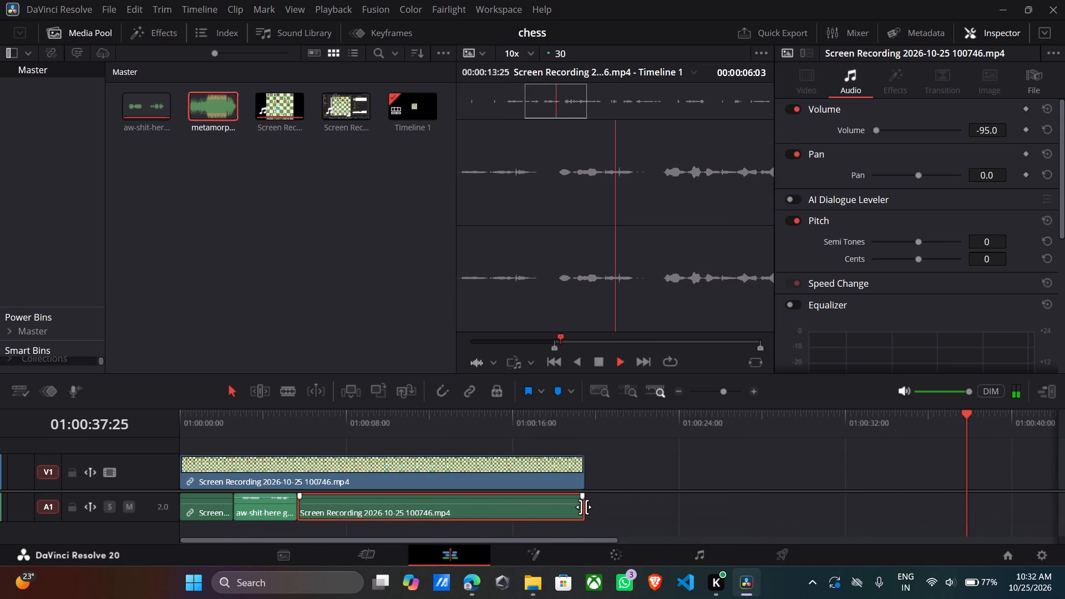
left_click_drag(540, 517, 870, 500)
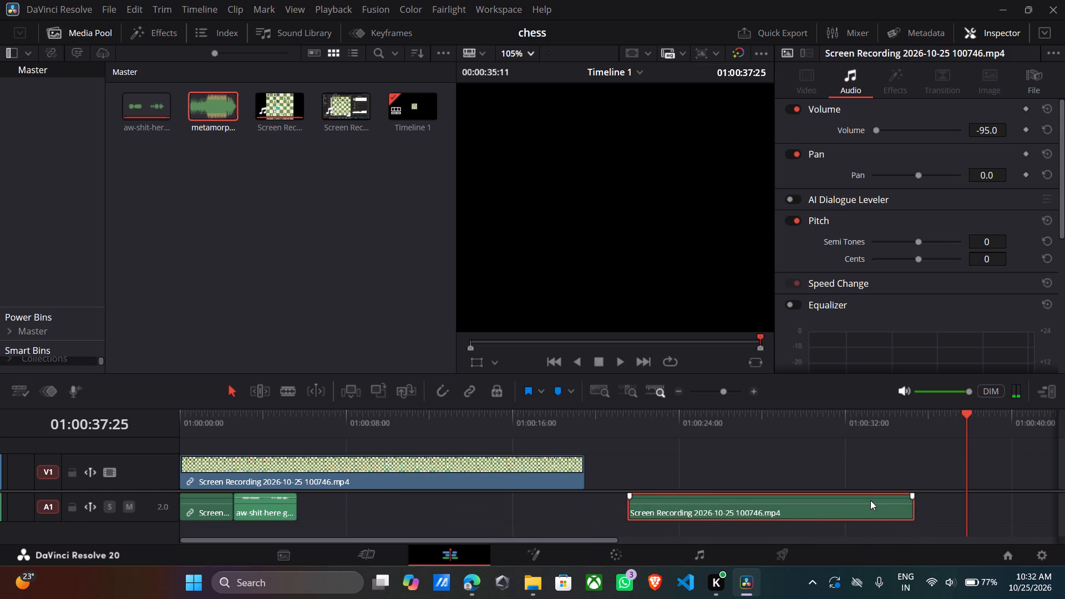
left_click(820, 511)
key("Delete")
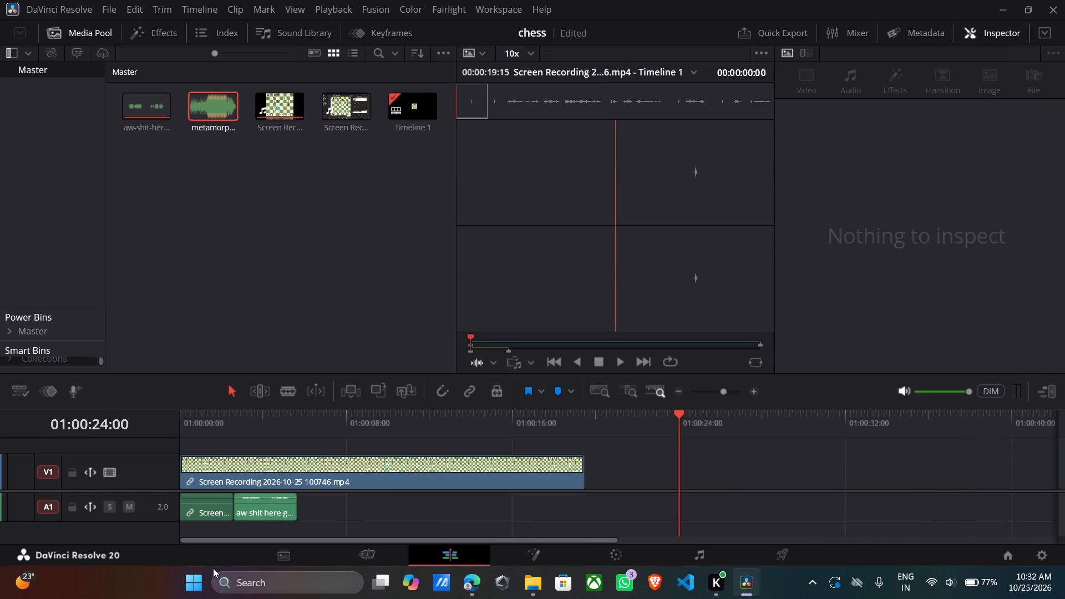
Move the opening chess recording audio segment on A1 to about 01:00:24:12, away from its video, and delete it.
left_click(217, 510)
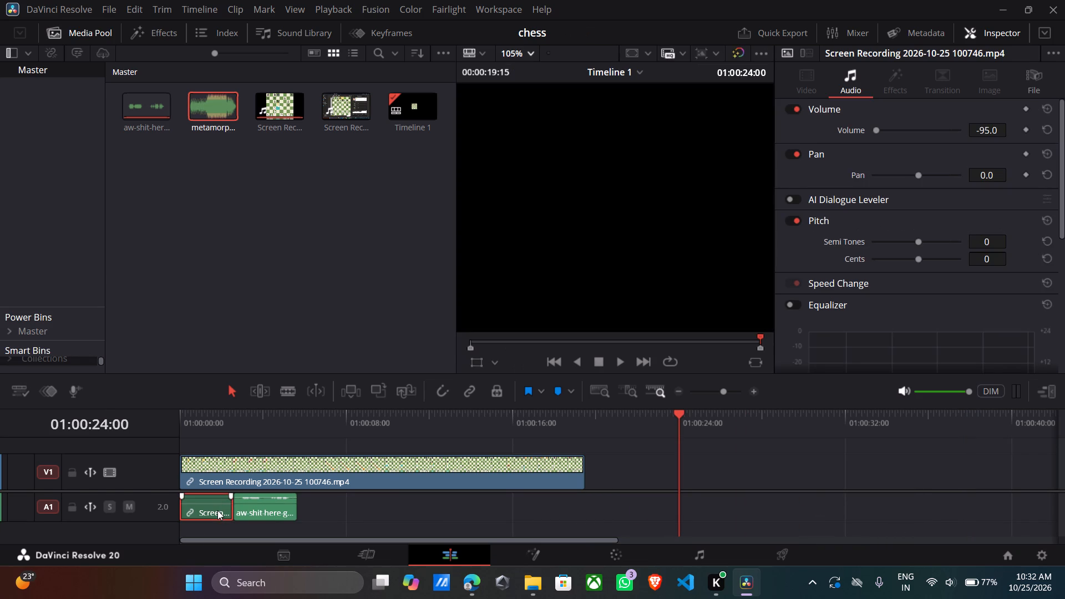
left_click_drag(217, 510, 308, 495)
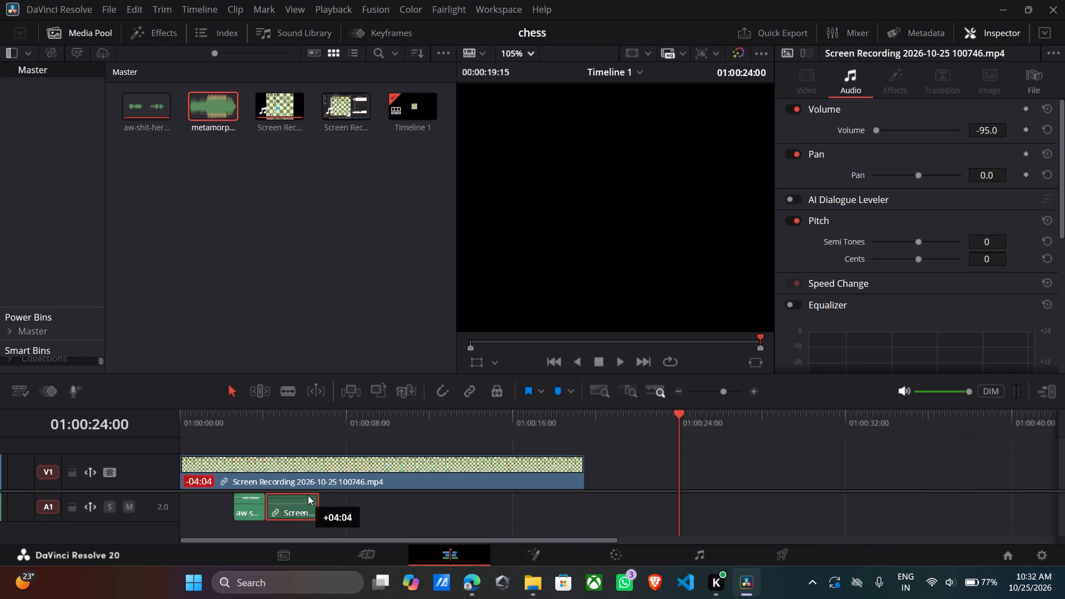
left_click_drag(308, 495, 724, 494)
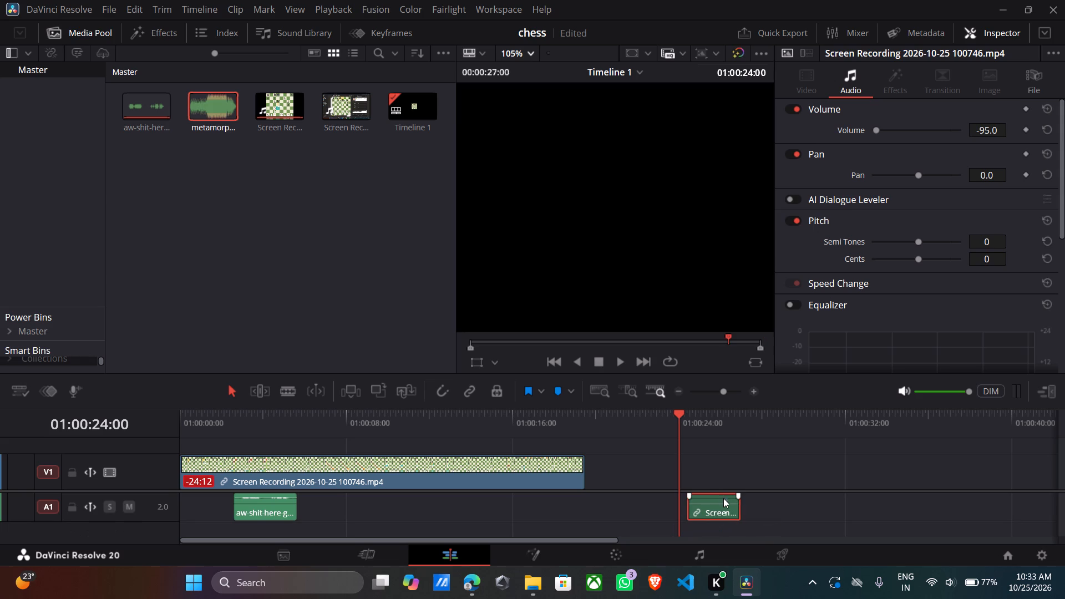
left_click(717, 517)
key("Delete")
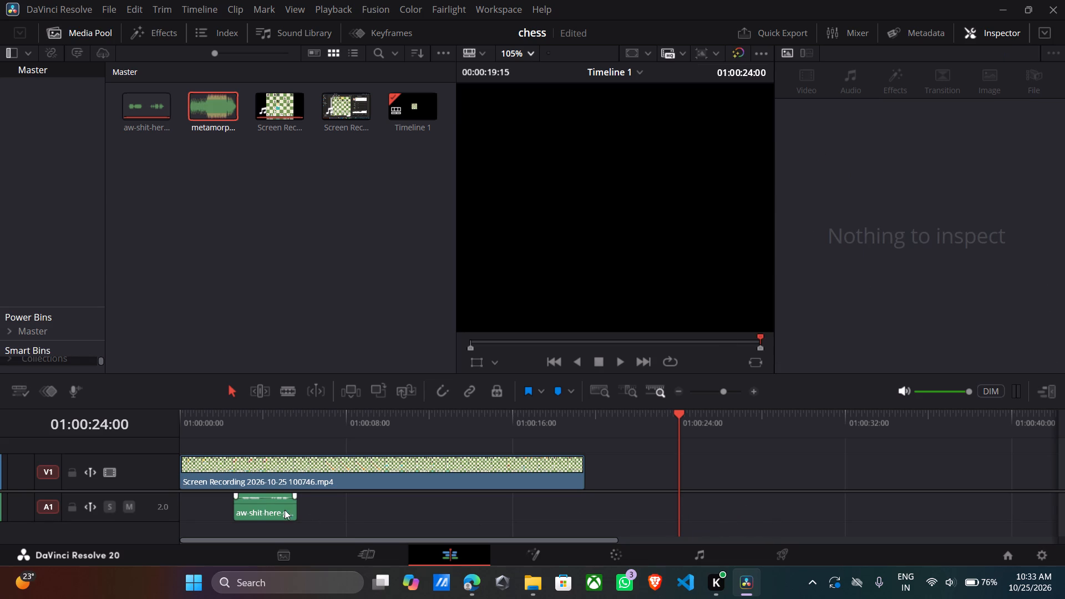
key("ctrl+z")
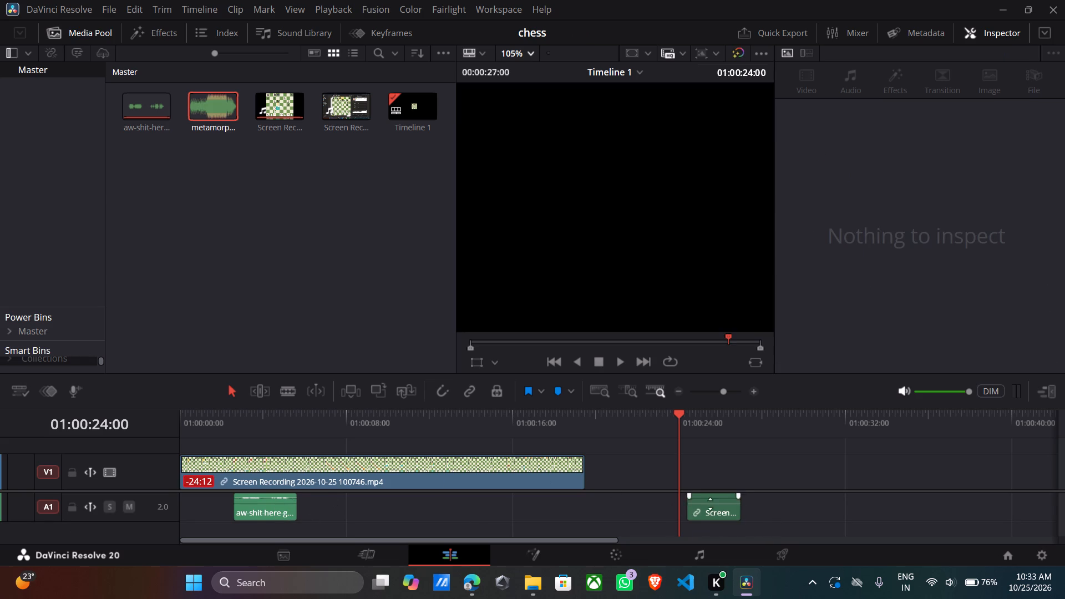
left_click(728, 506)
key("Delete")
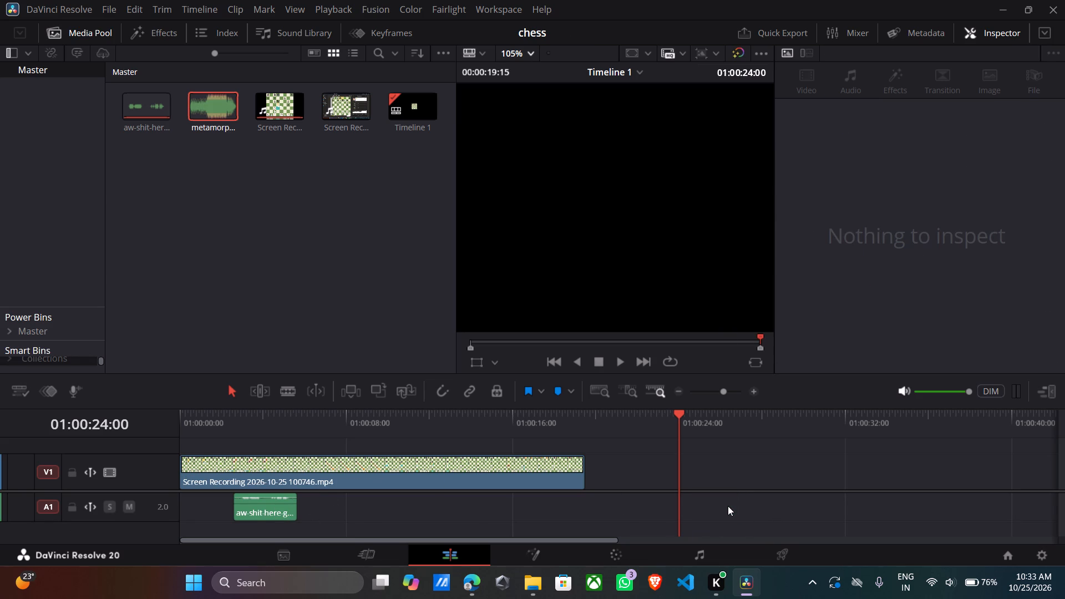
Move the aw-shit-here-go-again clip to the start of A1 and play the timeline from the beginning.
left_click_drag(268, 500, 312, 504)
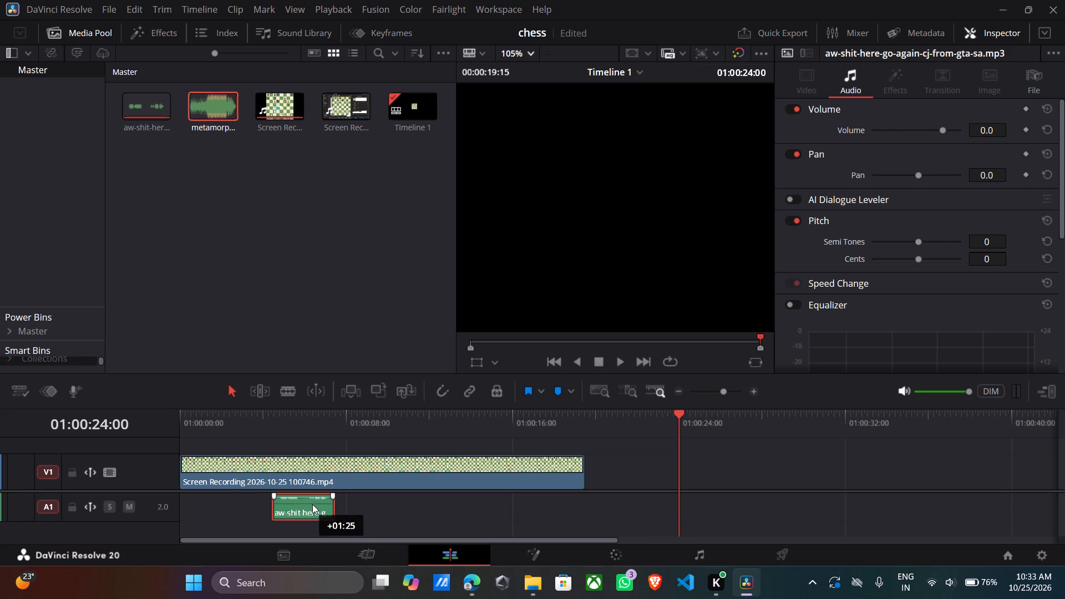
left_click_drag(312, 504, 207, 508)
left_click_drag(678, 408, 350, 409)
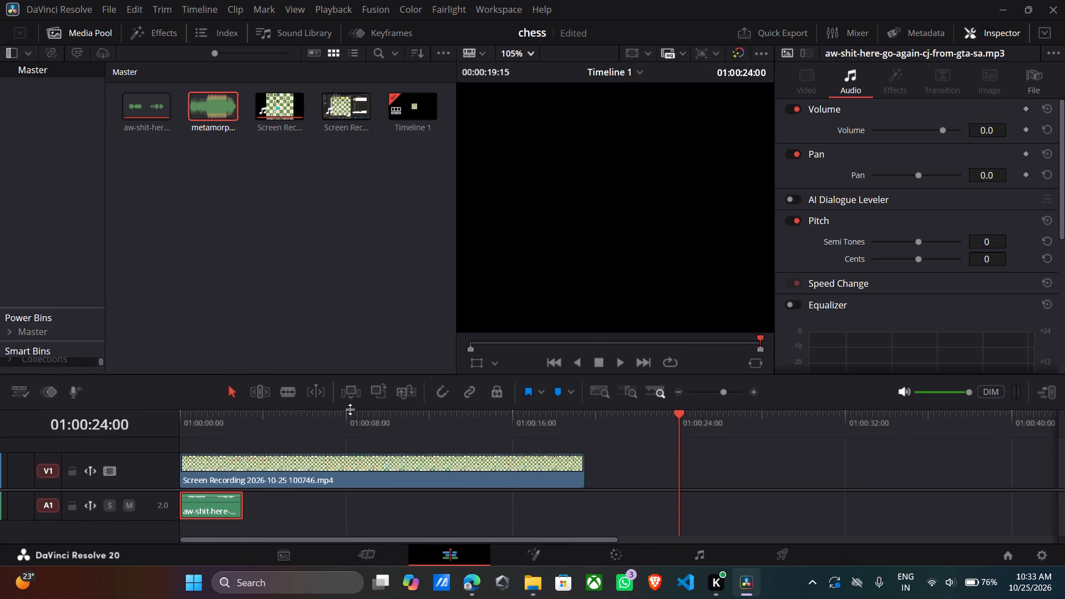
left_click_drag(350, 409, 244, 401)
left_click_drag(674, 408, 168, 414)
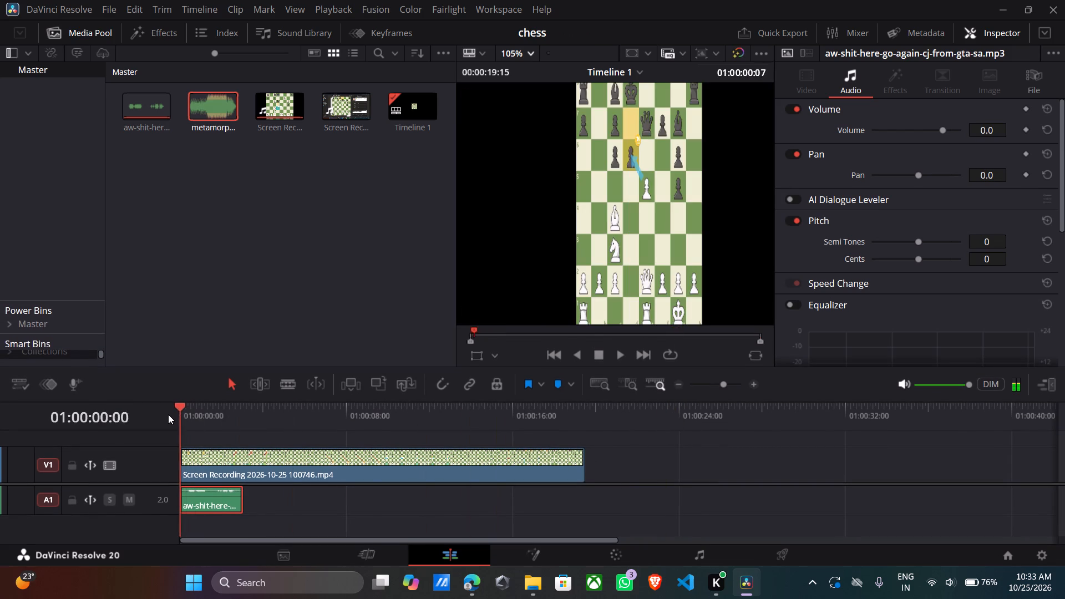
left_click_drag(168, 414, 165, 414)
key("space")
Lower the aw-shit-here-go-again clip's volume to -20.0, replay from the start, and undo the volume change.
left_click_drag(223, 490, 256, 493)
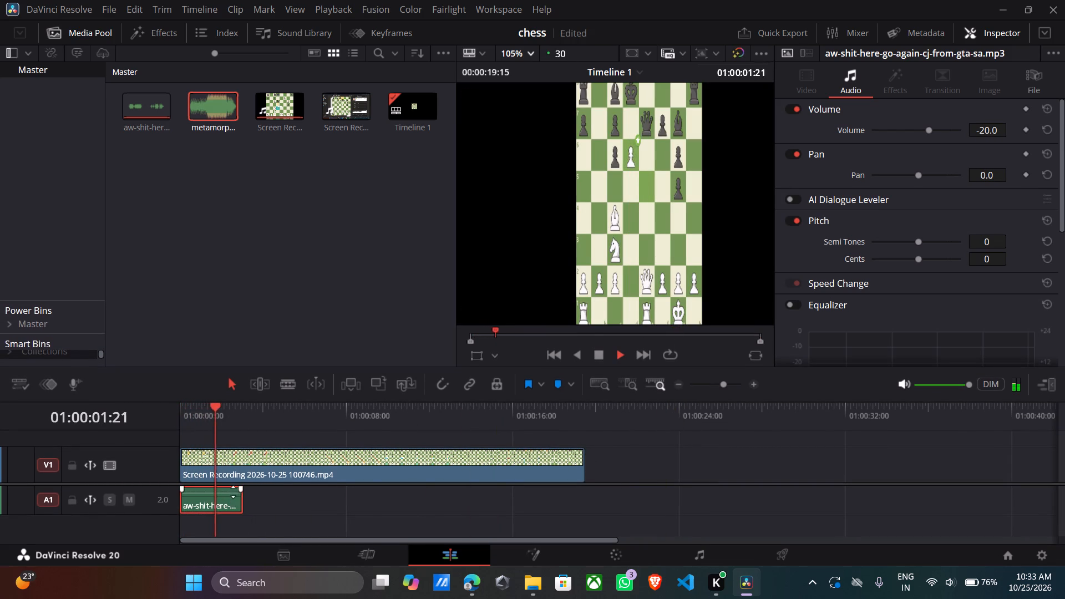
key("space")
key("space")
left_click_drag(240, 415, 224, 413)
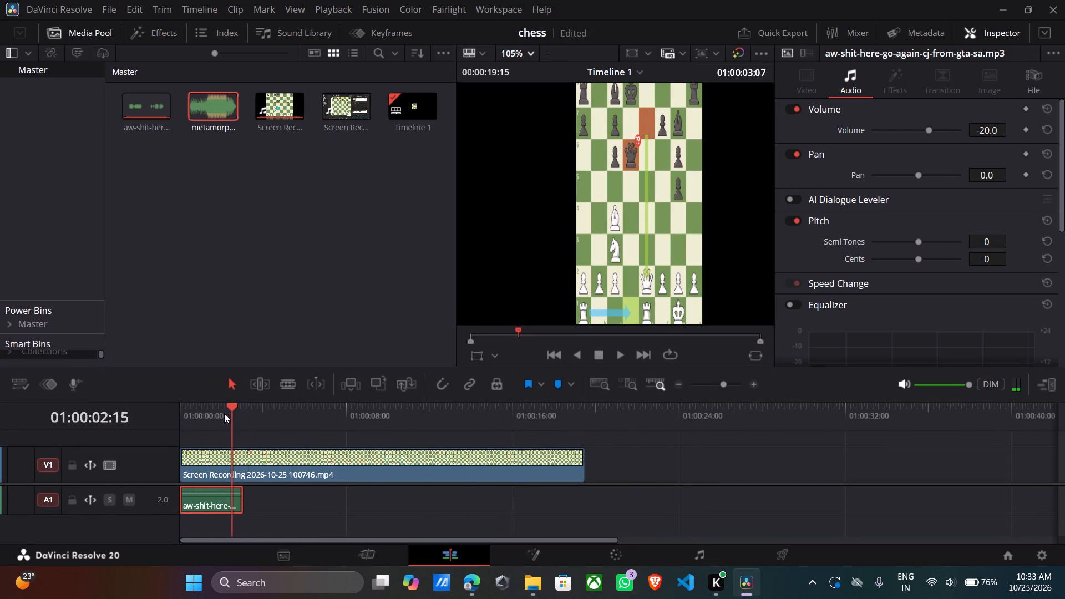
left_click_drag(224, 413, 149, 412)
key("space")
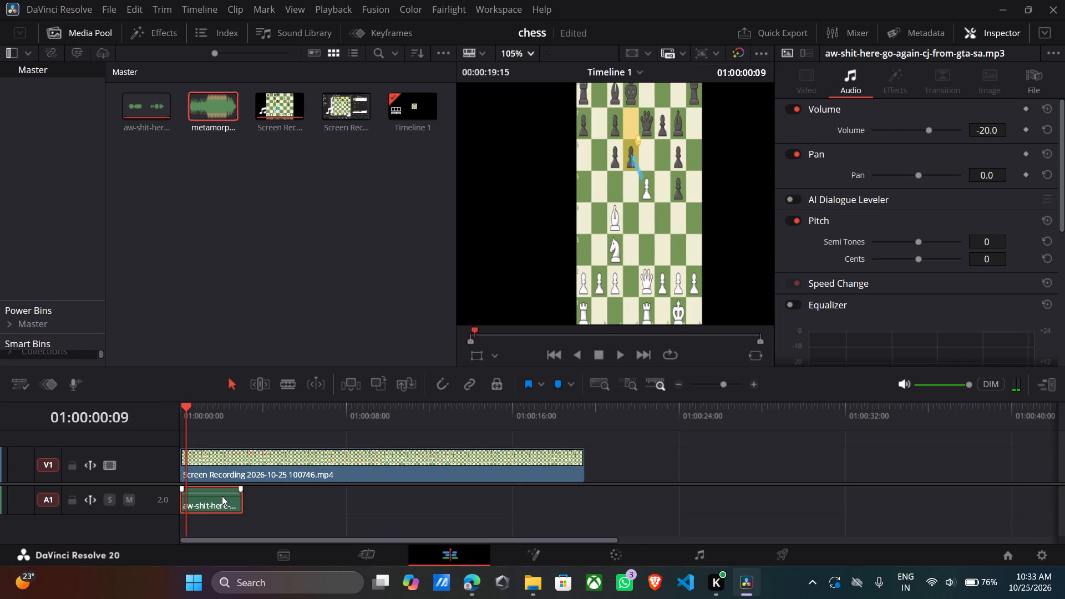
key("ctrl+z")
Reposition the aw-shit-here-go-again clip on A1 to start at about 01:00:02:12, playing back to check the timing.
left_click_drag(222, 496, 294, 496)
key("space")
left_click(288, 499)
key("space")
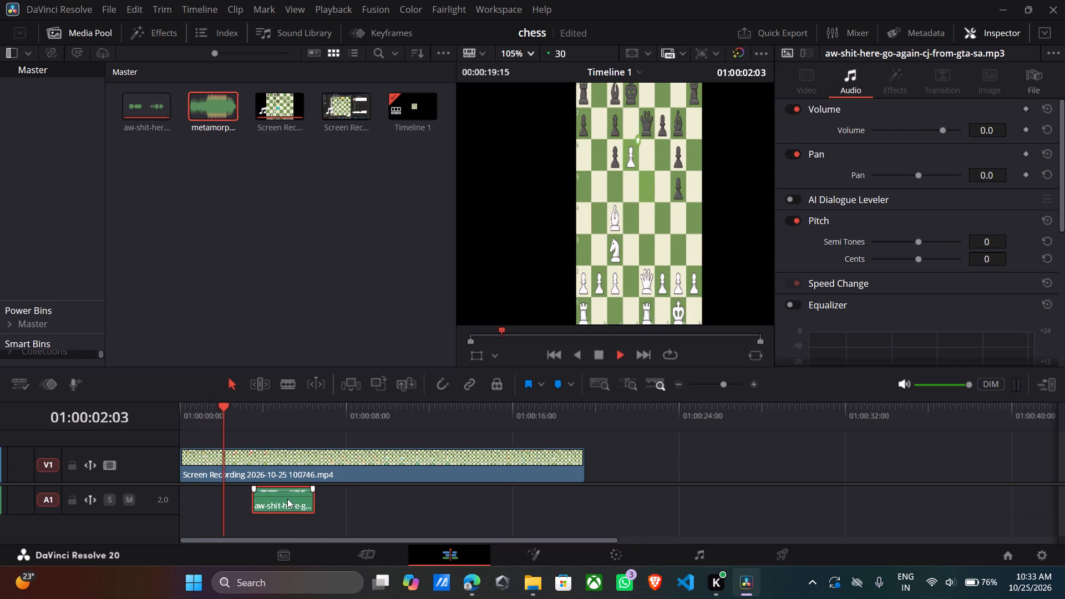
left_click_drag(288, 498, 277, 499)
key("space")
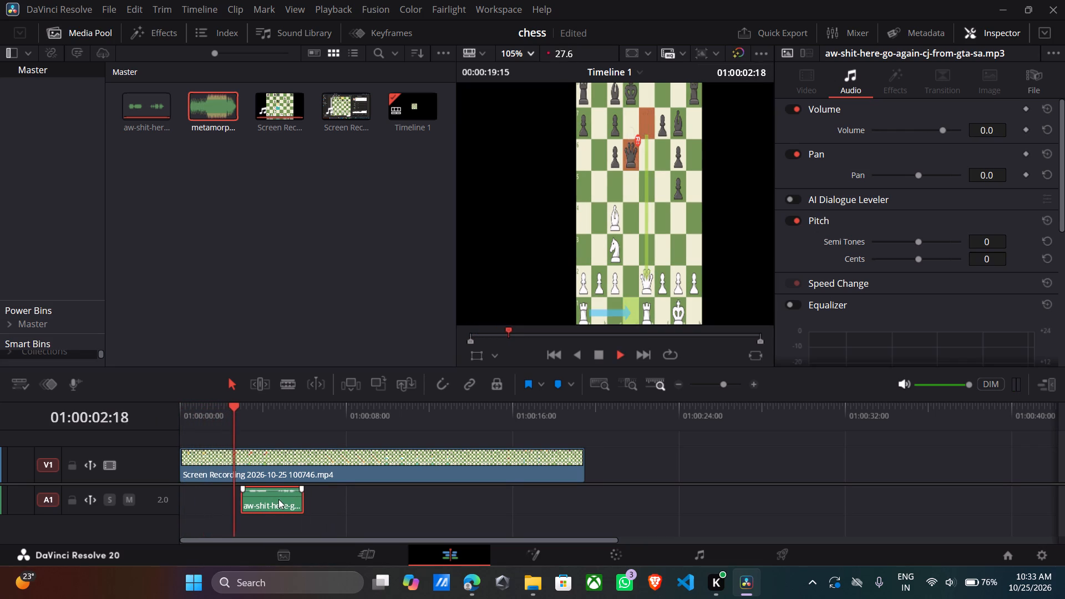
key("space")
left_click_drag(278, 499, 268, 498)
key("space")
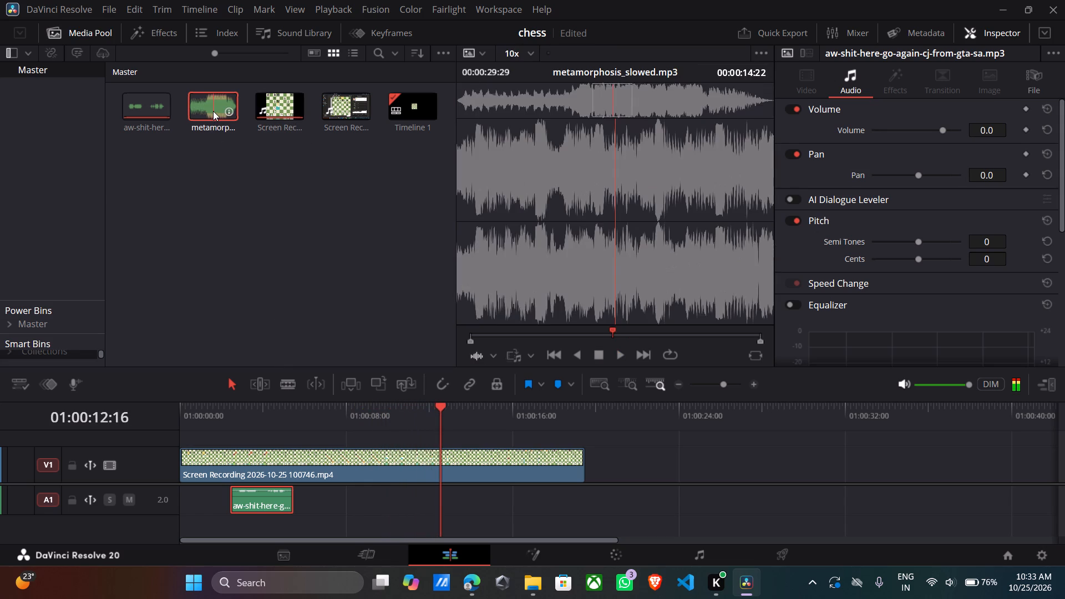
Add metamorphosis_slowed to the timeline and place it on audio track A2 starting at 01:00:00:00.
left_click_drag(213, 111, 653, 464)
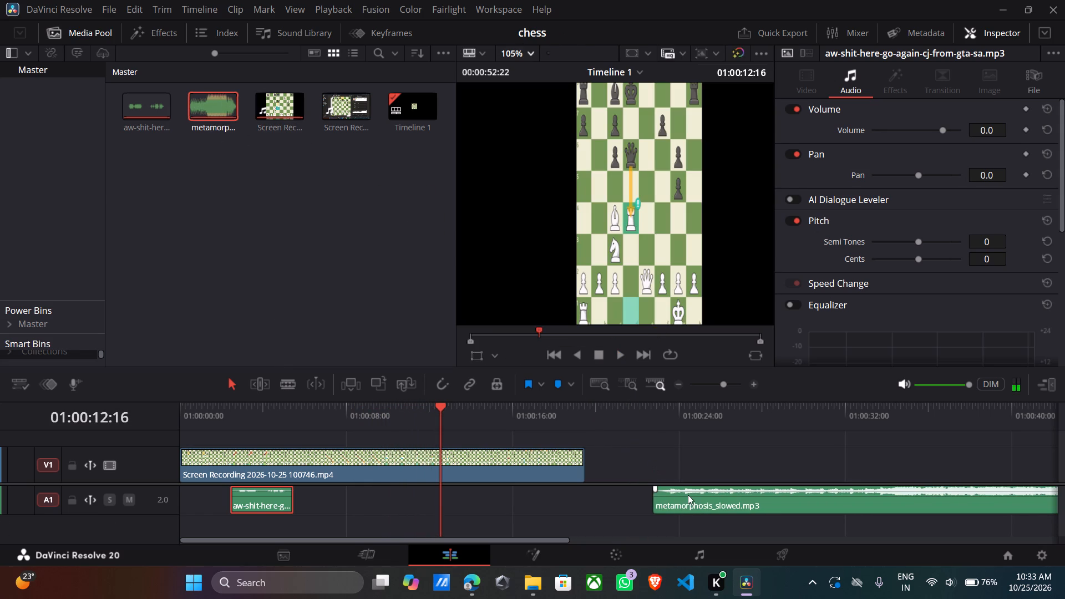
left_click_drag(710, 507, 479, 531)
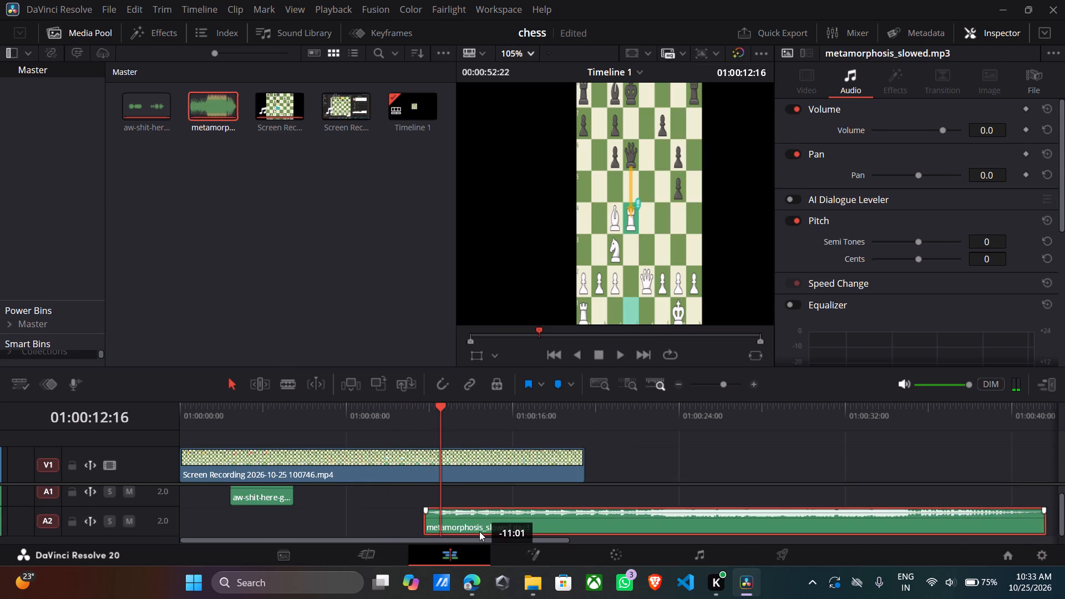
left_click_drag(479, 531, 177, 545)
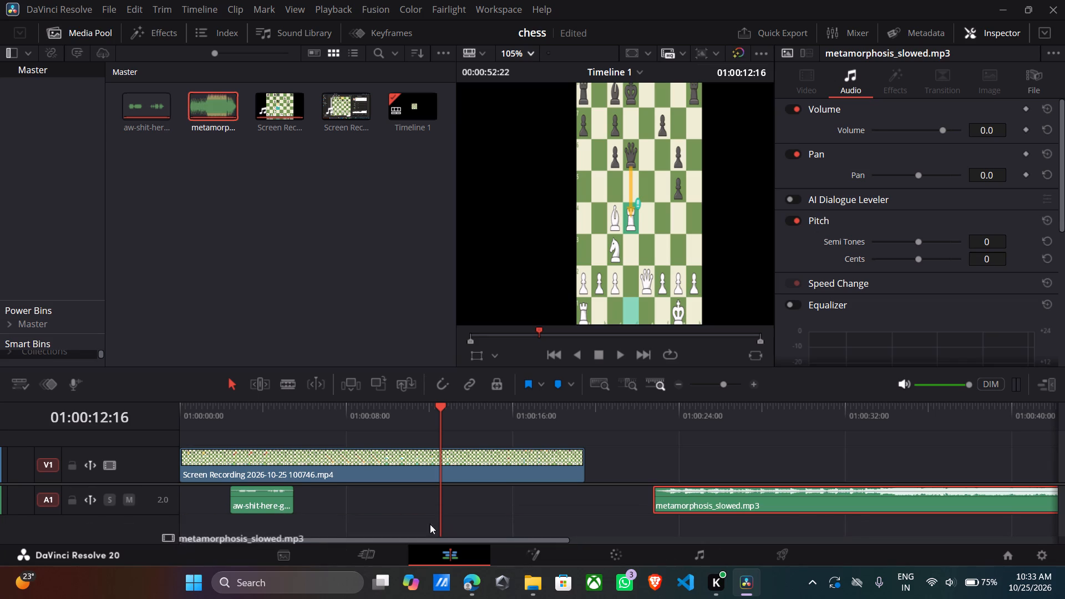
left_click_drag(768, 502, 515, 535)
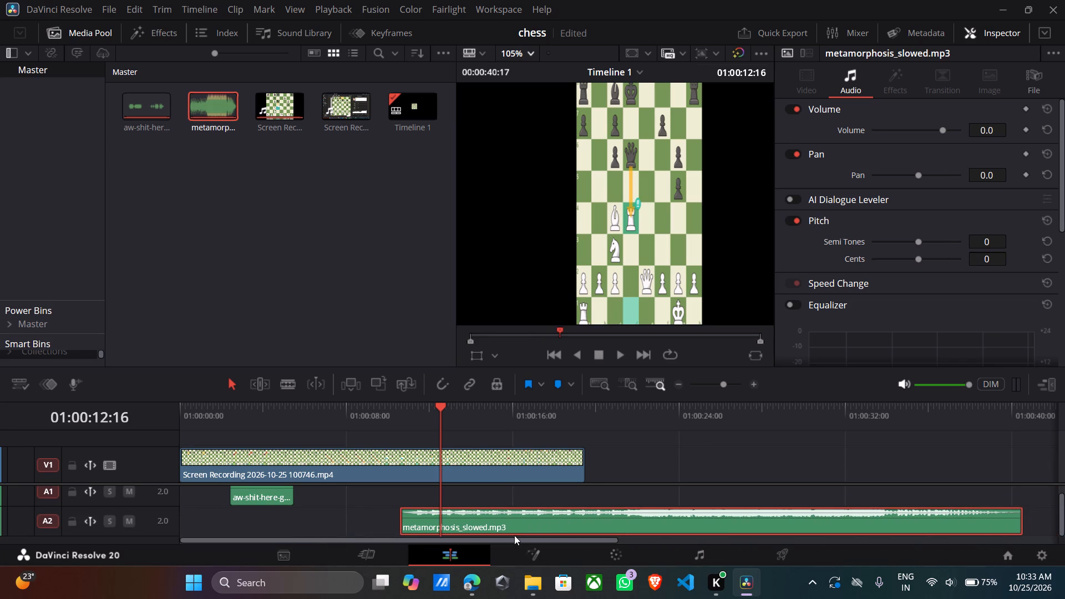
left_click_drag(525, 517, 303, 522)
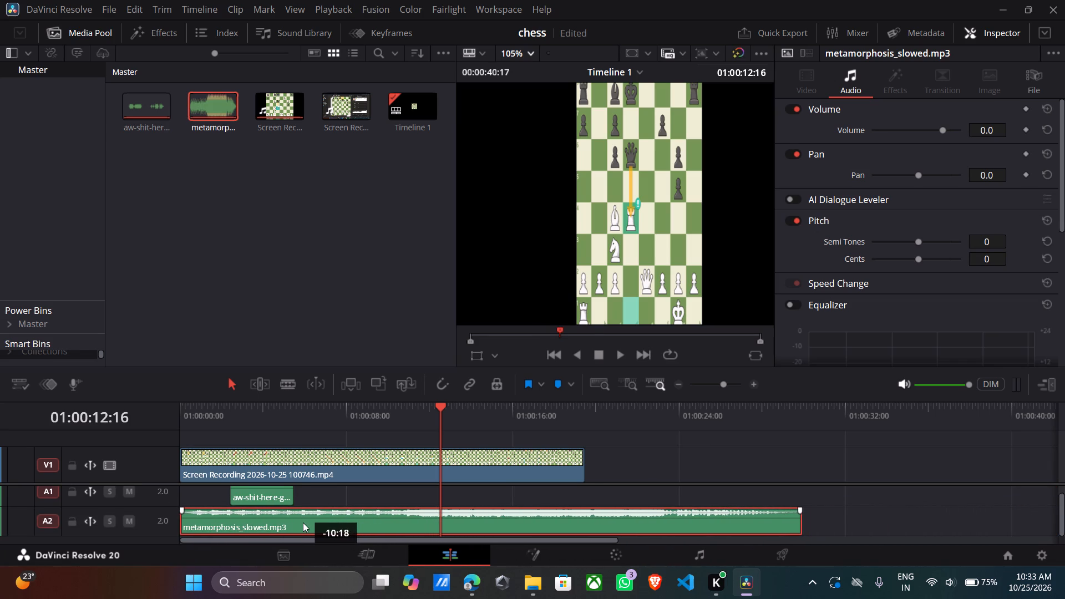
left_click_drag(303, 522, 302, 523)
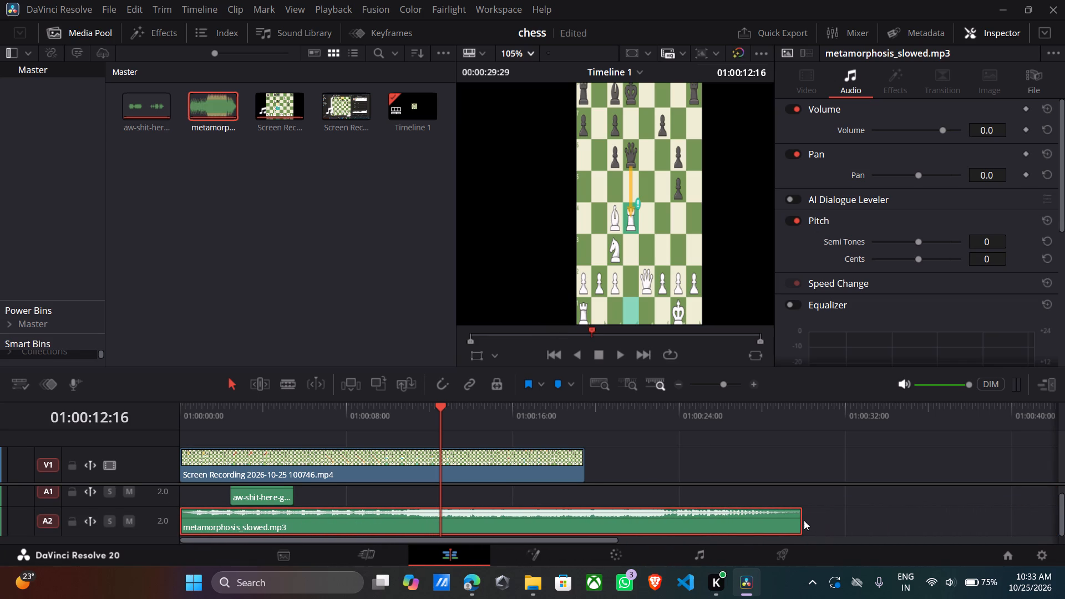
Trim the end of metamorphosis_slowed on A2 to about 01:00:19:26, just past the end of the video.
left_click_drag(798, 522, 591, 519)
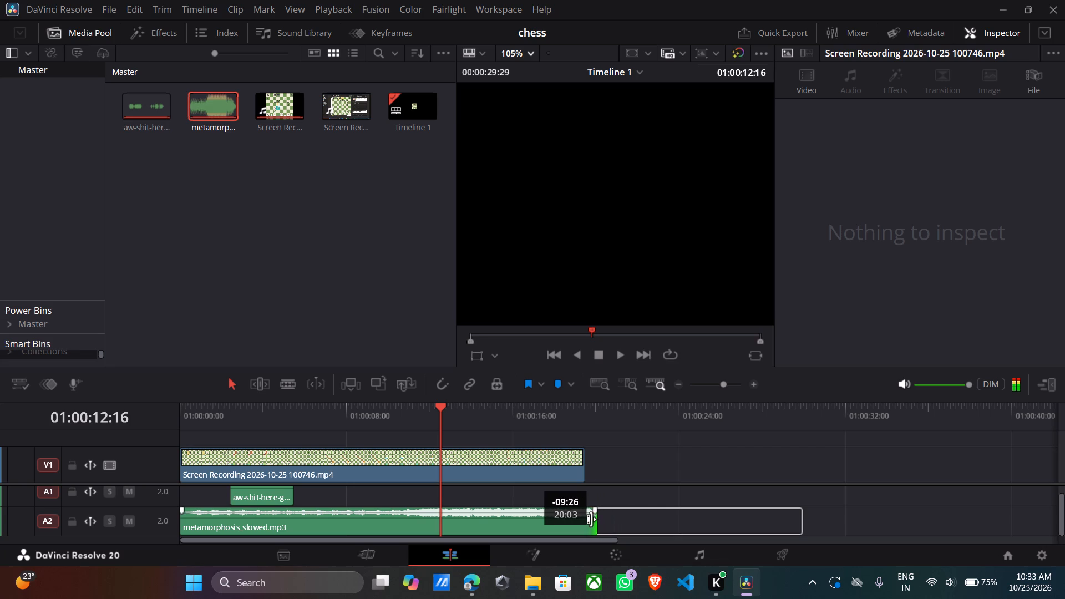
left_click_drag(591, 519, 587, 519)
Play the whole short from the beginning to check the sounds against the video, and return the playhead to the start.
left_click_drag(438, 409, 319, 404)
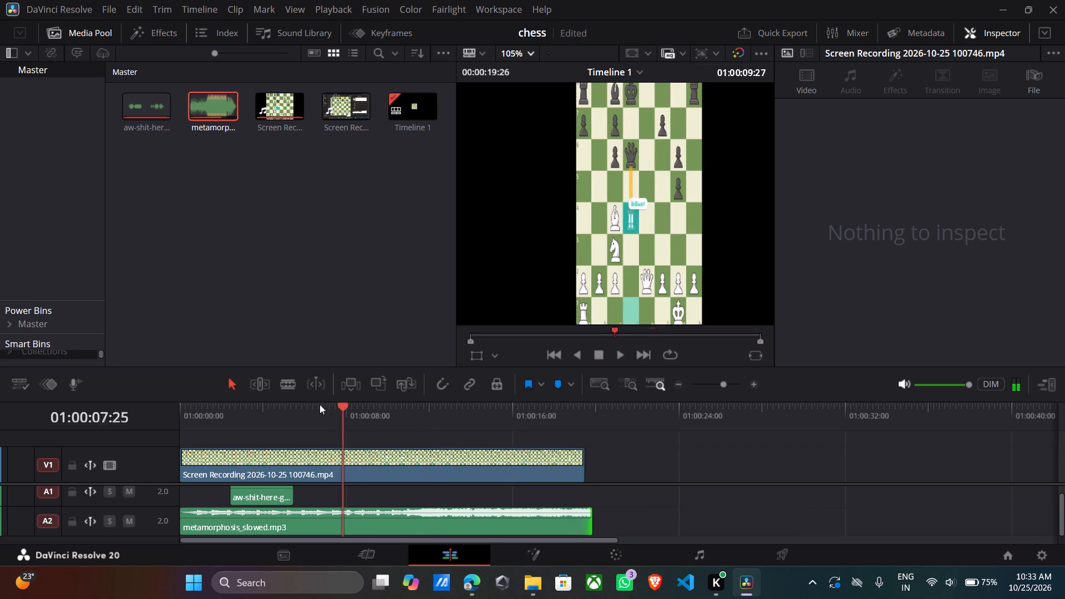
left_click_drag(319, 404, 144, 388)
key("space")
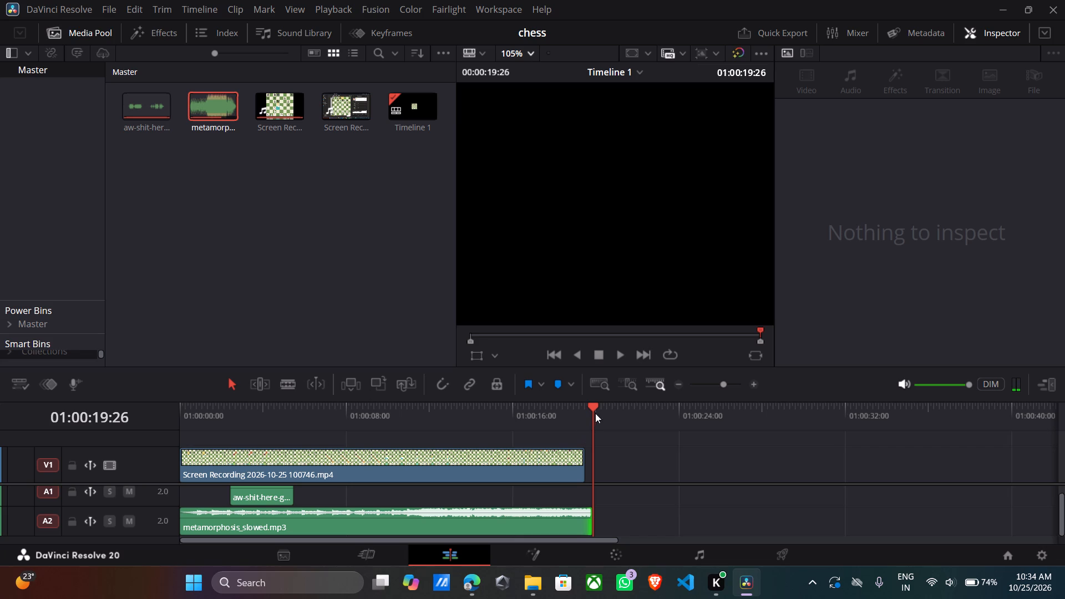
left_click_drag(595, 413, 29, 491)
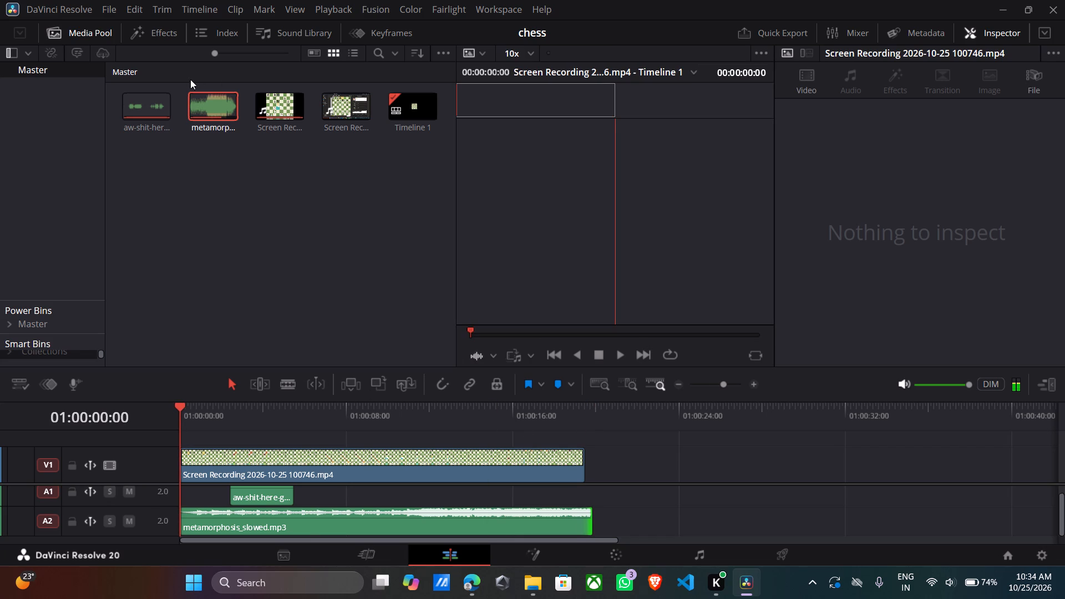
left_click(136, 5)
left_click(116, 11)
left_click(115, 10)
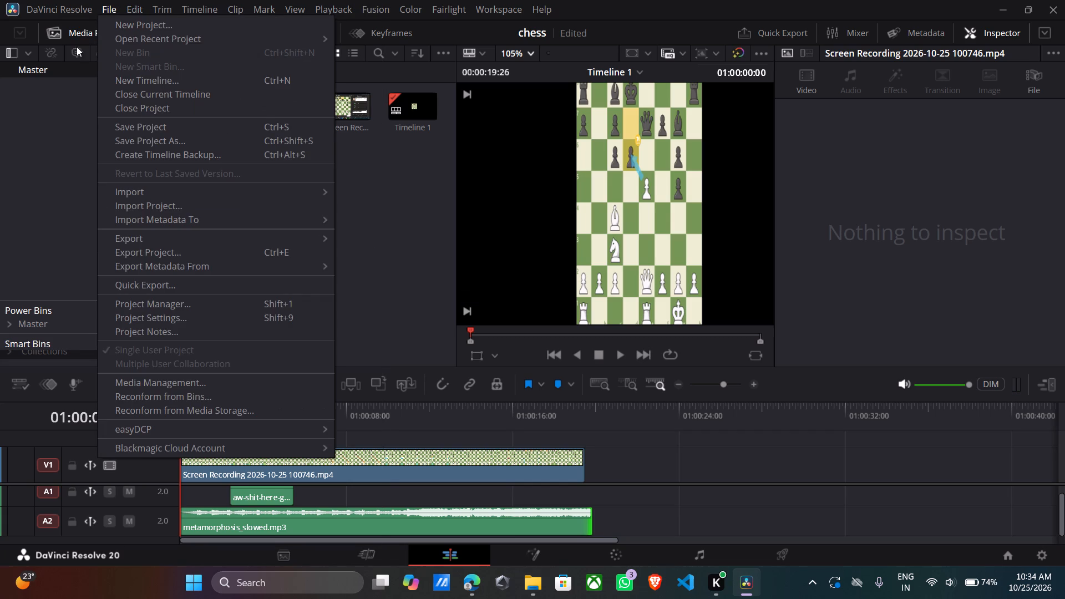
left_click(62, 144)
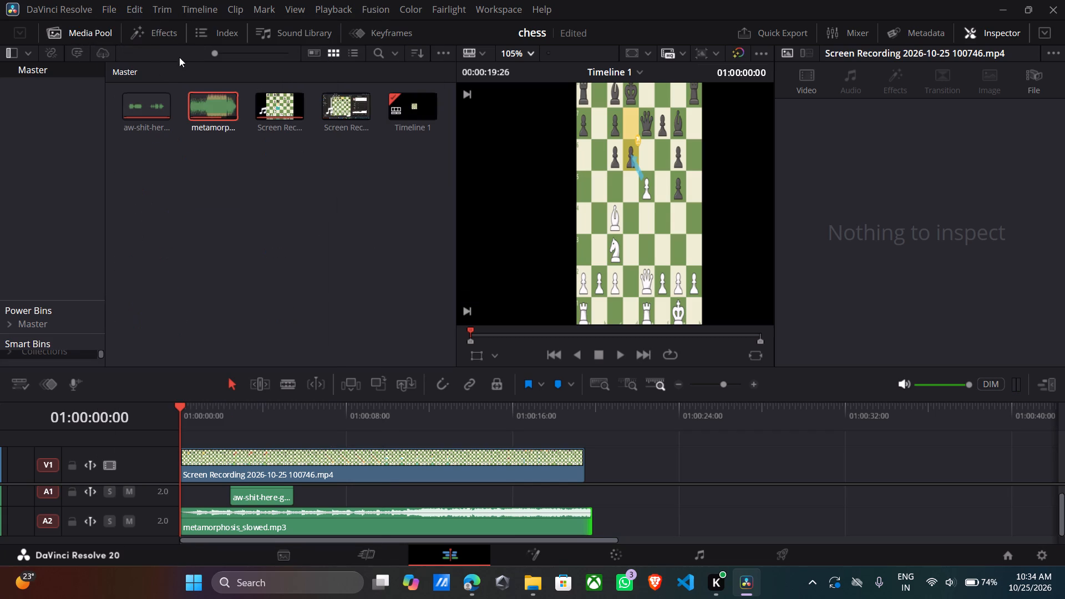
Search the title effects for "neon".
left_click(169, 38)
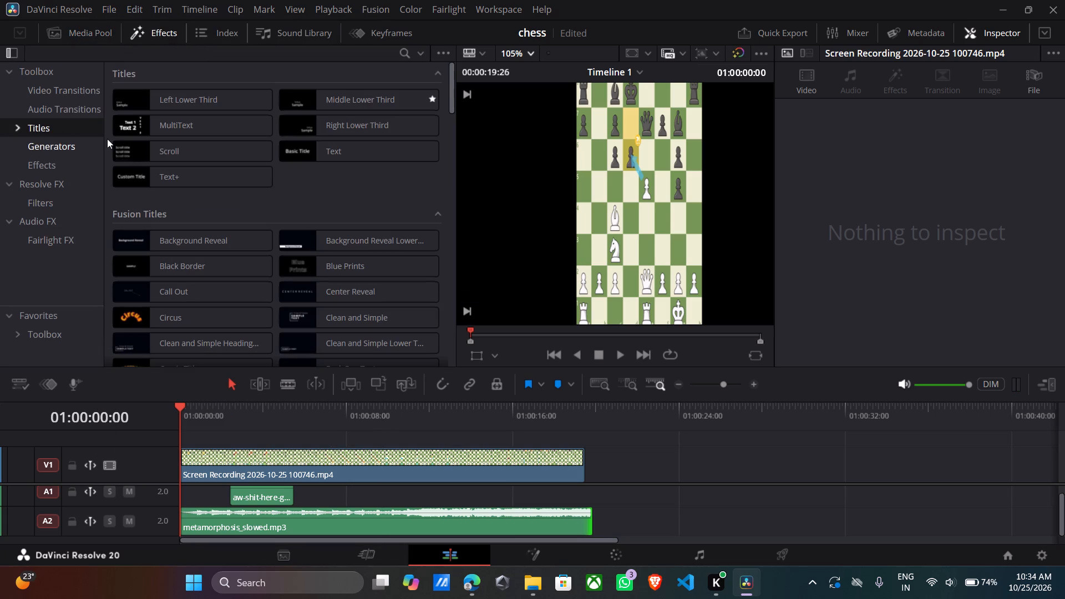
left_click(396, 55)
left_click(406, 53)
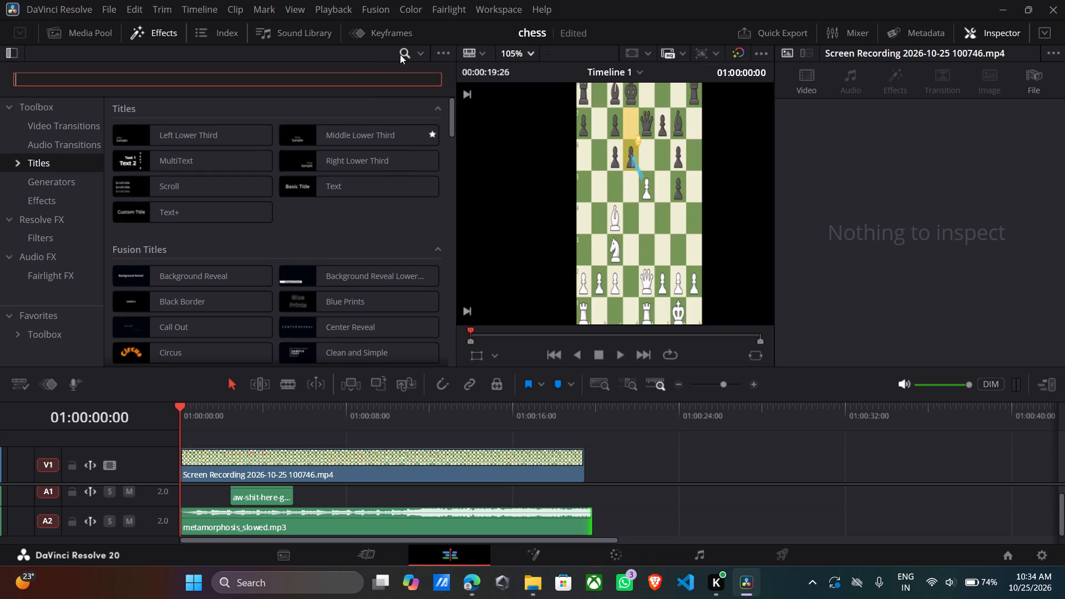
type("ne")
key("o")
key("n")
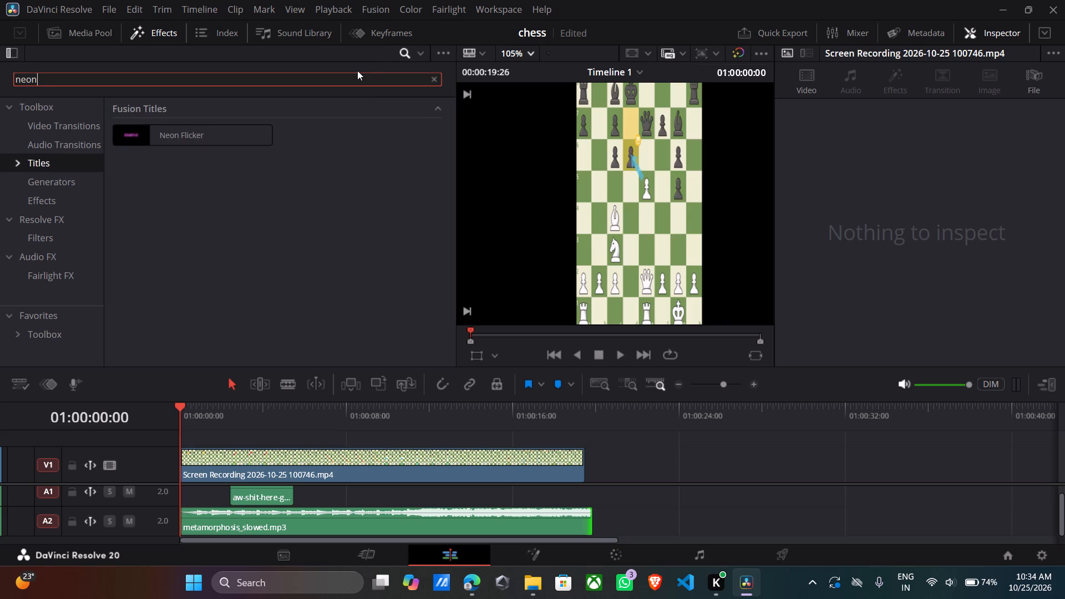
Add the Neon Flicker title to the timeline and place it on track V2 above the recording, starting at 01:00:00:00.
left_click(230, 130)
left_click_drag(230, 130, 713, 365)
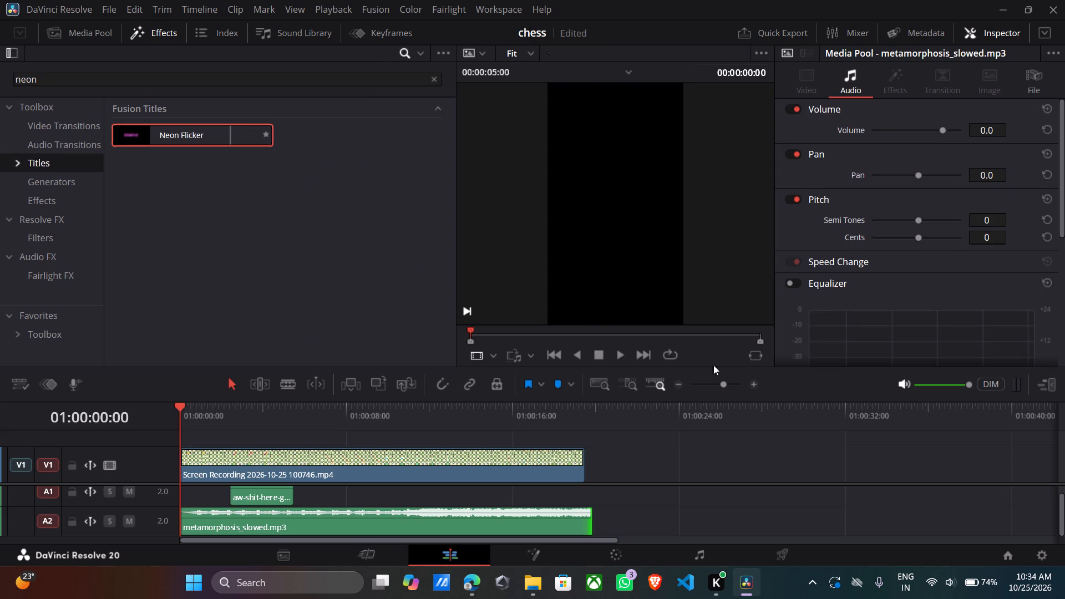
left_click_drag(713, 365, 687, 467)
left_click_drag(250, 139, 250, 140)
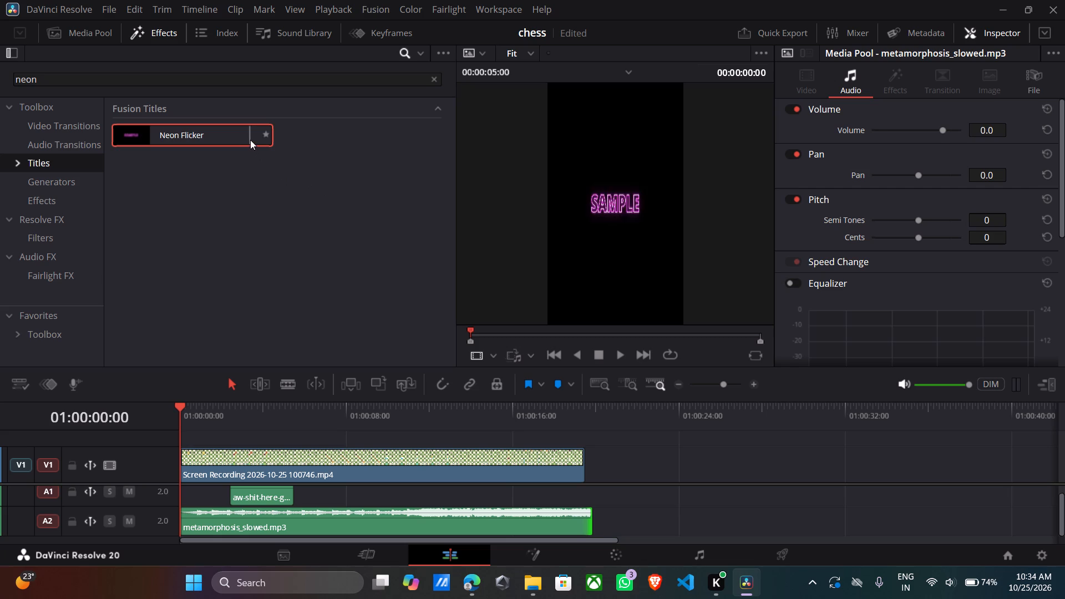
left_click_drag(250, 140, 707, 478)
left_click(730, 469)
left_click_drag(734, 454, 734, 453)
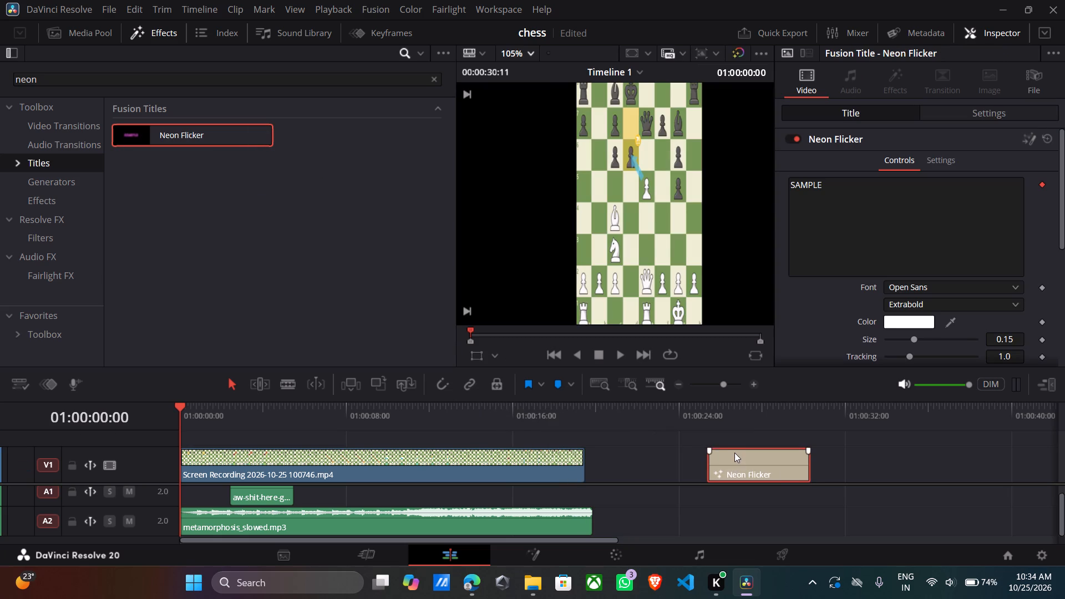
left_click_drag(734, 453, 648, 418)
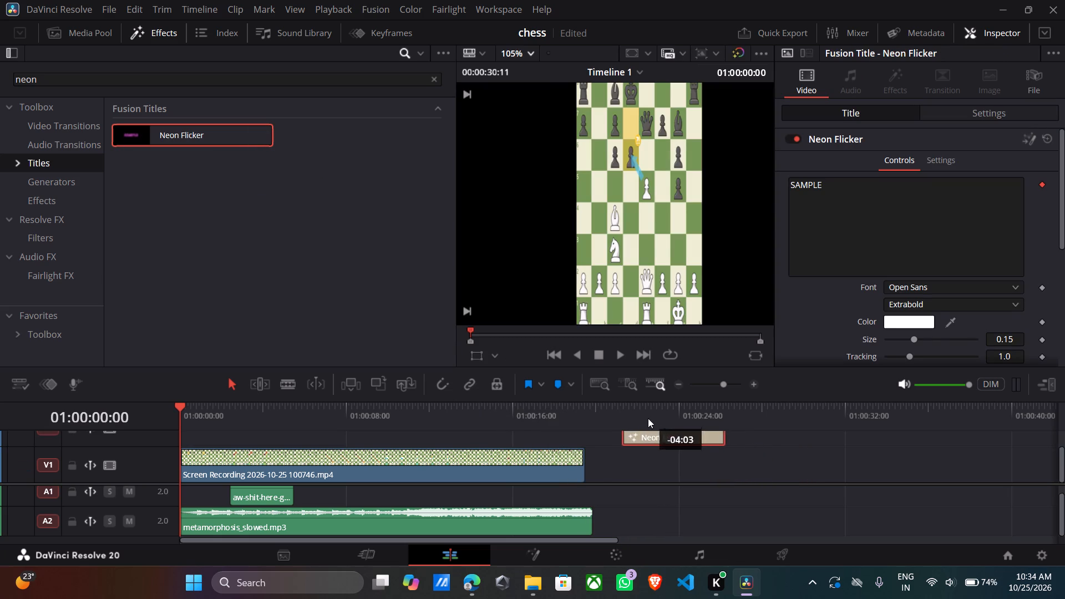
left_click_drag(648, 418, 219, 430)
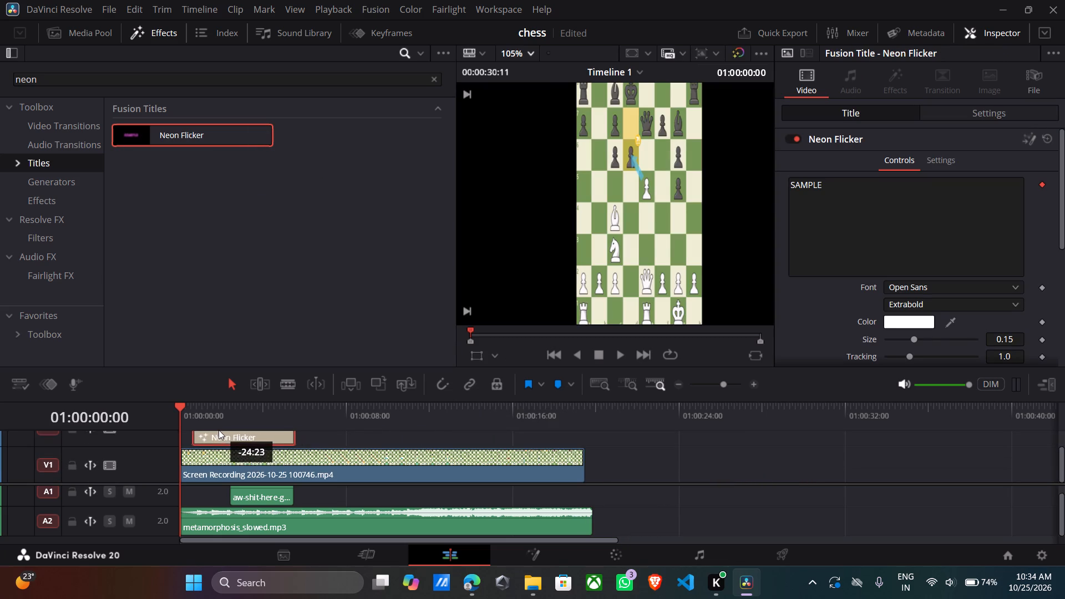
left_click_drag(219, 430, 195, 444)
Extend the Neon Flicker title nearly to the end of the video, preview it briefly, and move the playhead to 01:00:10:19.
left_click_drag(283, 439, 288, 439)
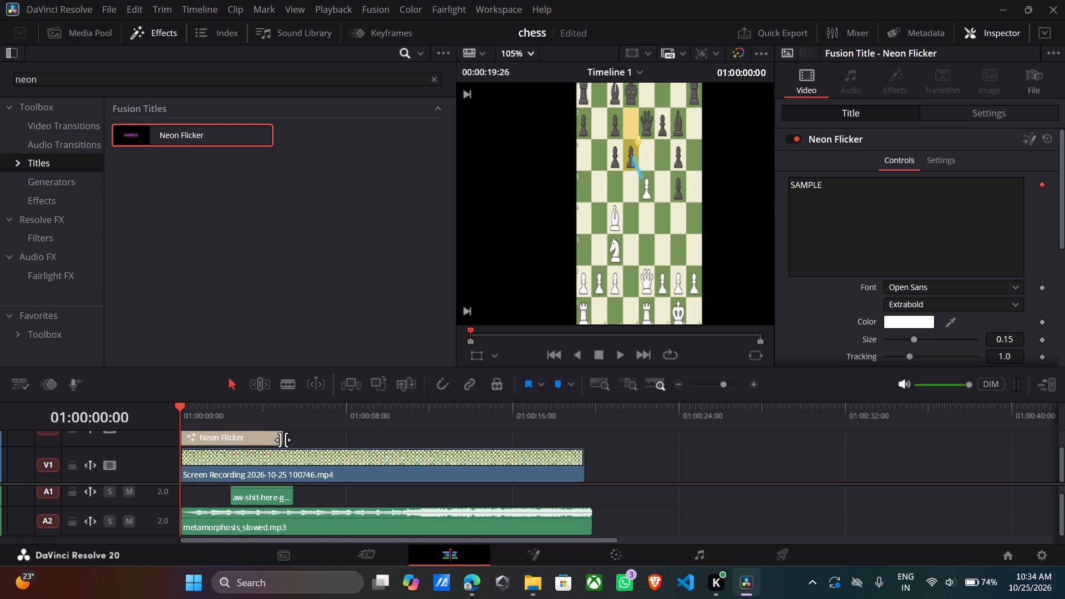
left_click_drag(281, 439, 577, 464)
key("space")
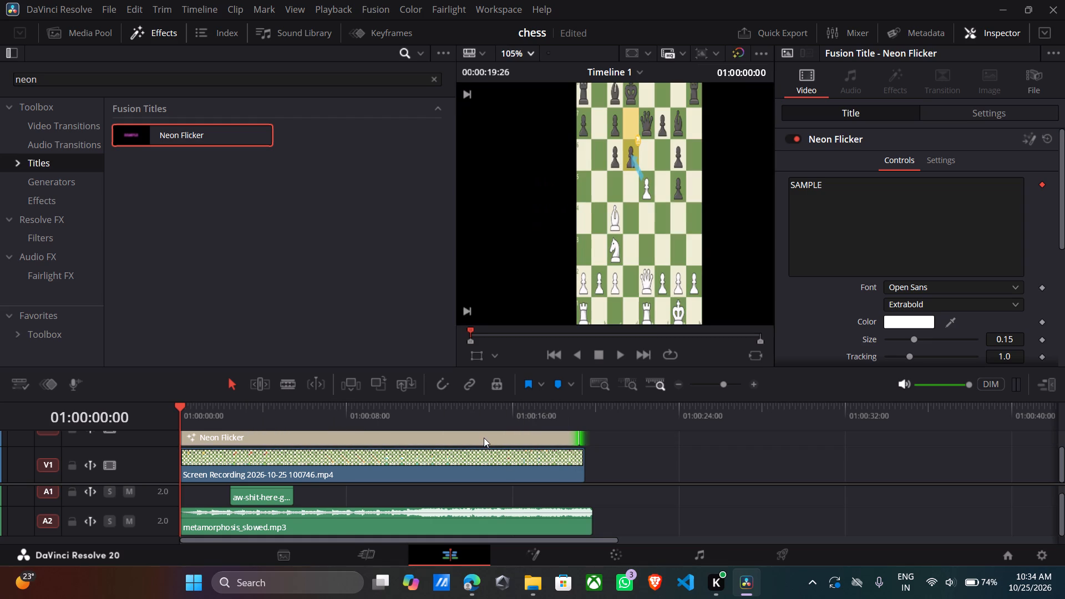
key("space")
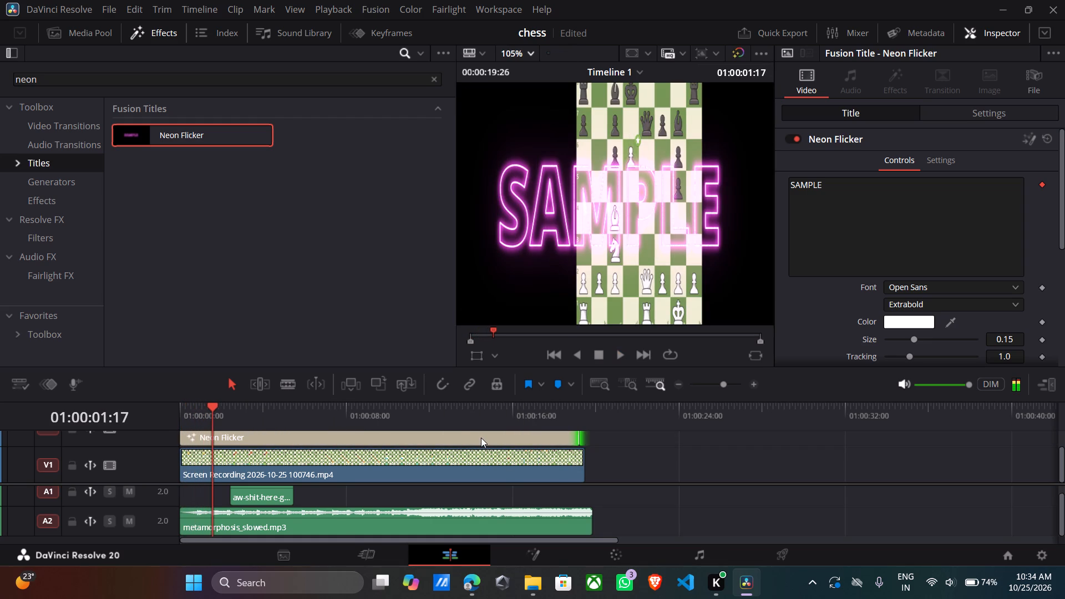
left_click(402, 430)
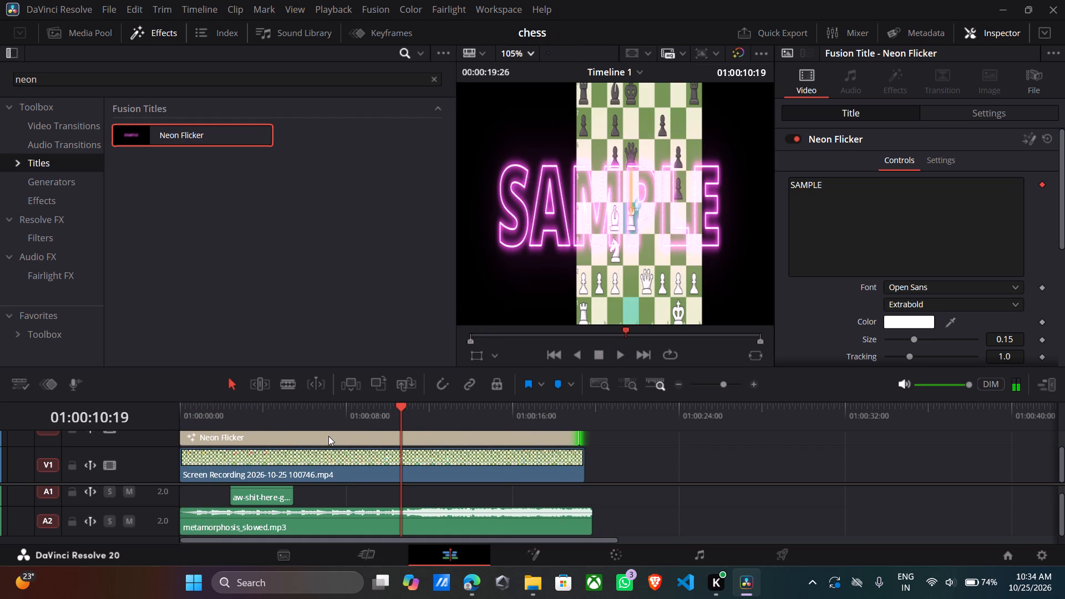
Replace the Neon Flicker title's sample text with "ROOK SAC".
scroll(328, 436, "up", 1)
left_click(327, 445)
left_click(890, 236)
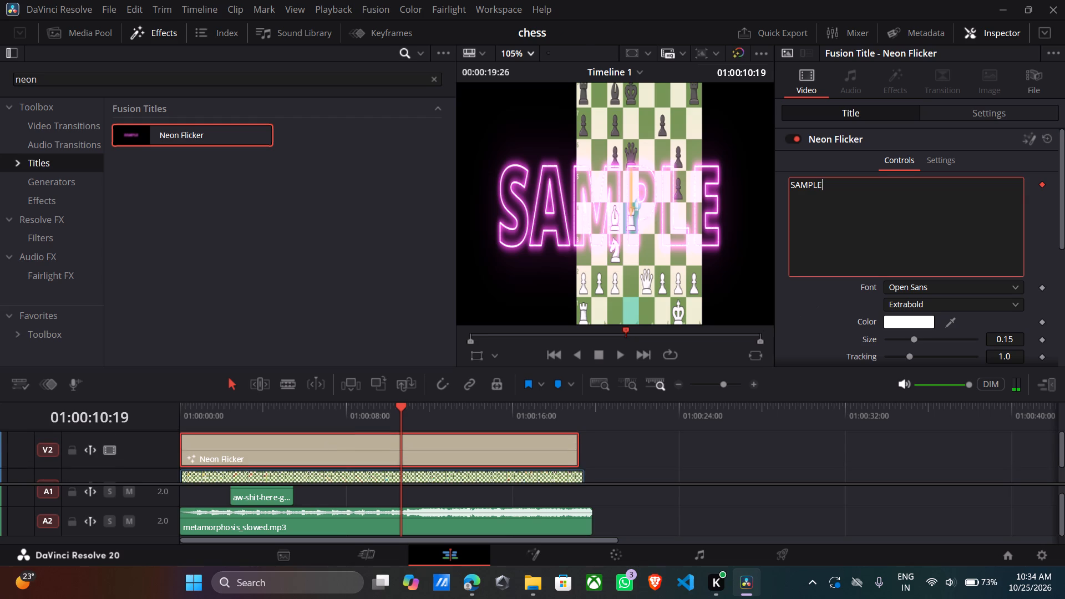
key("BackSpace")
key("BackSpace")
key("BackSpace")
key("BackSpace")
key("BackSpace")
key("BackSpace")
key("BackSpace")
key("BackSpace")
key("BackSpace")
key("BackSpace")
key("BackSpace")
key("BackSpace")
key("BackSpace")
key("BackSpace")
key("BackSpace")
key("BackSpace")
key("BackSpace")
key("BackSpace")
key("BackSpace")
key("BackSpace")
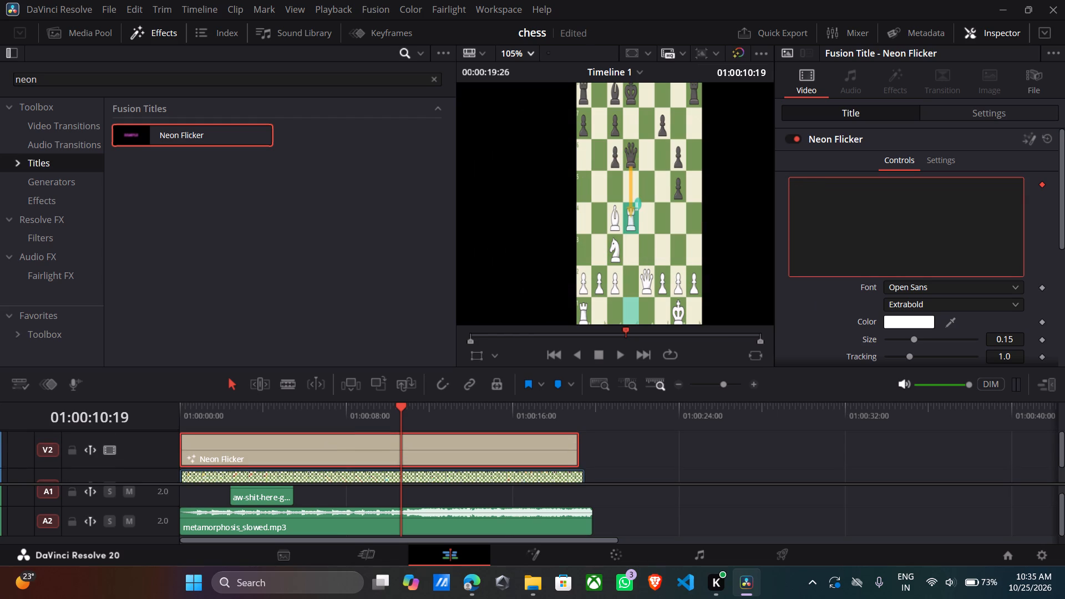
key("r")
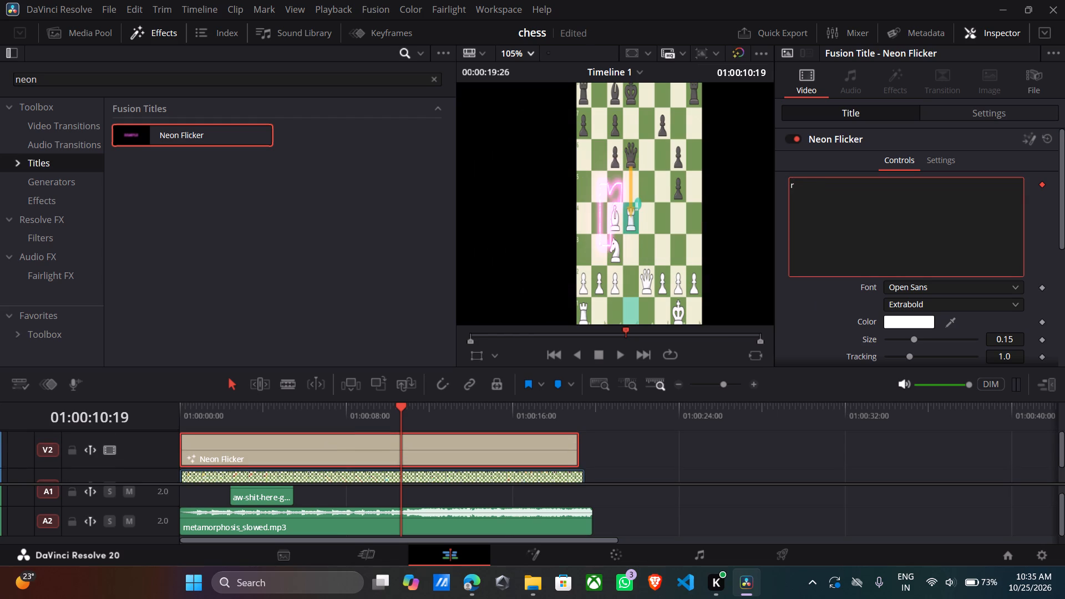
type("ook")
key("BackSpace")
key("BackSpace")
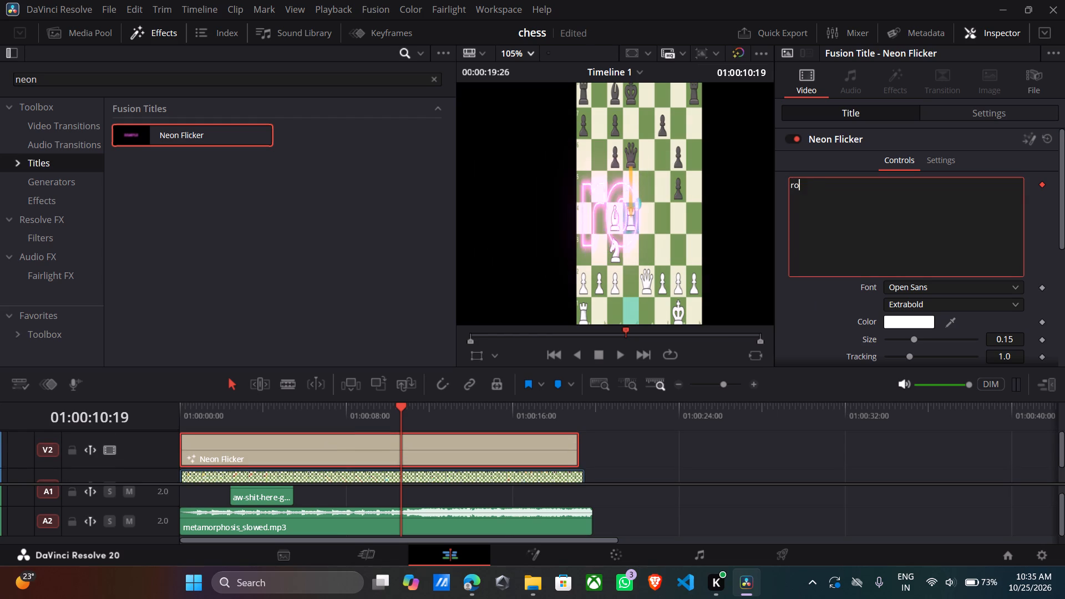
key("BackSpace")
key("BackSpace")
type("ROO")
type("K")
key("space")
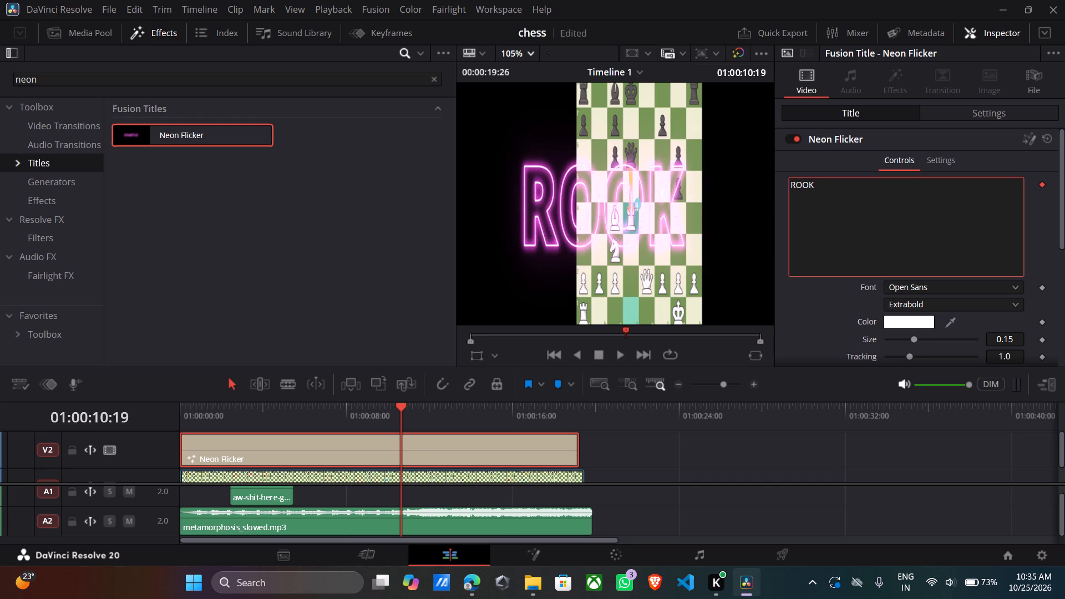
type("SAC")
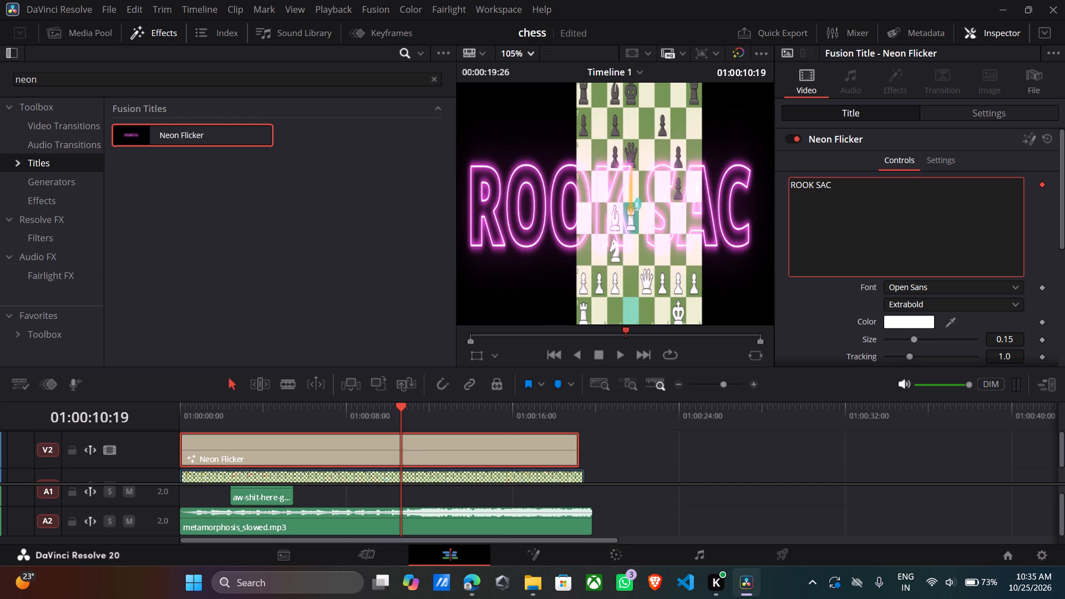
Set the ROOK SAC title's font style to Bold.
left_click(923, 305)
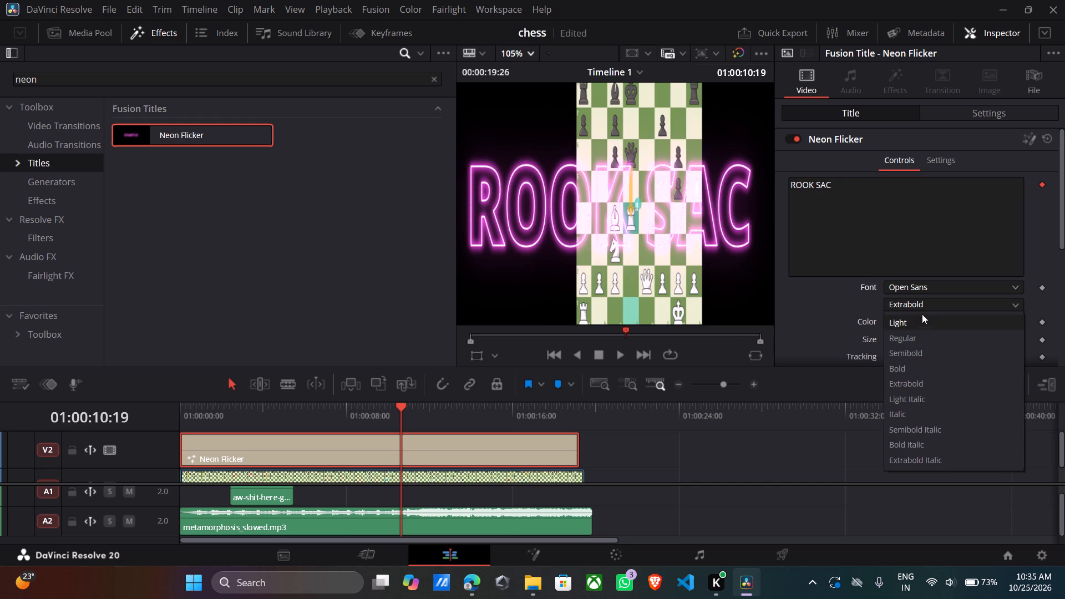
left_click(918, 373)
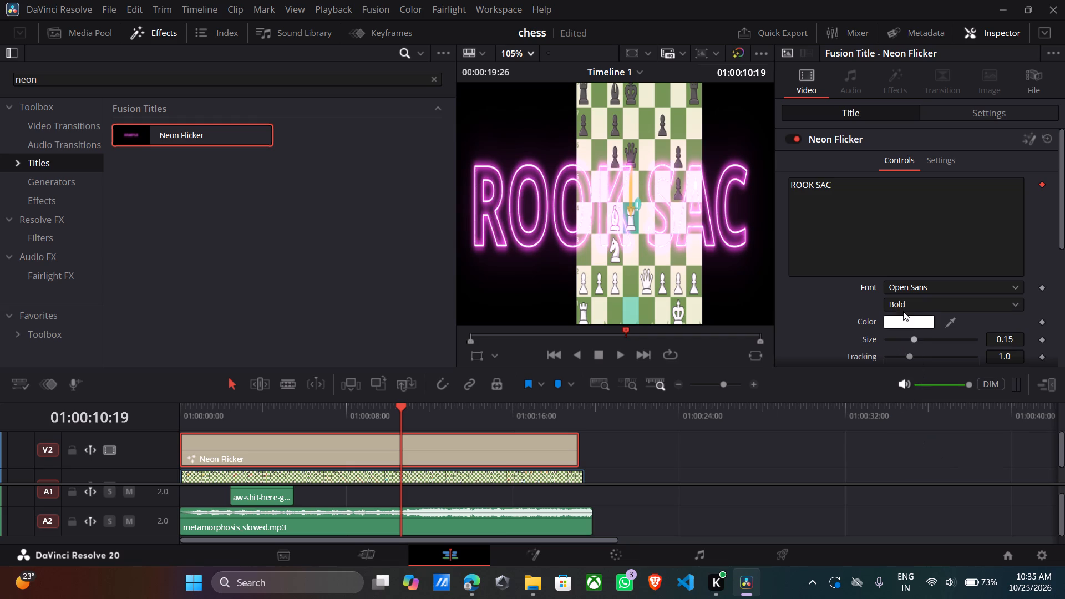
Set the ROOK SAC title's text color to the blue #1500ff.
left_click(905, 316)
left_click_drag(609, 148, 611, 151)
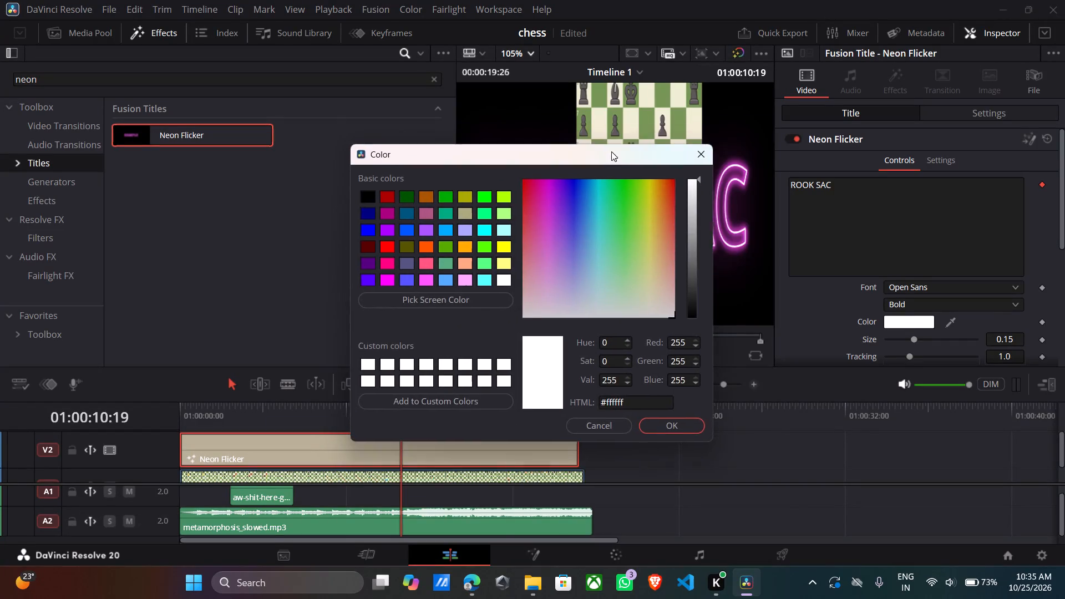
left_click_drag(611, 151, 734, 281)
left_click_drag(753, 349, 765, 314)
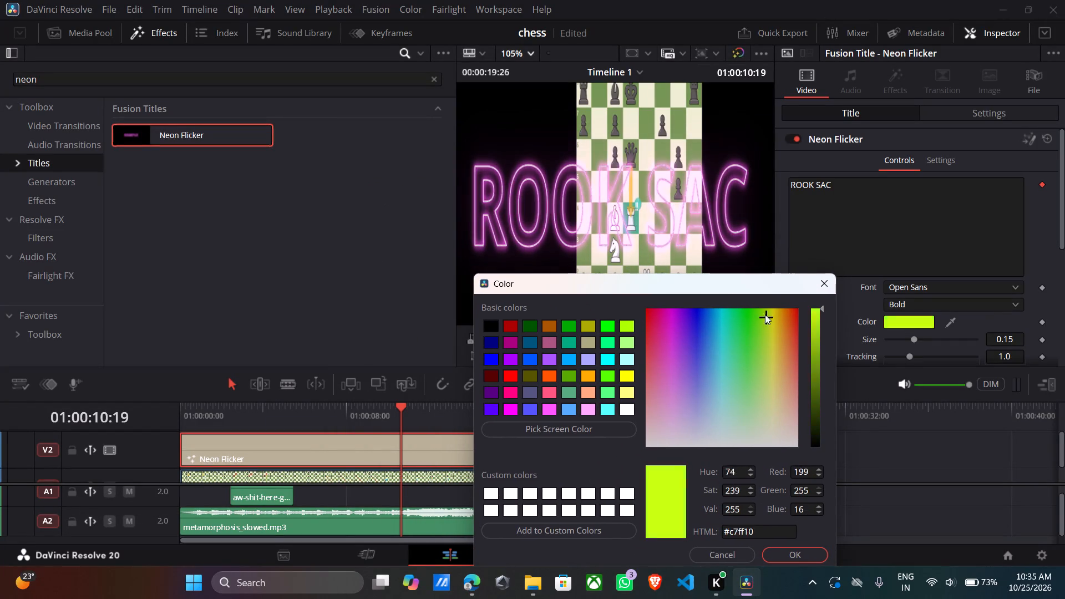
left_click_drag(765, 314, 669, 317)
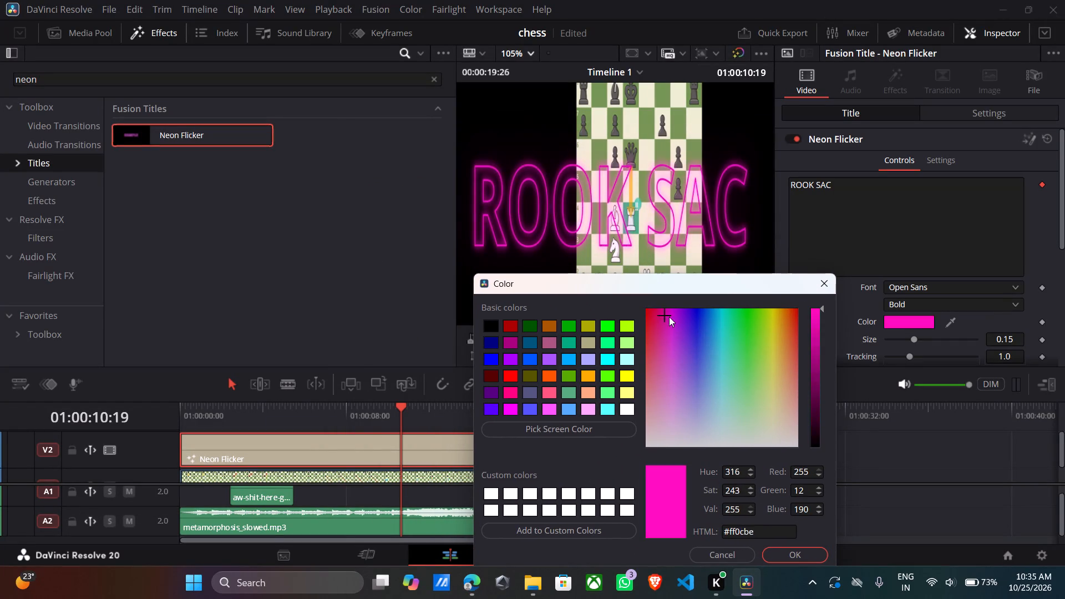
left_click_drag(669, 317, 698, 322)
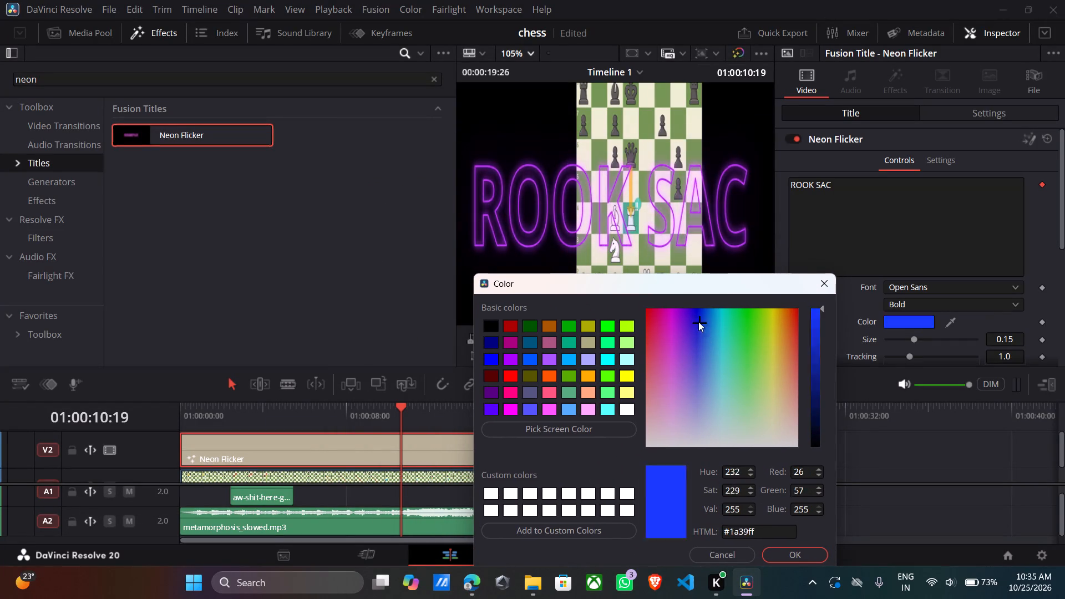
left_click_drag(698, 322, 694, 304)
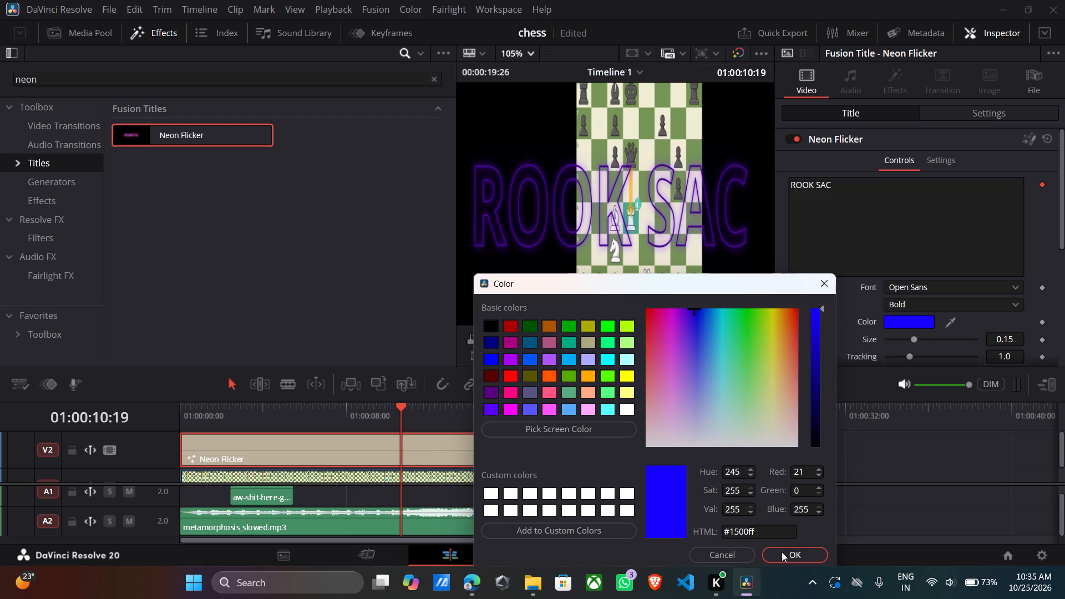
left_click(782, 553)
Reduce the ROOK SAC title's text size to about 0.0315.
left_click_drag(912, 339, 900, 339)
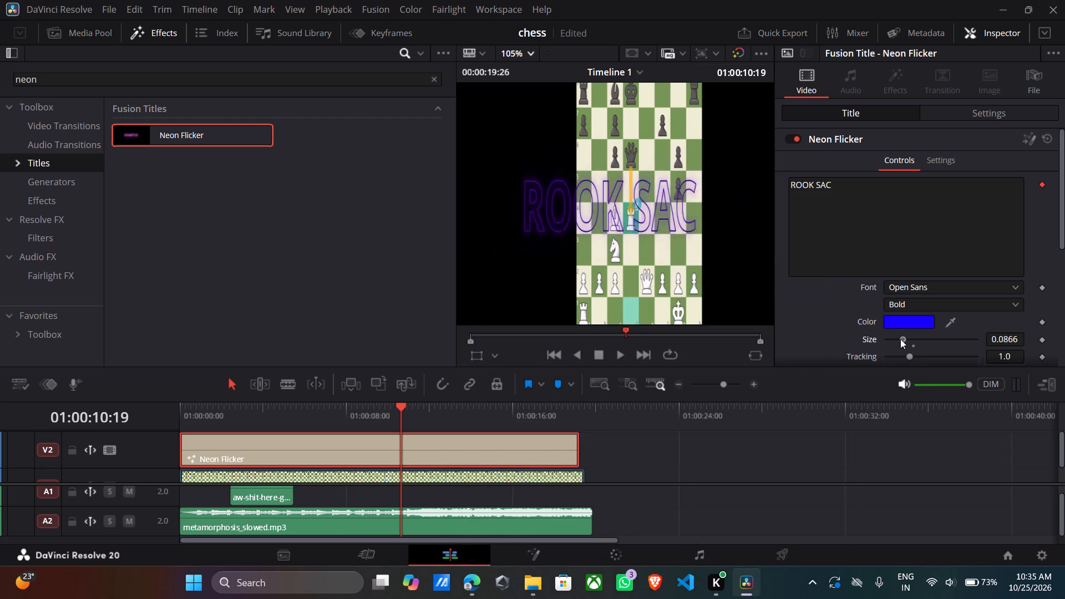
left_click_drag(900, 339, 895, 343)
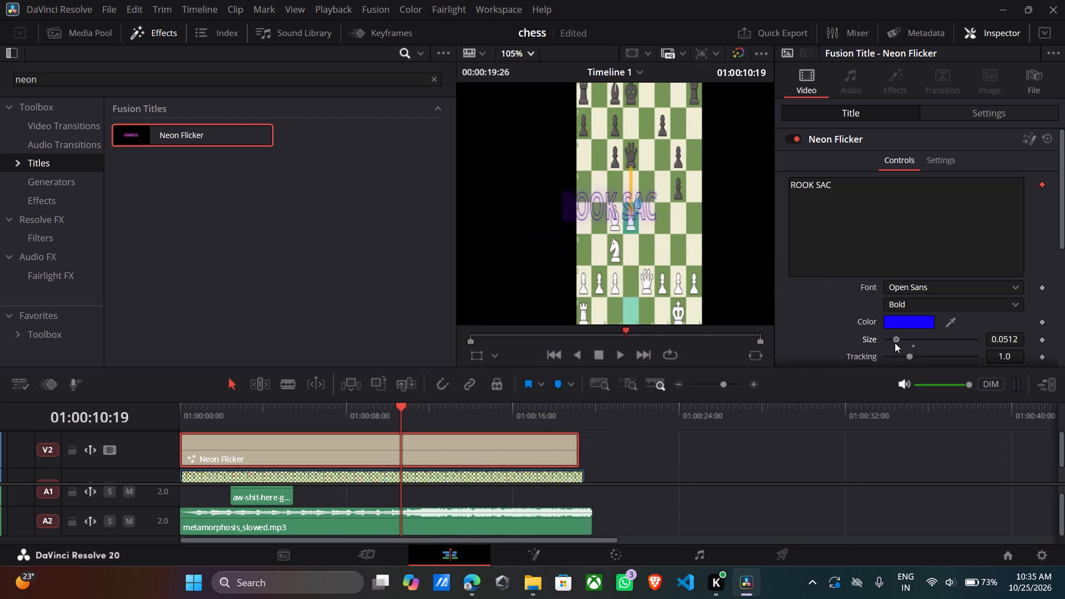
left_click_drag(895, 343, 895, 347)
left_click_drag(895, 347, 891, 347)
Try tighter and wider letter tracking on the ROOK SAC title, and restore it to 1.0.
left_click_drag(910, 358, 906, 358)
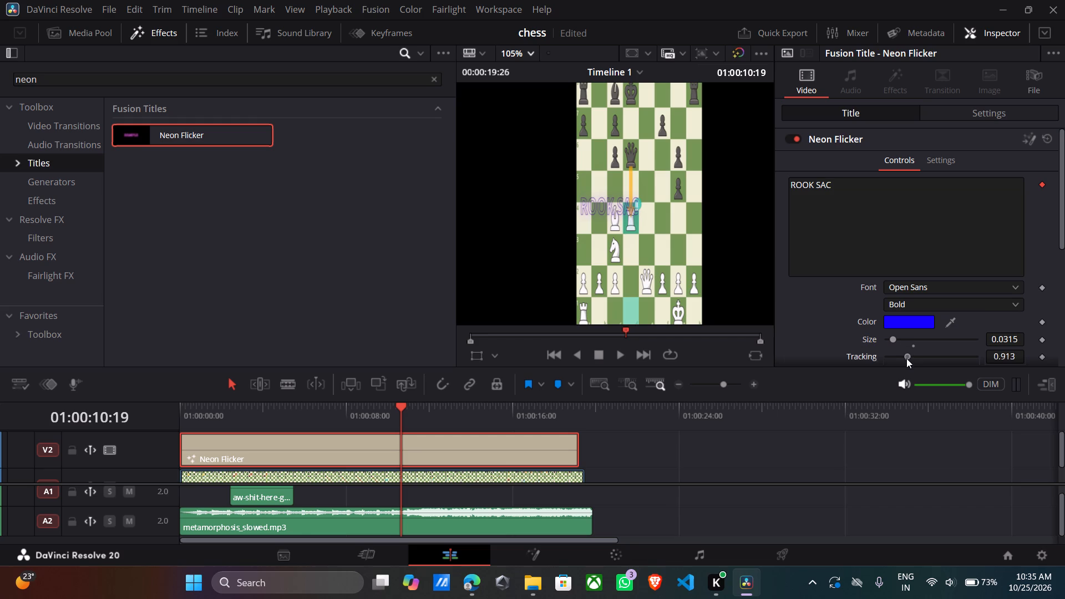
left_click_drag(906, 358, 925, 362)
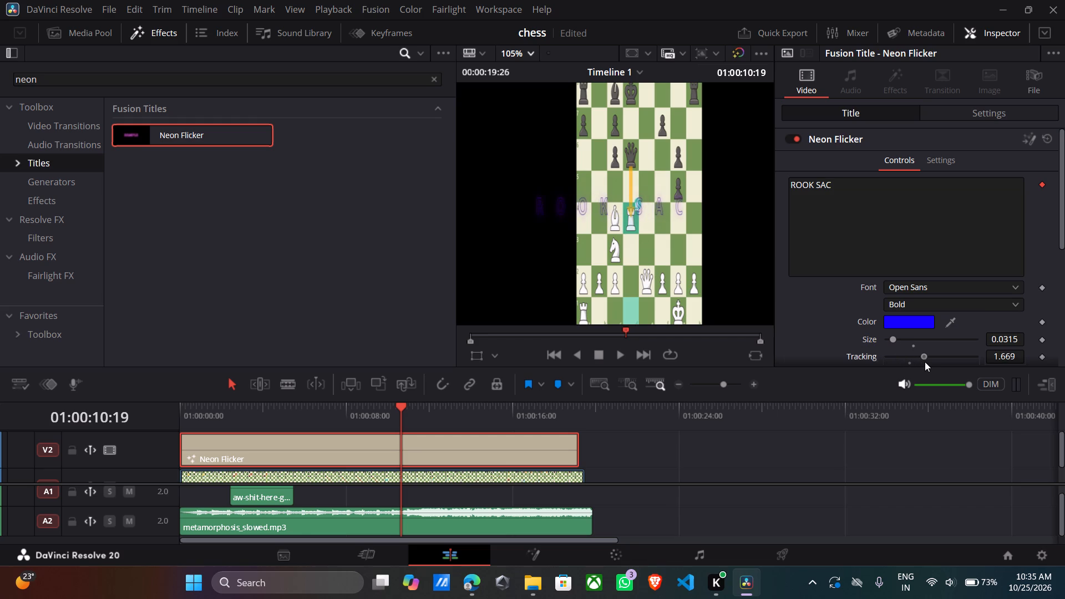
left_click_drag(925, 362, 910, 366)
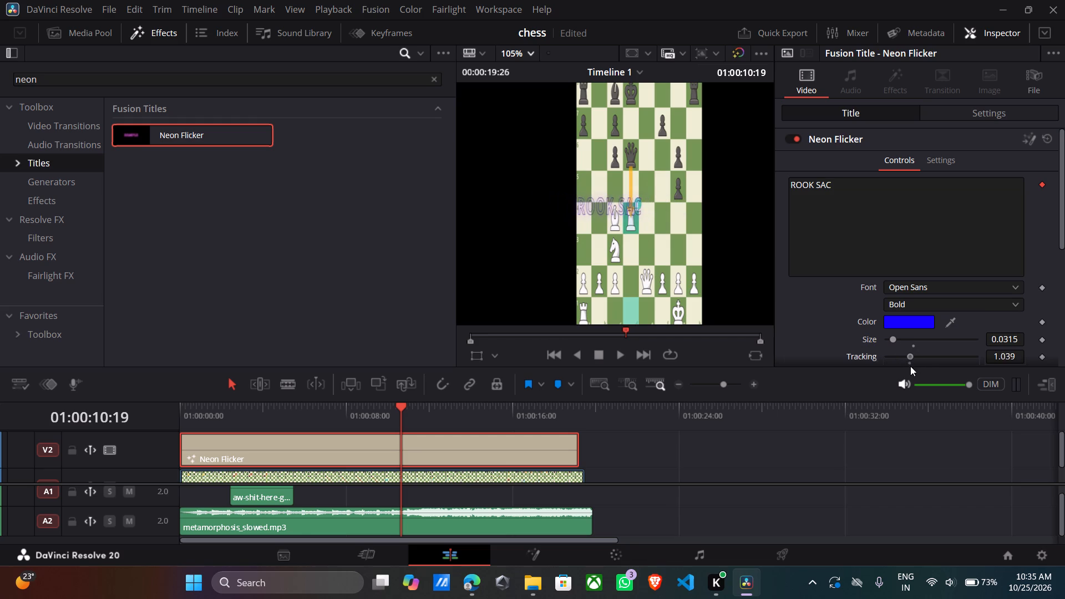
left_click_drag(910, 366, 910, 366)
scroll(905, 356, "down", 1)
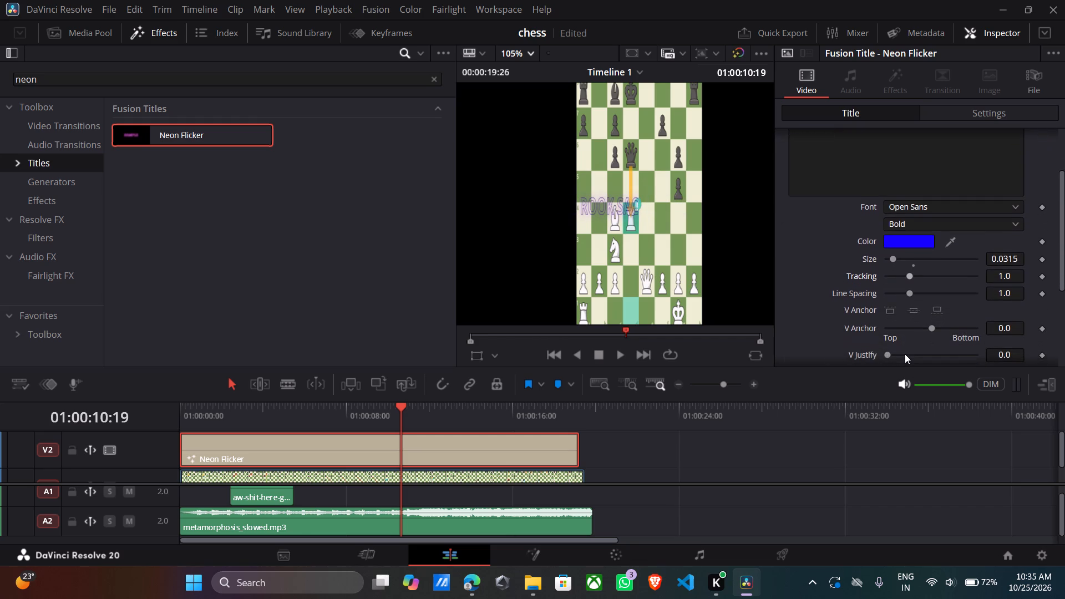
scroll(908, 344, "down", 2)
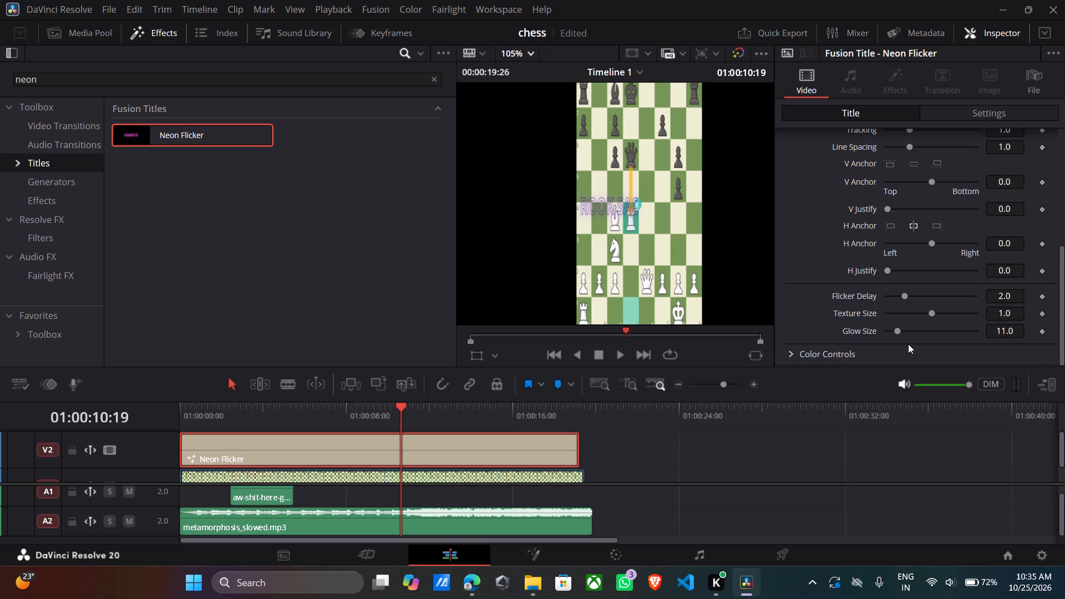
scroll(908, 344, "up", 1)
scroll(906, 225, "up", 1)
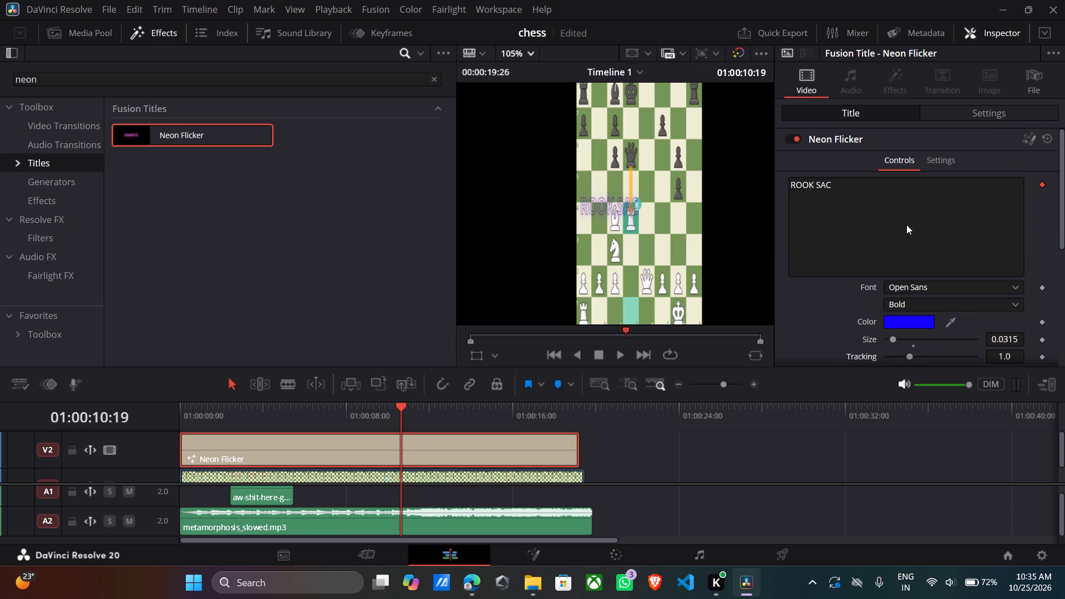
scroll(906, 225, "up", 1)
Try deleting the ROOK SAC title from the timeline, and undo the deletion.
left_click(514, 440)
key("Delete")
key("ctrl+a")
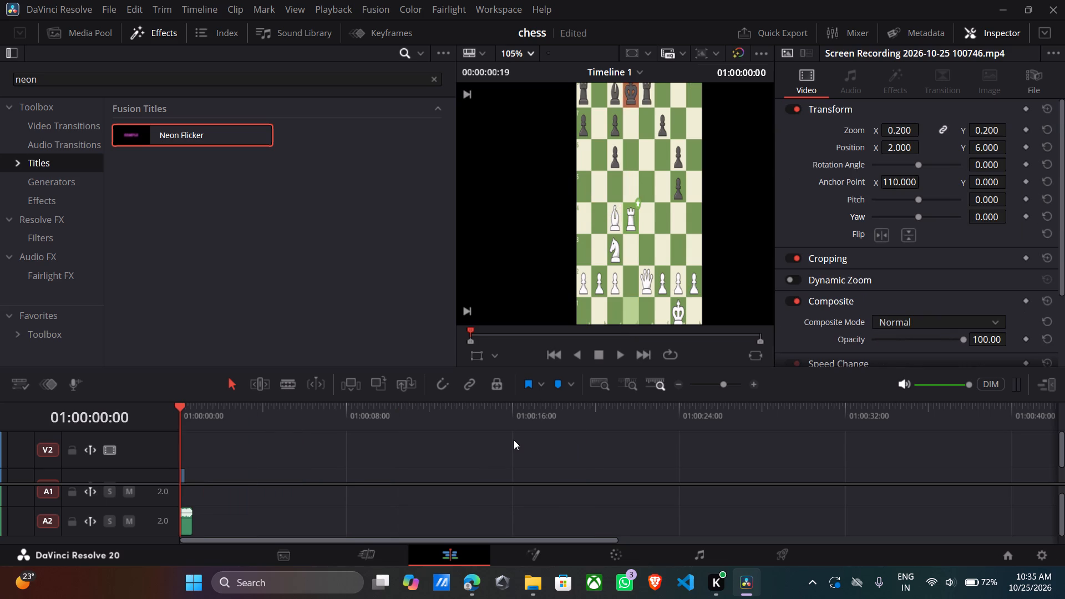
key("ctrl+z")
Move the ROOK SAC title to V3 past the end of the video clip and delete it.
left_click(512, 439)
left_click_drag(511, 441, 586, 448)
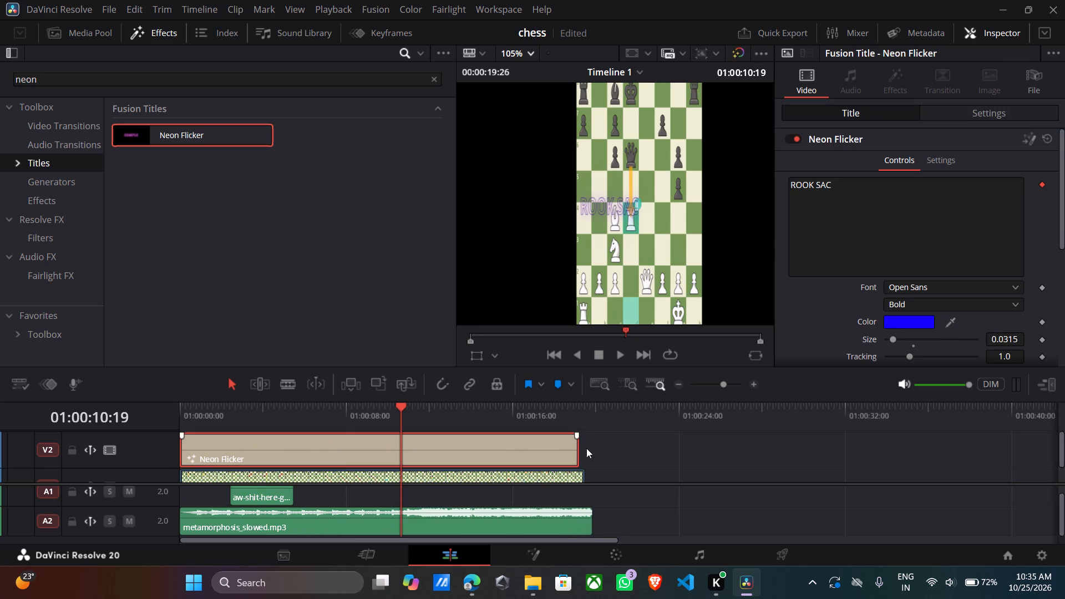
left_click_drag(586, 448, 851, 458)
left_click_drag(532, 443, 932, 427)
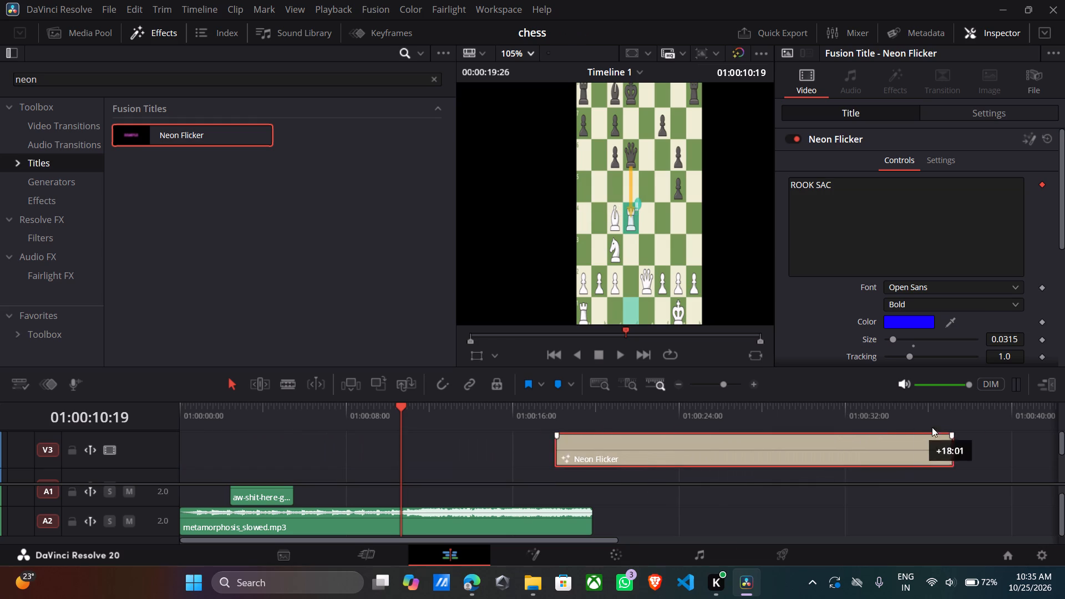
left_click_drag(932, 427, 959, 424)
left_click(942, 440)
key("Delete")
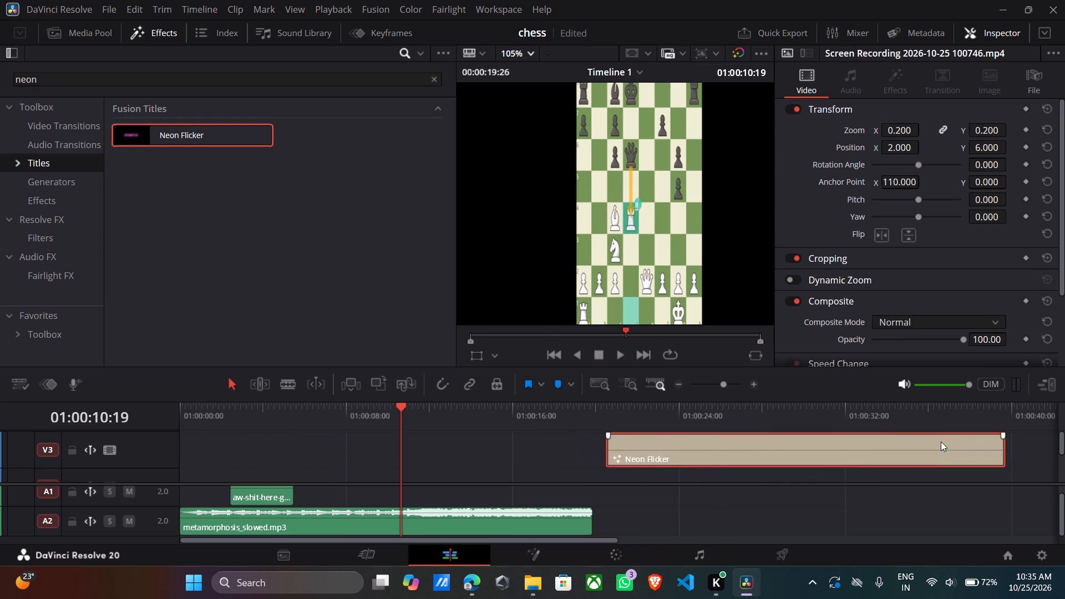
Clear the "neon" effects search and add a Text+ title on V1 at about 25 s, beyond the video clip.
scroll(574, 495, "down", 1)
scroll(555, 446, "down", 1)
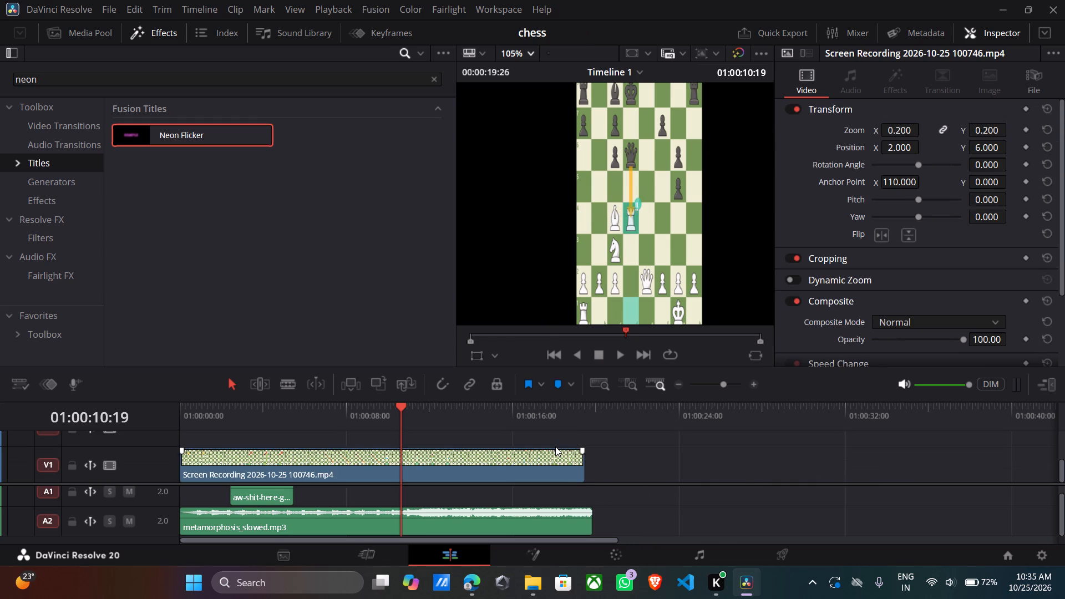
scroll(555, 446, "down", 1)
left_click(437, 78)
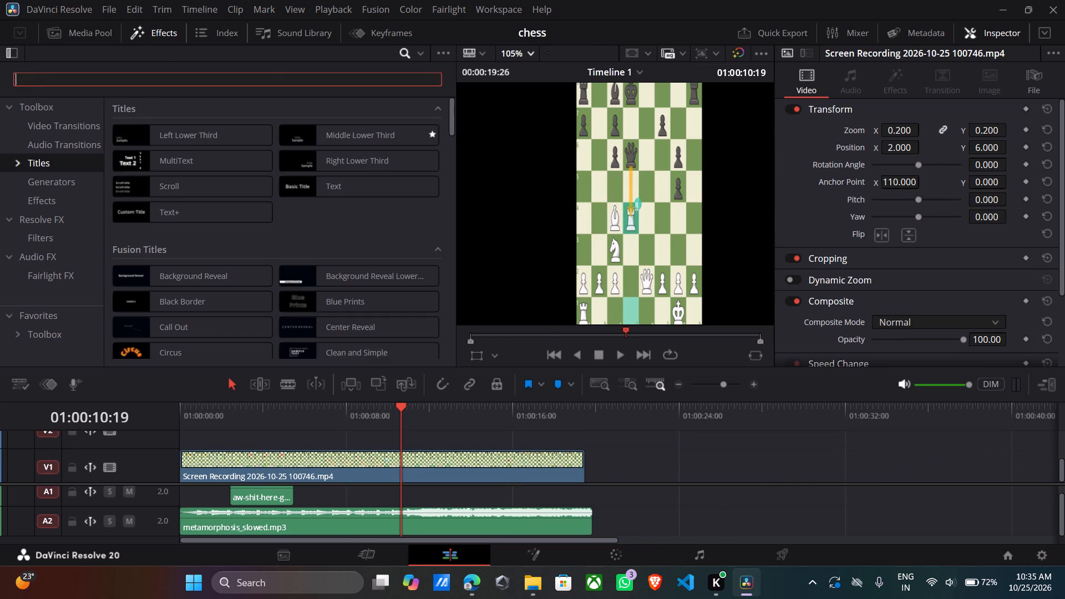
scroll(200, 207, "down", 4)
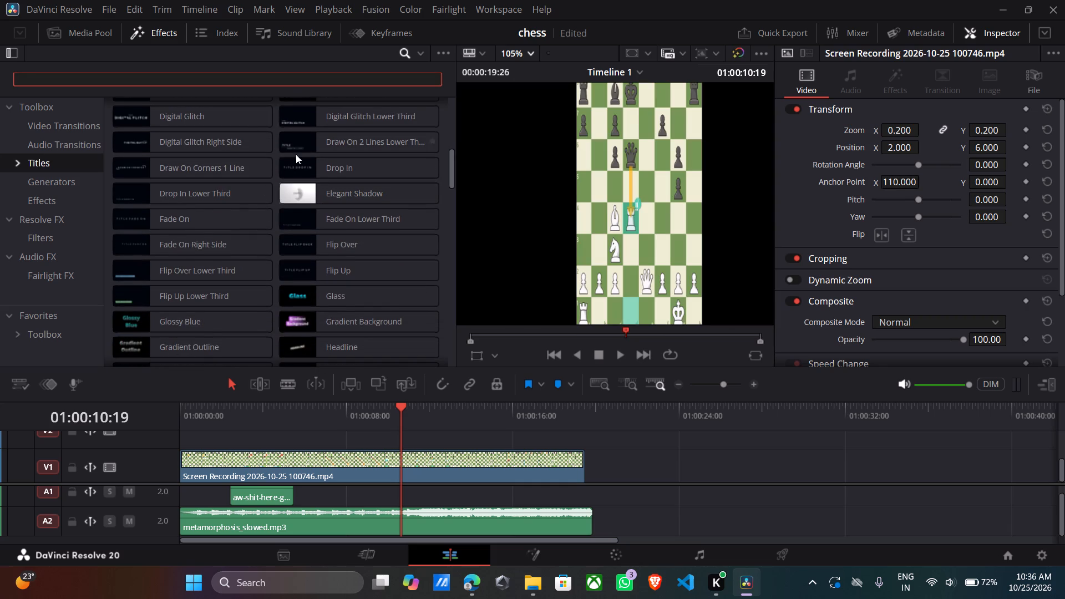
scroll(296, 166, "up", 10)
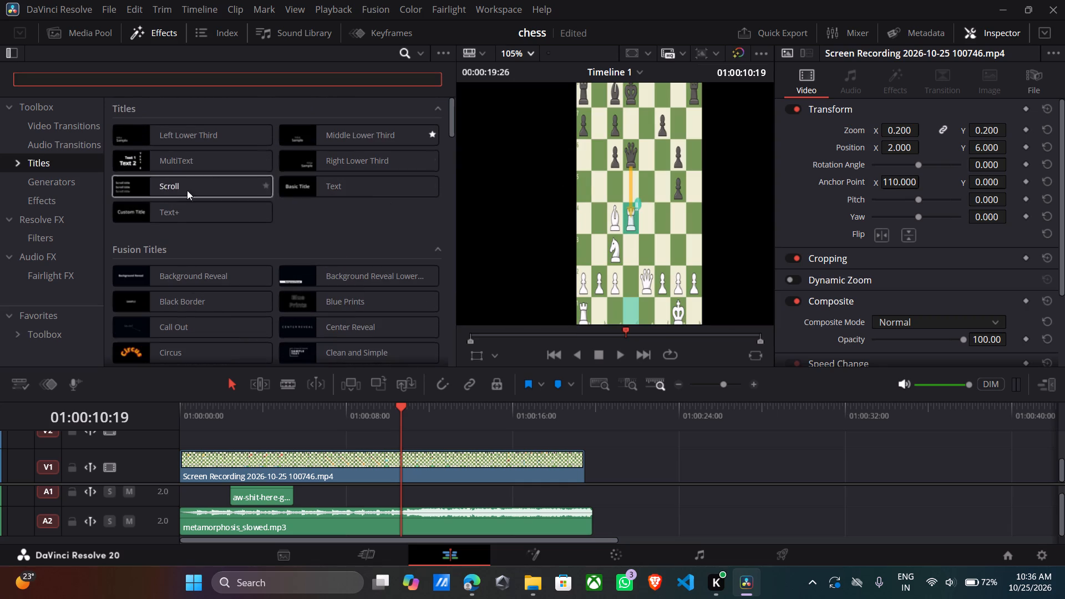
left_click(163, 210)
left_click_drag(164, 210, 646, 443)
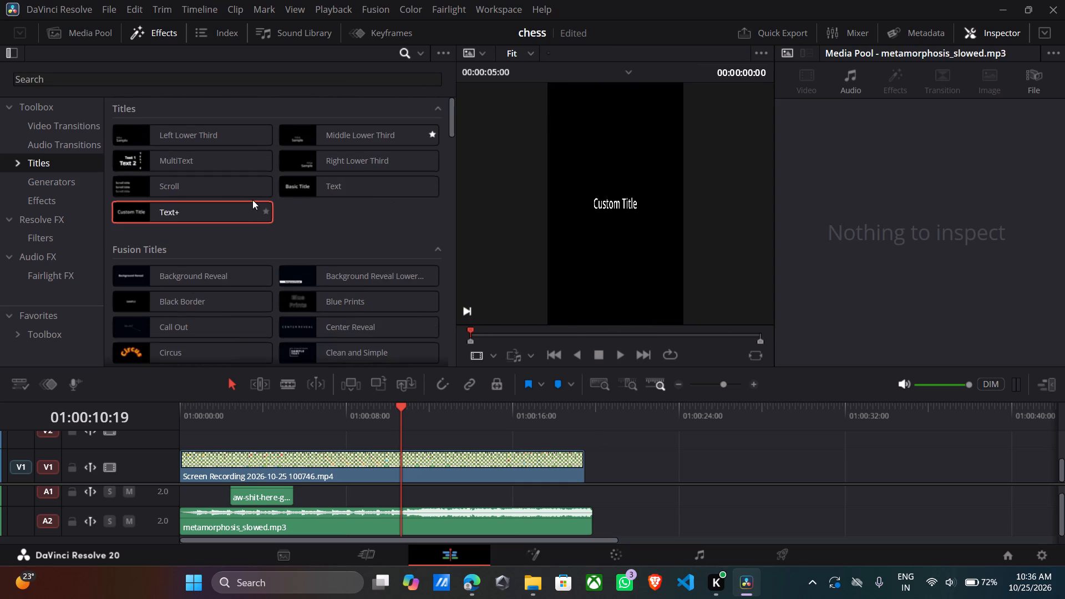
left_click_drag(244, 203, 697, 460)
Replace the Text+ title's default text with "ROOK SACRIFICE".
left_click(717, 463)
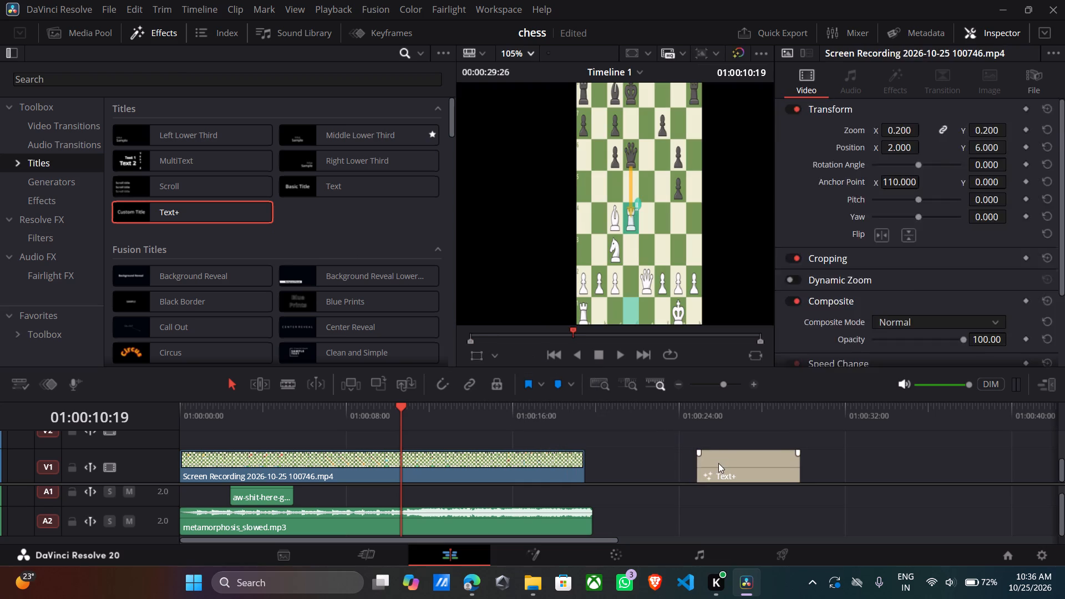
left_click(843, 214)
key("BackSpace")
key("BackSpace")
key("BackSpace")
key("BackSpace")
key("BackSpace")
key("BackSpace")
key("BackSpace")
key("BackSpace")
key("BackSpace")
key("BackSpace")
key("BackSpace")
key("BackSpace")
key("BackSpace")
key("BackSpace")
key("BackSpace")
key("BackSpace")
key("BackSpace")
key("BackSpace")
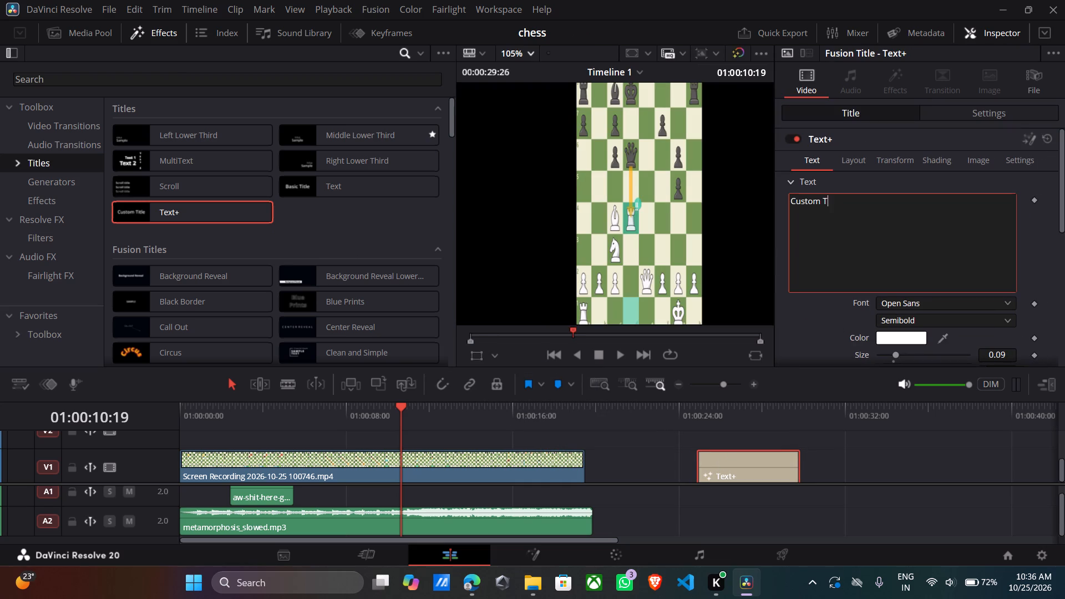
type("ROOK")
key("space")
type("SACRIFICE")
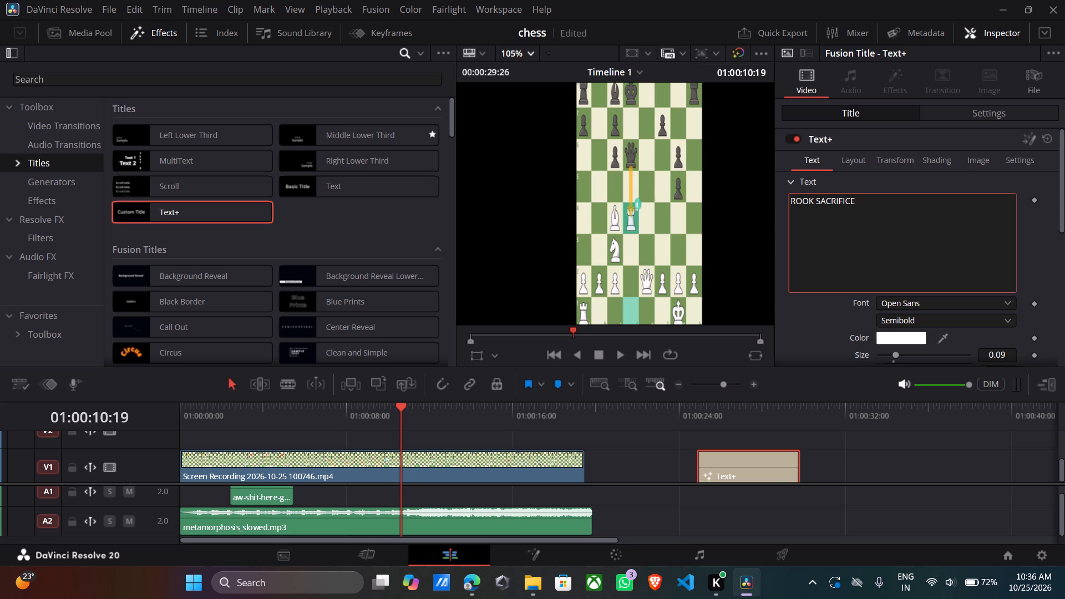
Move the ROOK SACRIFICE title to V2 and adjust its ends so it spans the length of the video clip.
left_click_drag(747, 464, 571, 434)
left_click_drag(520, 441, 407, 455)
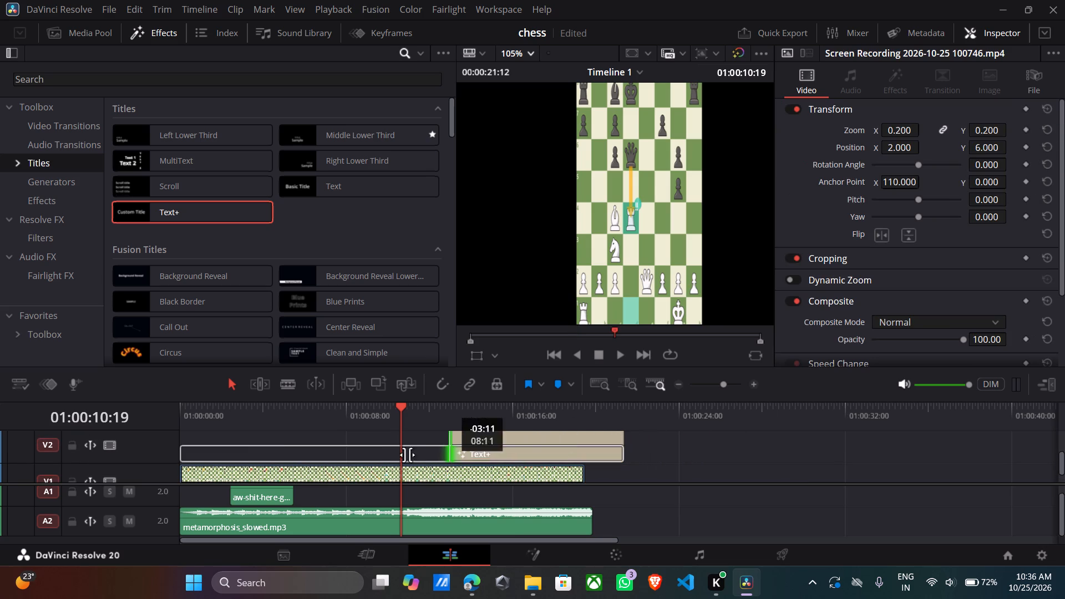
left_click_drag(407, 455, 197, 444)
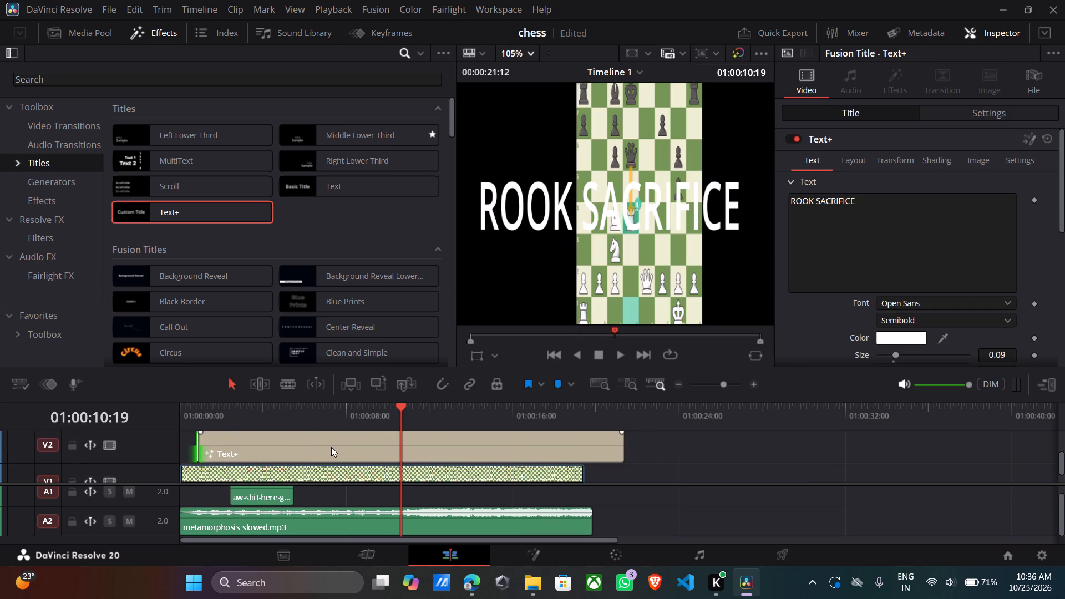
left_click_drag(323, 446, 288, 446)
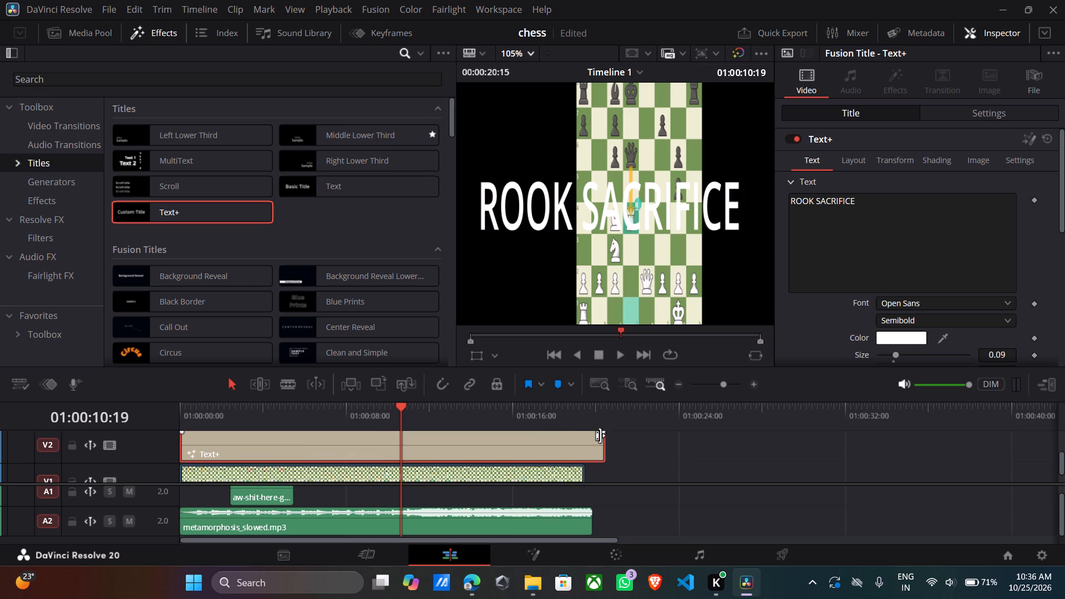
left_click(607, 448)
left_click_drag(604, 449, 580, 453)
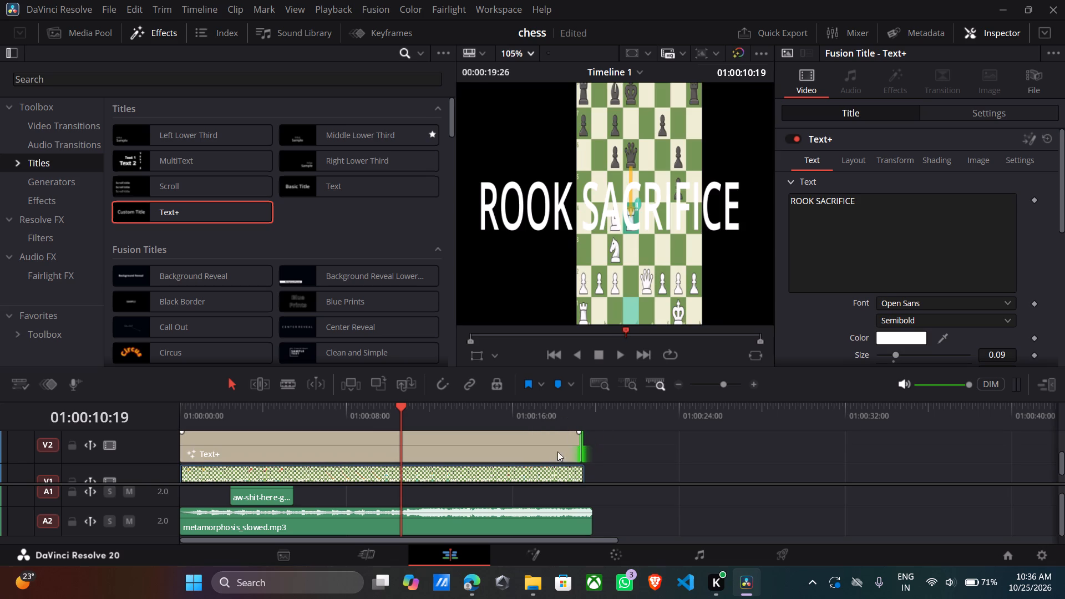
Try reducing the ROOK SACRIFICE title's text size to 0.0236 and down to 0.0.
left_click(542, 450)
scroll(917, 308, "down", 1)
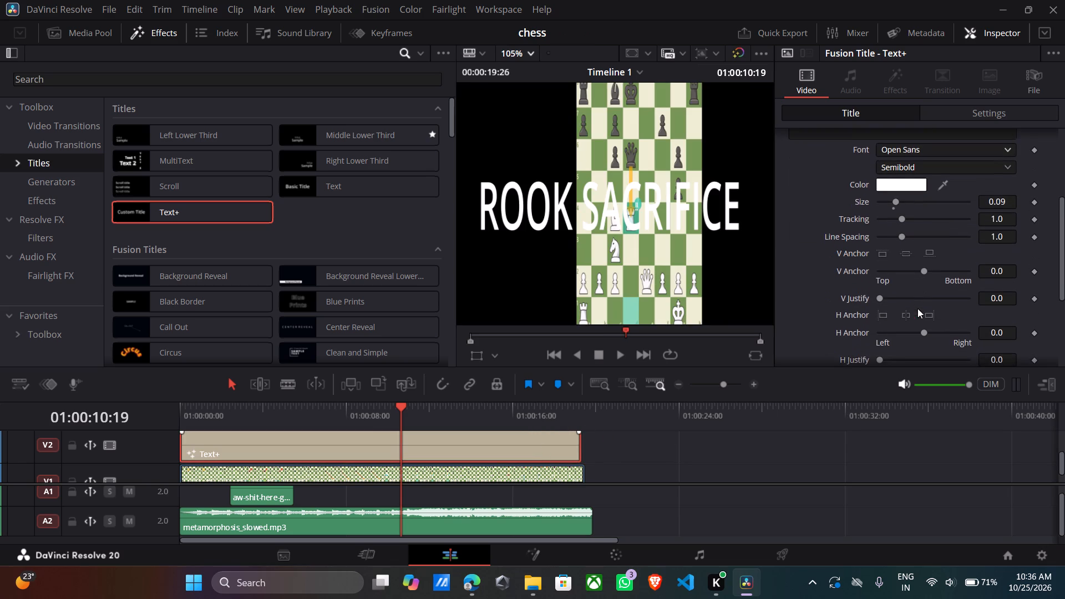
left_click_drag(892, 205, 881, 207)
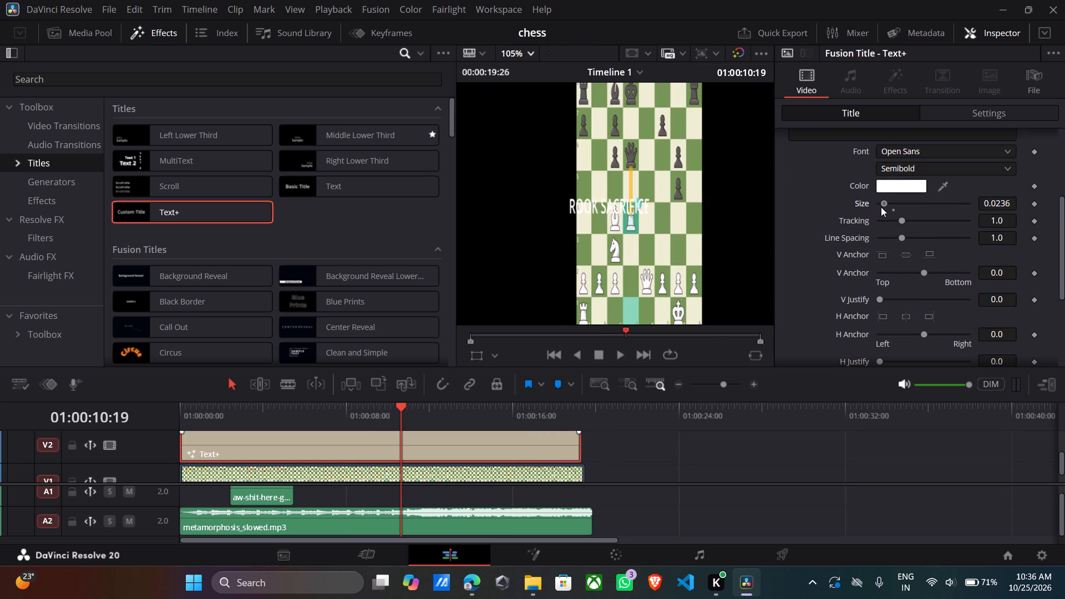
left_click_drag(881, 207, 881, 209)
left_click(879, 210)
Set the ROOK SACRIFICE title's text color to the near-black #101010.
left_click(894, 184)
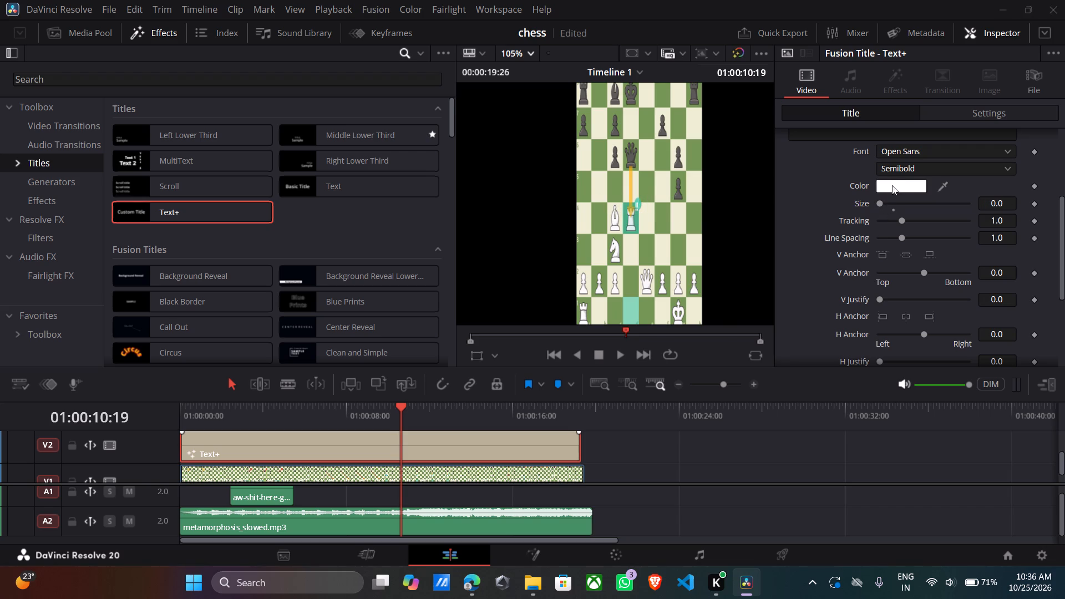
left_click_drag(626, 255, 687, 338)
left_click(691, 305)
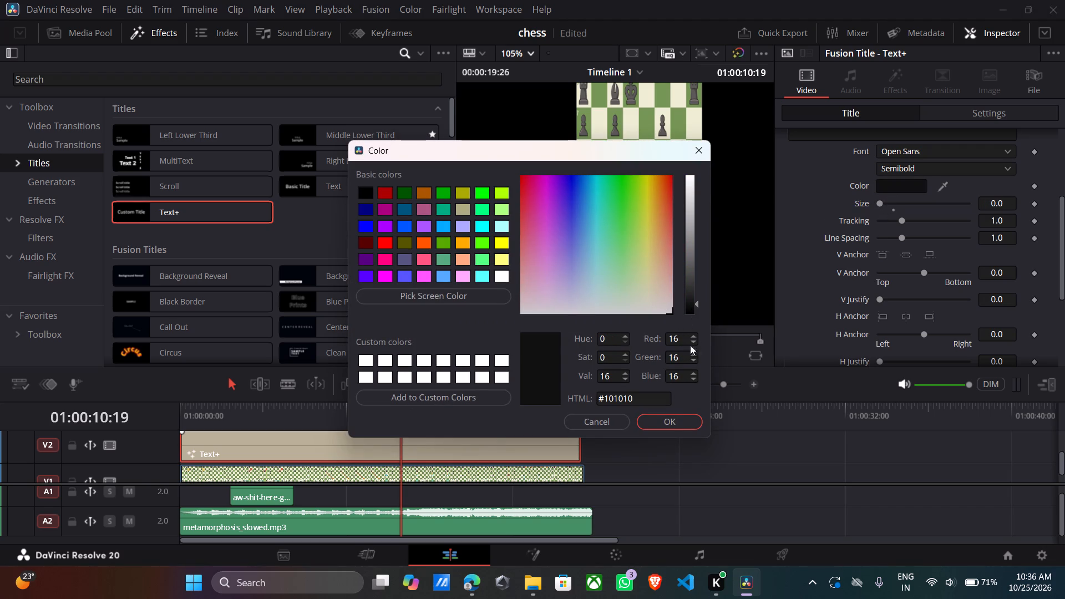
left_click(669, 424)
Set the ROOK SACRIFICE title's text size to about 0.0197.
left_click(878, 204)
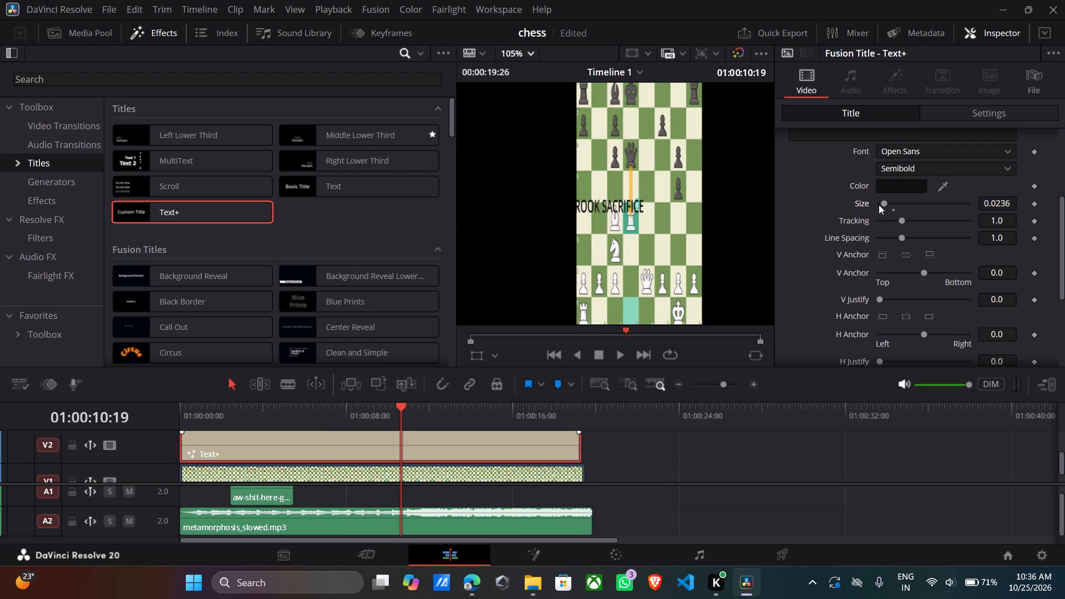
left_click(880, 205)
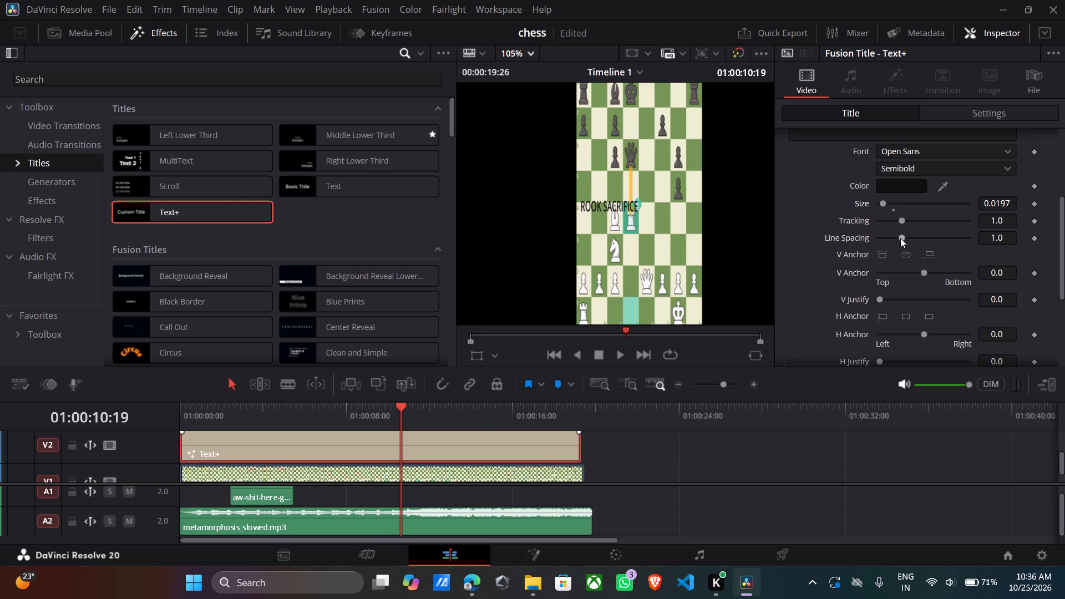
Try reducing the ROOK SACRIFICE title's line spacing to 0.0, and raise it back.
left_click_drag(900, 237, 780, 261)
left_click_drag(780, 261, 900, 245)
Try larger and smaller transform zooms on the ROOK SACRIFICE title, and settle on 1.020 for both axes.
scroll(877, 252, "up", 1)
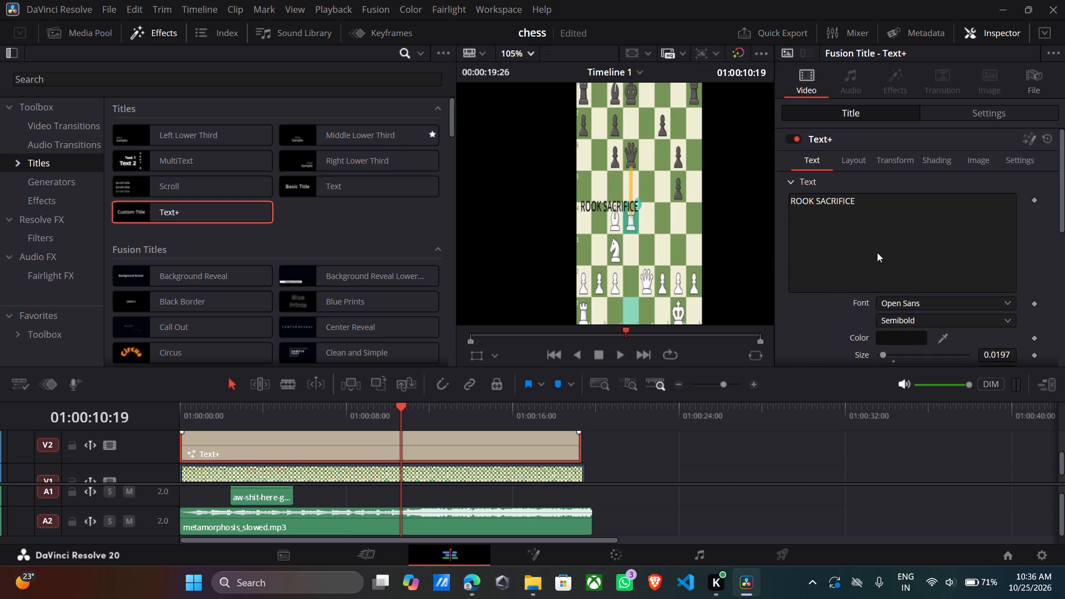
scroll(877, 252, "up", 1)
left_click(969, 111)
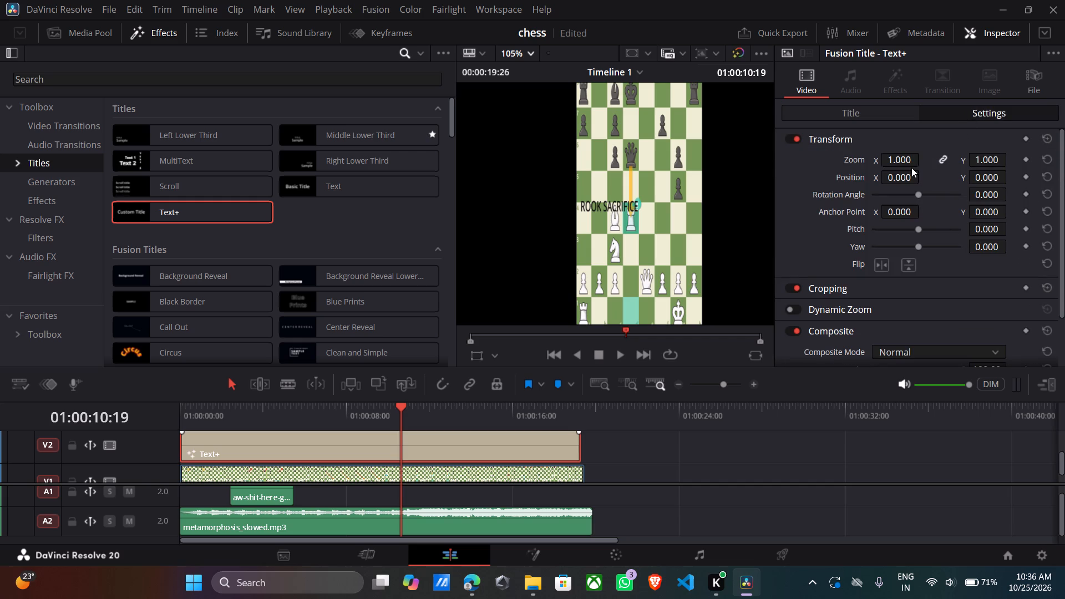
left_click_drag(901, 162, 911, 168)
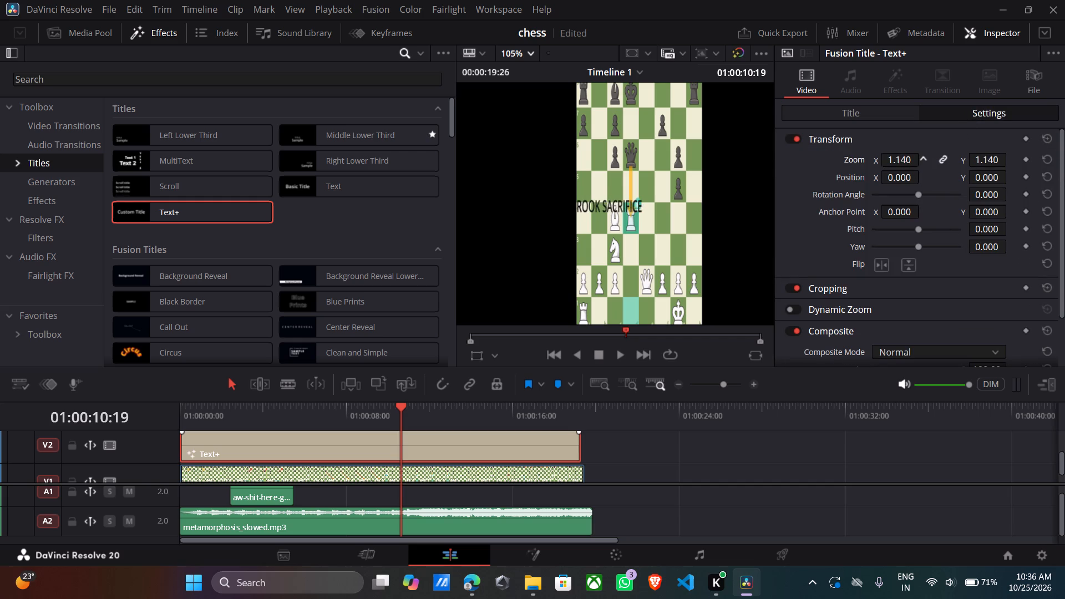
left_click_drag(911, 168, 905, 170)
left_click_drag(999, 164, 970, 172)
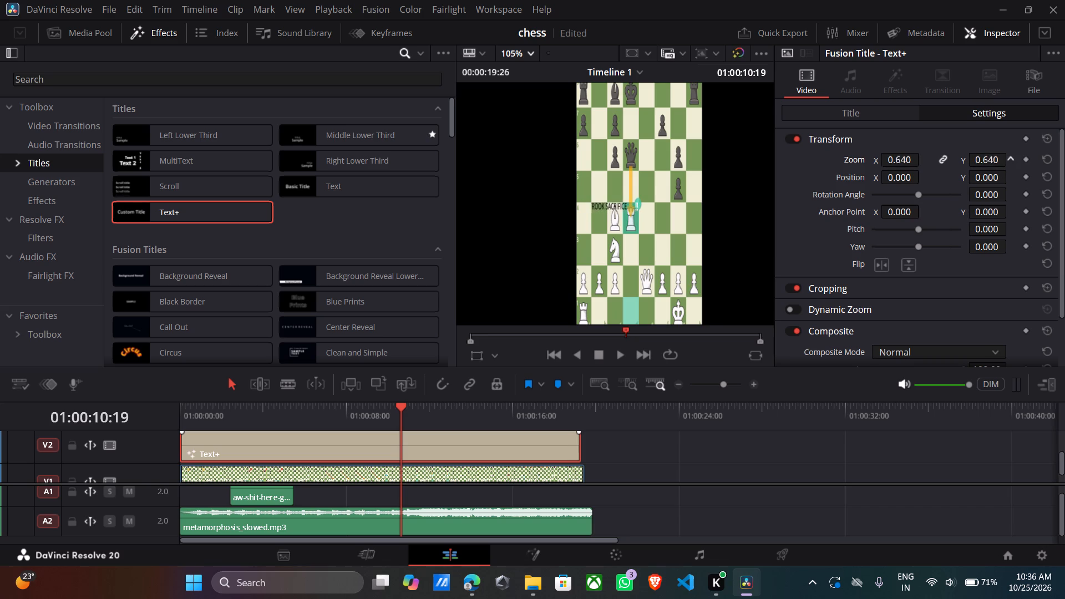
left_click_drag(970, 172, 996, 170)
Reposition the ROOK SACRIFICE title over the chessboard at X 37 and Y -75.
left_click_drag(913, 177, 912, 177)
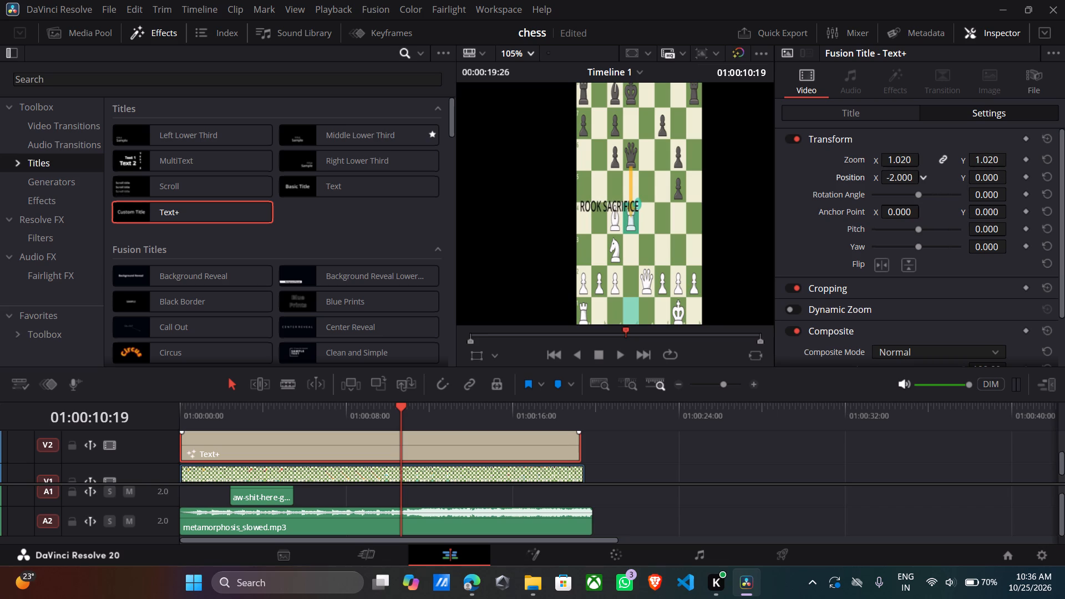
left_click_drag(912, 177, 936, 176)
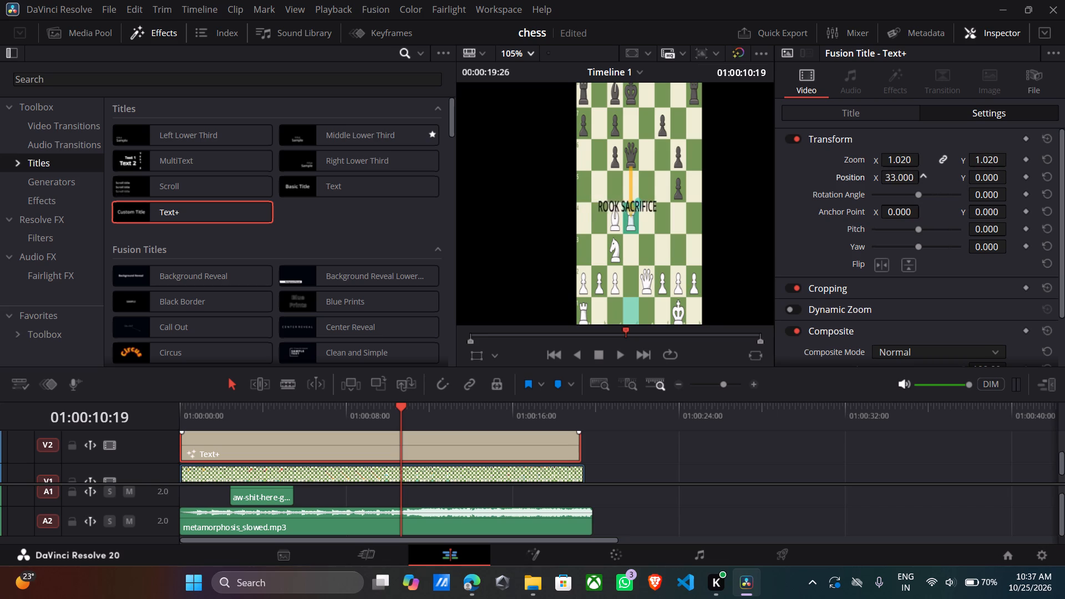
left_click_drag(936, 176, 939, 176)
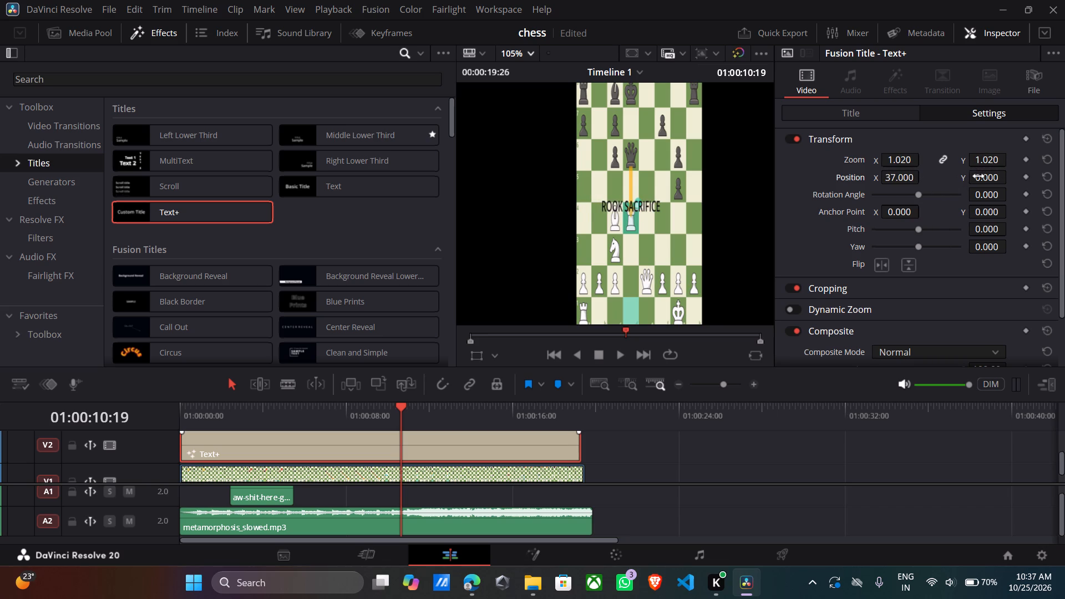
left_click_drag(978, 177, 550, 298)
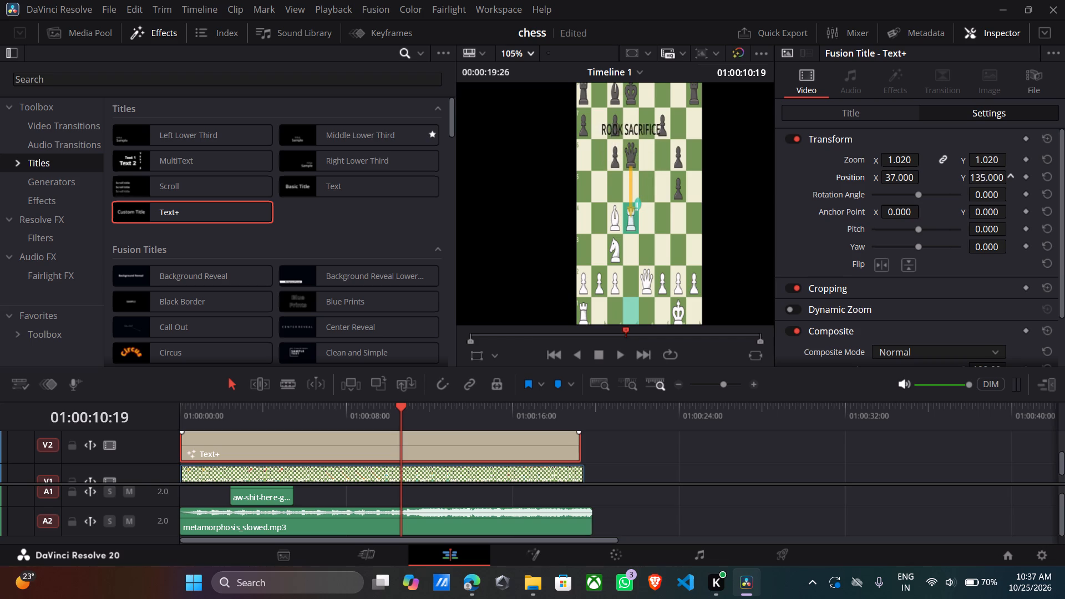
left_click_drag(550, 298, 427, 272)
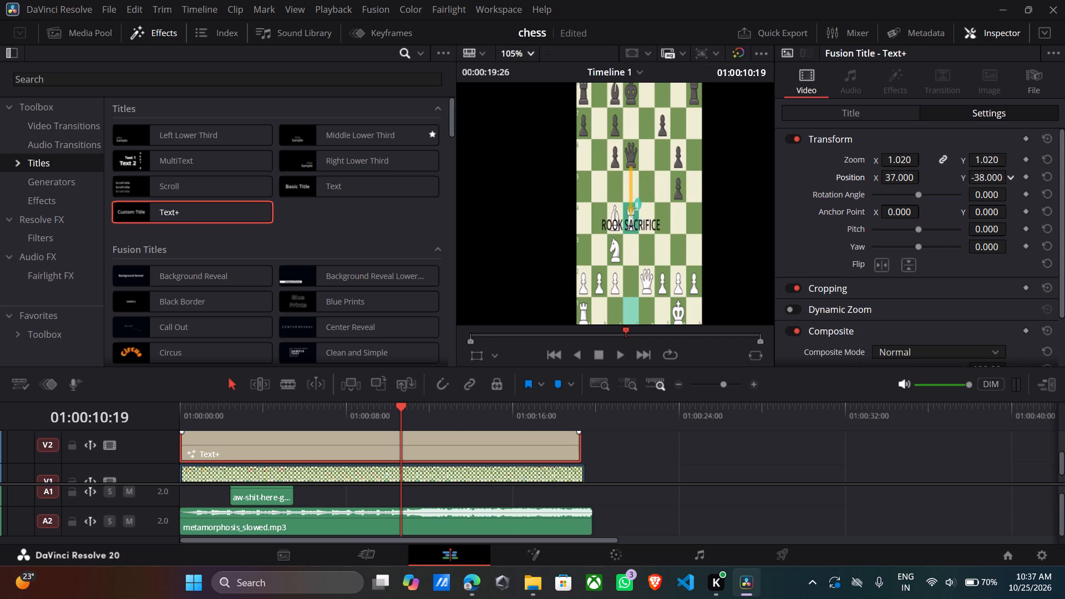
left_click_drag(427, 272, 405, 276)
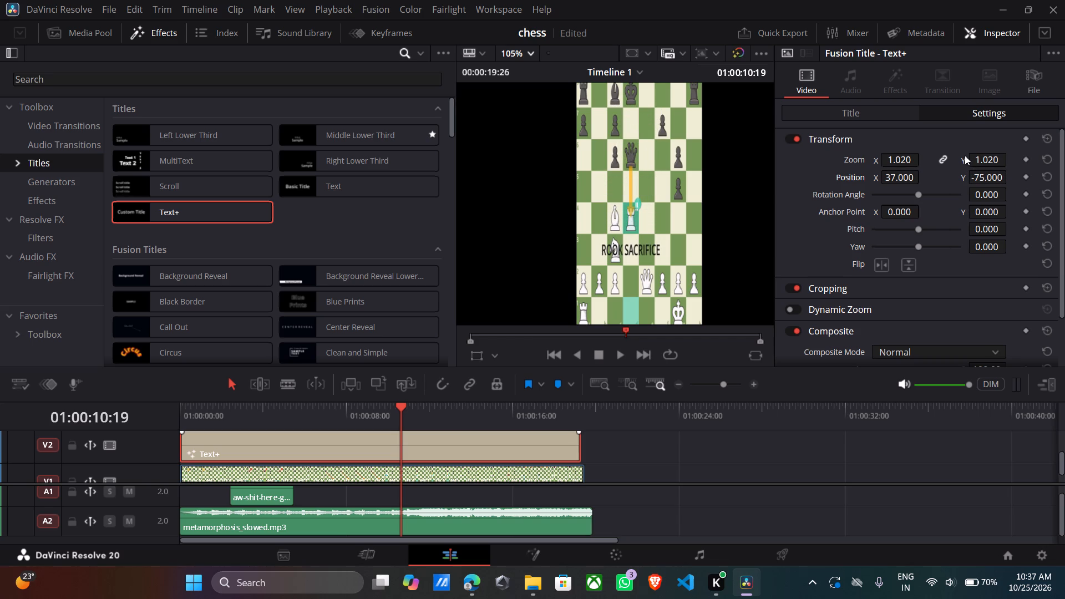
Enlarge the ROOK SACRIFICE title to a zoom of 1.120 on both axes and shift its X position to 98.
left_click_drag(908, 159, 904, 170)
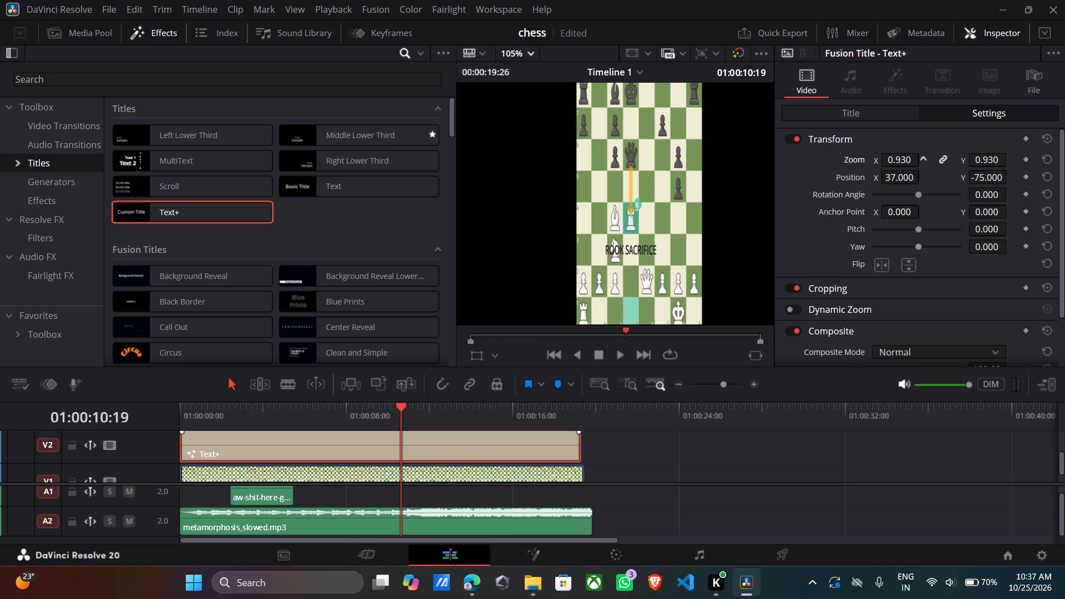
left_click_drag(904, 170, 915, 173)
left_click_drag(899, 181, 954, 182)
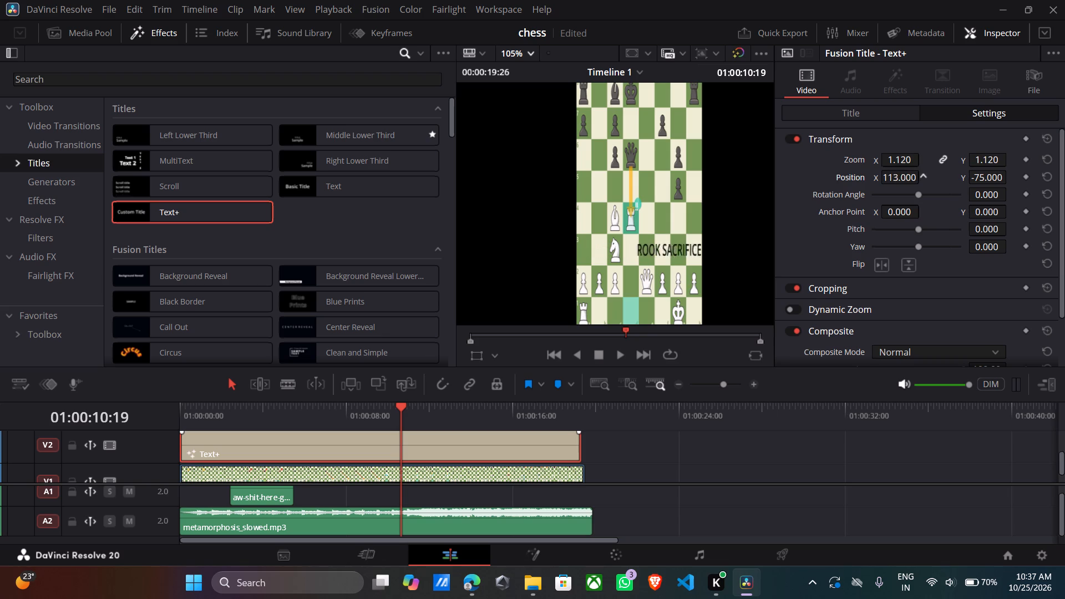
left_click_drag(954, 182, 941, 183)
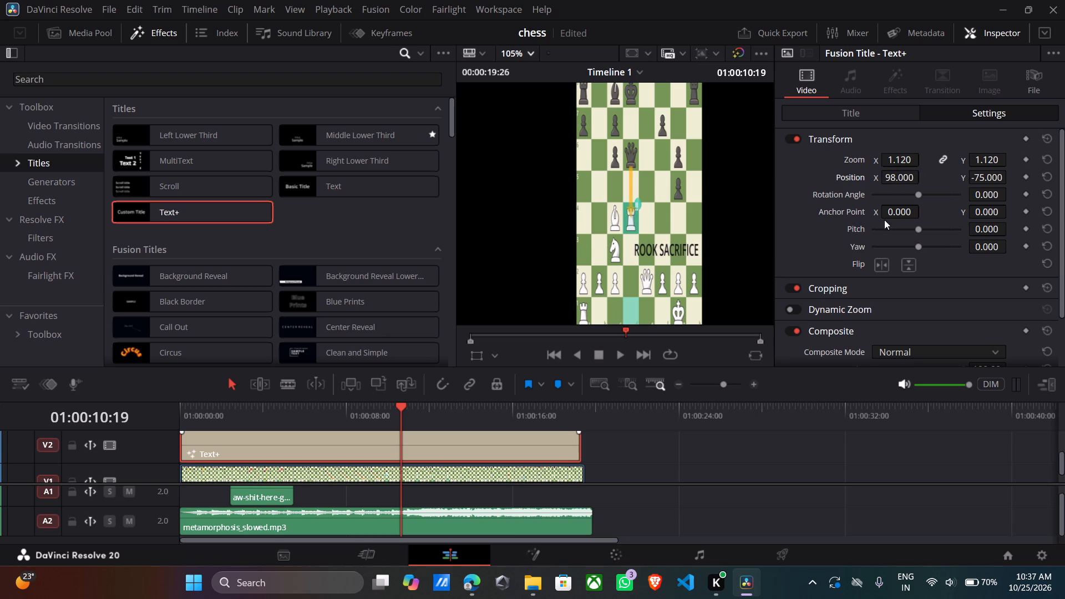
Split the metamorphosis_slowed.mp3 music on A2 at both ends of the aw-shit-here sound, at about 01:00:02:05 and 01:00:05:15.
scroll(859, 253, "down", 3)
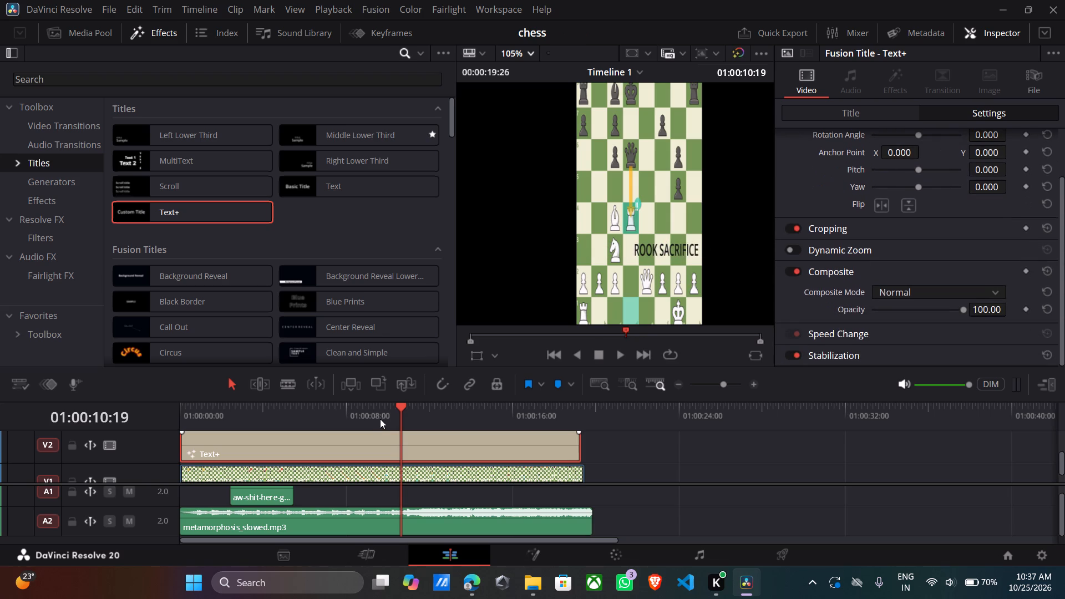
left_click_drag(395, 404, 163, 408)
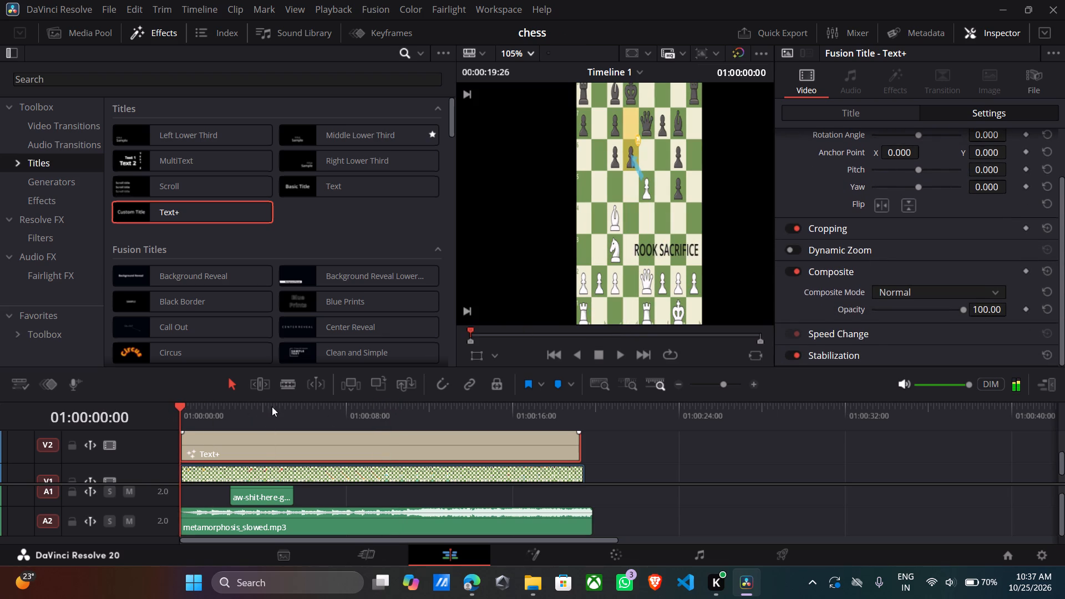
key("space")
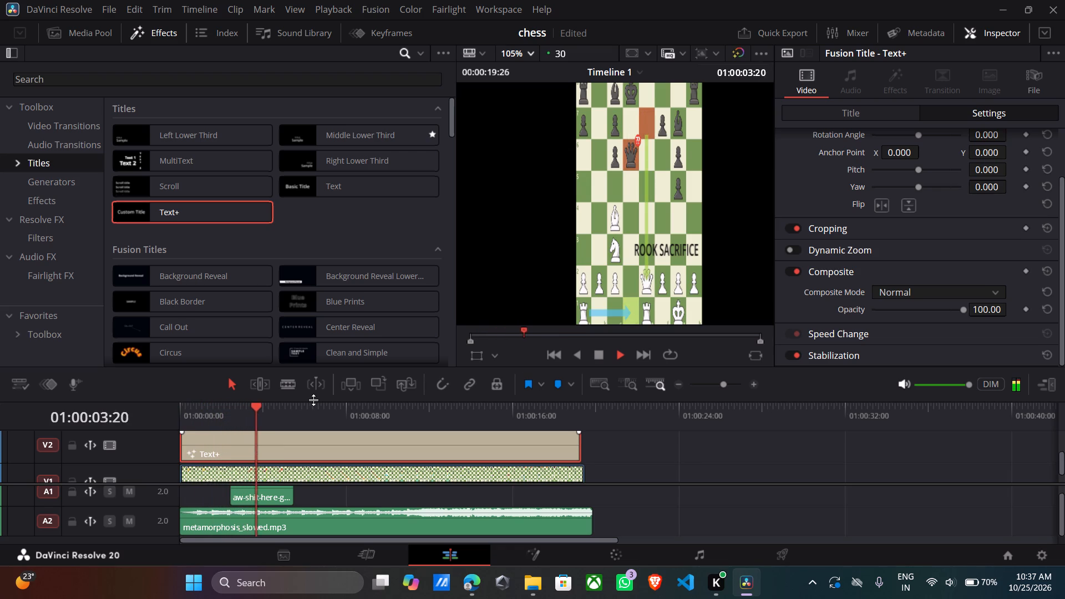
key("space")
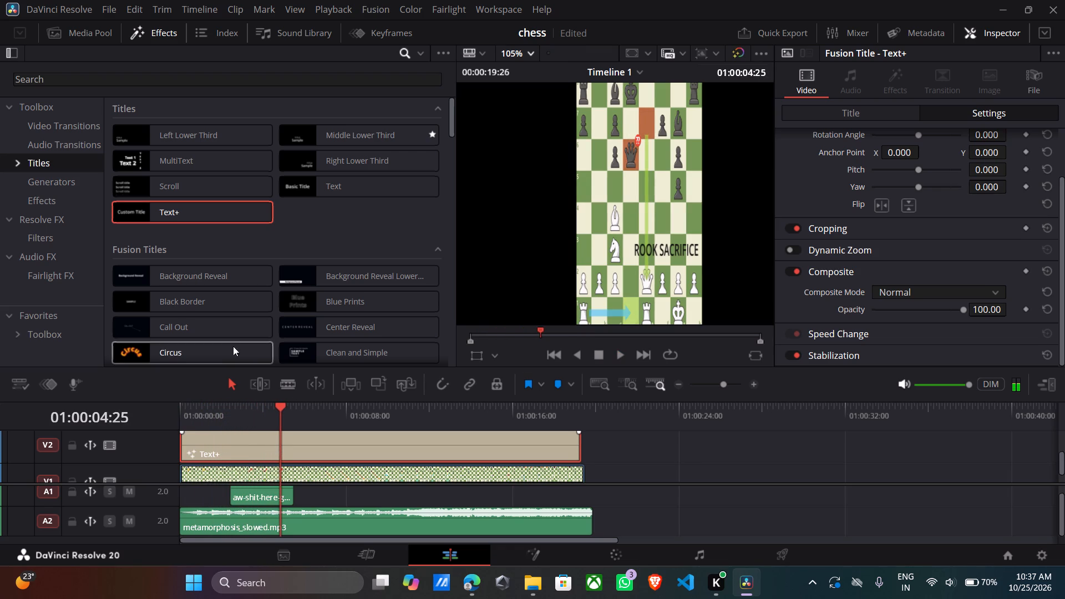
left_click(288, 383)
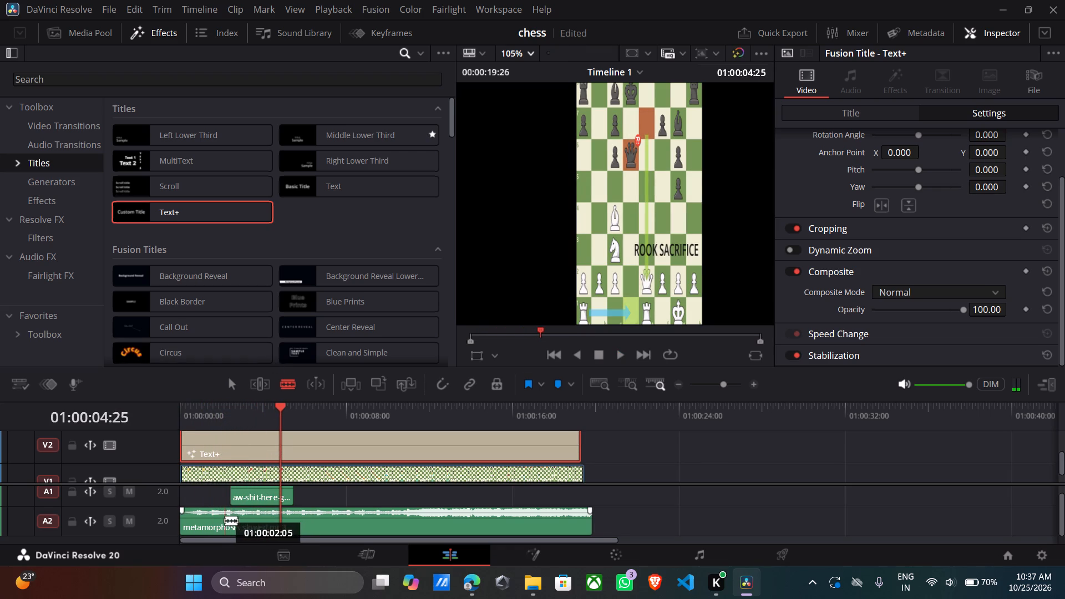
left_click(227, 523)
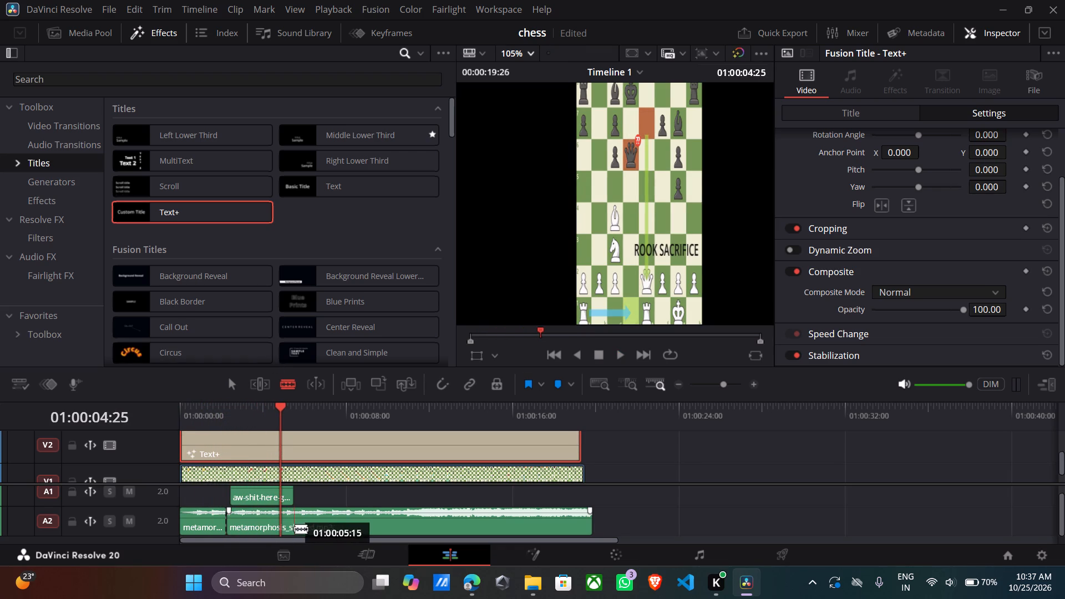
left_click(296, 529)
left_click(283, 527)
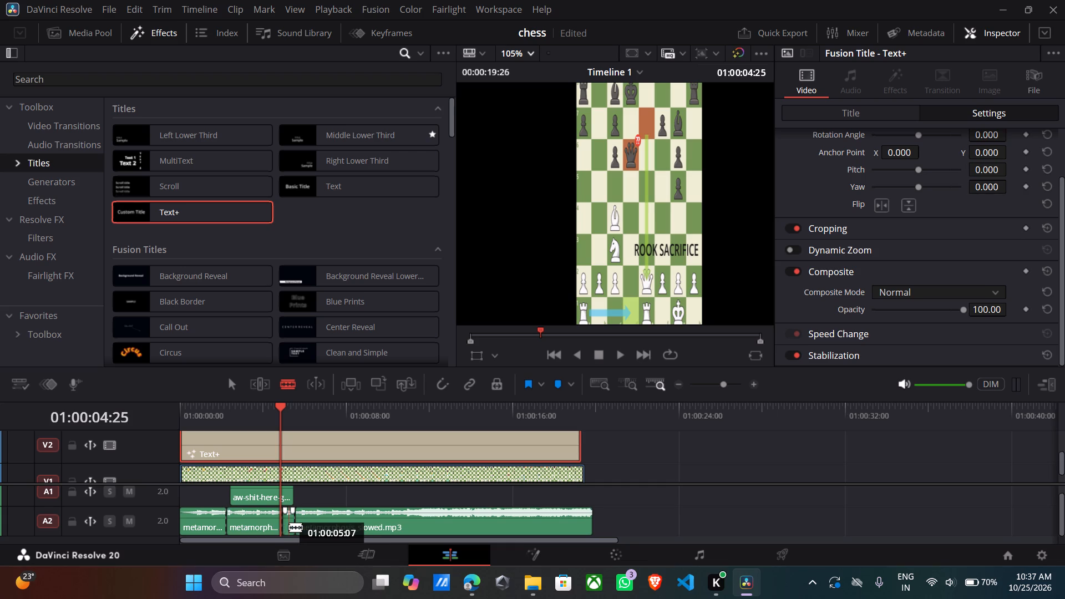
key("ctrl+z")
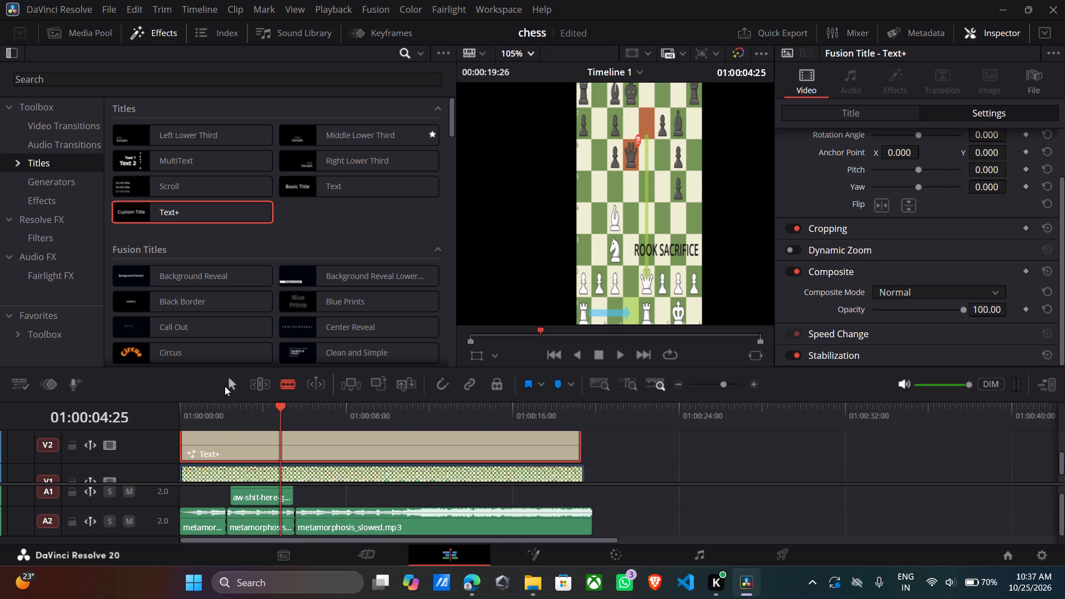
left_click(228, 386)
Set the volume of the music segment beneath the aw-shit-here sound to -100.0, and preview the timeline from the start.
left_click(260, 521)
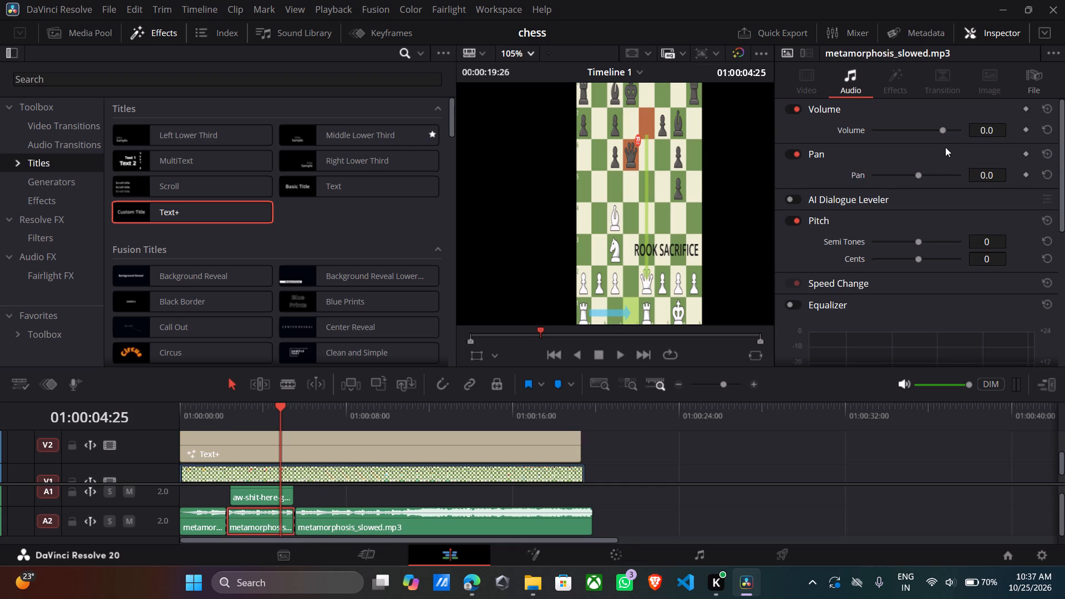
left_click_drag(941, 130, 773, 139)
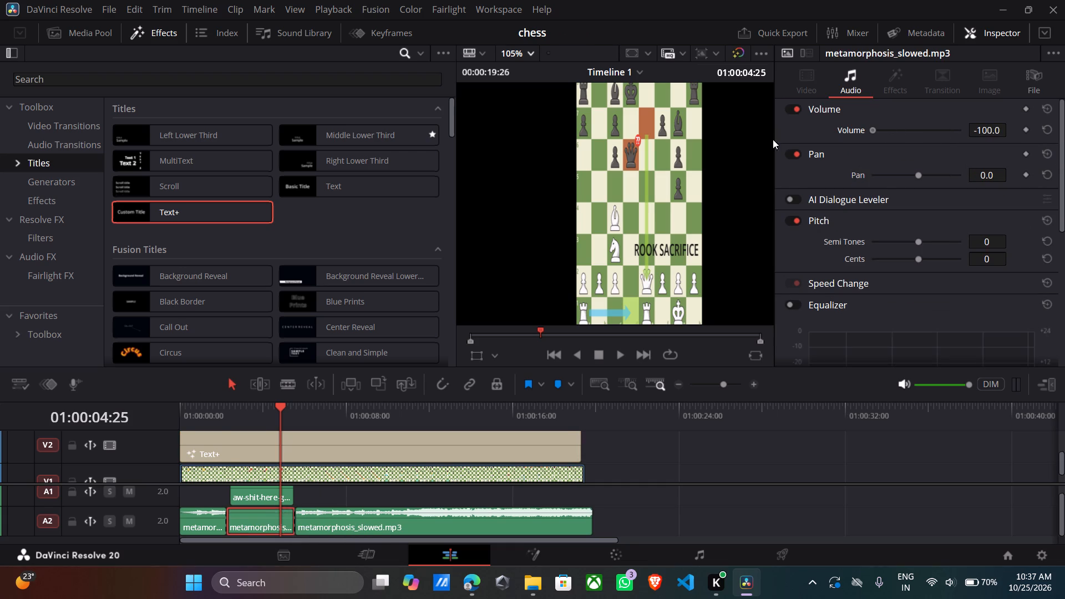
left_click_drag(773, 139, 772, 139)
key("space")
left_click_drag(306, 408, 185, 418)
key("space")
key("space")
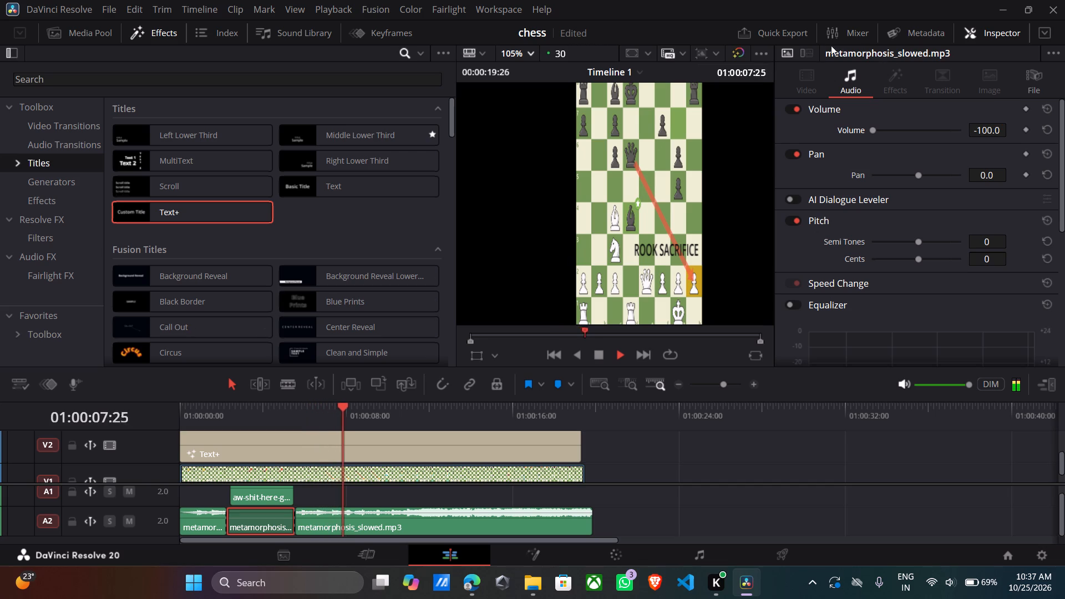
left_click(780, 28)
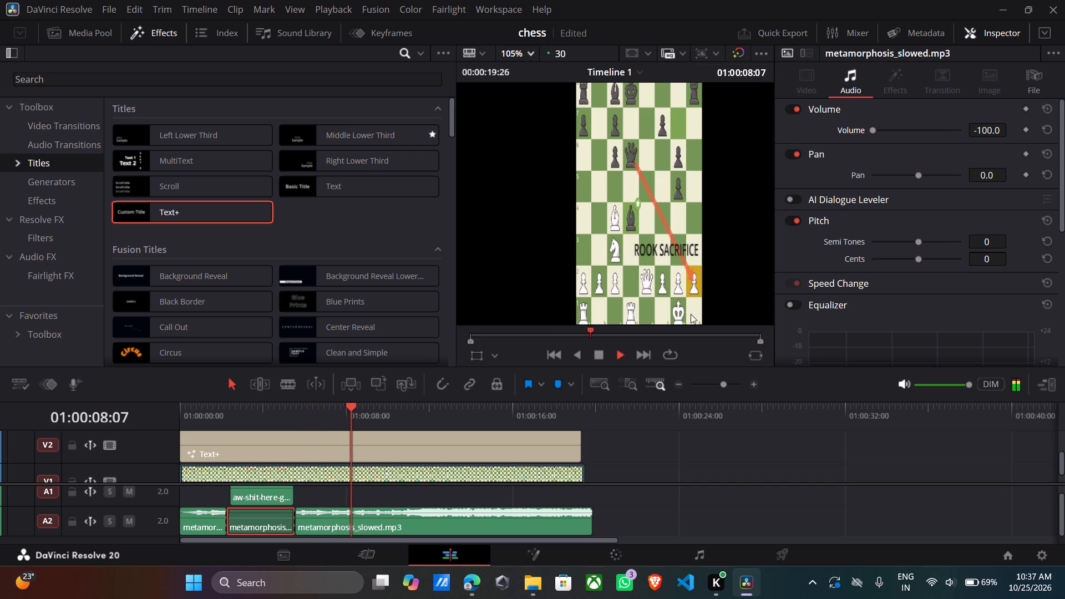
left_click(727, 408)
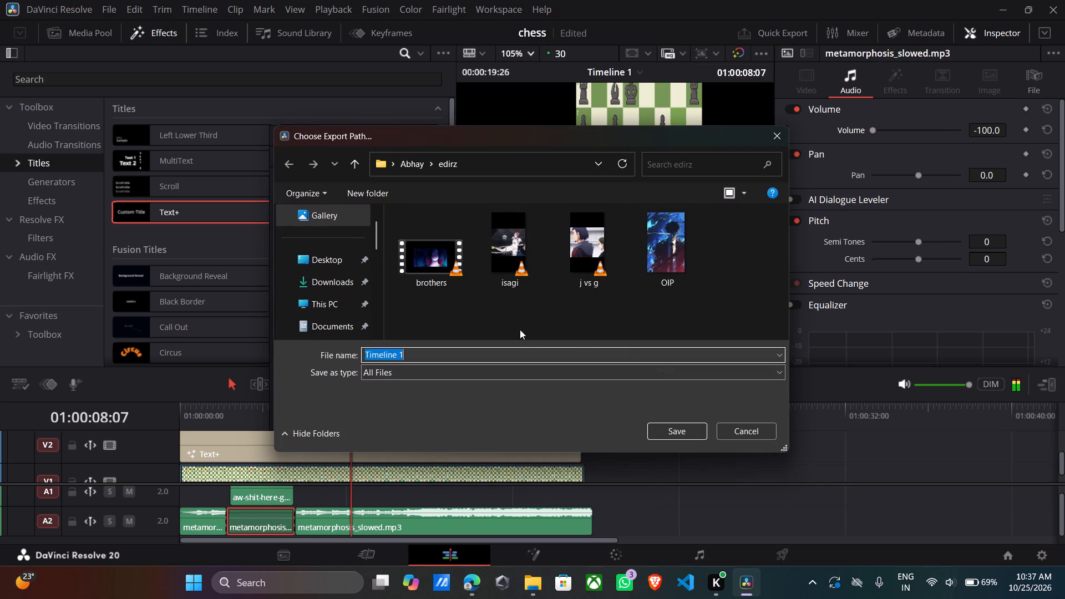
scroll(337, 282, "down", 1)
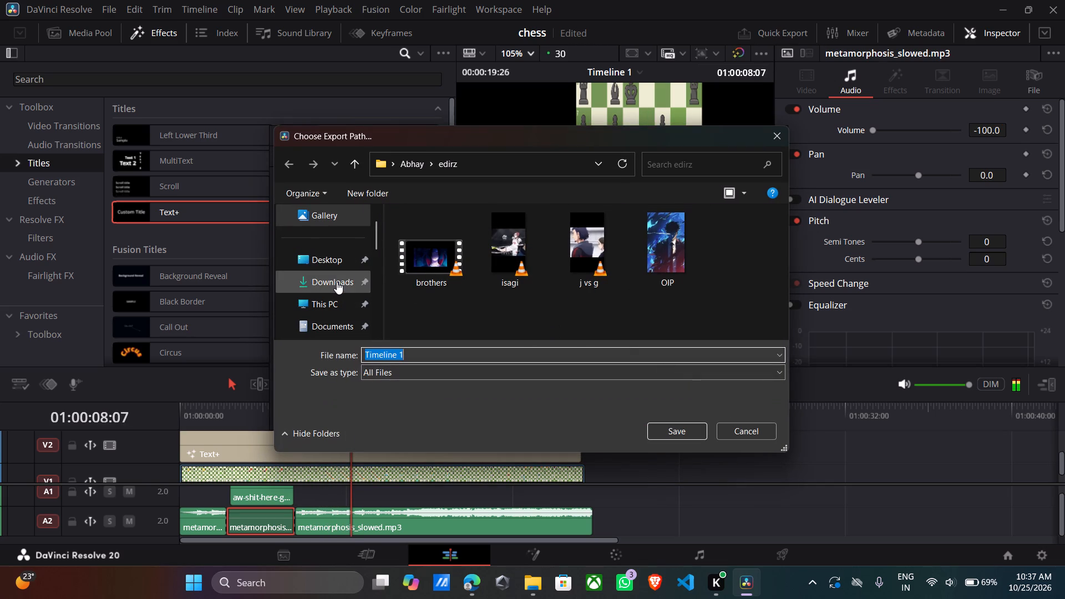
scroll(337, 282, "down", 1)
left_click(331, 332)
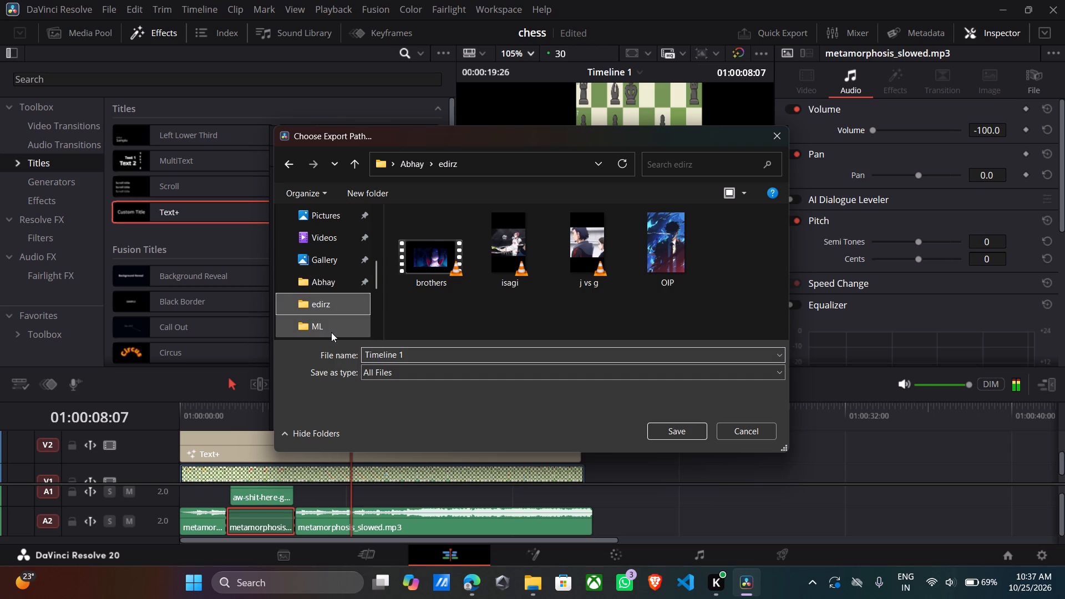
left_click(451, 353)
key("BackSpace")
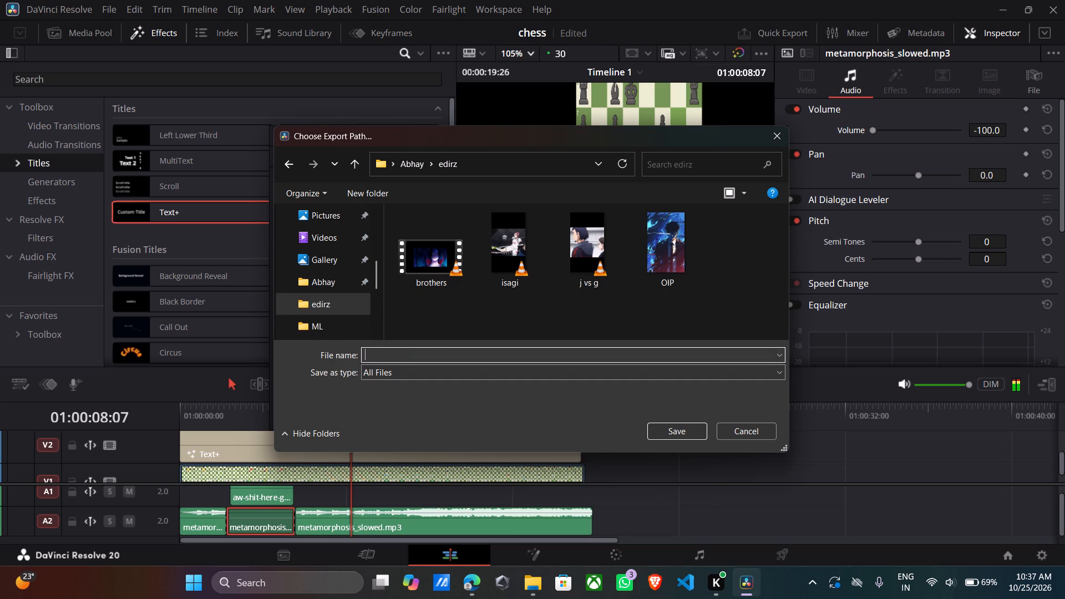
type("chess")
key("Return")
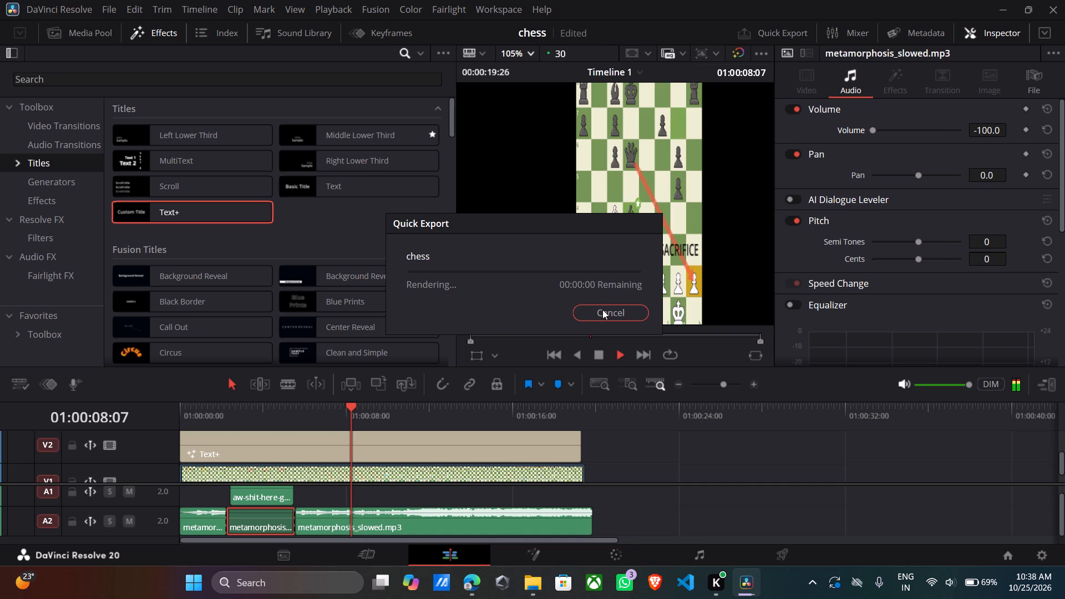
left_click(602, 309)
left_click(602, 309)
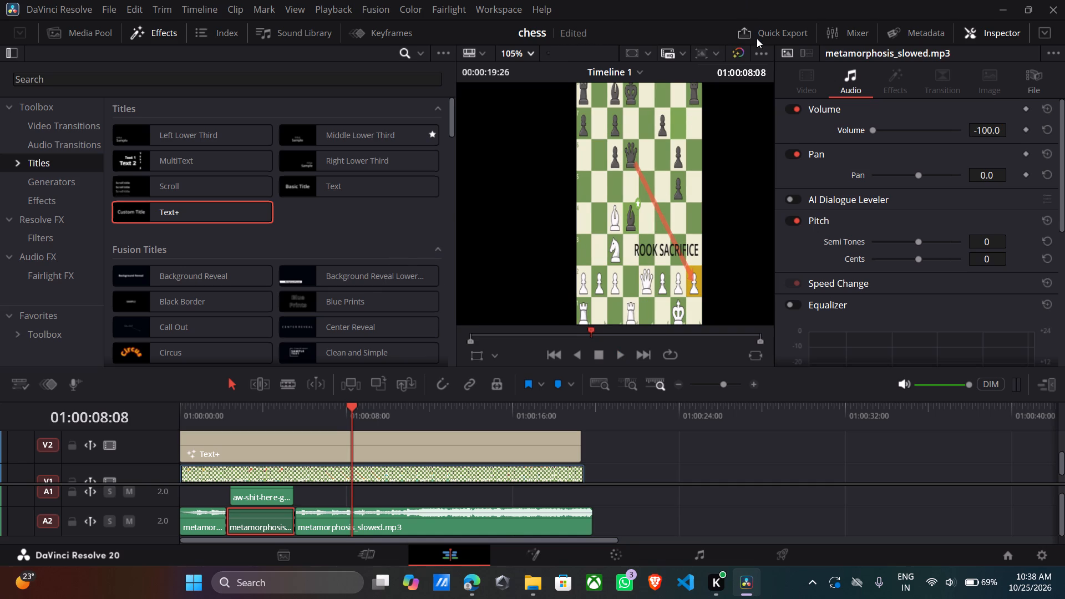
Quick-export the timeline as a video named chess into the edirz folder.
left_click(757, 38)
left_click(732, 404)
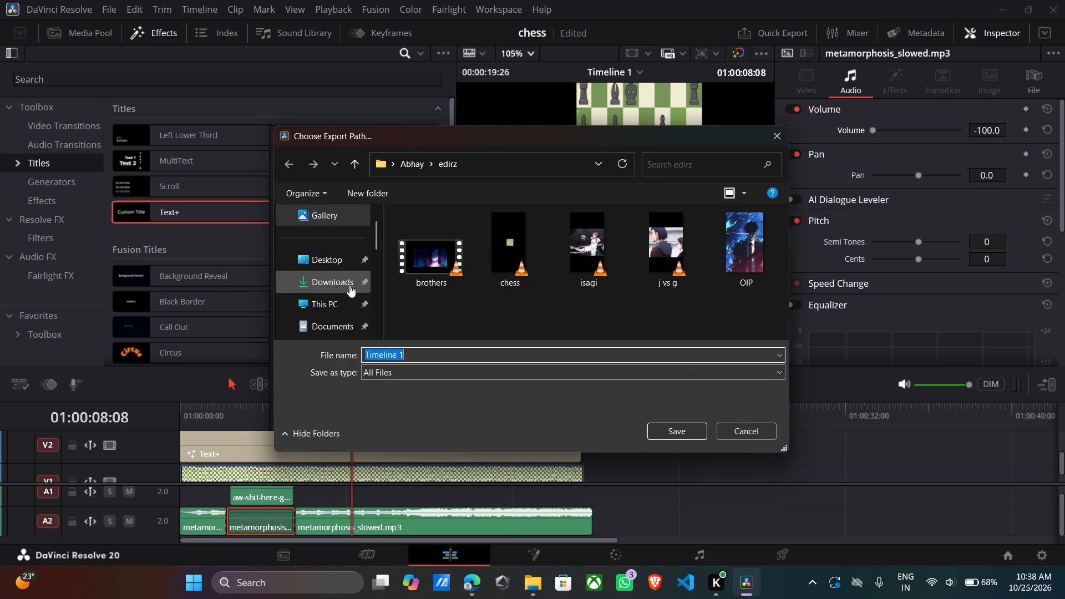
scroll(345, 294, "down", 1)
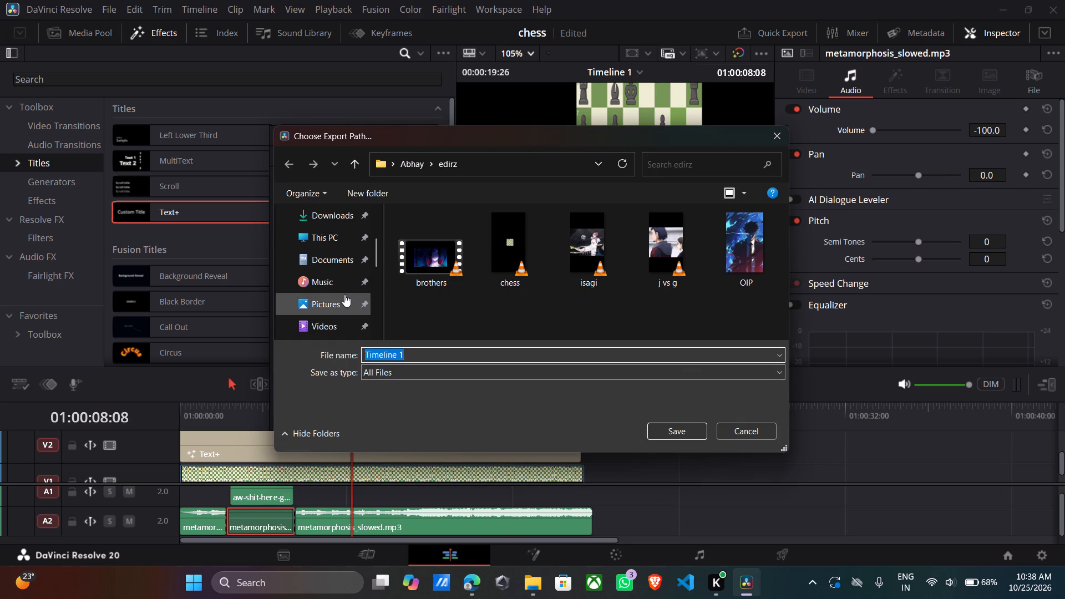
left_click(344, 295)
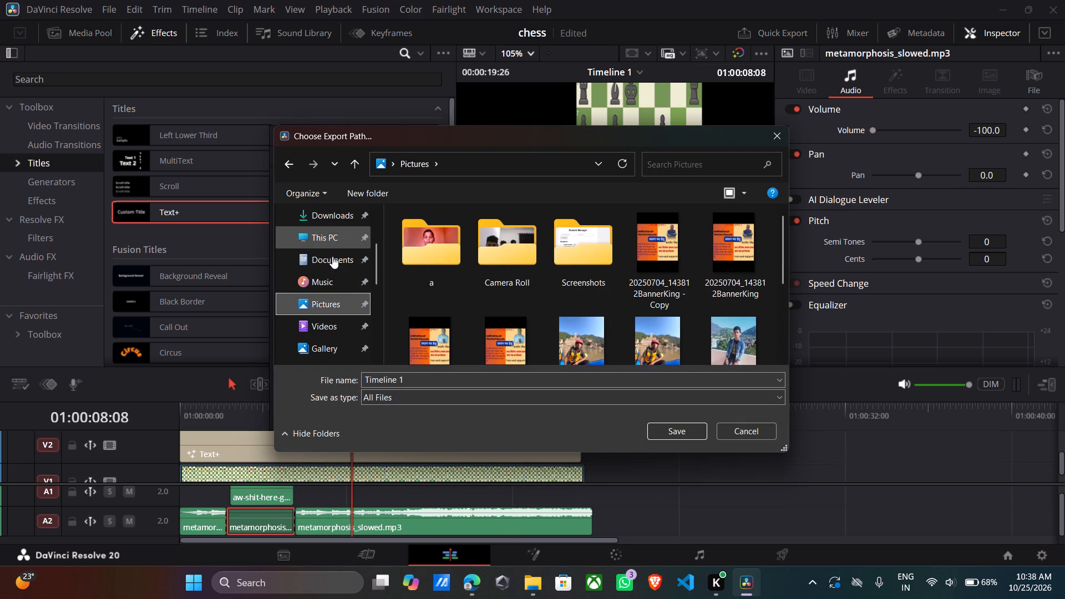
scroll(344, 334, "down", 1)
left_click(342, 248)
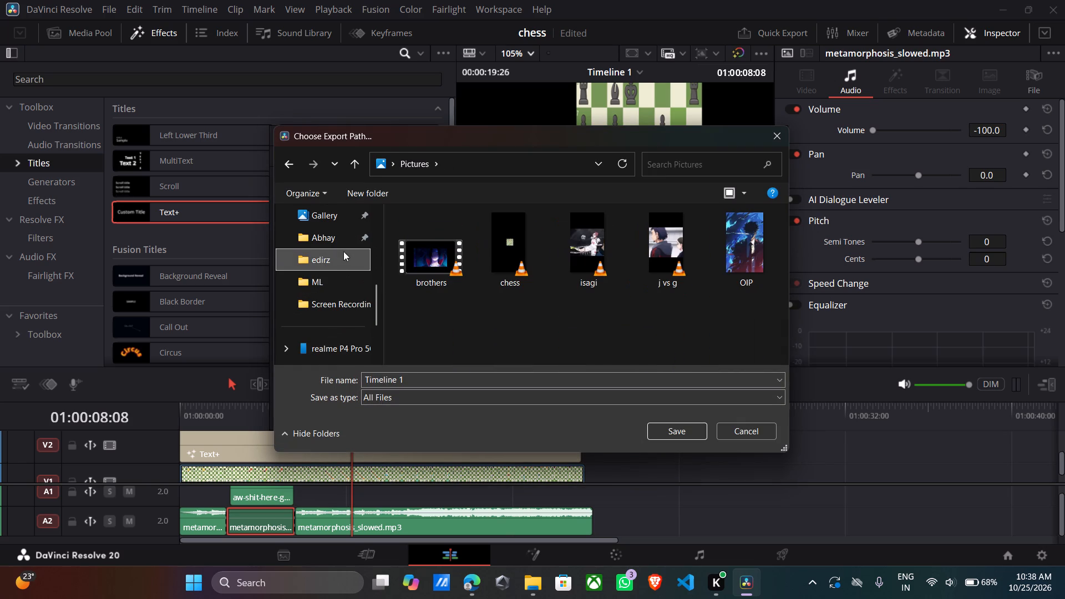
left_click(630, 377)
key("BackSpace")
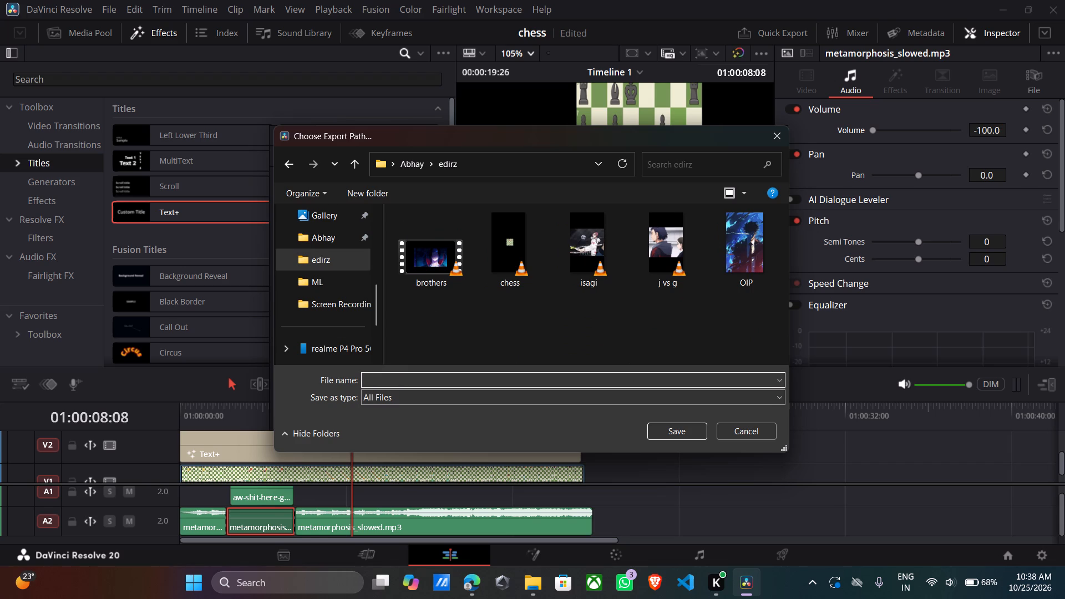
type("che")
type("ss")
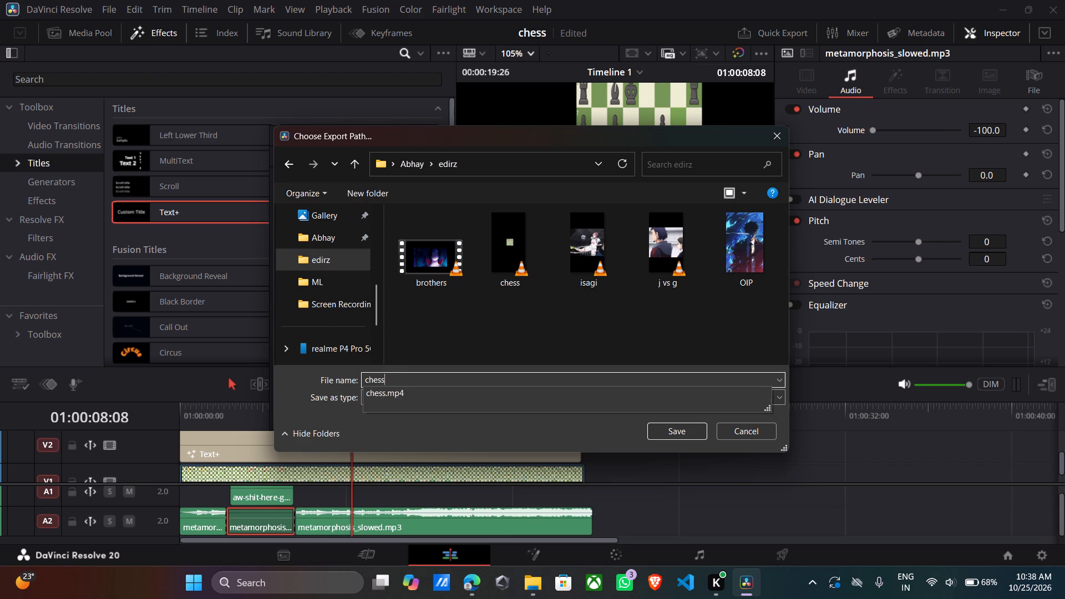
left_click(688, 435)
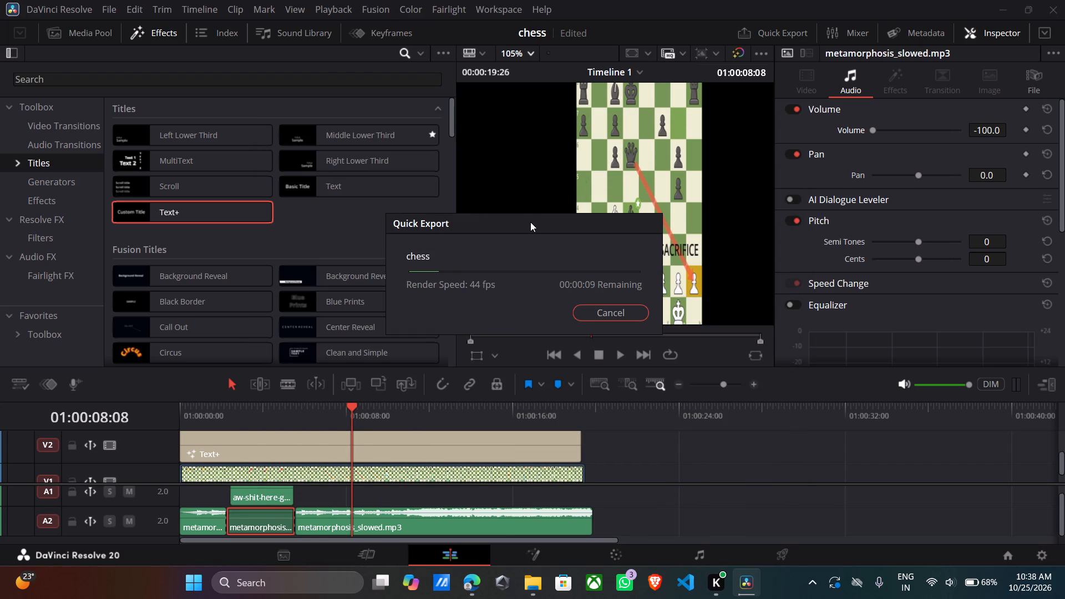
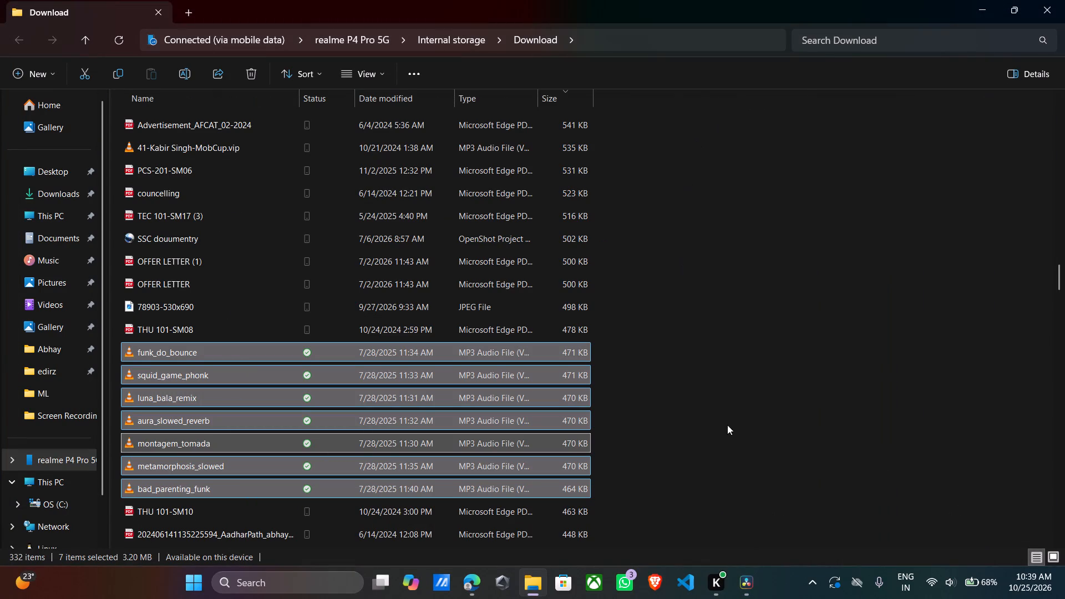
Switch to DaVinci Resolve, review the ROOK SACRIFICE title's transform settings, and play back the section around the aw-shit-here sound.
left_click(738, 574)
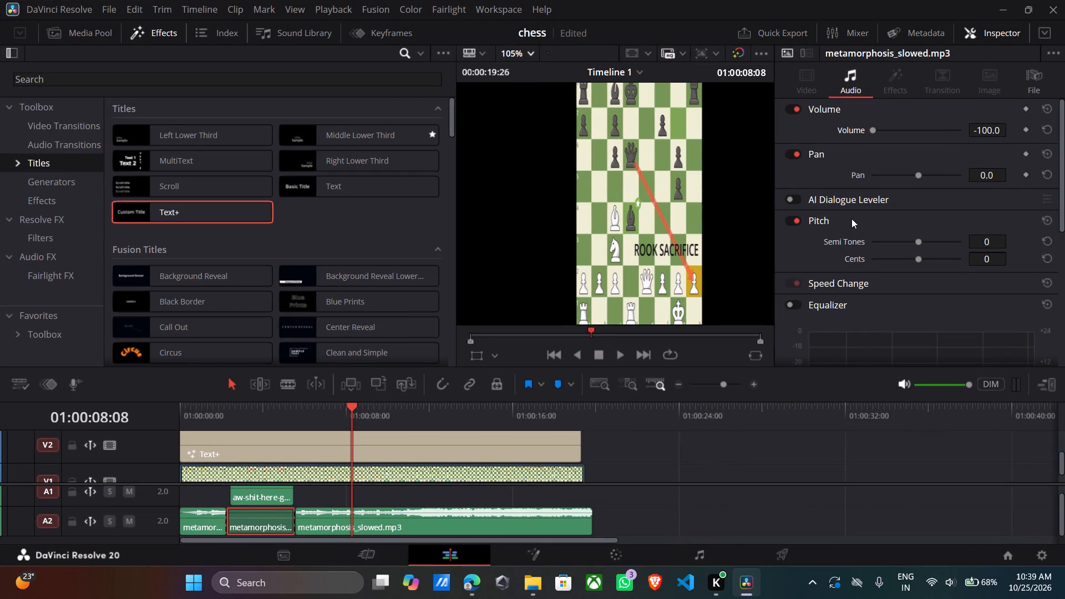
scroll(851, 219, "up", 3)
left_click(440, 448)
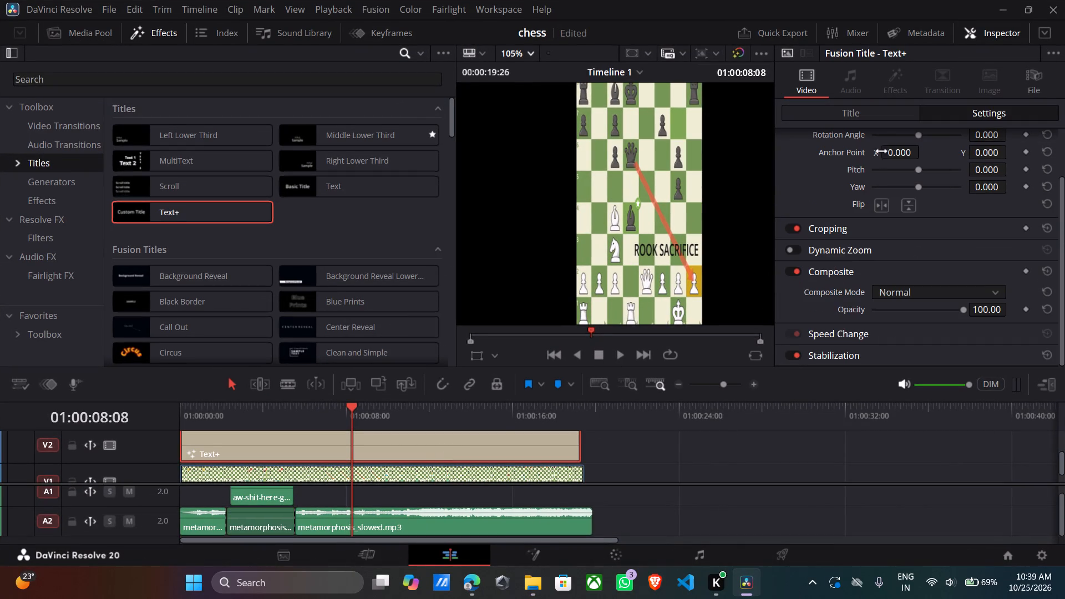
scroll(871, 174, "up", 1)
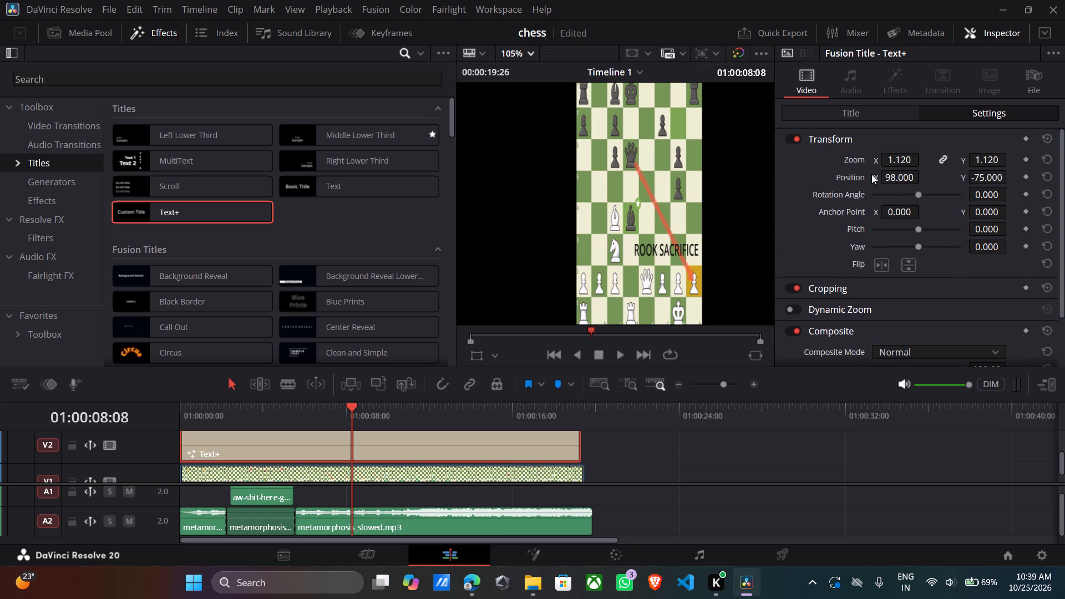
scroll(871, 174, "up", 2)
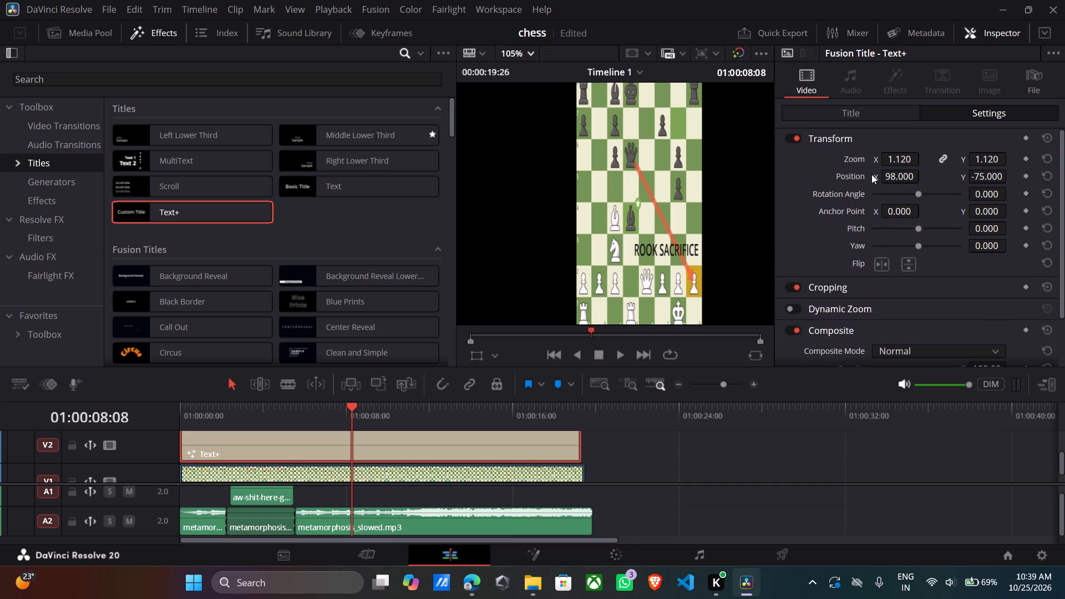
scroll(871, 174, "up", 1)
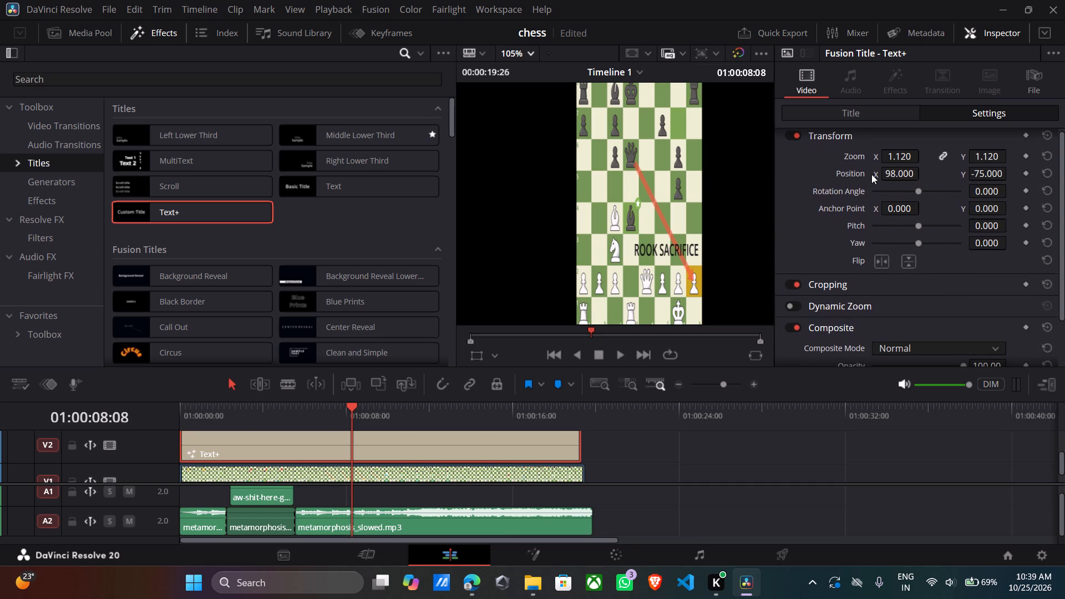
scroll(871, 174, "up", 1)
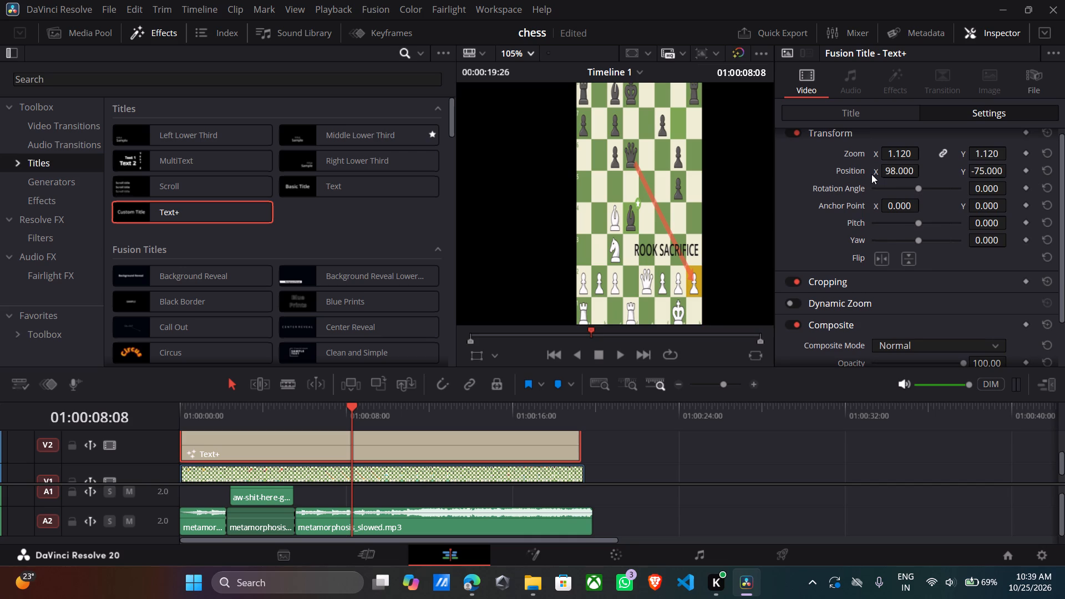
key("space")
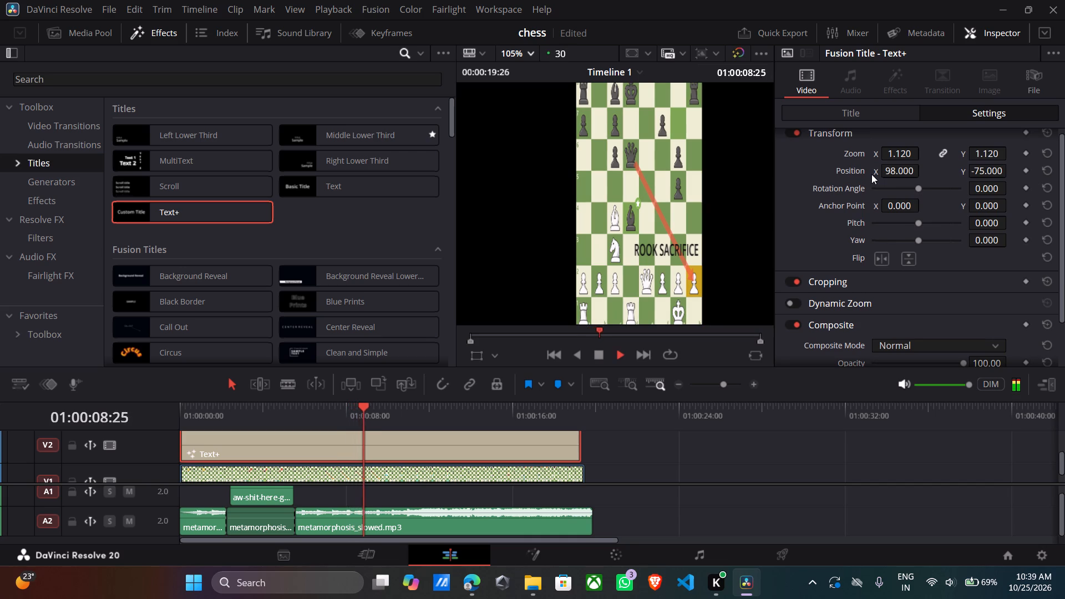
left_click_drag(623, 332, 552, 341)
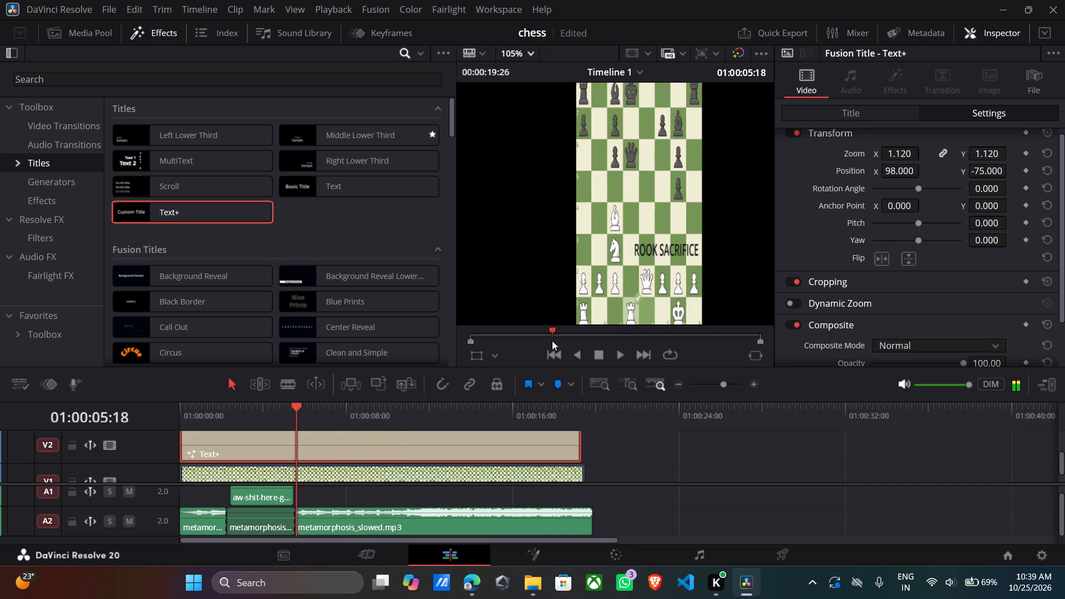
left_click_drag(552, 341, 435, 356)
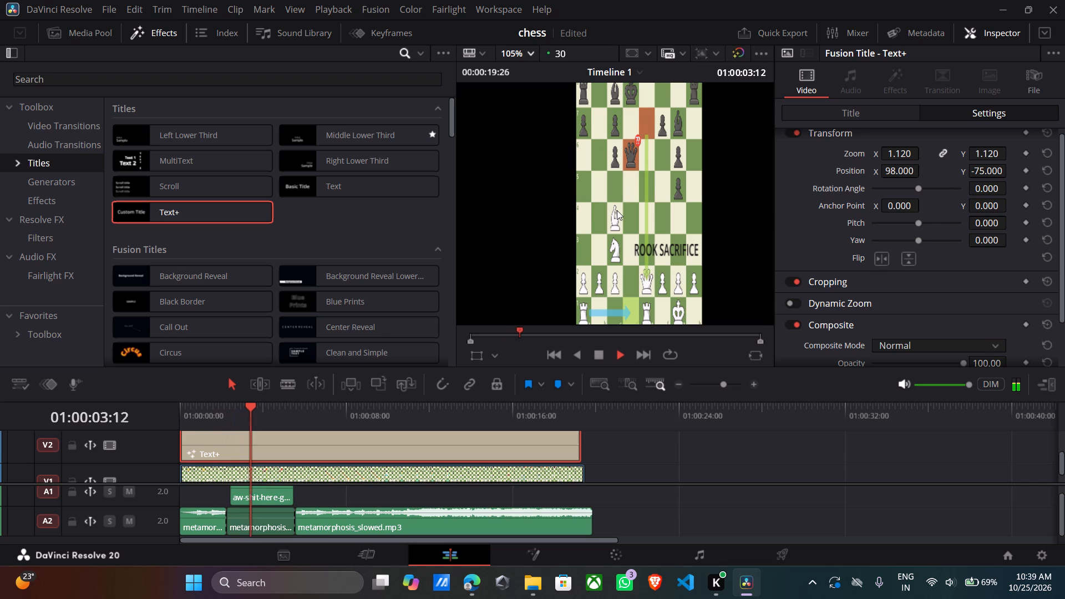
left_click(524, 436)
key("space")
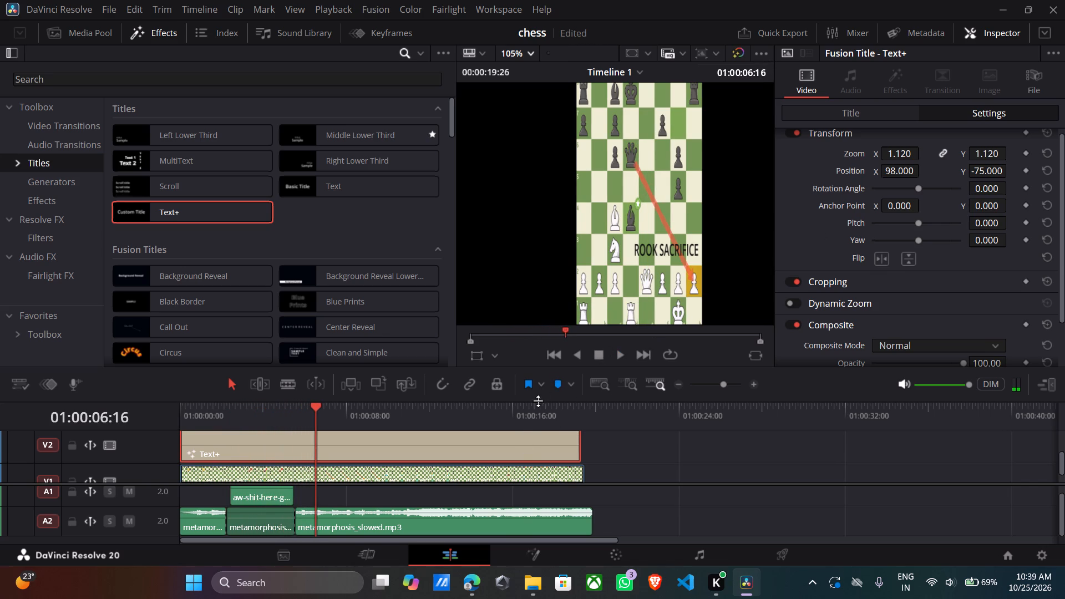
Move the ROOK SACRIFICE Text+ title past the end of the video on V2 and delete it.
left_click_drag(534, 442, 830, 445)
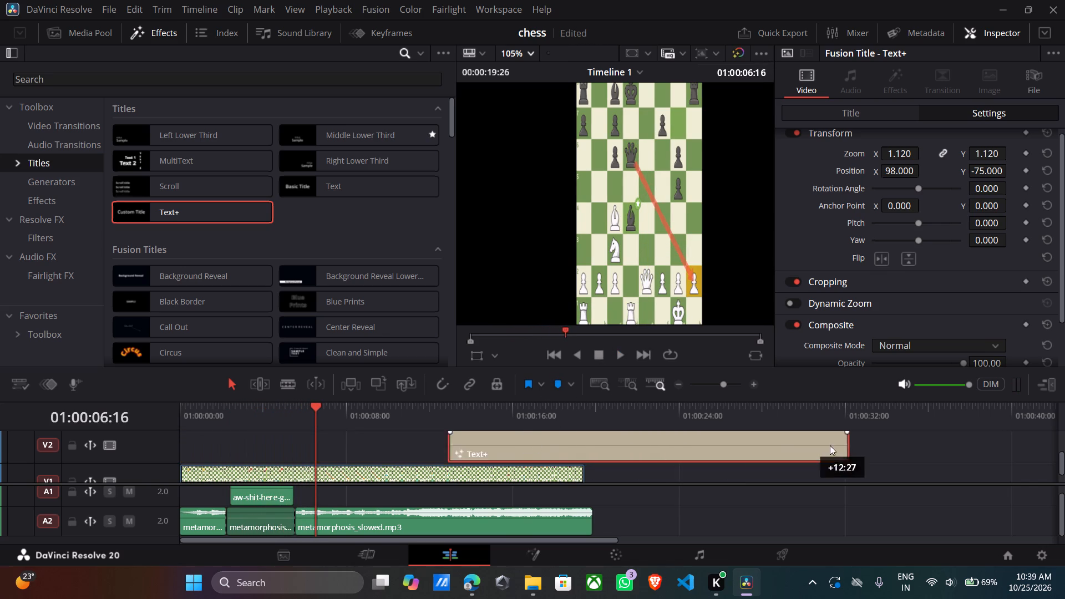
left_click_drag(830, 445, 946, 443)
left_click(946, 443)
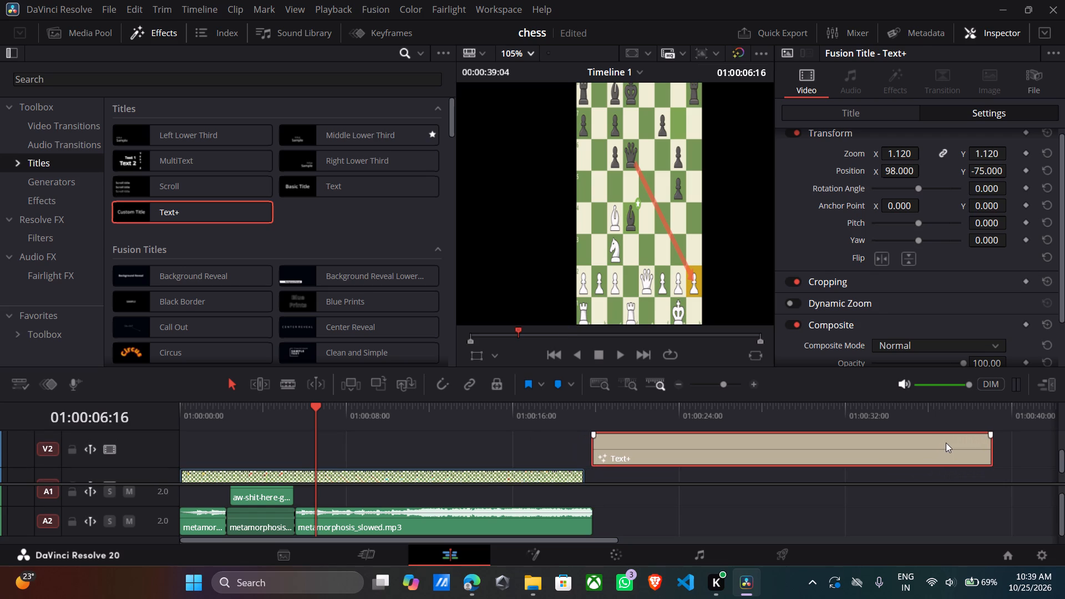
key("Delete")
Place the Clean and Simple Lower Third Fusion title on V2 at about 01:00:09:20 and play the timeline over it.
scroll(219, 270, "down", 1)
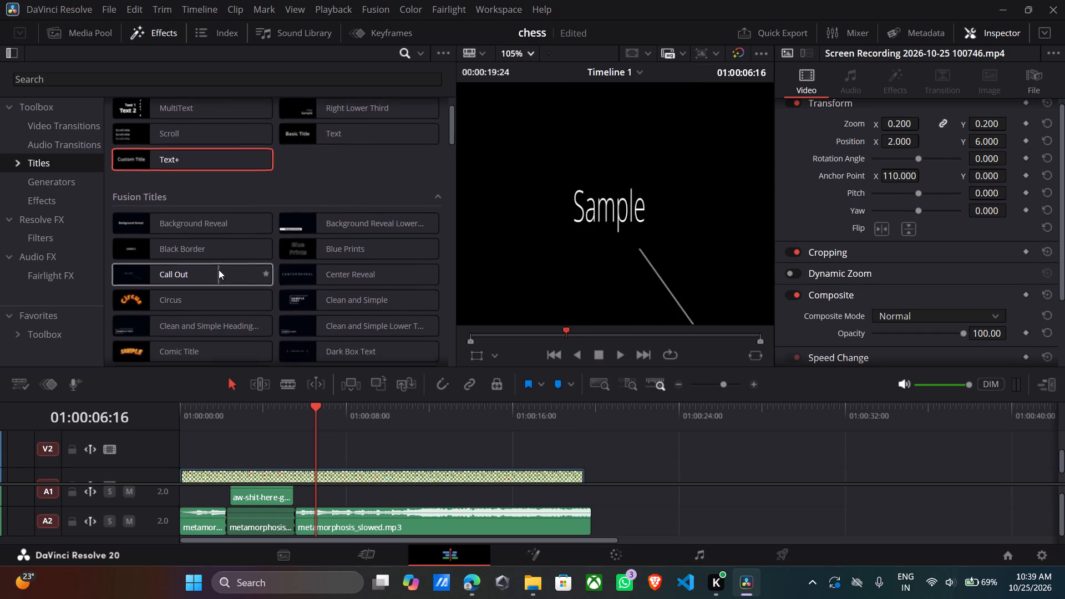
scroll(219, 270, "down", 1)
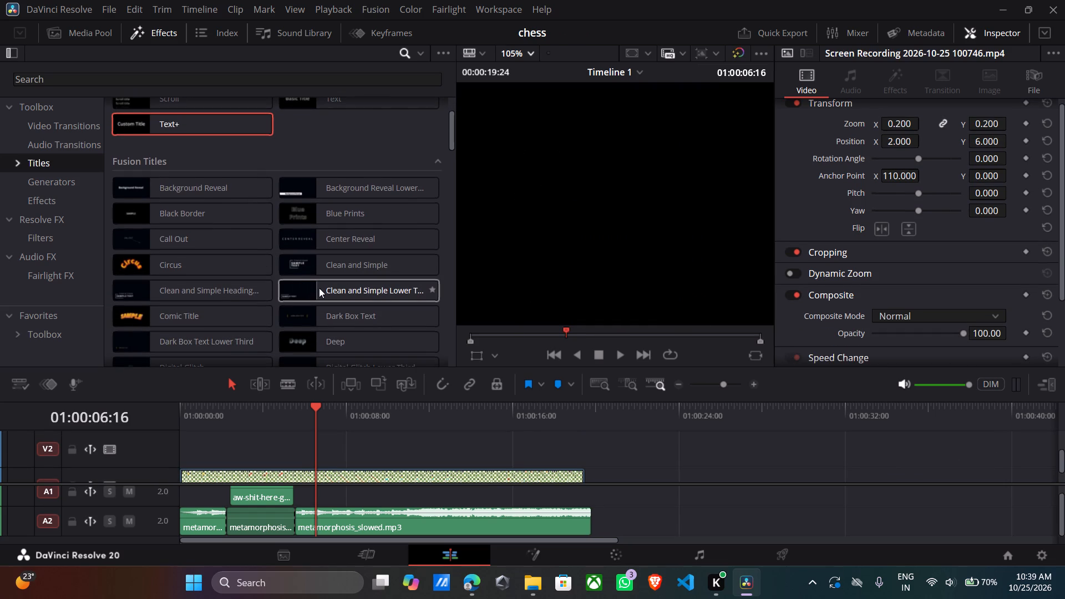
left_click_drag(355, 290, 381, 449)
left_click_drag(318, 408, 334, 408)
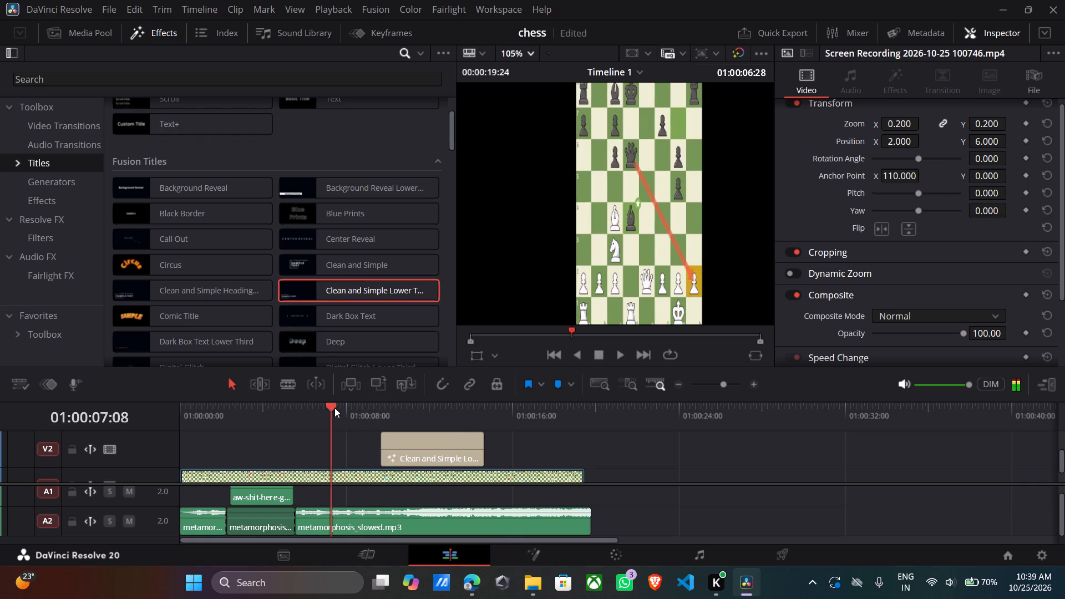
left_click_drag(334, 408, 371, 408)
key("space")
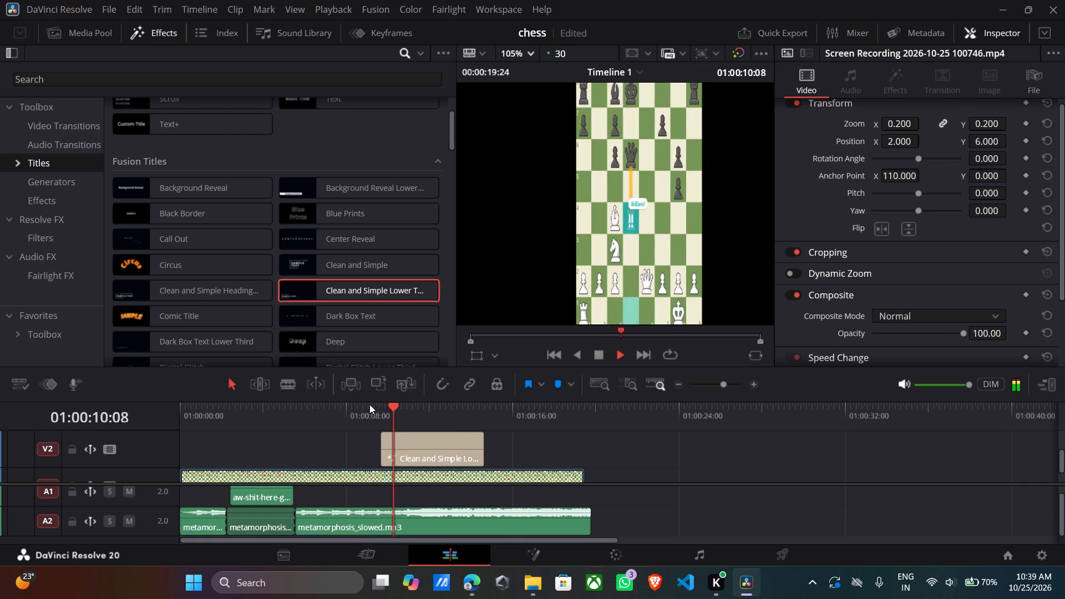
Open the lower-third title's text for editing and play the timeline from the start and across the title.
left_click(408, 464)
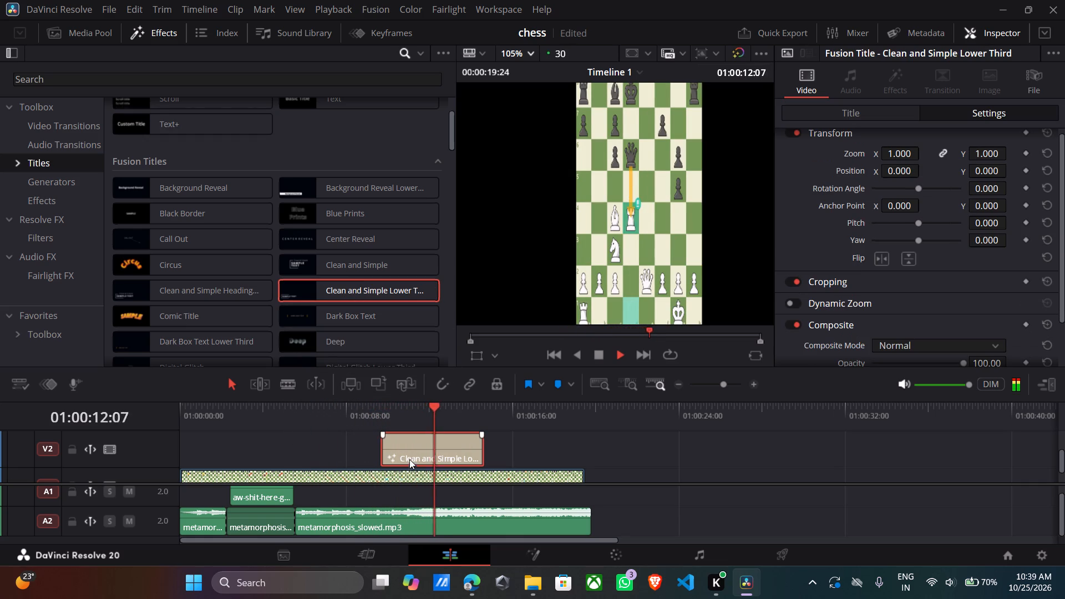
key("space")
left_click(852, 107)
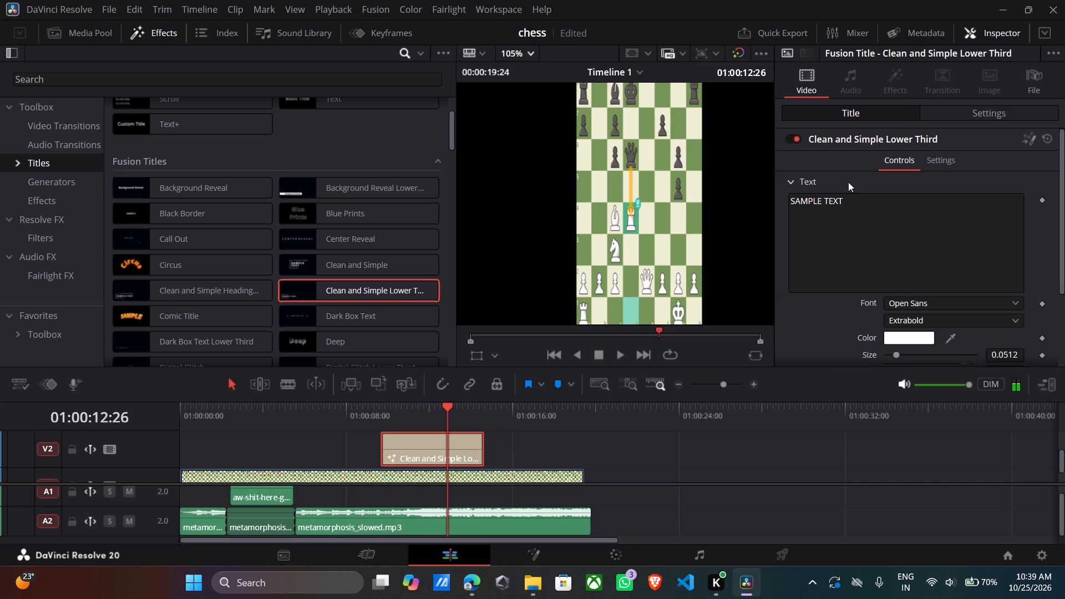
left_click(849, 200)
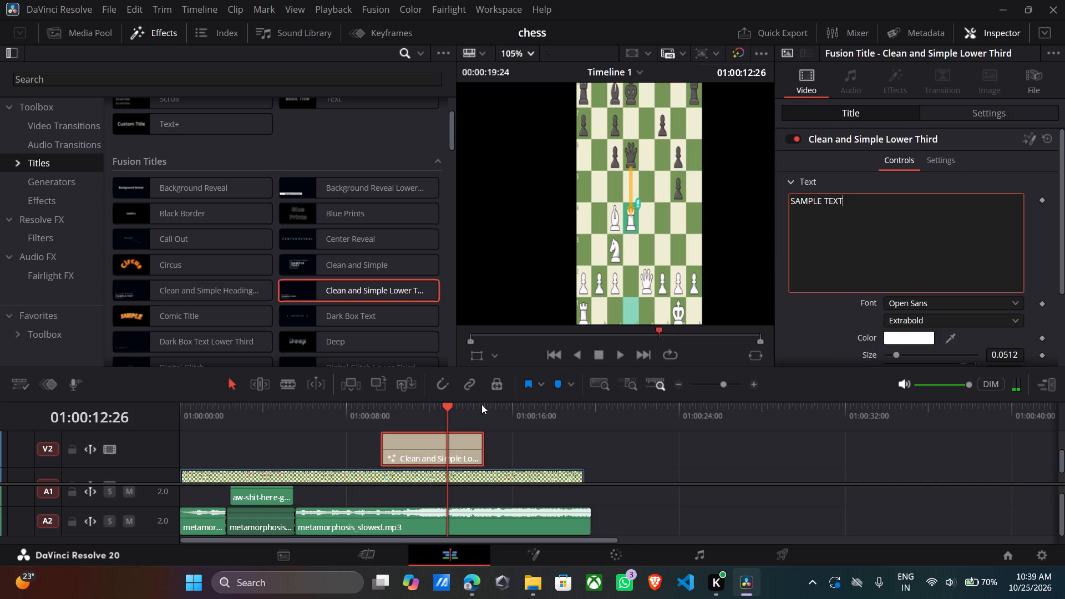
left_click_drag(456, 408, 189, 394)
key("space")
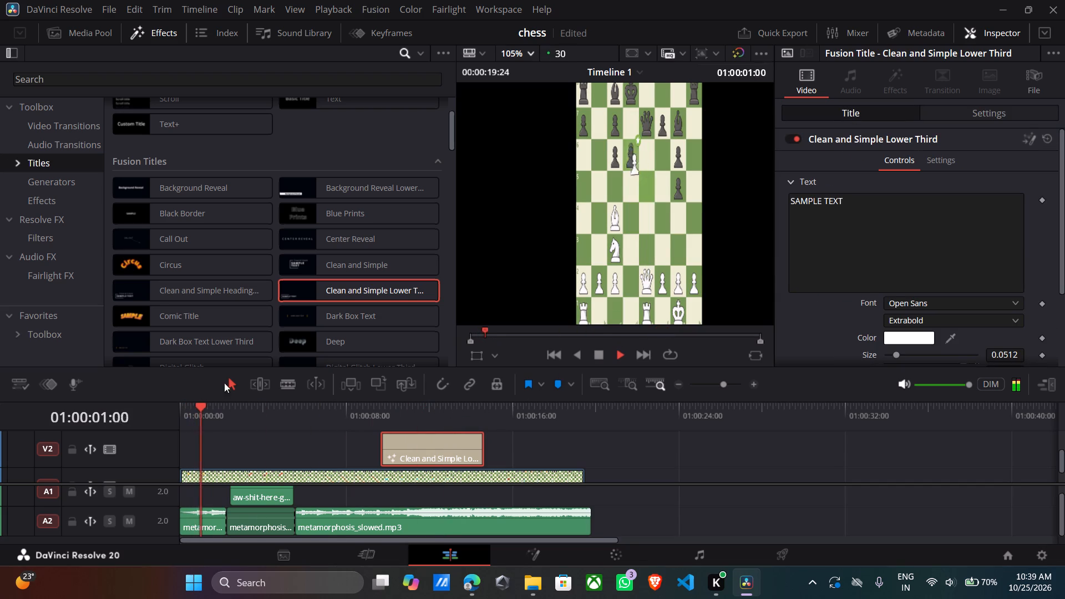
left_click_drag(222, 409, 362, 420)
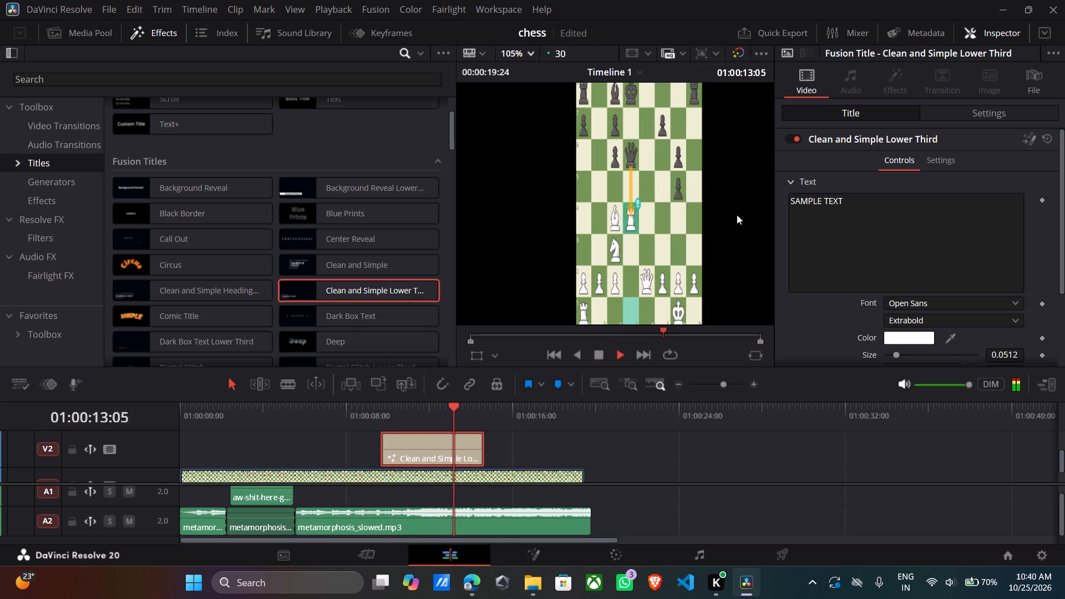
key("space")
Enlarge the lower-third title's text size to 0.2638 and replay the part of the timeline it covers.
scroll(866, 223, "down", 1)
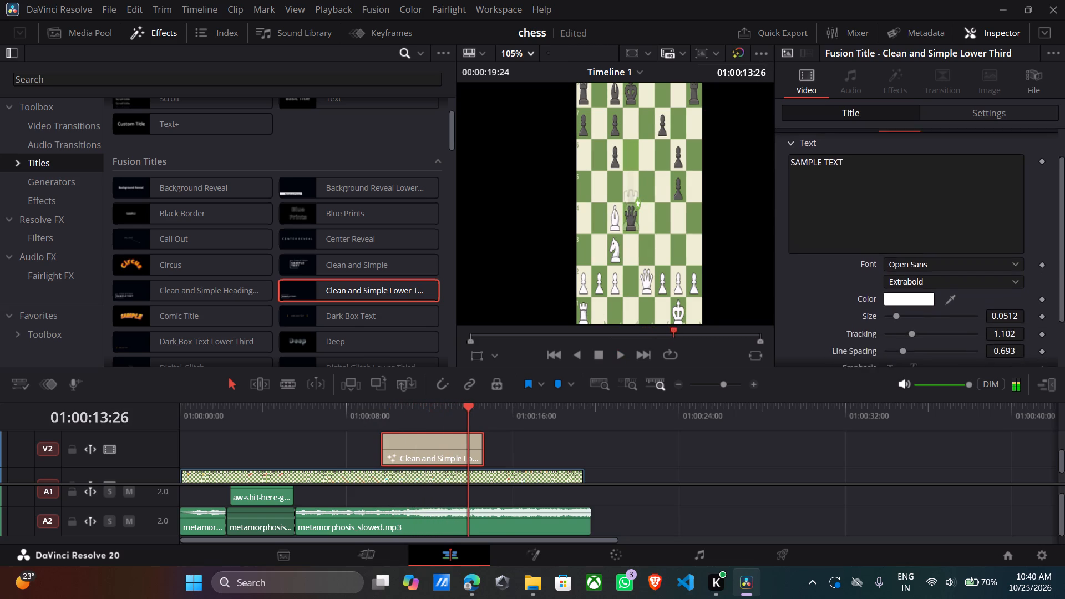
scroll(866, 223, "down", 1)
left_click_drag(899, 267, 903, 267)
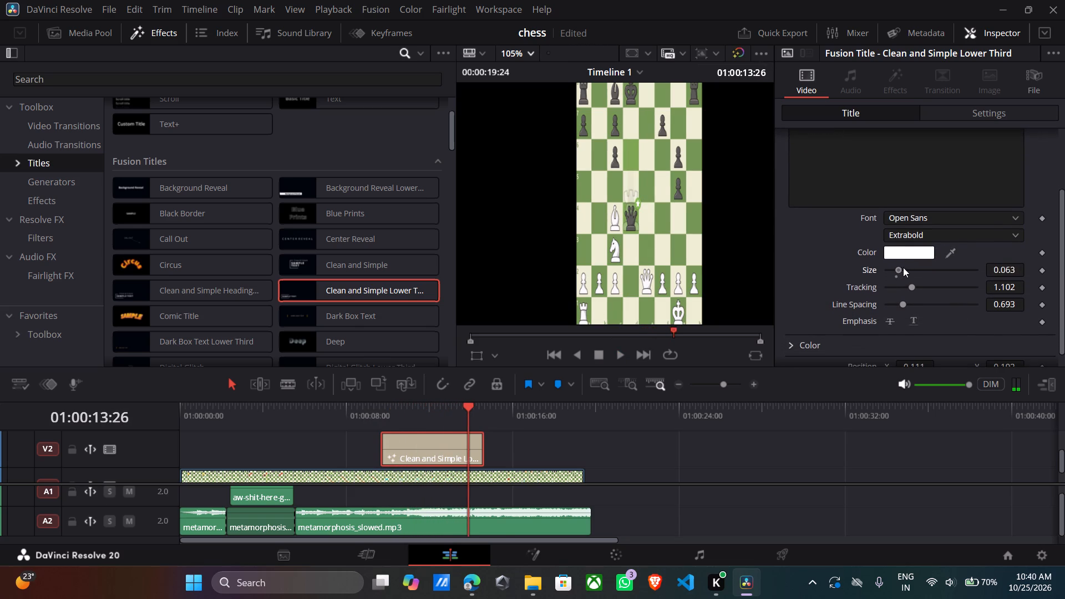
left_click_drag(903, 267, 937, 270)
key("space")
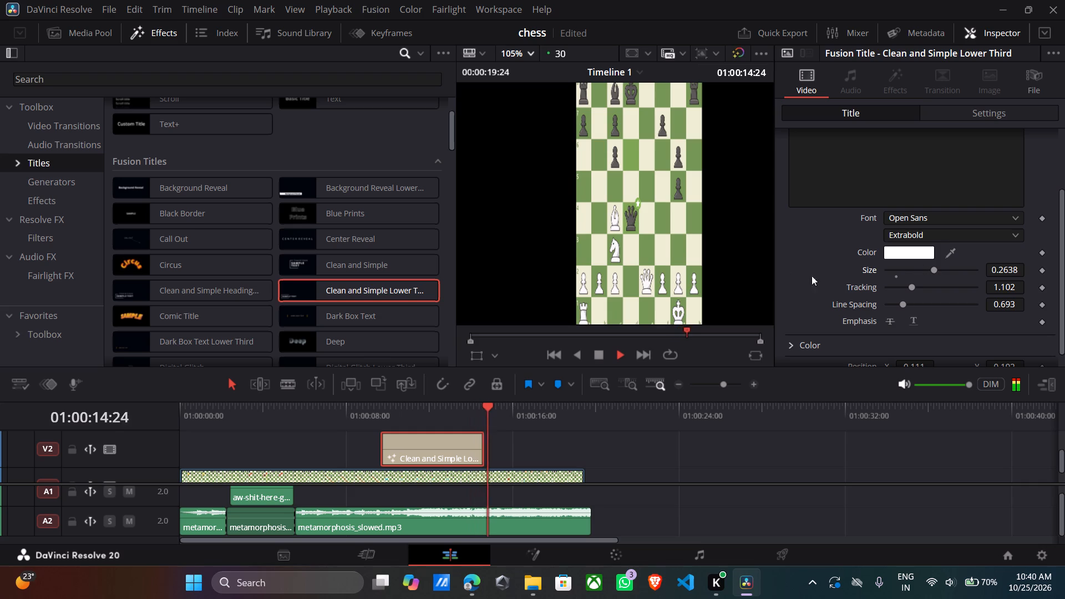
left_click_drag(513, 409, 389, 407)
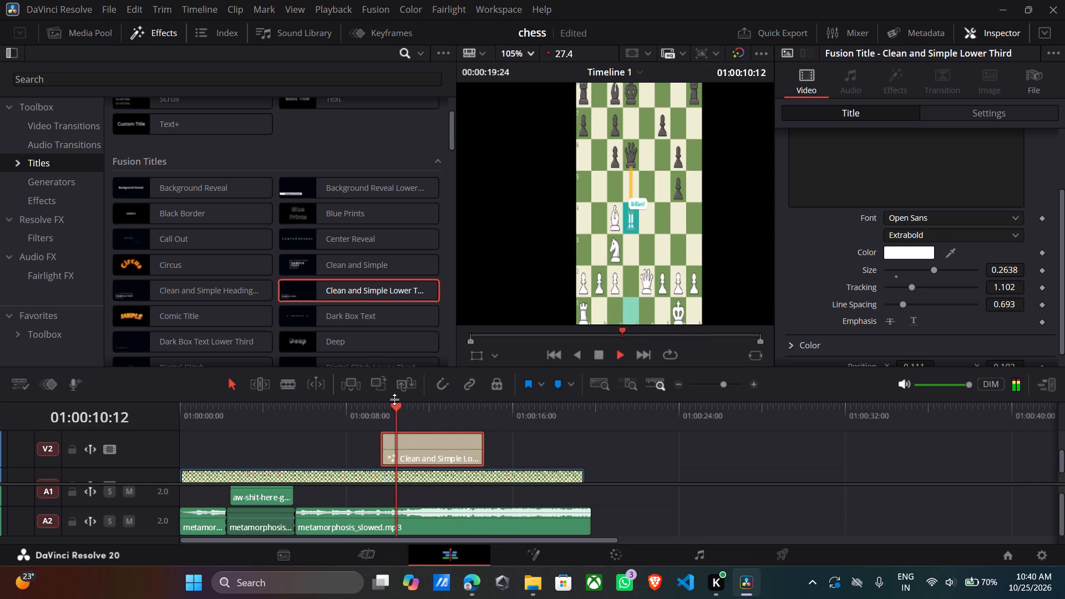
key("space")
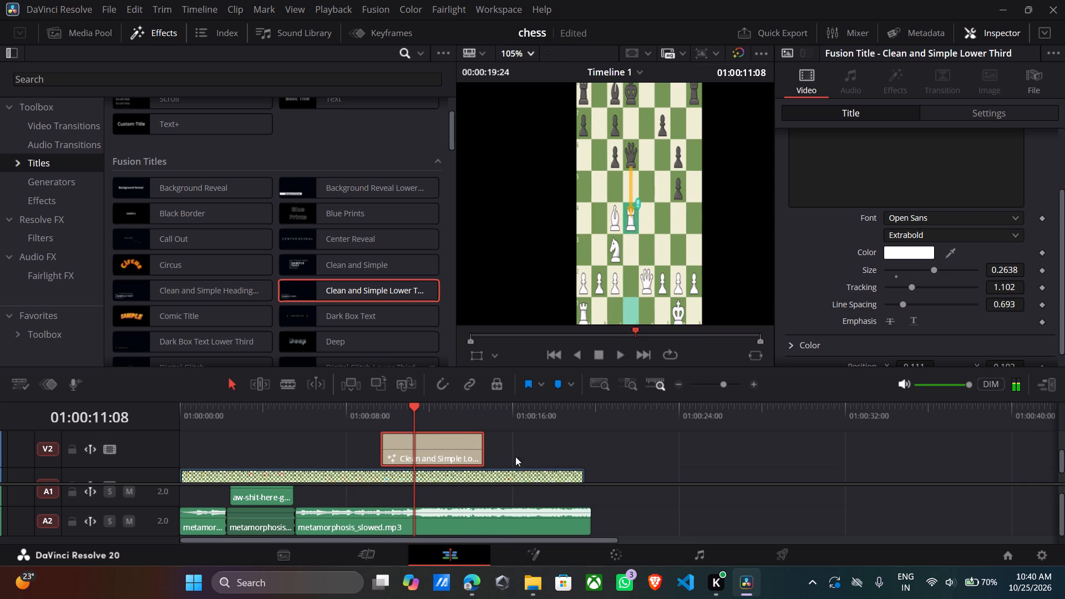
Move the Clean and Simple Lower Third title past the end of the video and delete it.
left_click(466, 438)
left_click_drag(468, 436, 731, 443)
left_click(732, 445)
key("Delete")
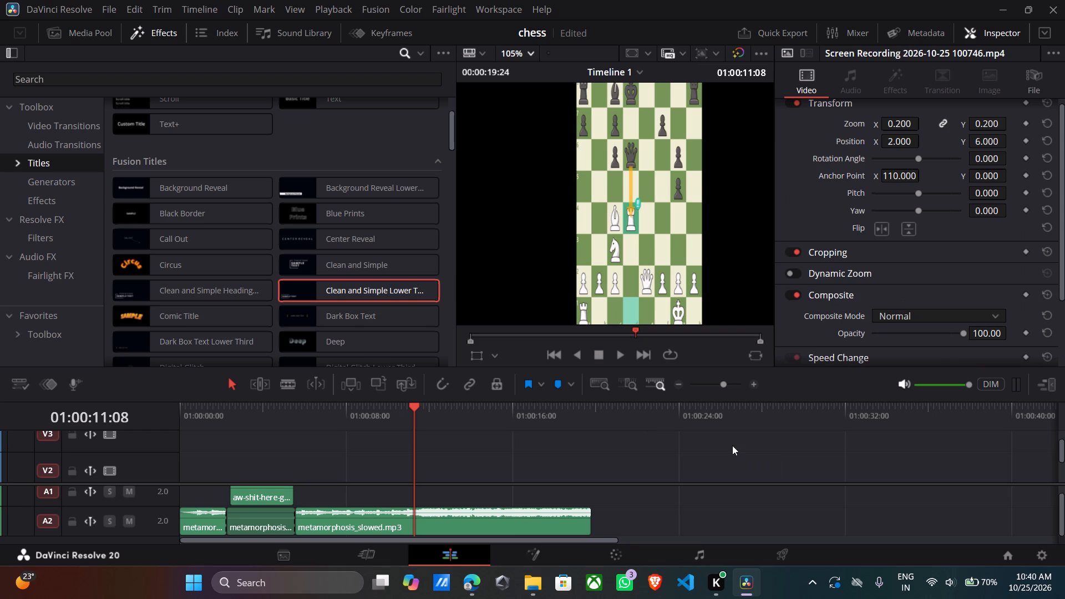
Look through the Fusion, animated and subtitle title styles in the Titles library for a replacement title.
scroll(516, 478, "down", 1)
scroll(366, 309, "down", 1)
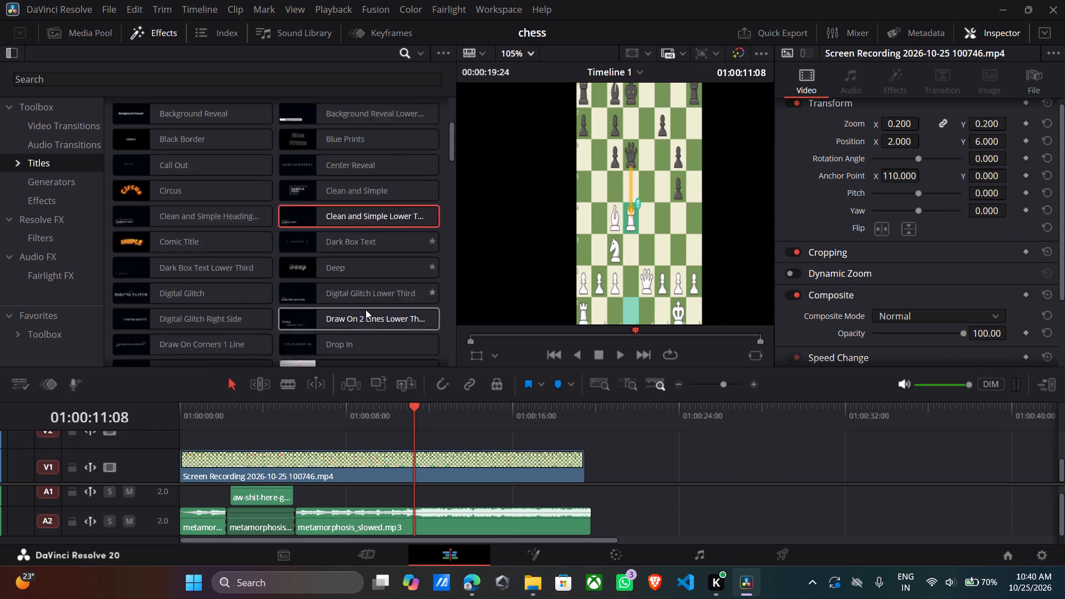
scroll(366, 309, "down", 1)
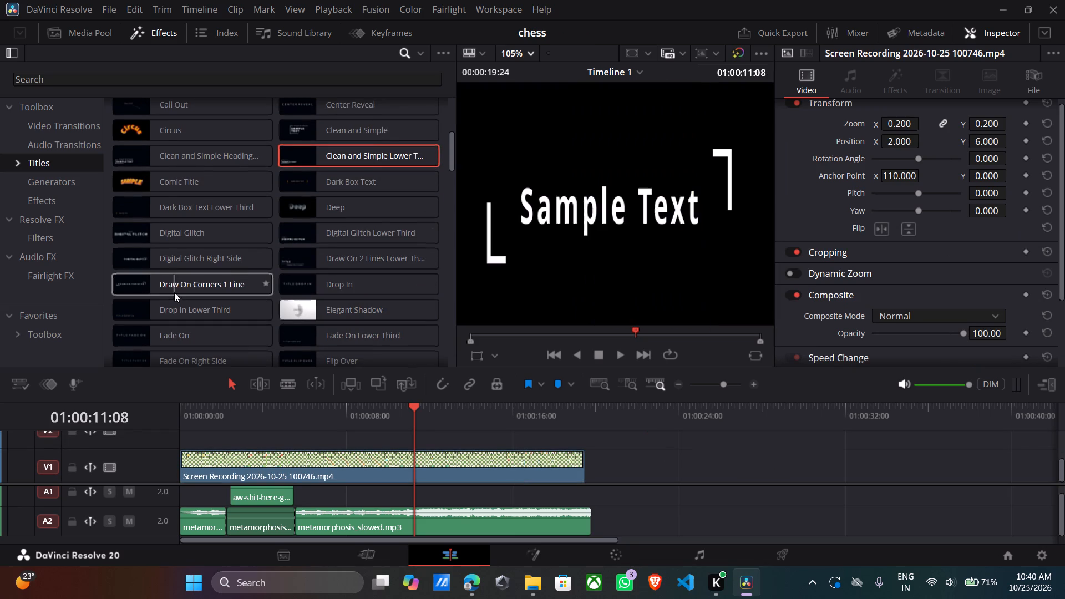
scroll(233, 262, "down", 2)
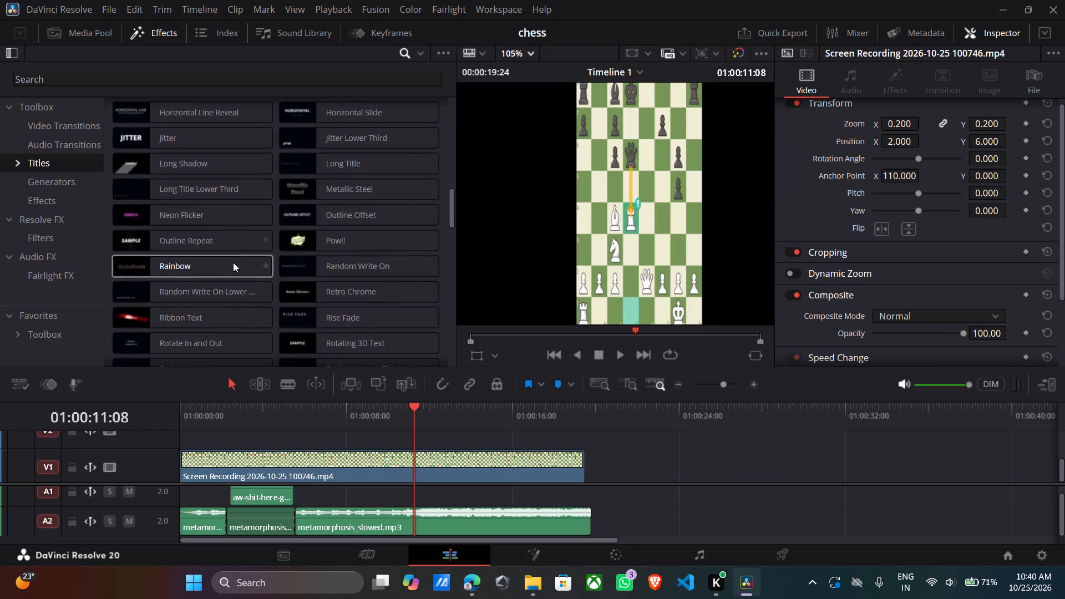
scroll(233, 262, "down", 4)
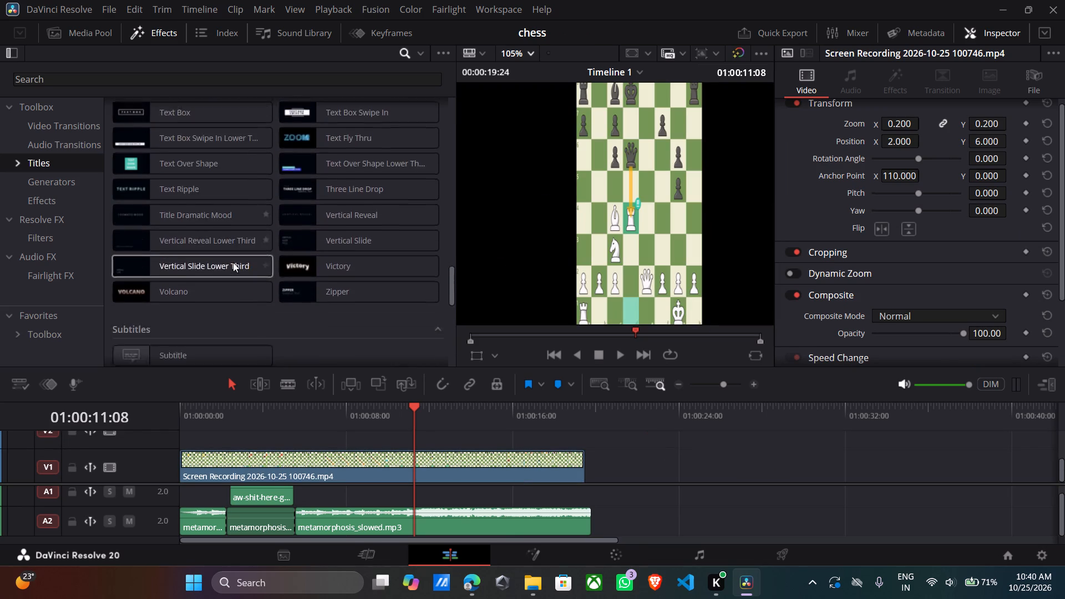
scroll(233, 262, "down", 4)
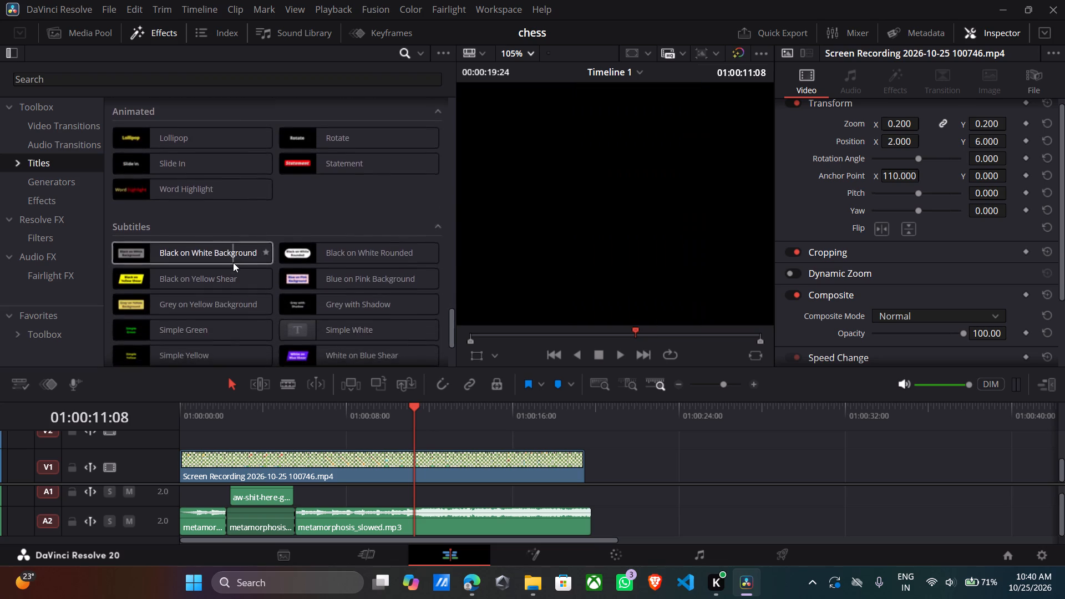
scroll(233, 262, "down", 2)
scroll(233, 262, "up", 4)
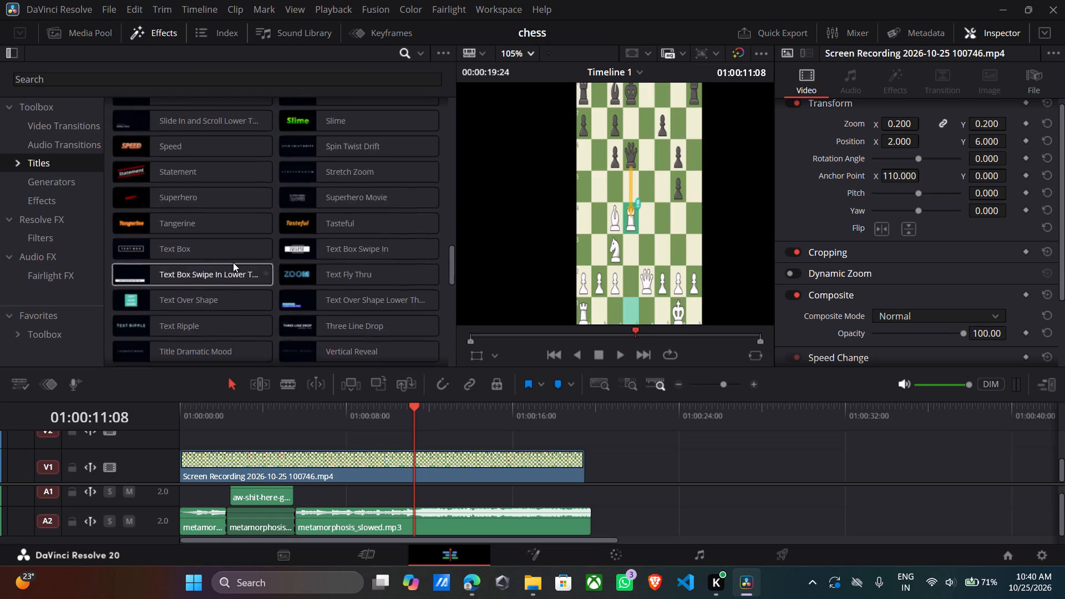
scroll(233, 262, "up", 3)
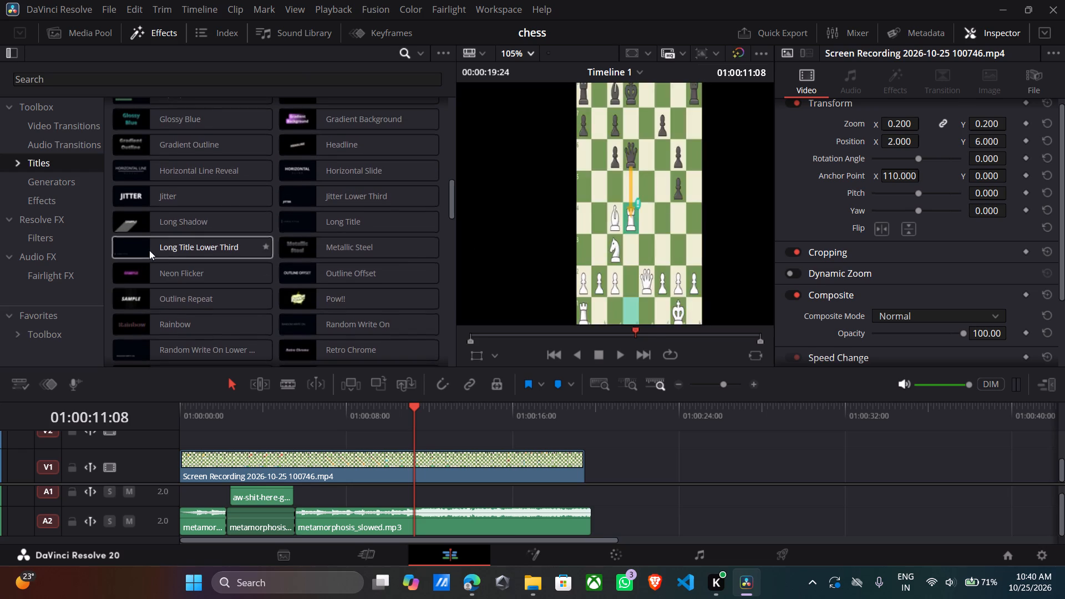
scroll(245, 255, "up", 2)
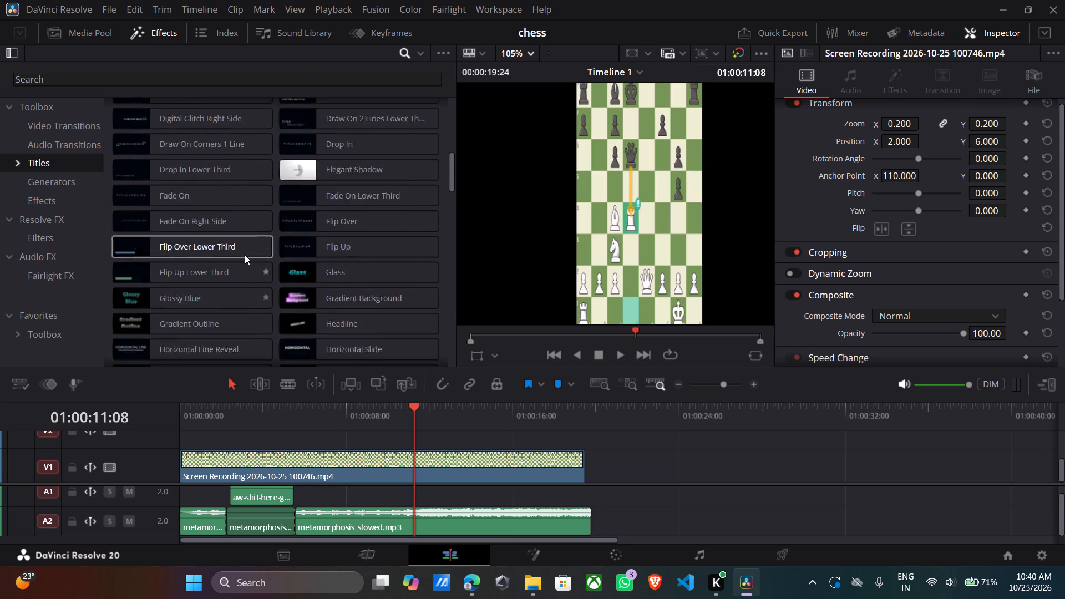
scroll(245, 255, "up", 1)
left_click(224, 77)
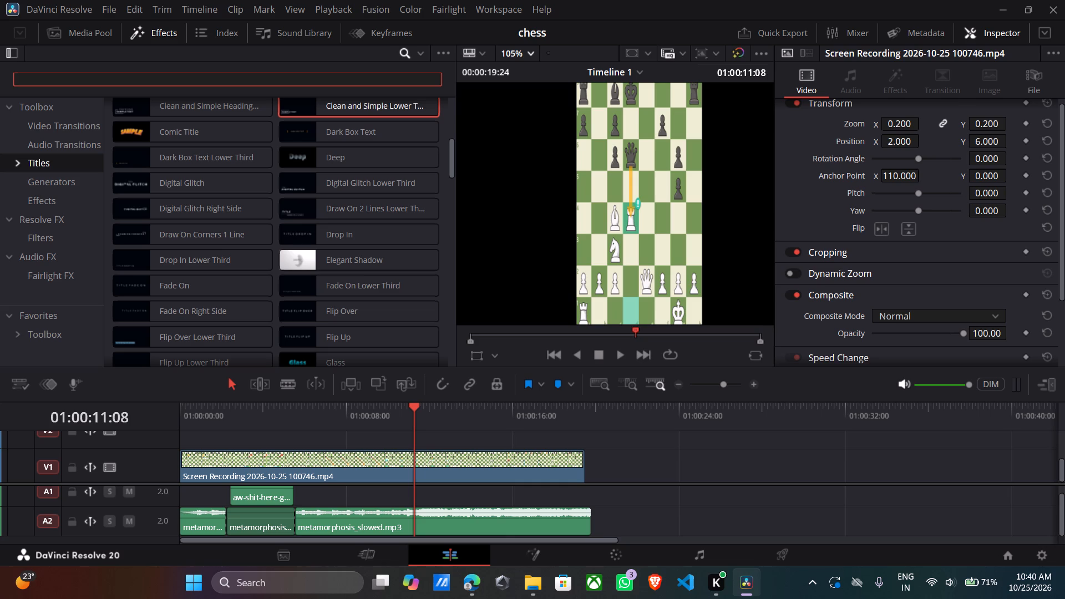
left_click_drag(224, 77, 225, 81)
left_click_drag(225, 81, 243, 143)
scroll(243, 143, "up", 4)
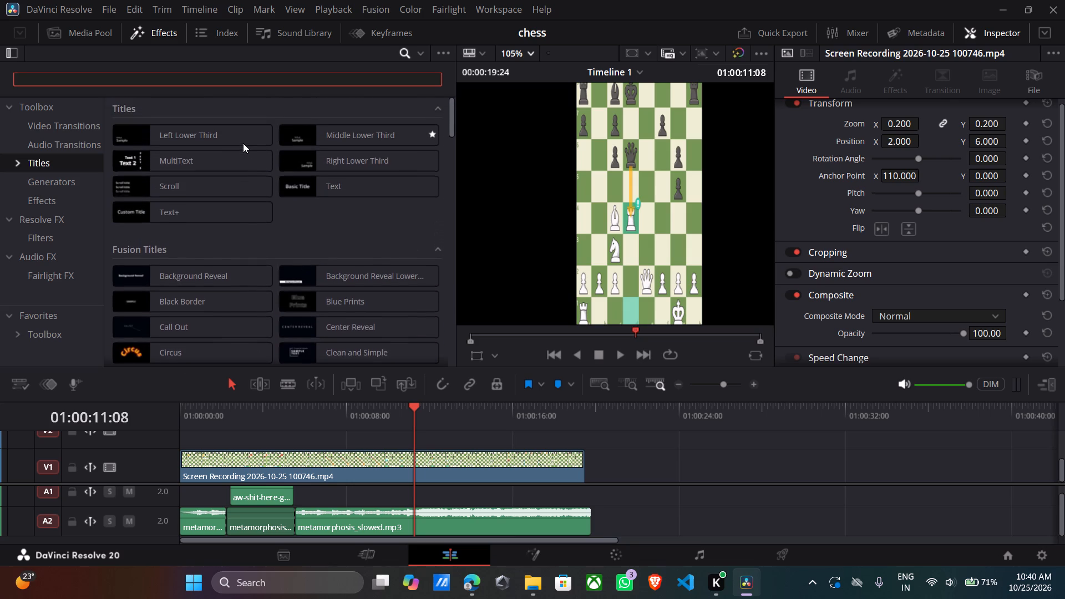
scroll(243, 143, "up", 1)
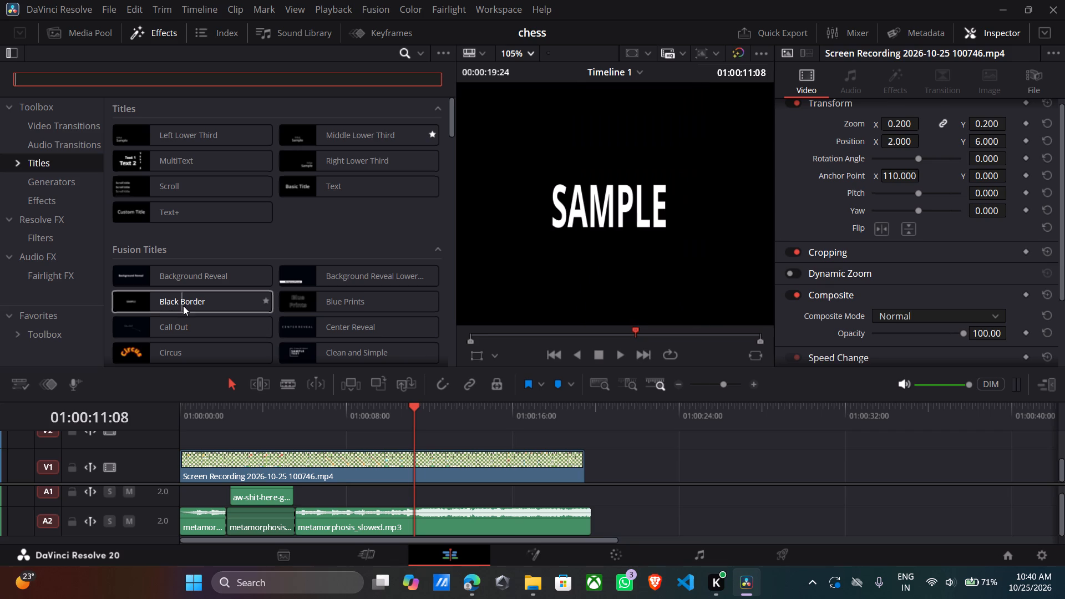
scroll(288, 178, "up", 1)
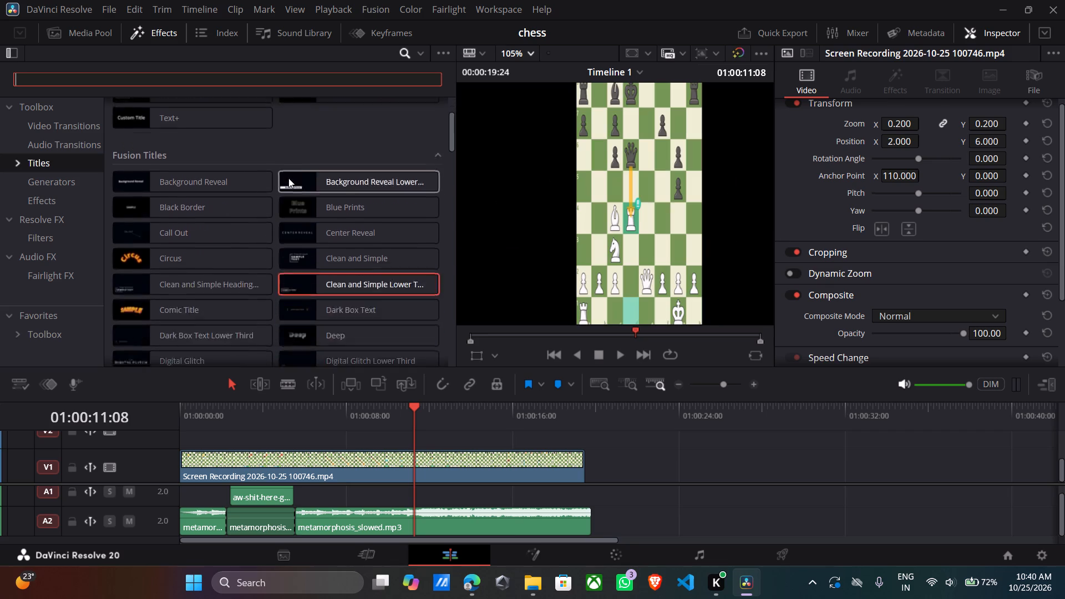
scroll(288, 178, "up", 1)
Check the Effects and Generators libraries and briefly play the timeline from about 01:00:11:08.
left_click(67, 192)
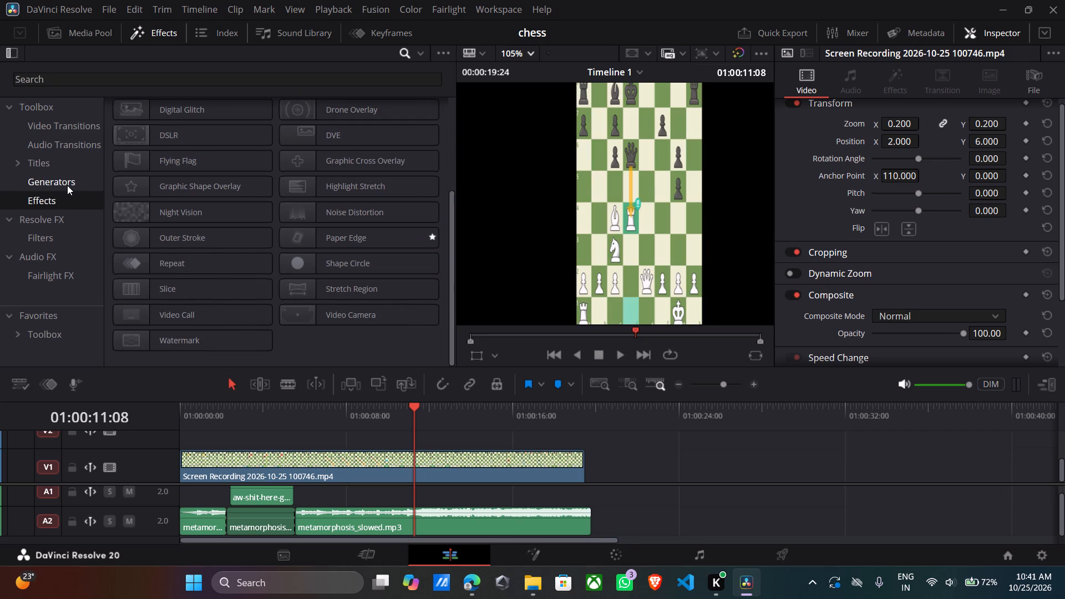
left_click(67, 185)
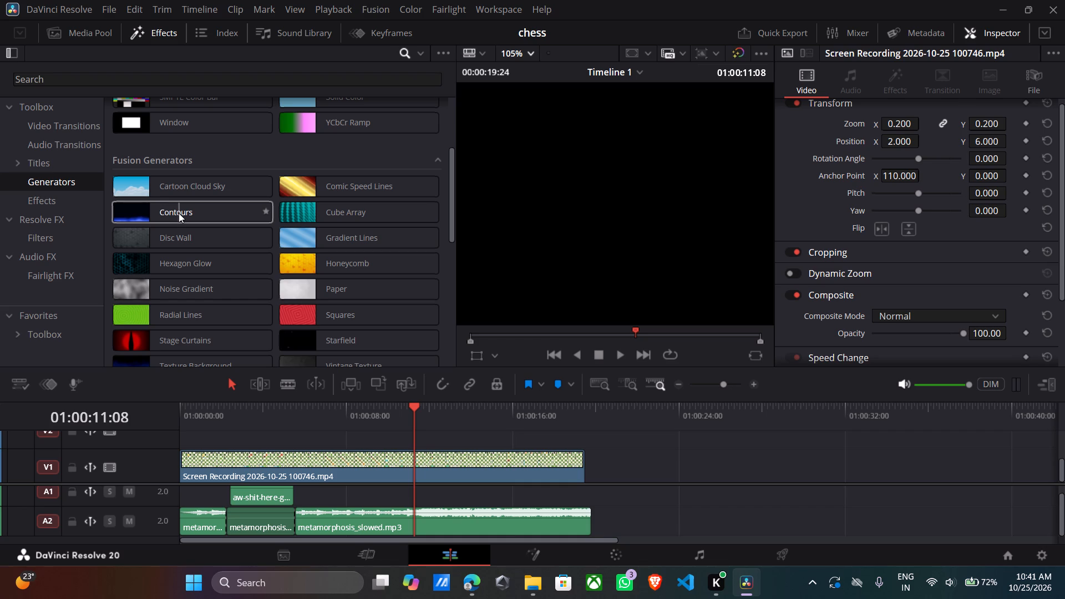
key("space")
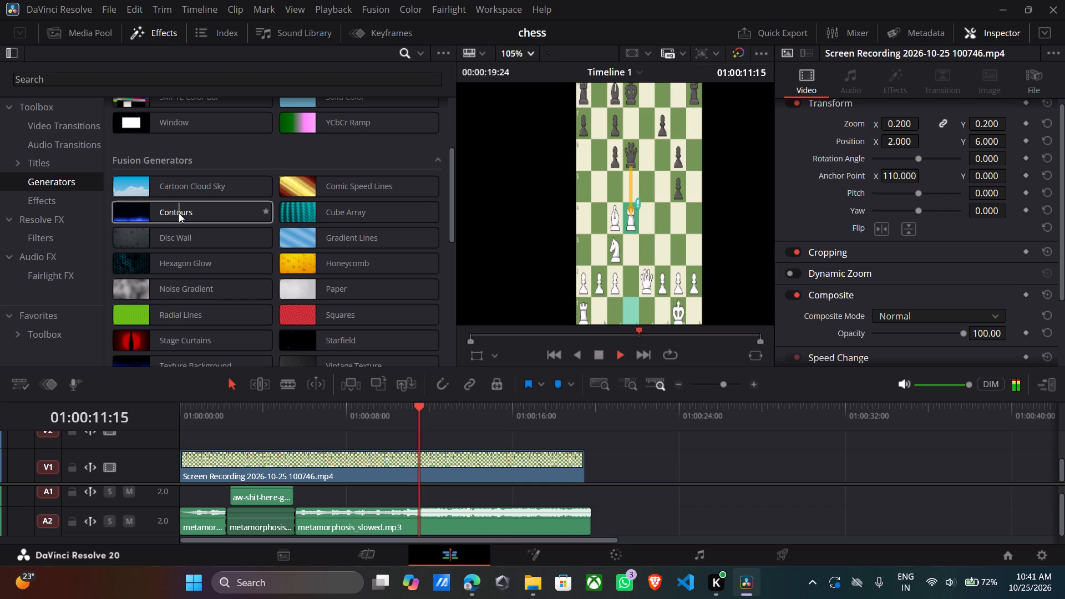
key("space")
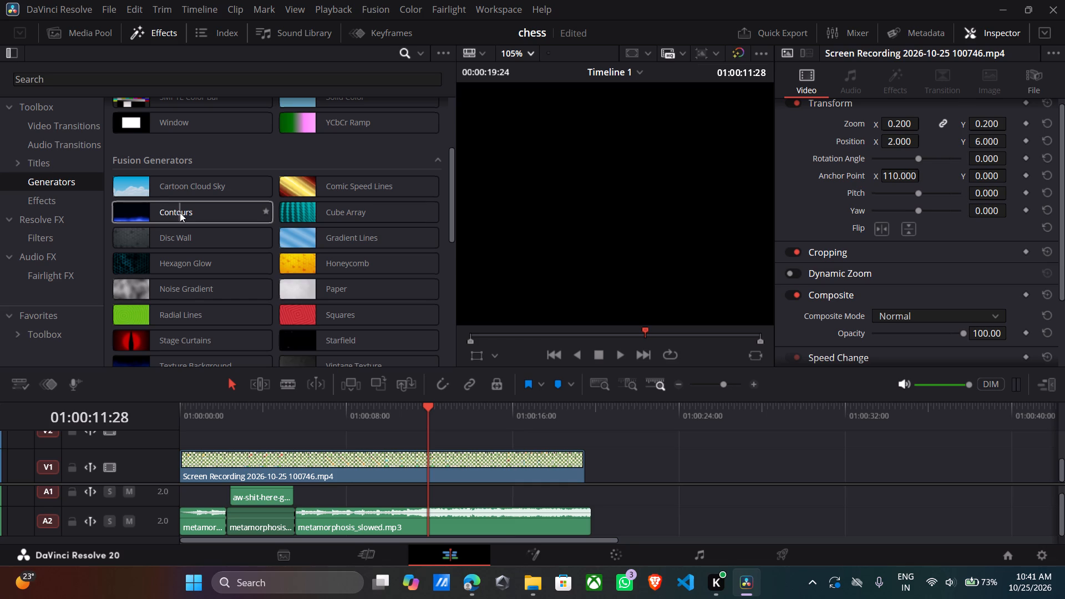
Switch to the YouTube page in Microsoft Edge and search for "how to make chess edits".
left_click(1007, 3)
left_click(465, 578)
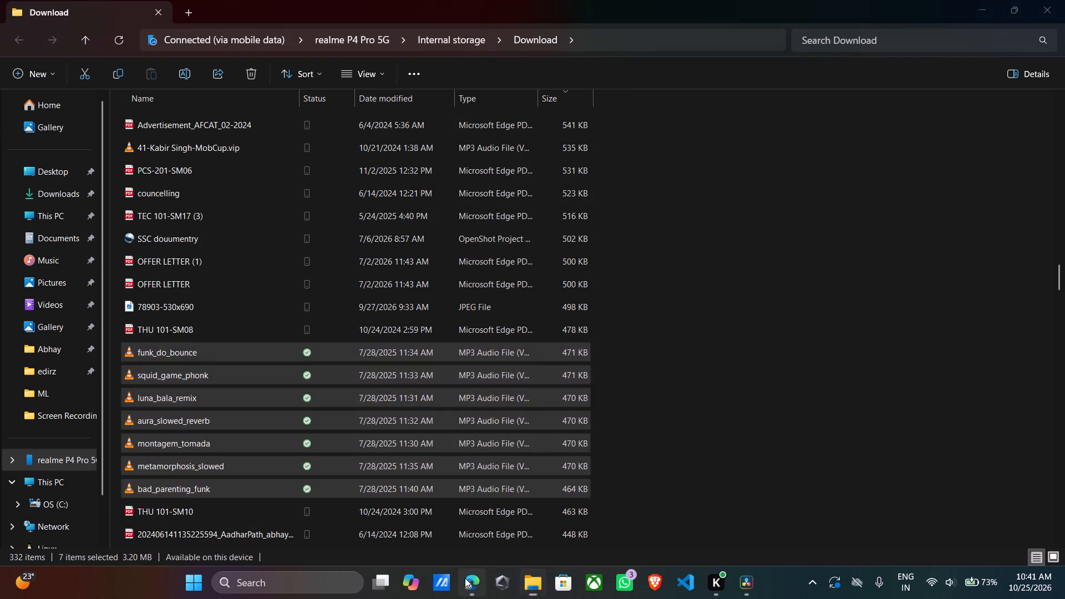
left_click(450, 14)
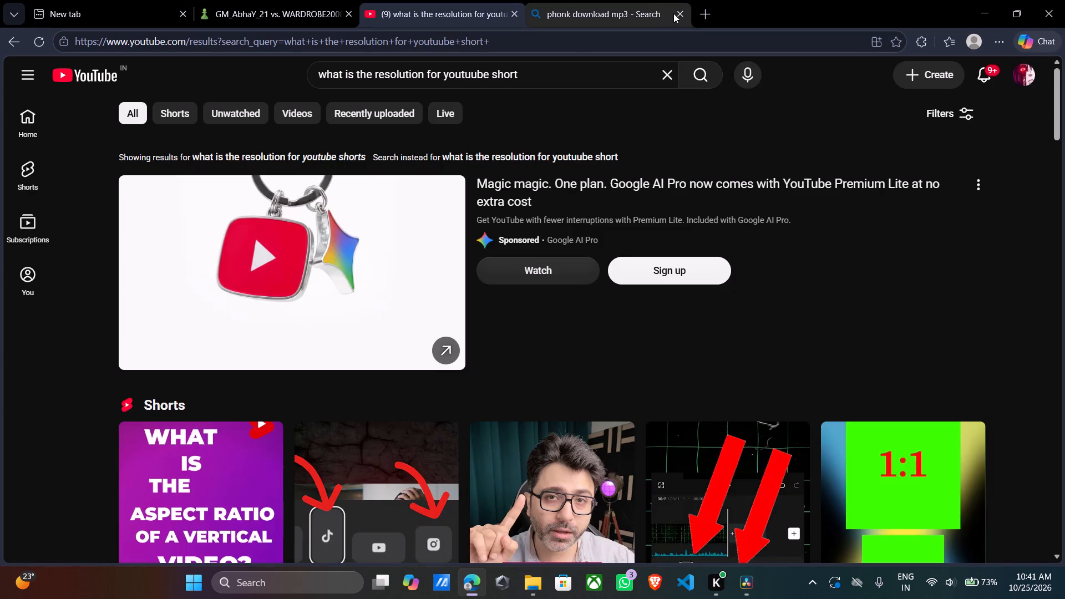
left_click(659, 70)
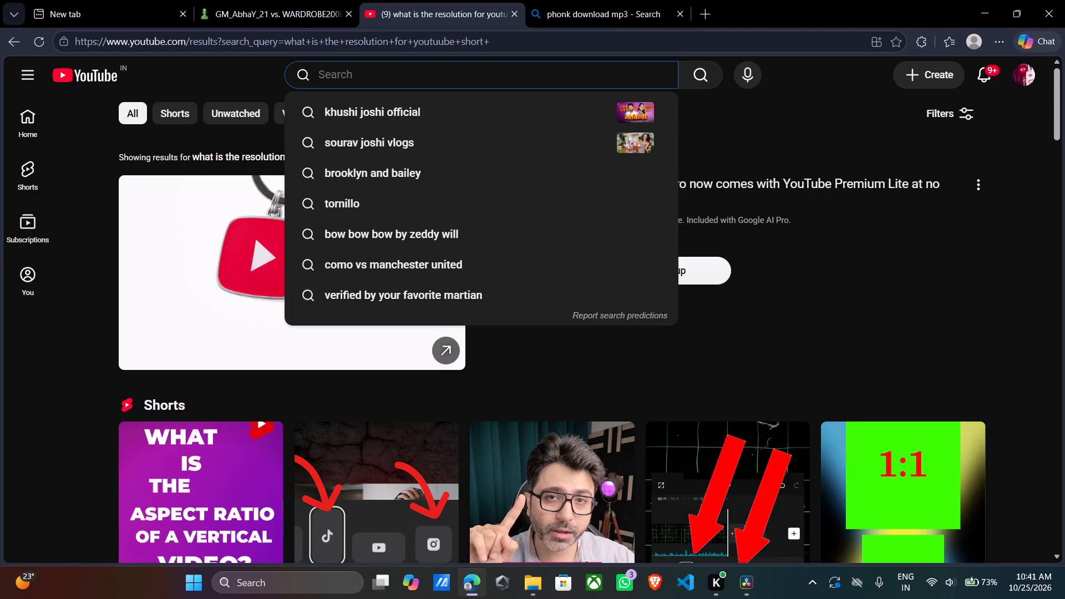
type("how to make chess")
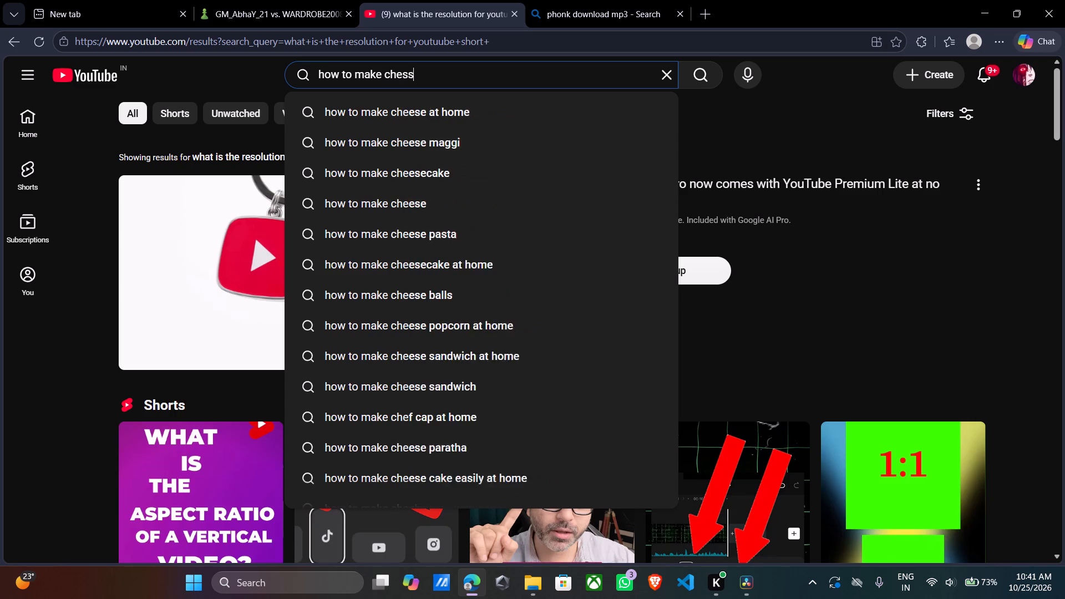
key("space")
type("edi")
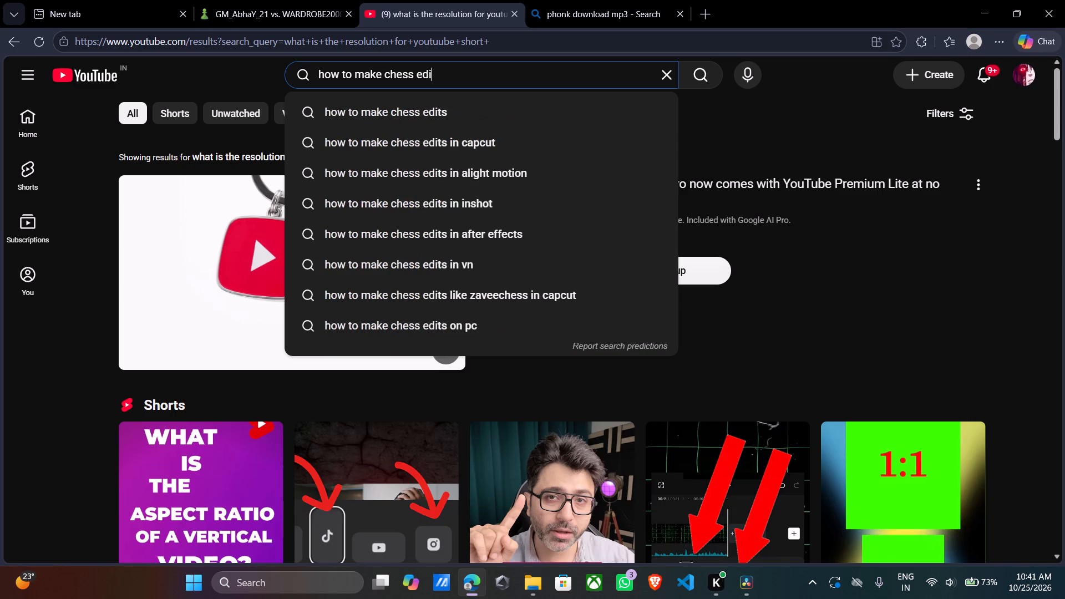
left_click(520, 97)
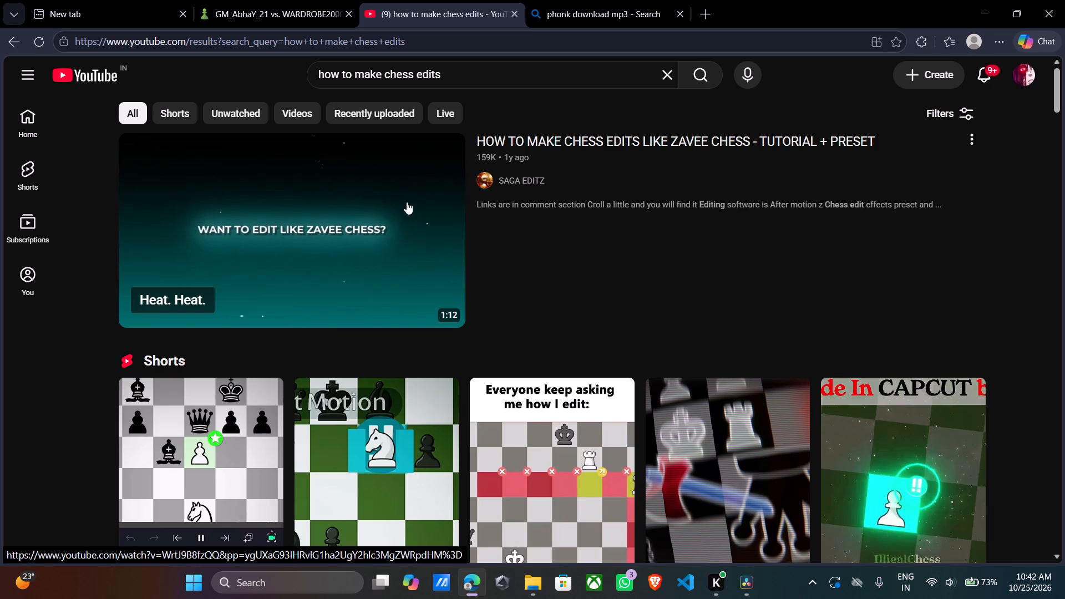
Open the "HOW TO MAKE CHESS EDITS LIKE ZAVEE CHESS" tutorial, skim ahead to the board setup part and pause it.
left_click(394, 230)
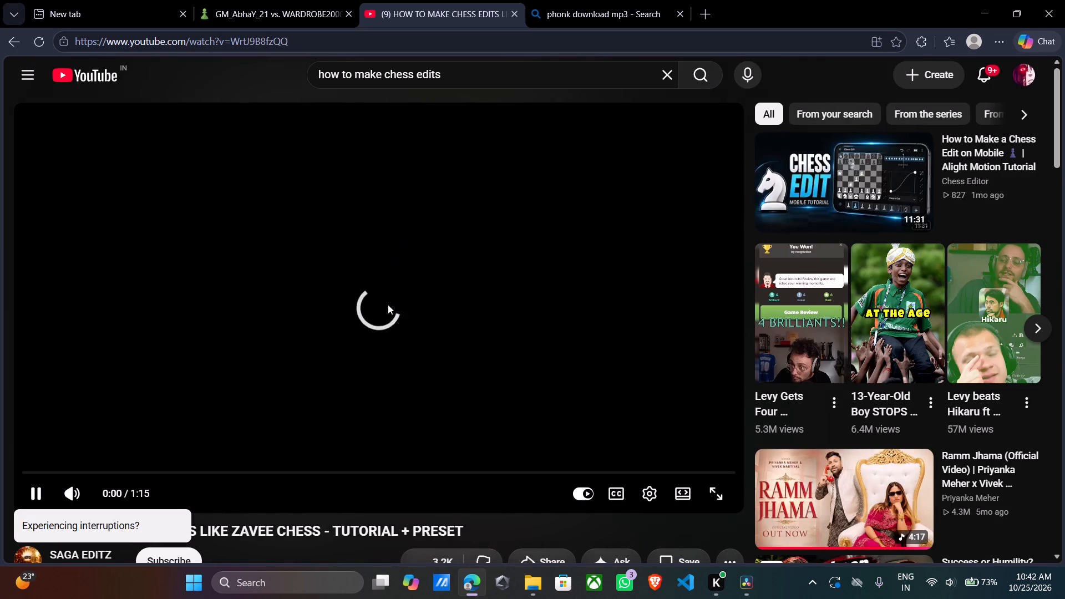
key("Right")
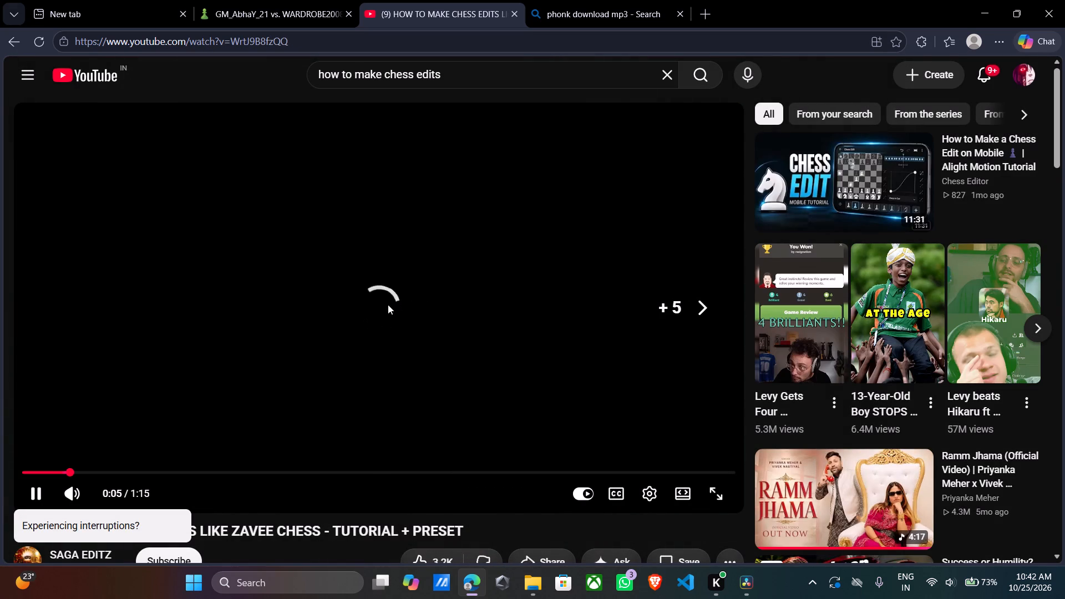
key("Left")
key("Right")
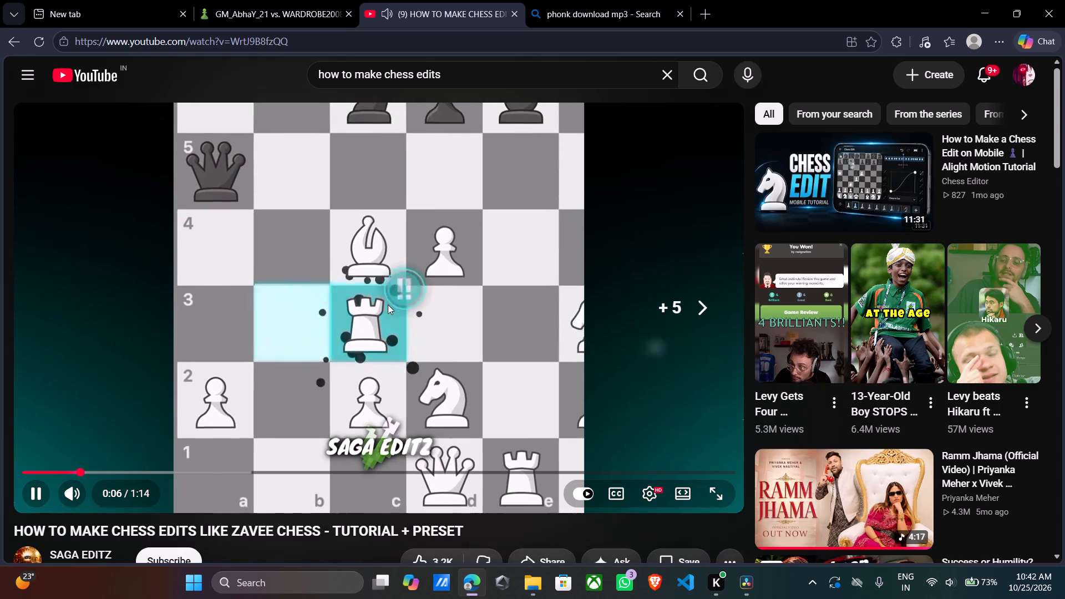
key("Right")
key("Right")
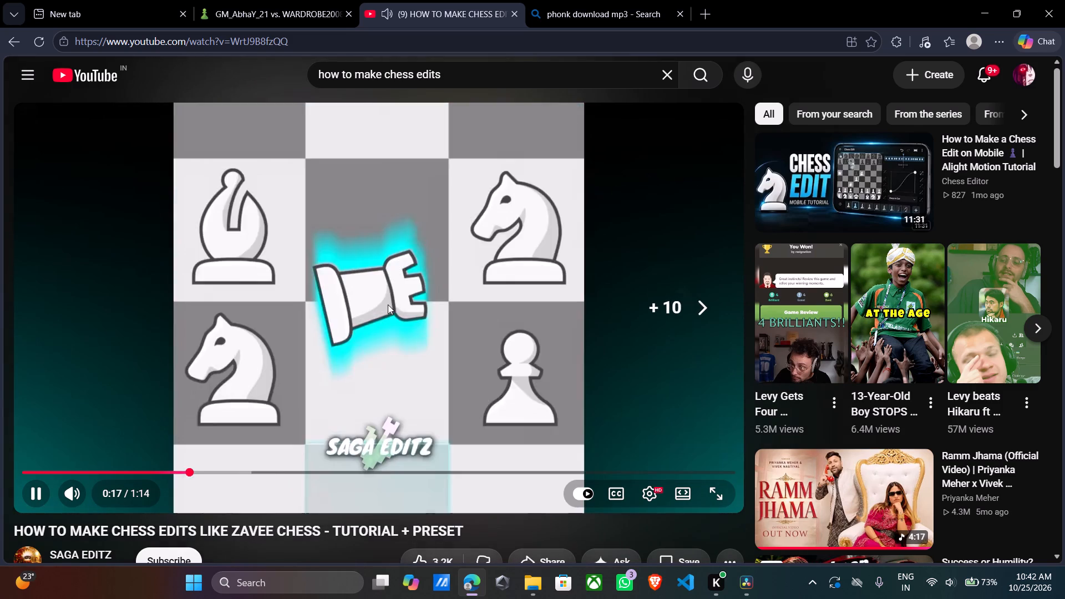
key("Right")
key("Right")
key("Right")
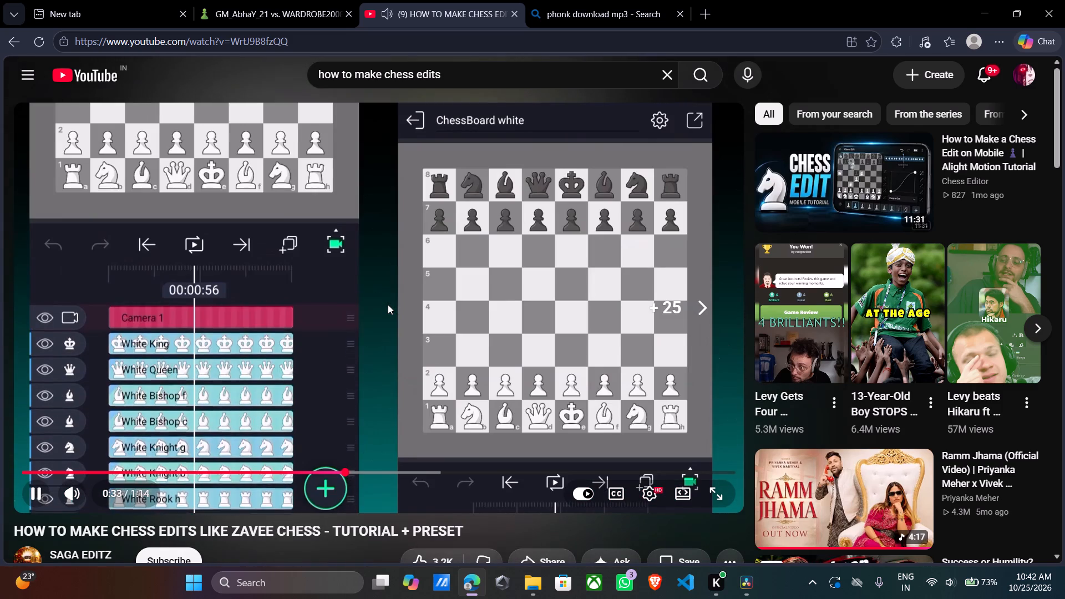
key("space")
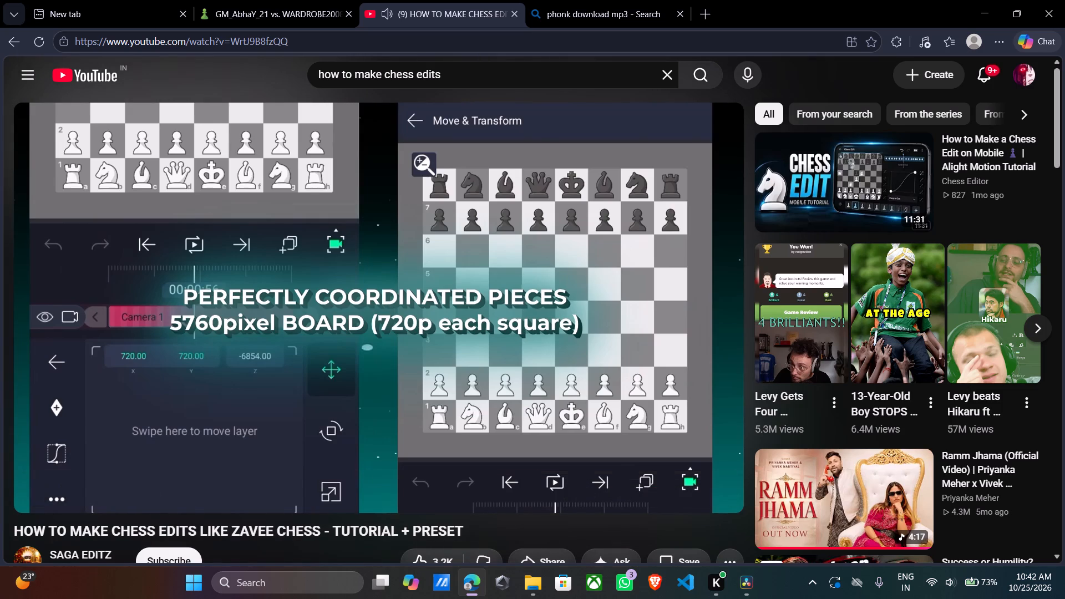
key("space")
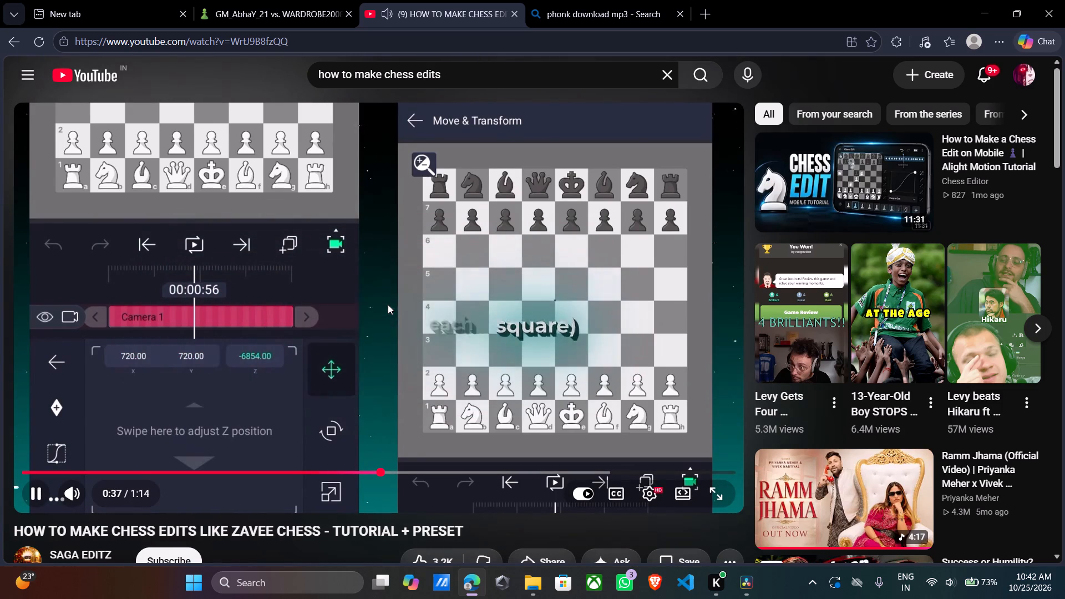
key("space")
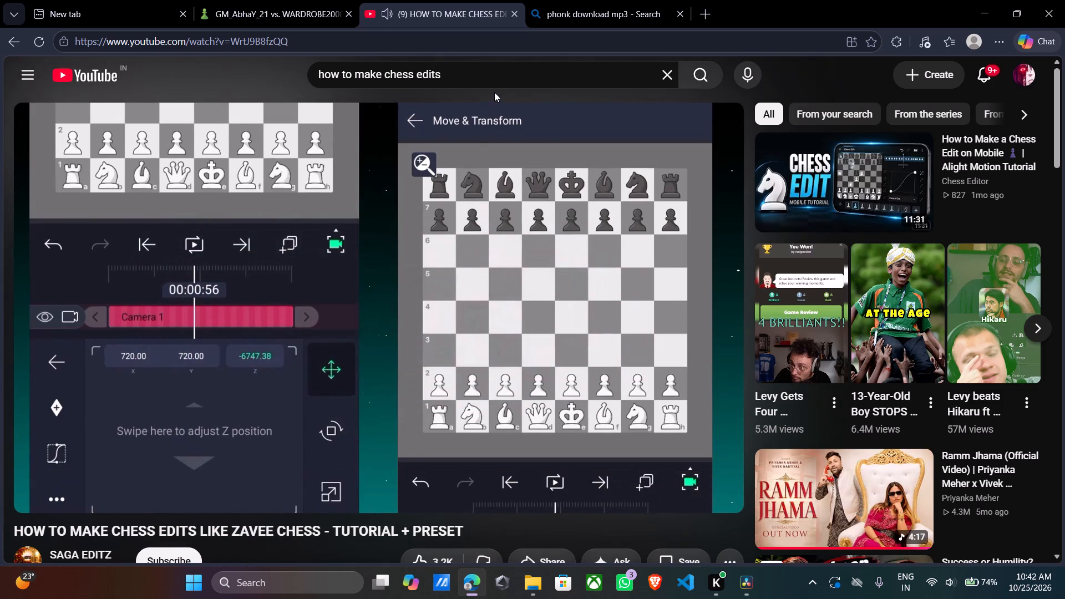
Search YouTube for "how to make chess edits in davinci resolve".
left_click(500, 75)
key("space")
type("in d")
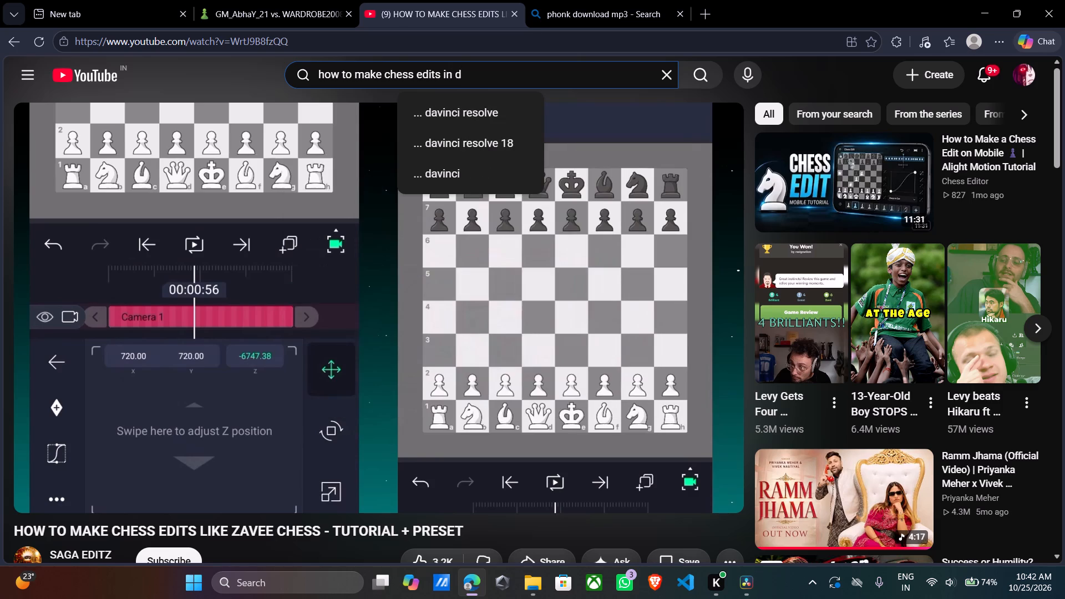
left_click(437, 120)
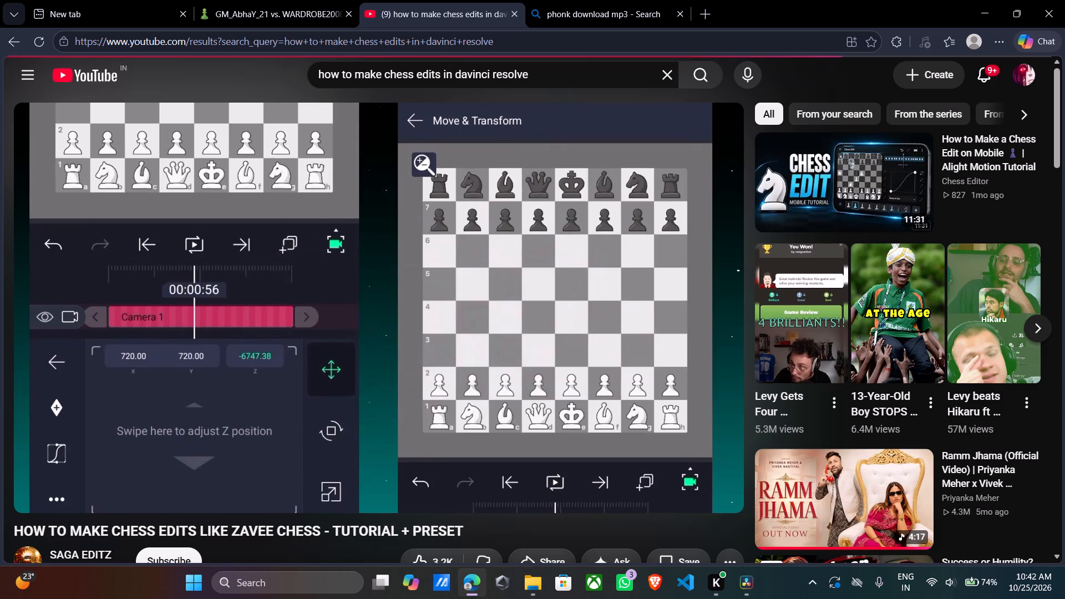
Look through the search results for a chess editing tutorial and open "FULL CHESS EDIT TUTORIAL + PRESETS || SAGA EDITZ".
scroll(421, 372, "down", 5)
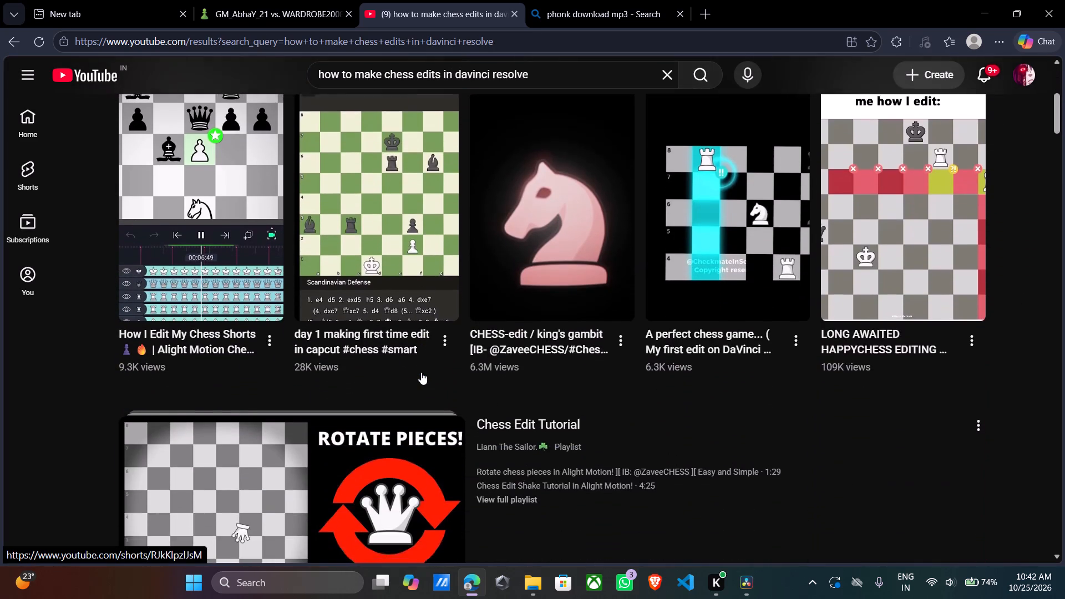
scroll(421, 372, "down", 3)
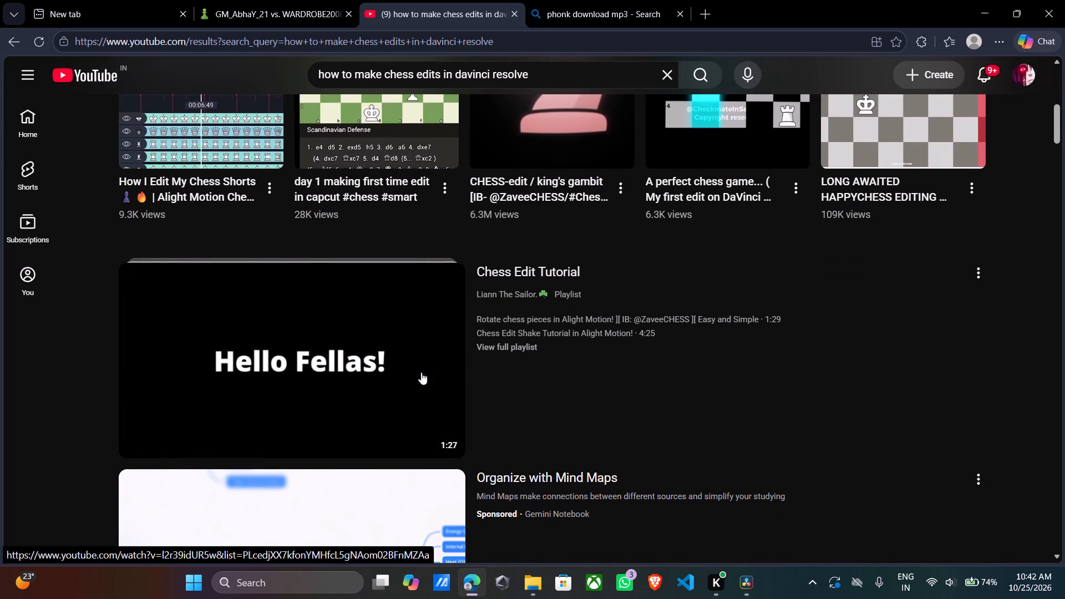
scroll(421, 372, "down", 8)
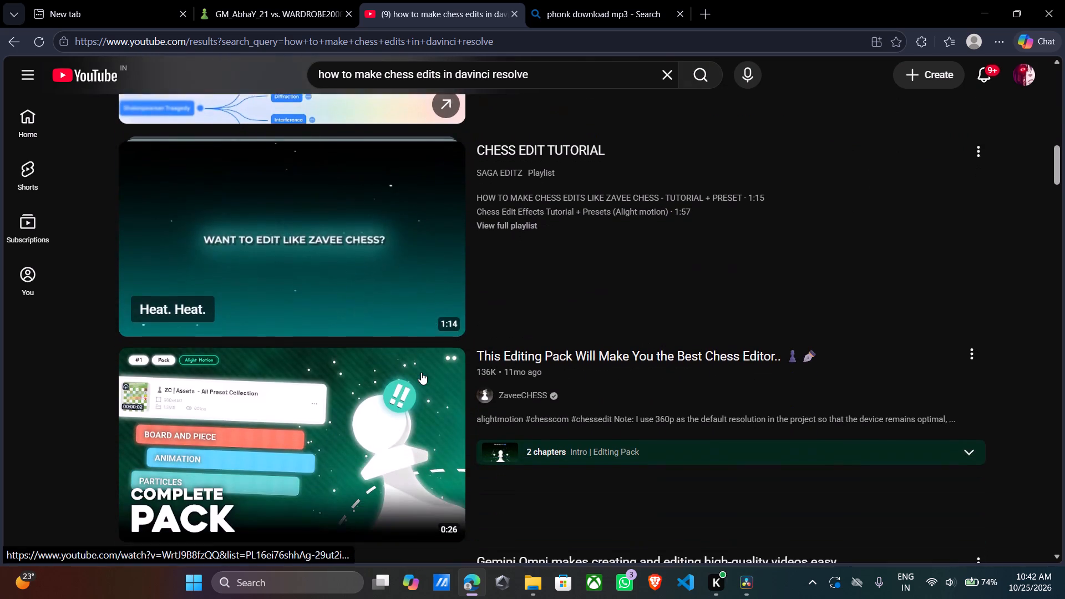
scroll(421, 372, "down", 5)
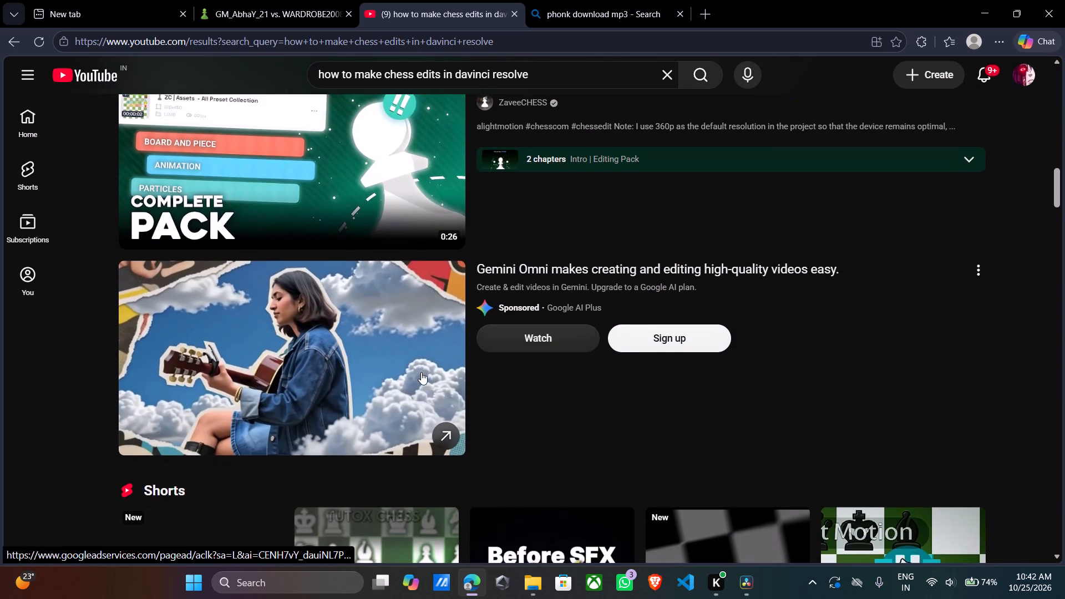
scroll(421, 372, "down", 2)
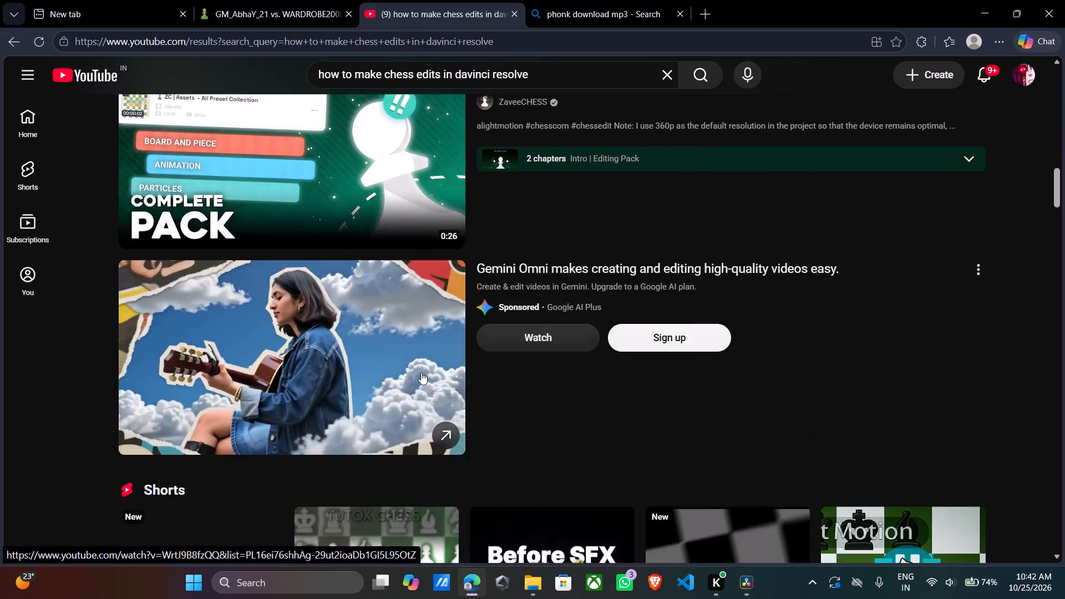
scroll(421, 372, "down", 2)
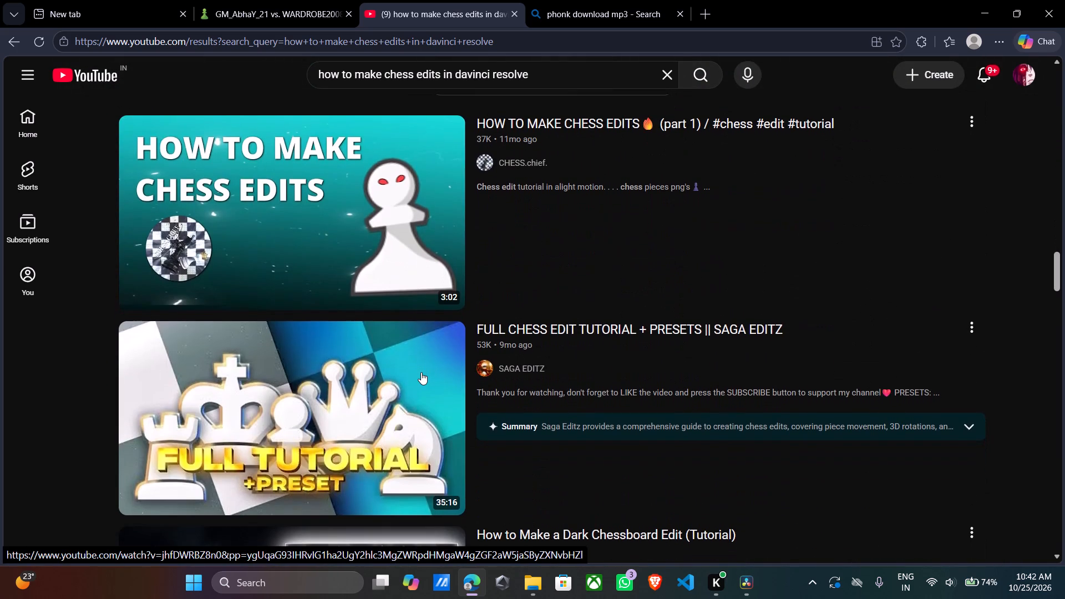
scroll(421, 372, "down", 2)
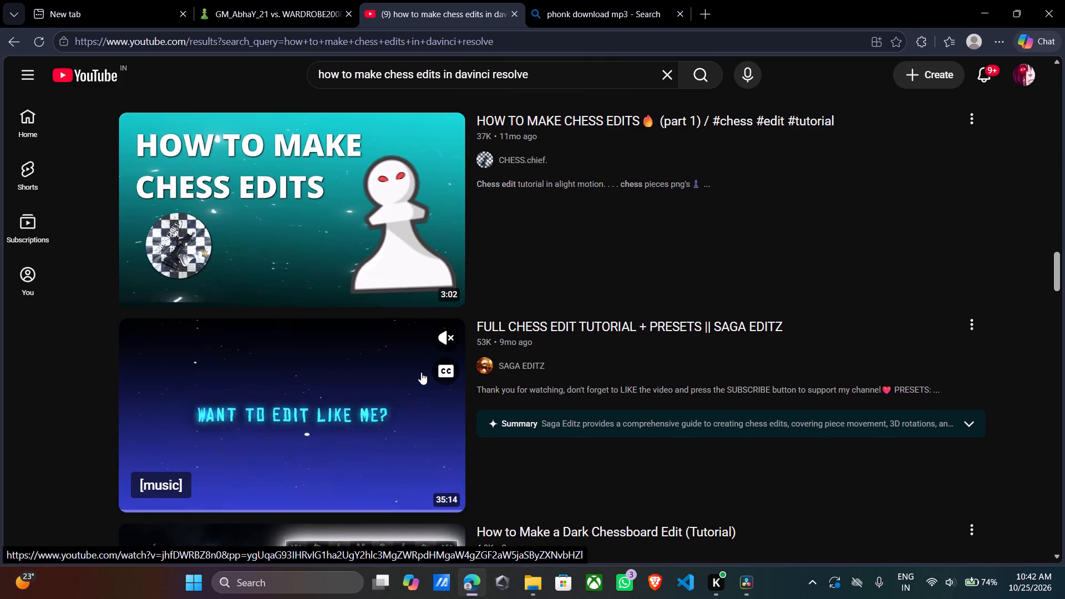
scroll(421, 372, "down", 2)
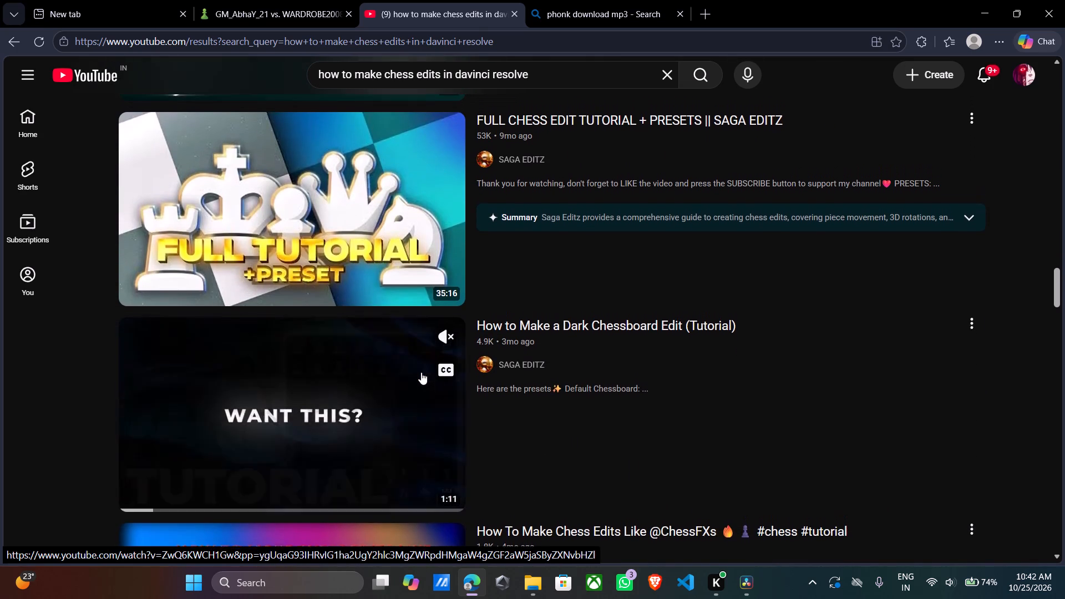
scroll(421, 372, "down", 1)
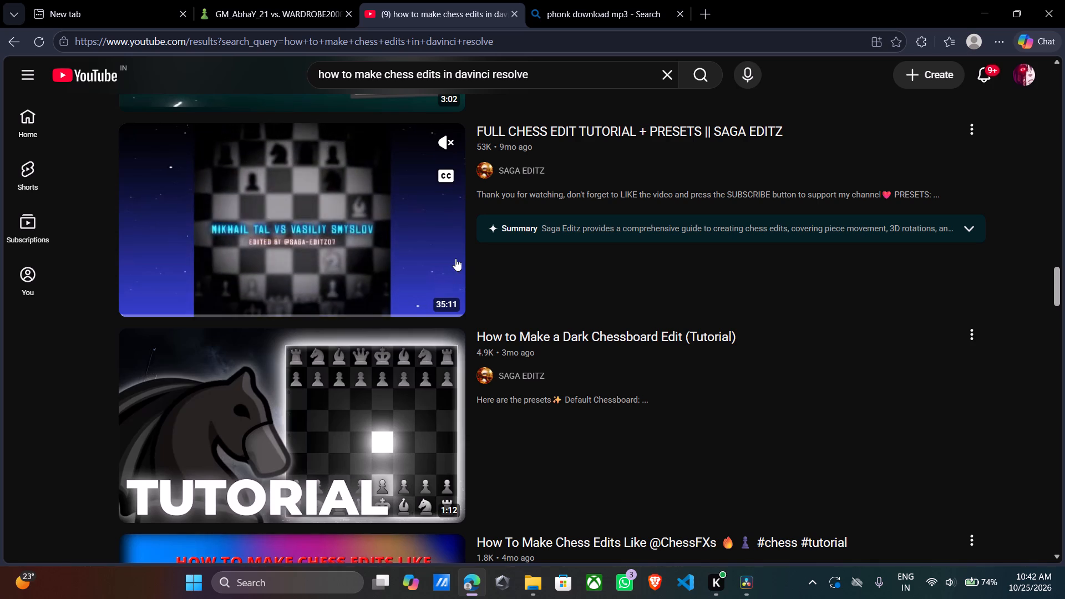
left_click(405, 240)
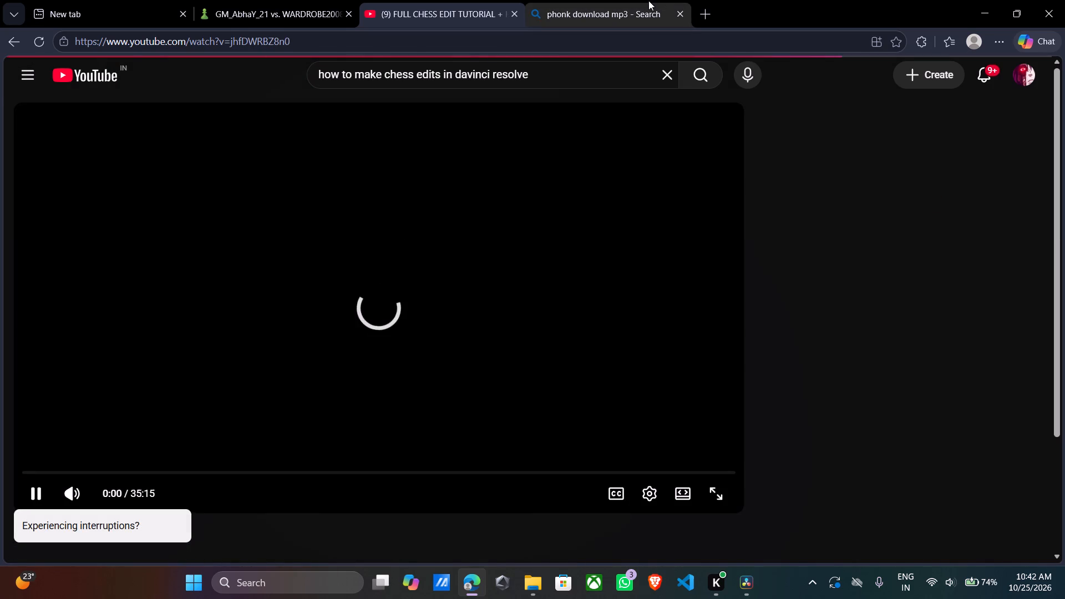
Replace the phonk query in the Bing tab with "editpack", run the search and open the editpacks.org site.
left_click(648, 1)
left_click(515, 73)
key("BackSpace")
key("BackSpace")
key("BackSpace")
key("BackSpace")
key("BackSpace")
key("BackSpace")
key("BackSpace")
key("BackSpace")
key("BackSpace")
key("BackSpace")
key("BackSpace")
key("BackSpace")
key("BackSpace")
key("BackSpace")
key("BackSpace")
key("BackSpace")
key("BackSpace")
key("BackSpace")
key("BackSpace")
key("BackSpace")
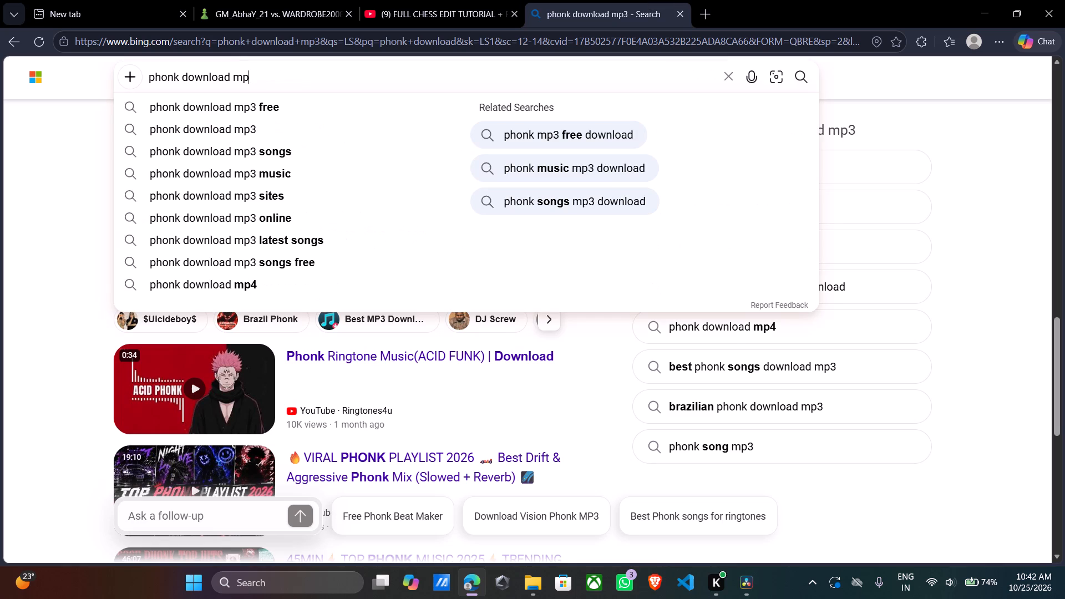
type("edit")
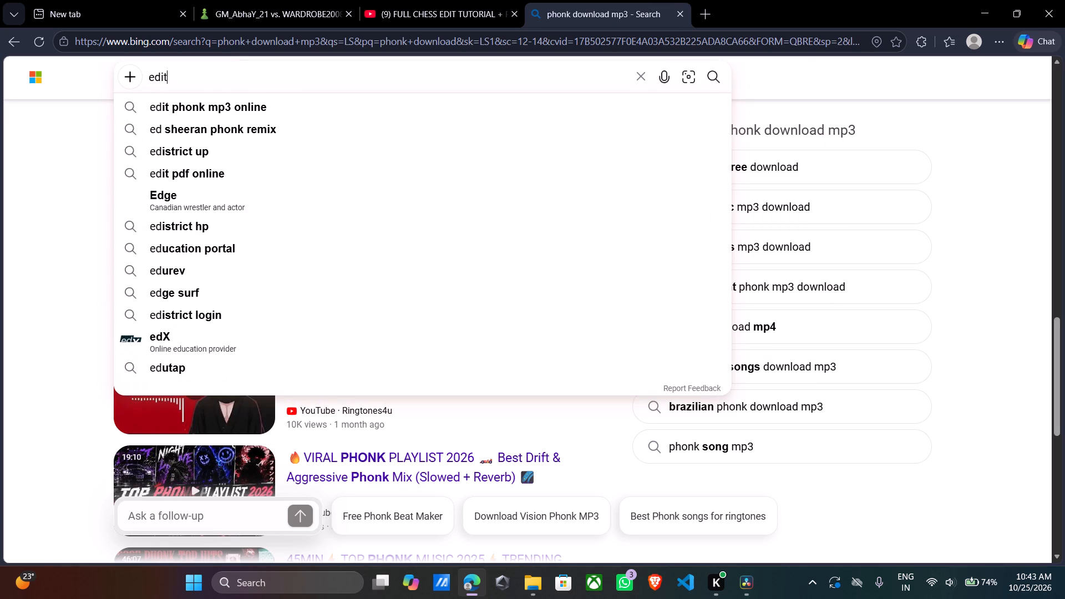
type("pack")
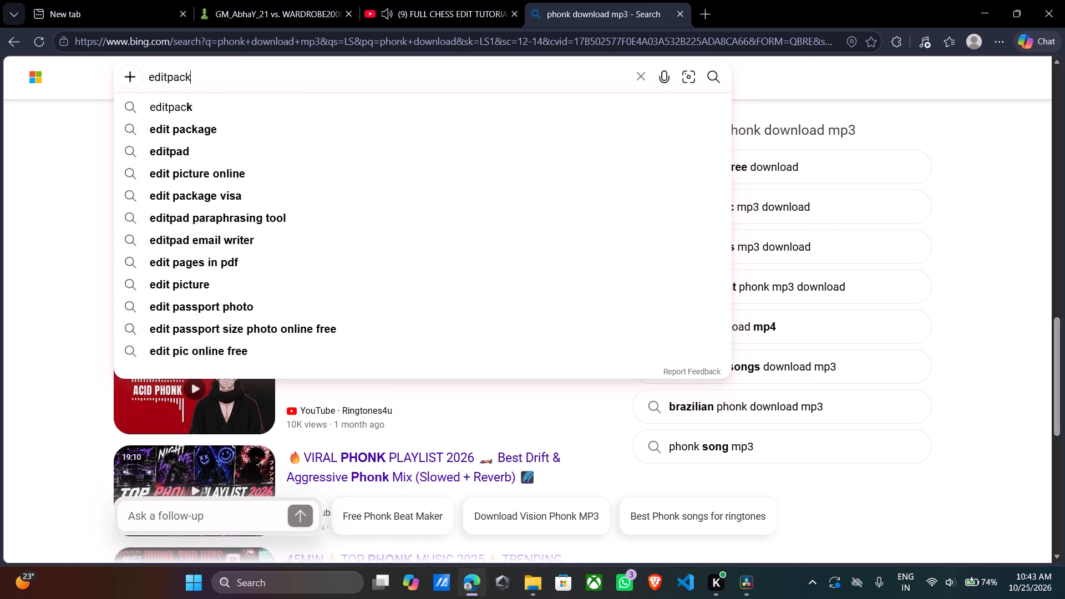
key("Return")
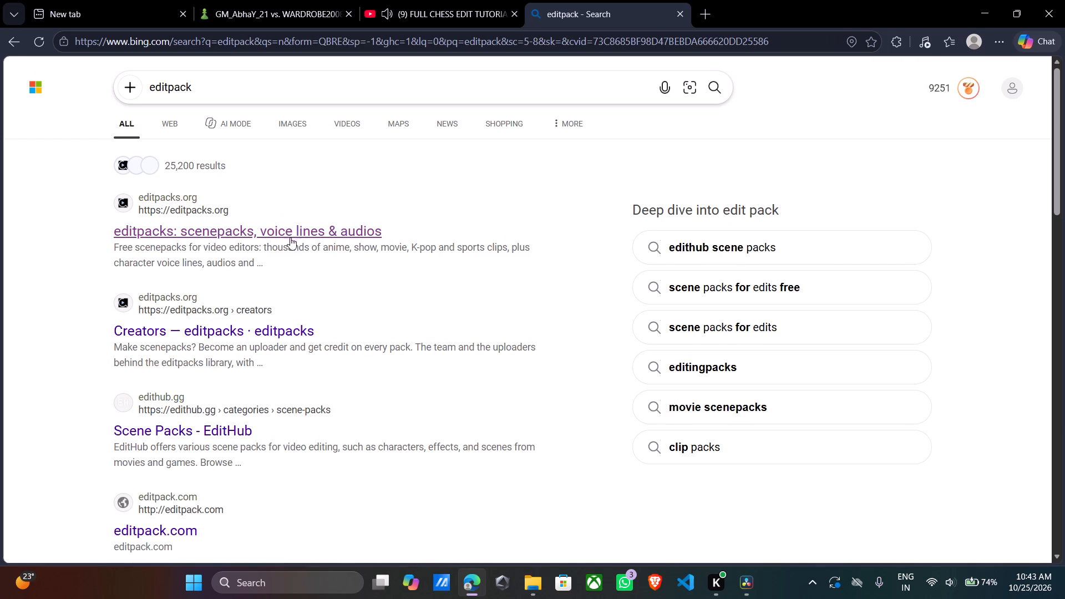
left_click(291, 234)
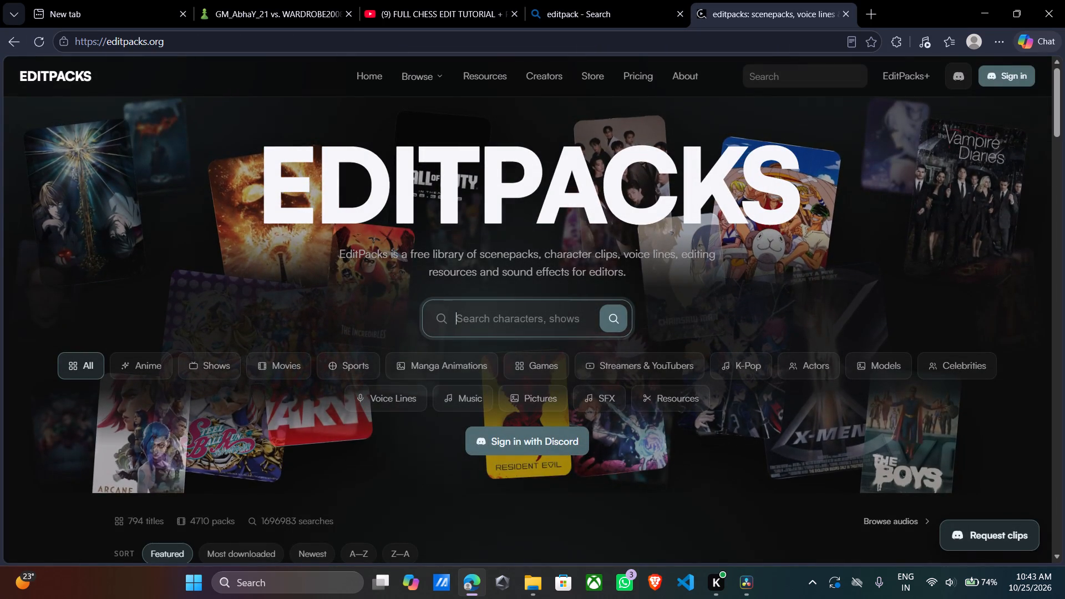
Search EditPacks for "chess", look through the clips, and close the EditPacks and Bing tabs.
type("chess")
key("Return")
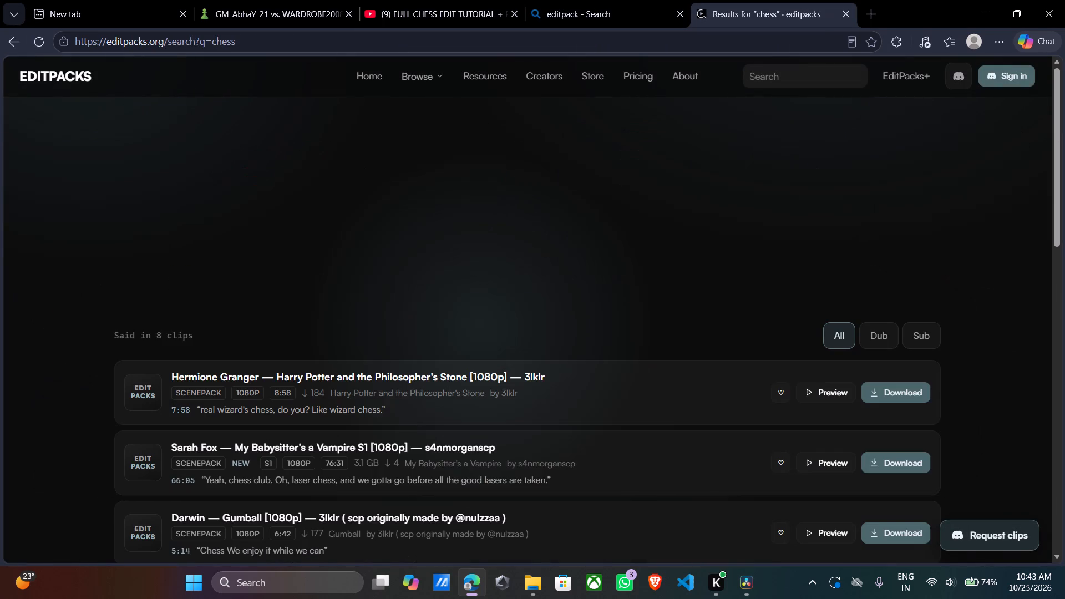
scroll(496, 358, "down", 1)
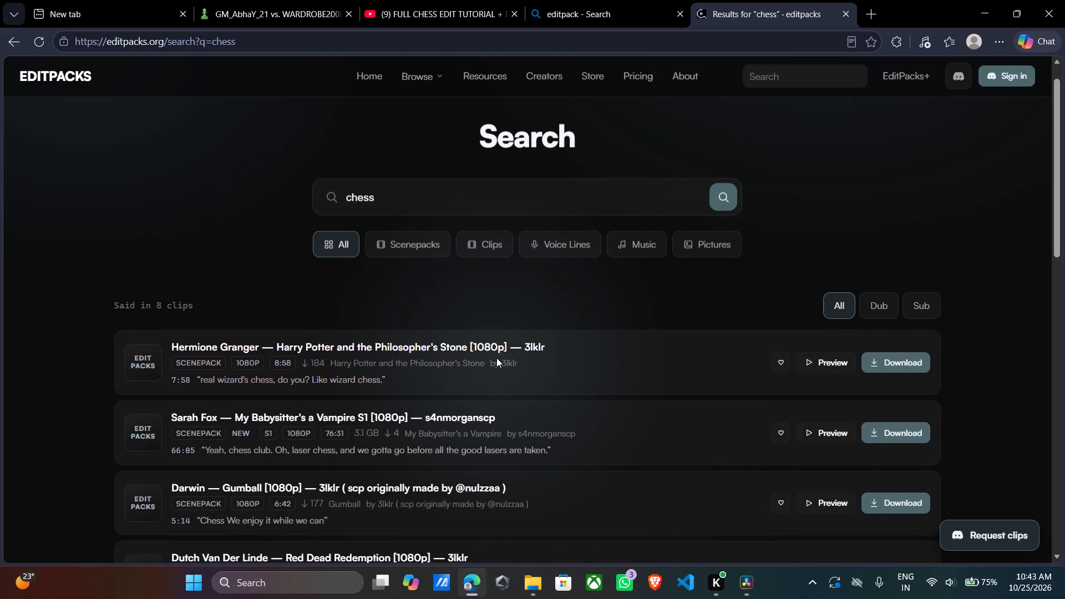
scroll(496, 358, "down", 1)
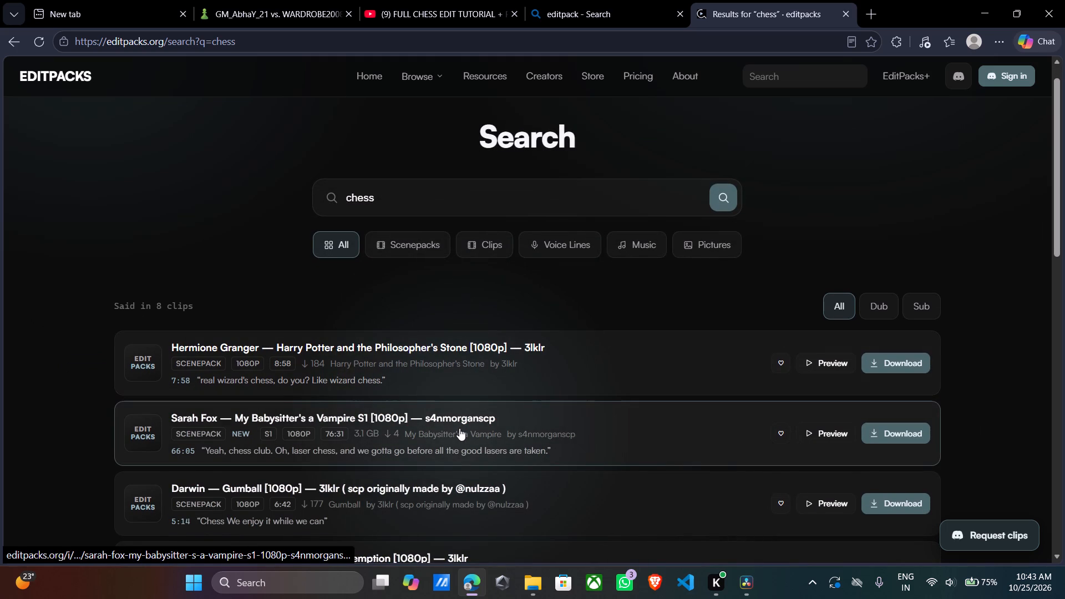
scroll(454, 456, "down", 5)
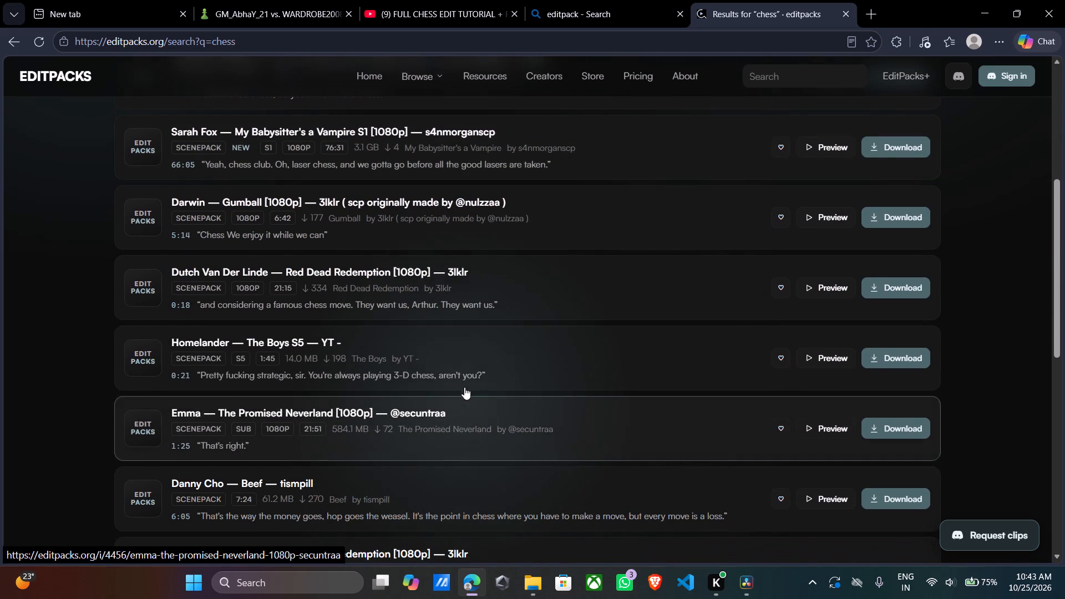
scroll(515, 306, "up", 5)
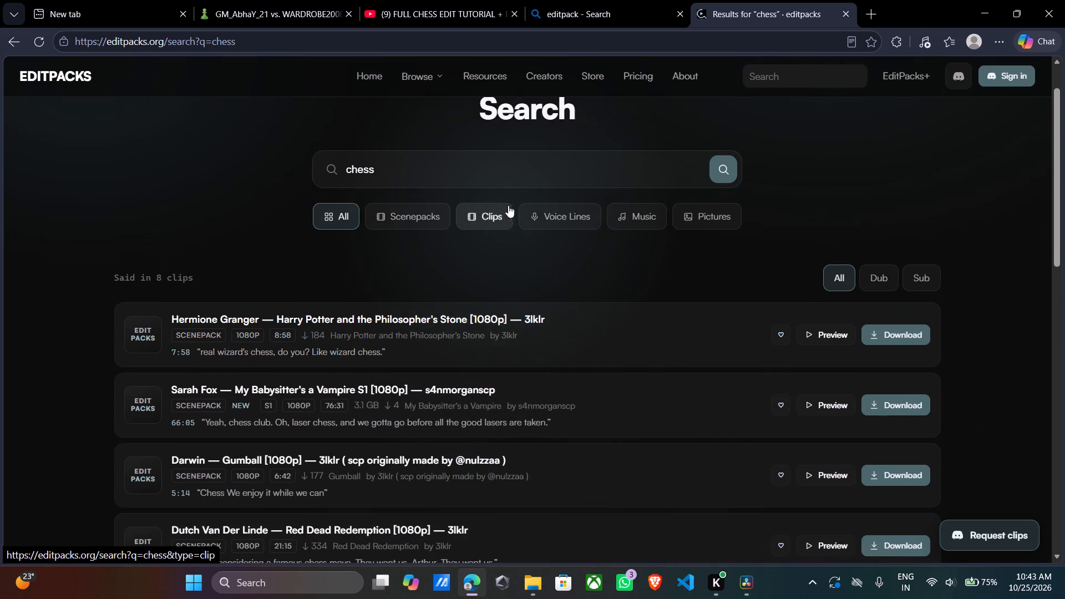
left_click(508, 181)
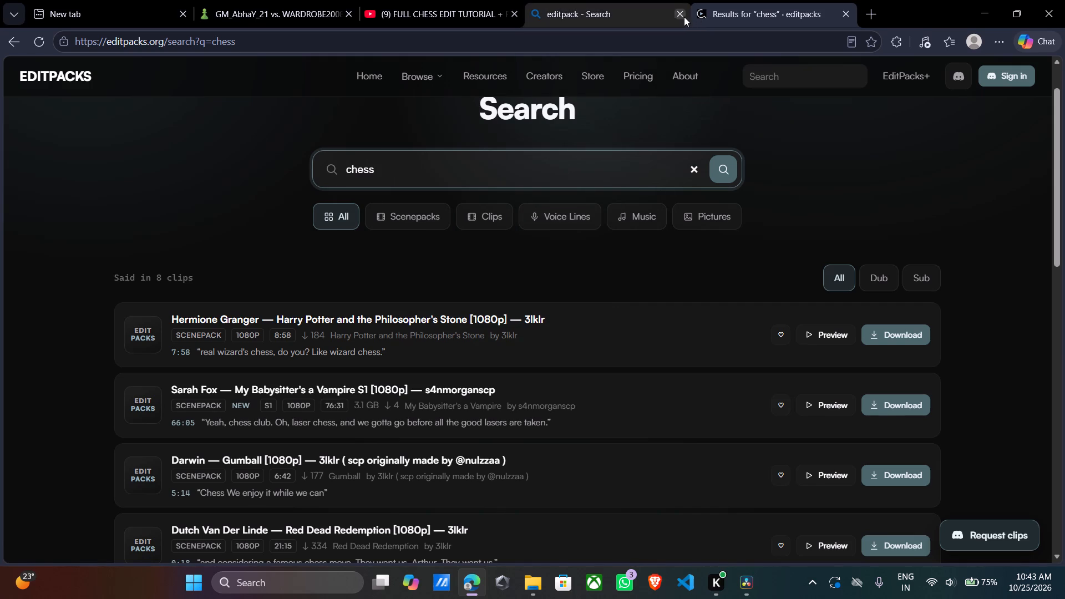
double_click(682, 17)
Watch the SAGA EDITZ tutorial past its intro in full screen with captions, through the chessboard preset and camera tool explanation.
key("space")
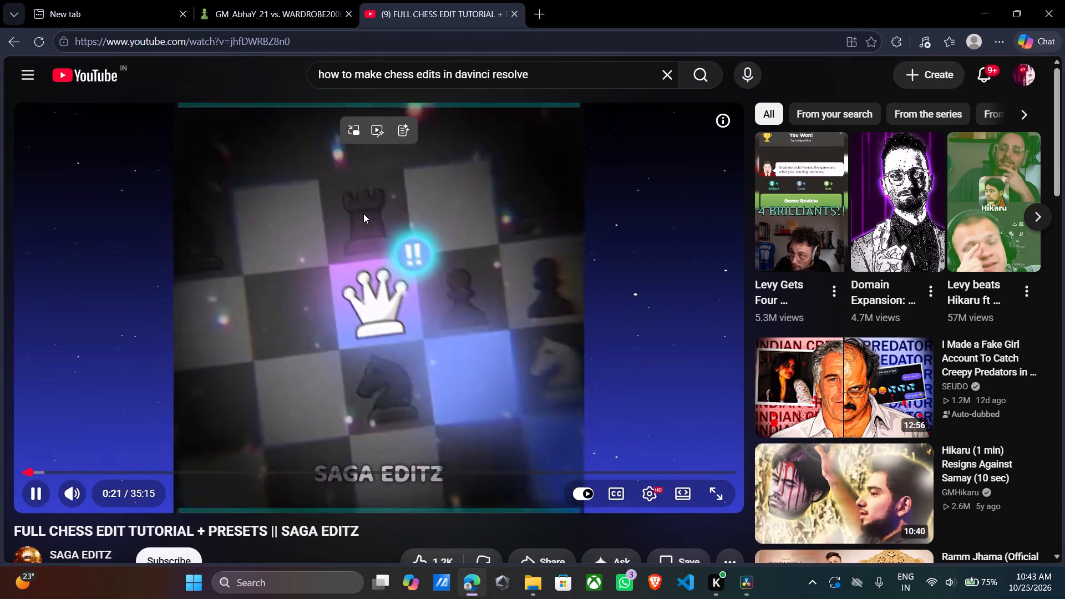
key("space")
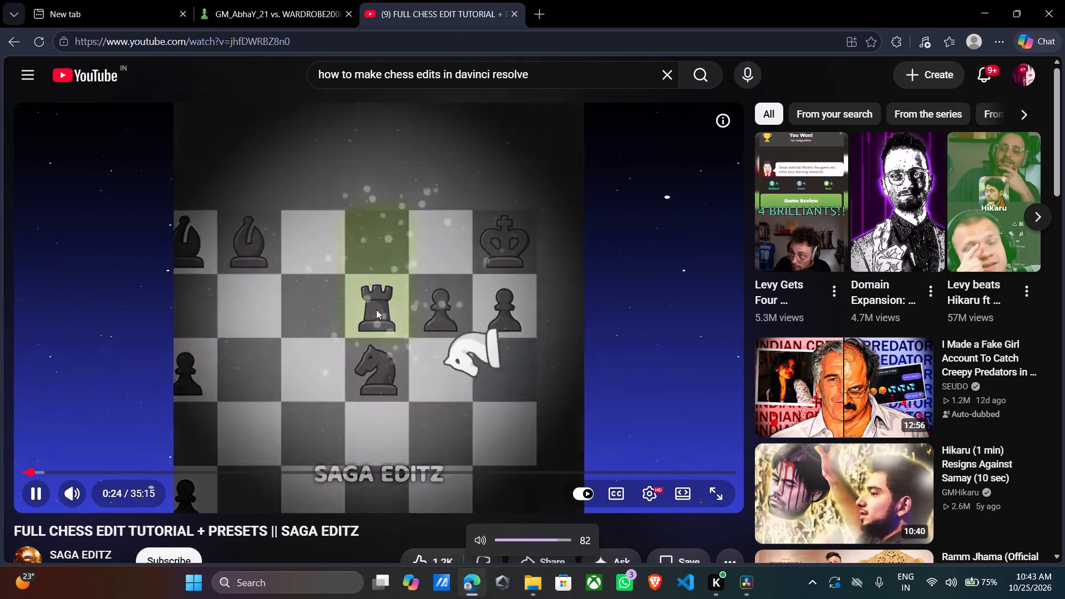
type("mm")
key("Right")
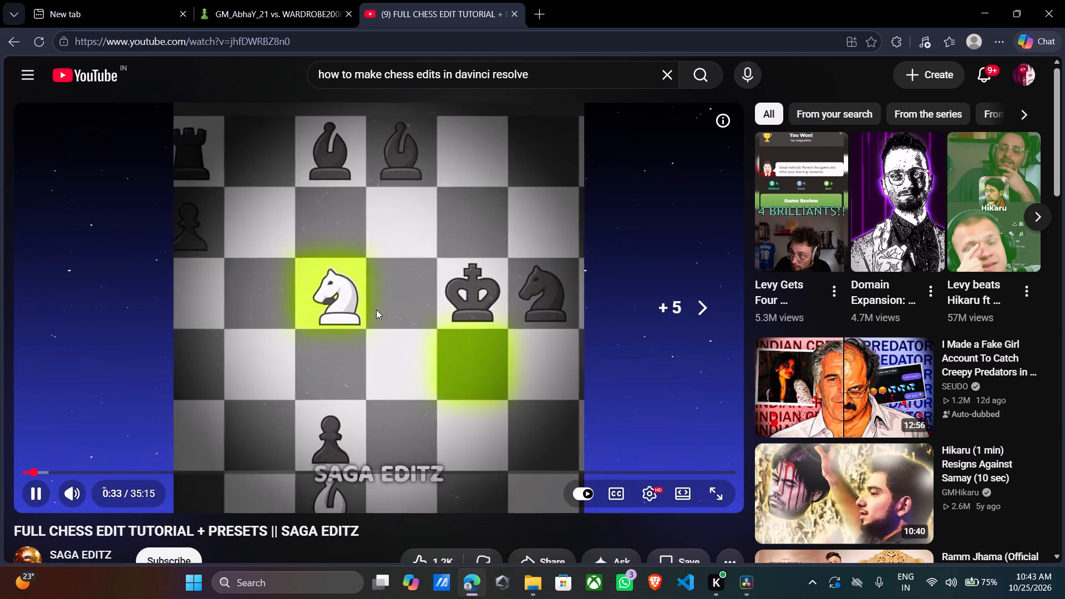
key("Right")
key("Right")
key("Left")
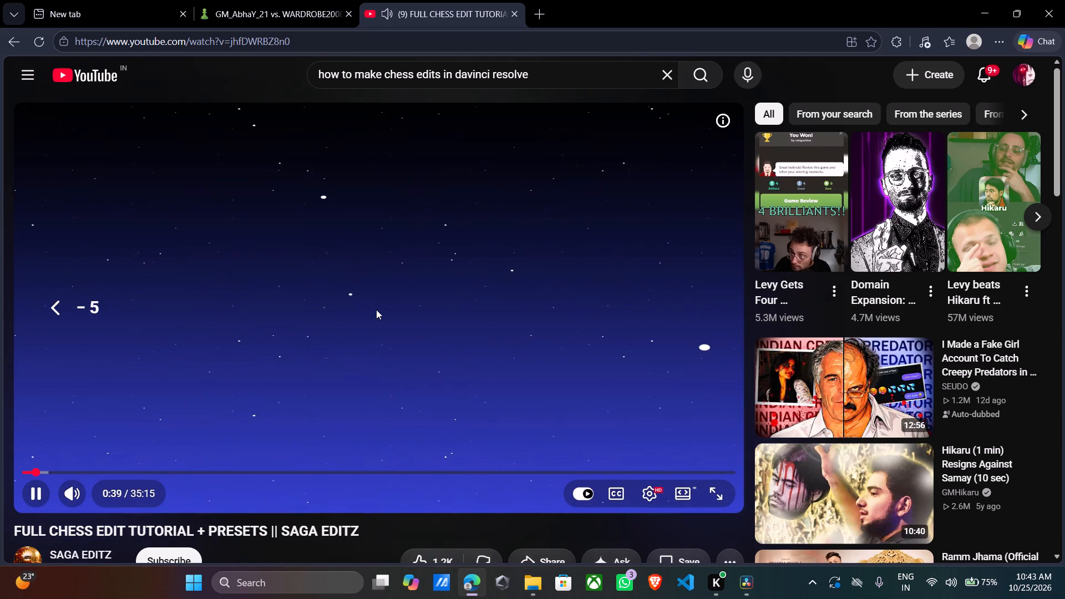
key("Left")
key("f")
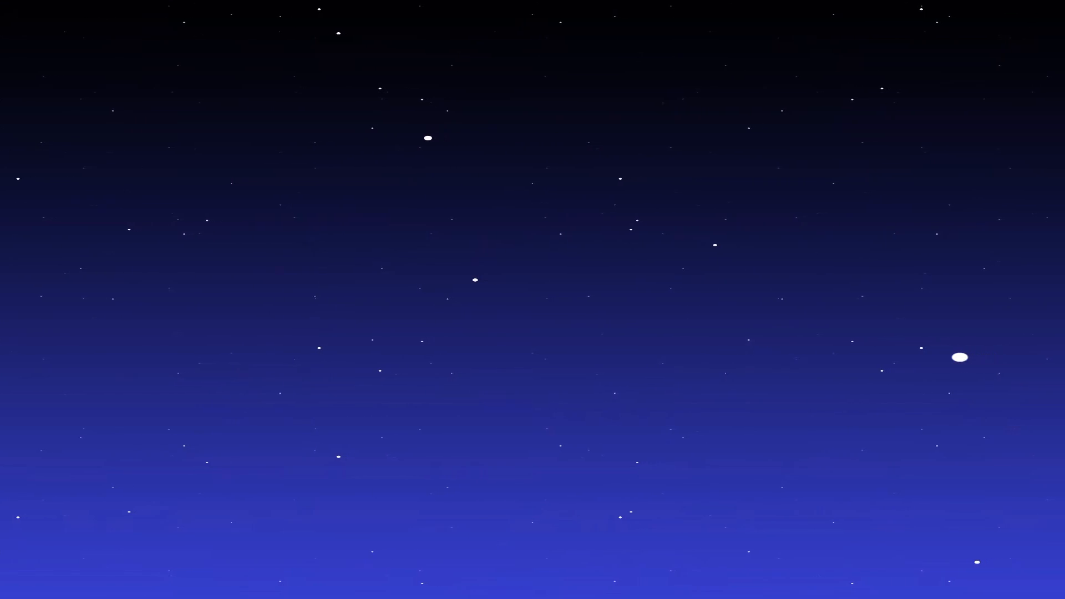
left_click(965, 571)
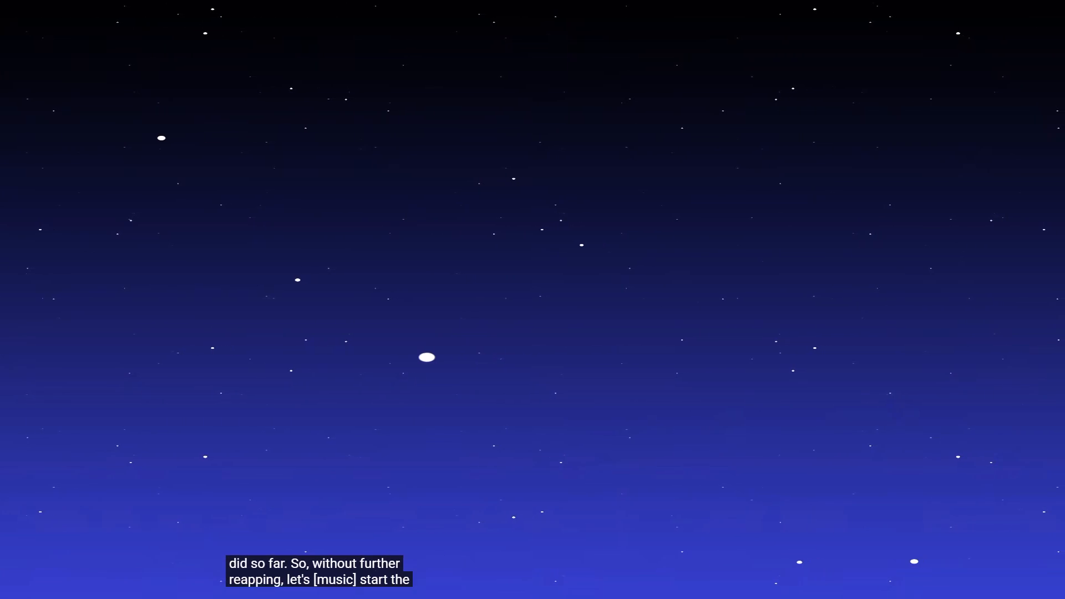
key("Down")
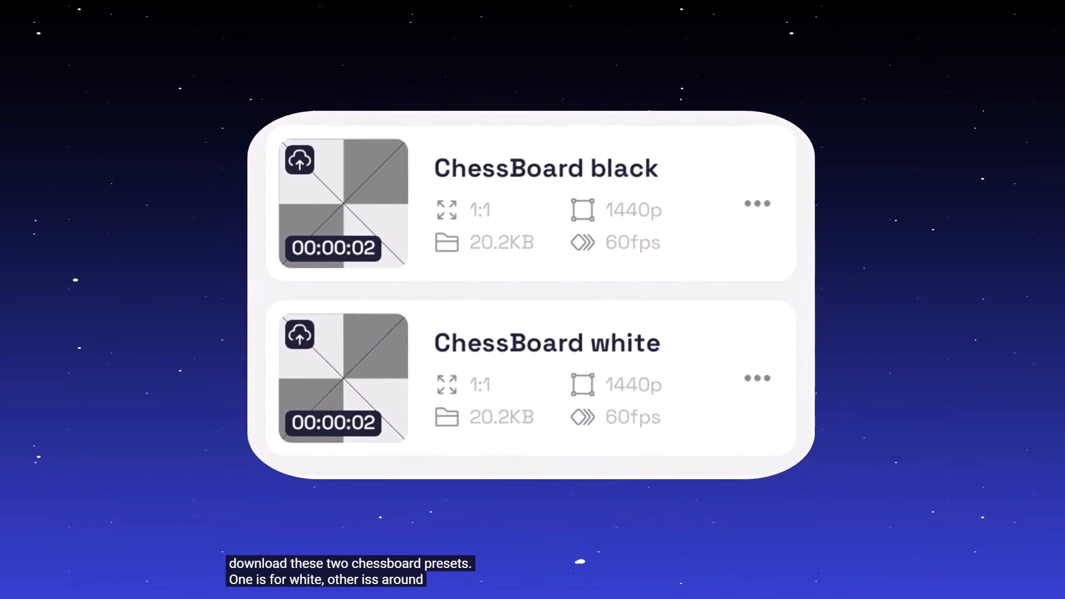
key("space")
key("space")
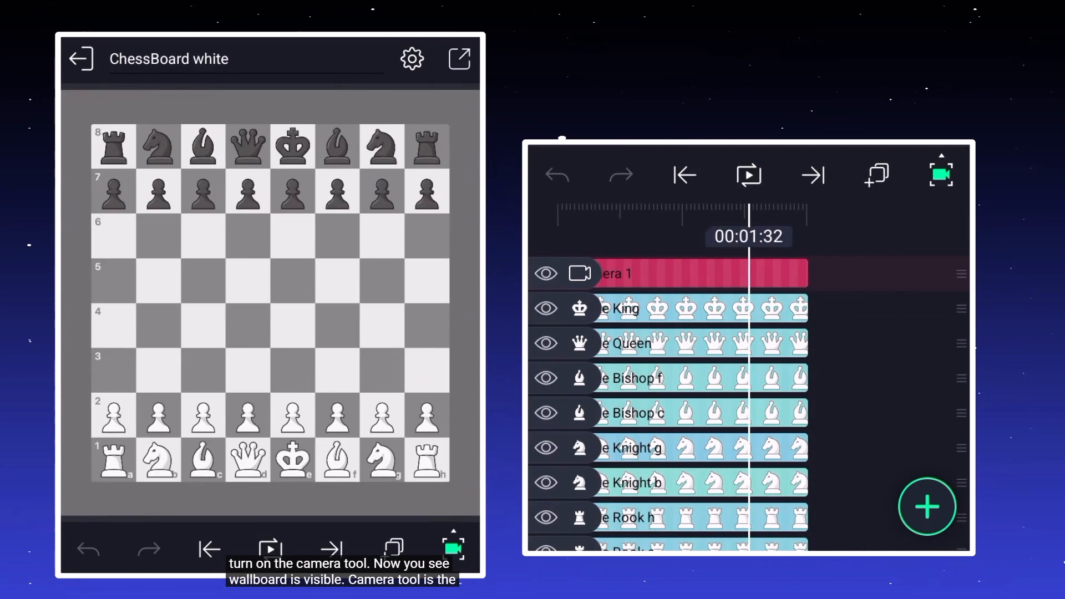
key("f")
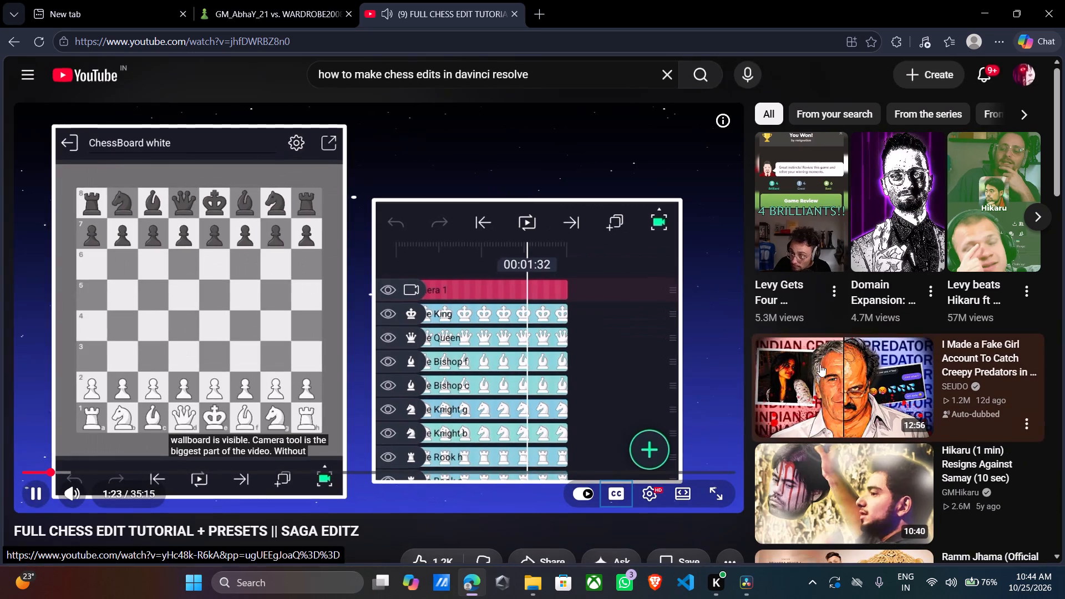
Check the tutorial's comments for presets and chapter timestamps, and jump to the movements part at 02:18.
scroll(854, 369, "down", 2)
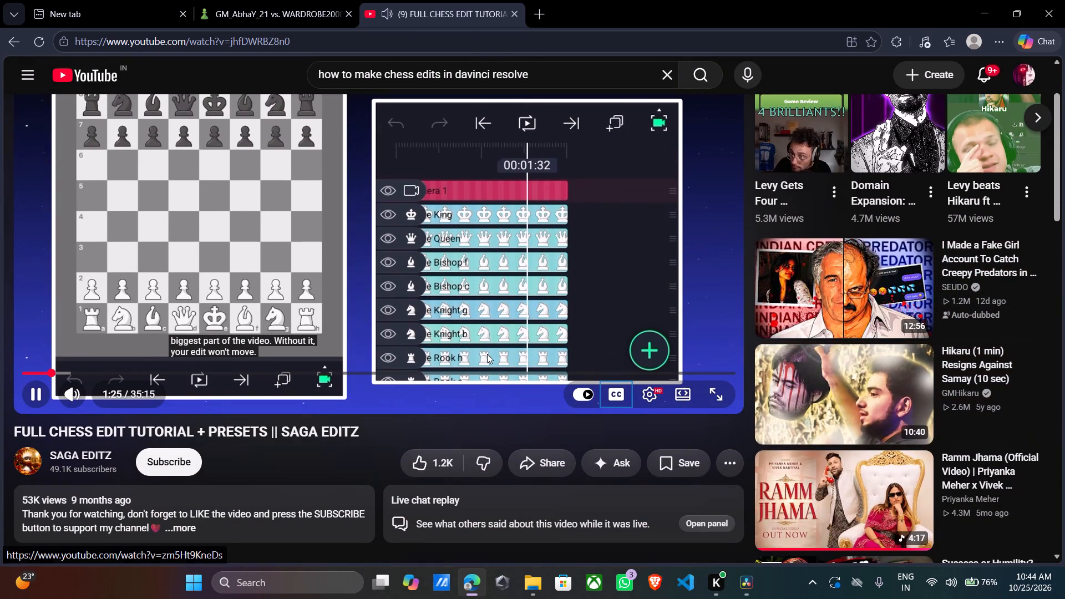
left_click(440, 264)
scroll(440, 264, "down", 6)
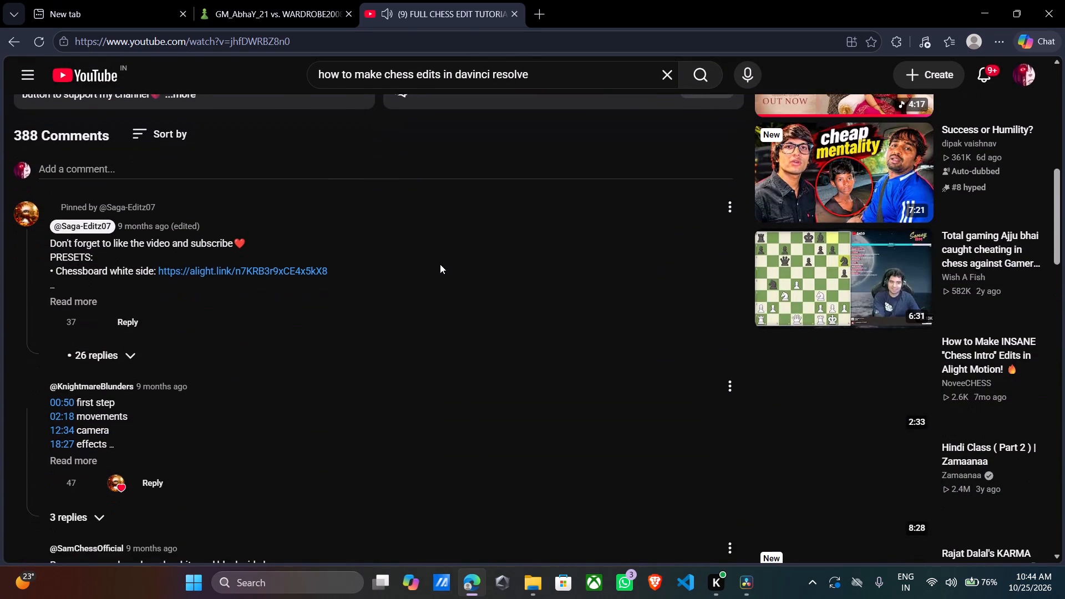
scroll(440, 264, "down", 1)
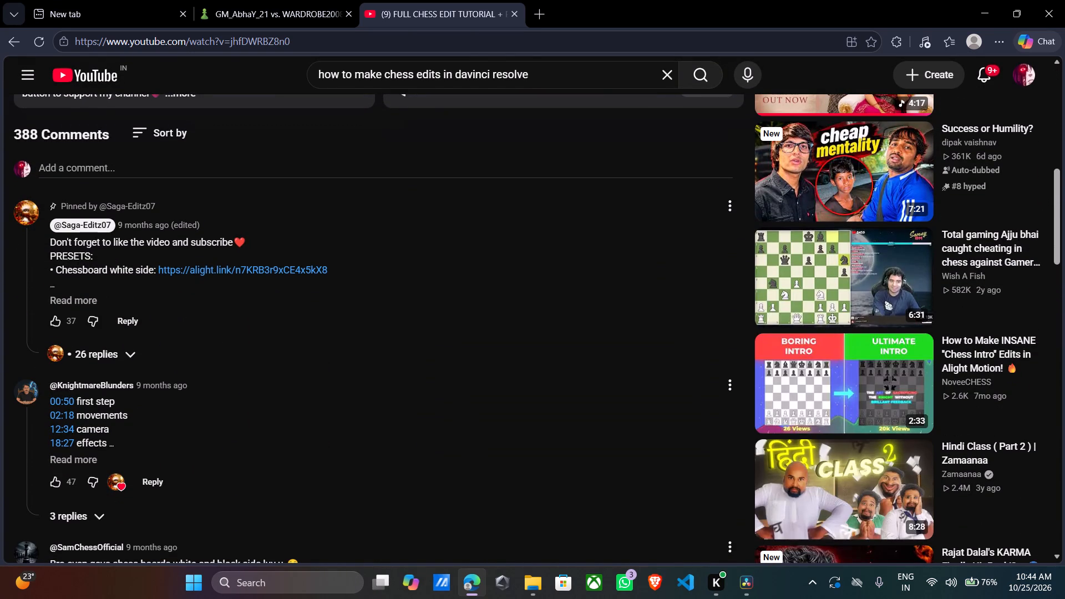
left_click(69, 417)
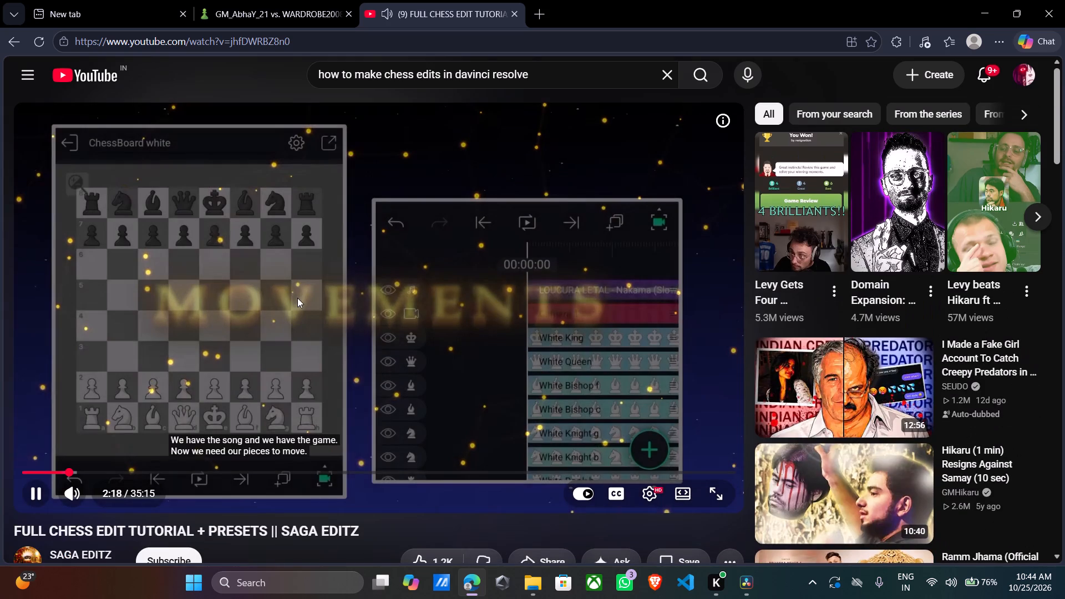
key("space")
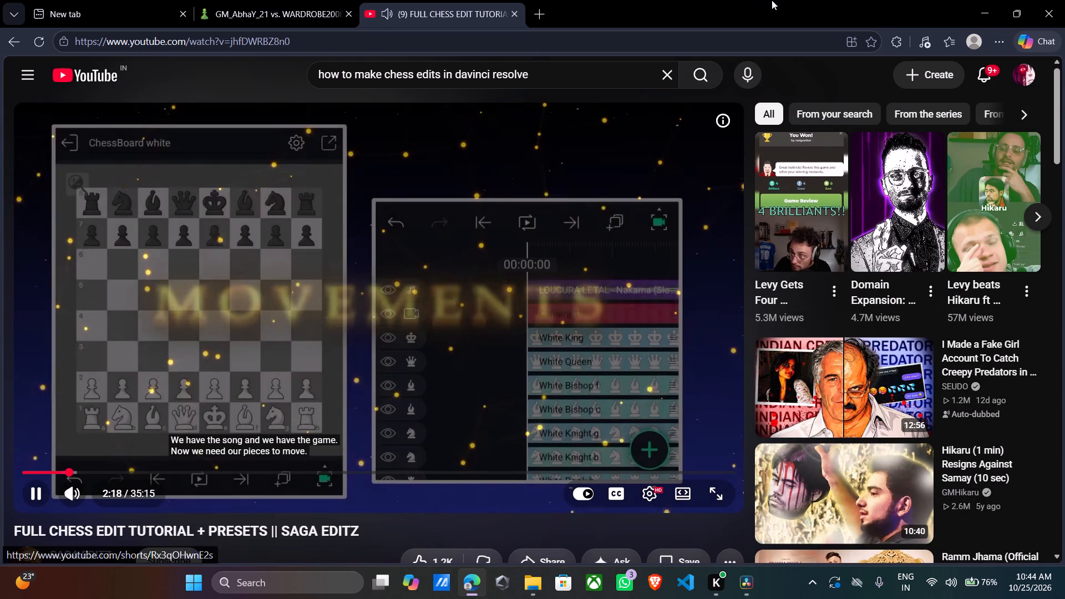
Close the YouTube tutorial, the browser window and the phone's Download folder window.
left_click(511, 8)
left_click(516, 13)
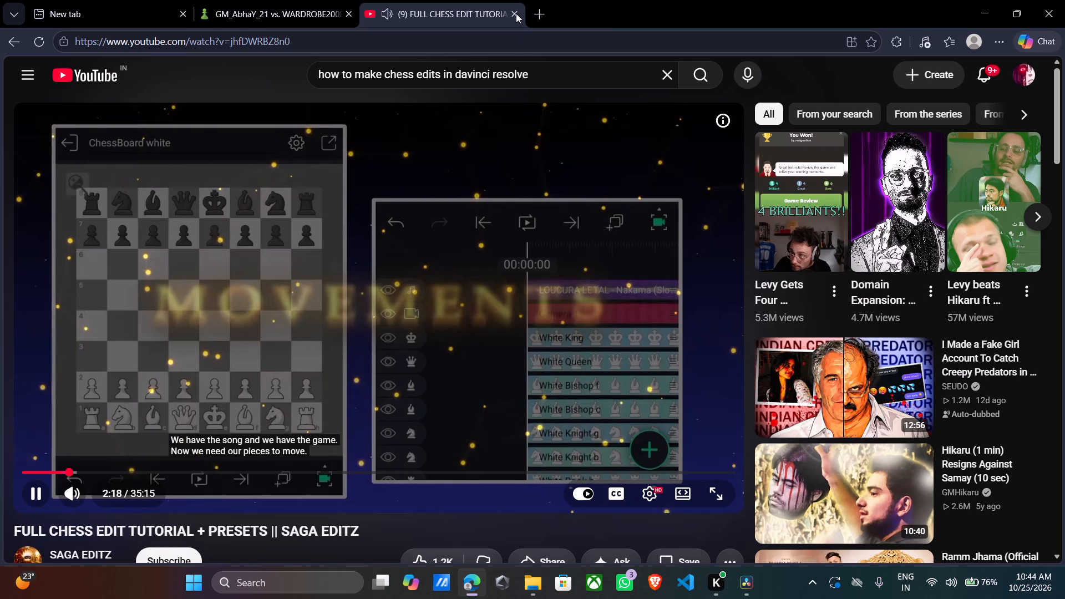
left_click(516, 13)
left_click_drag(1064, 0, 1040, 4)
left_click(1040, 4)
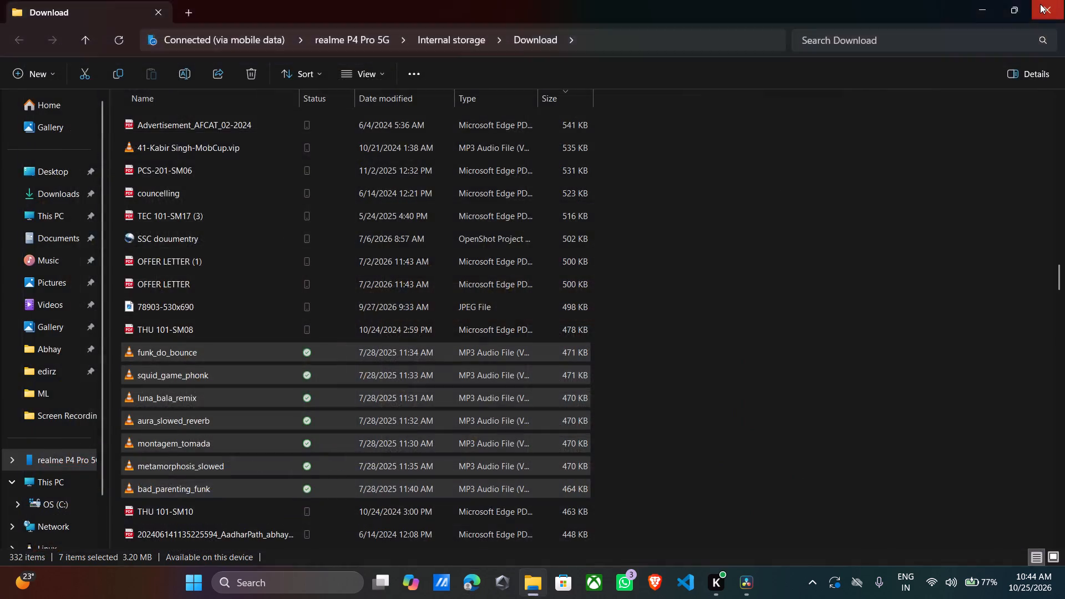
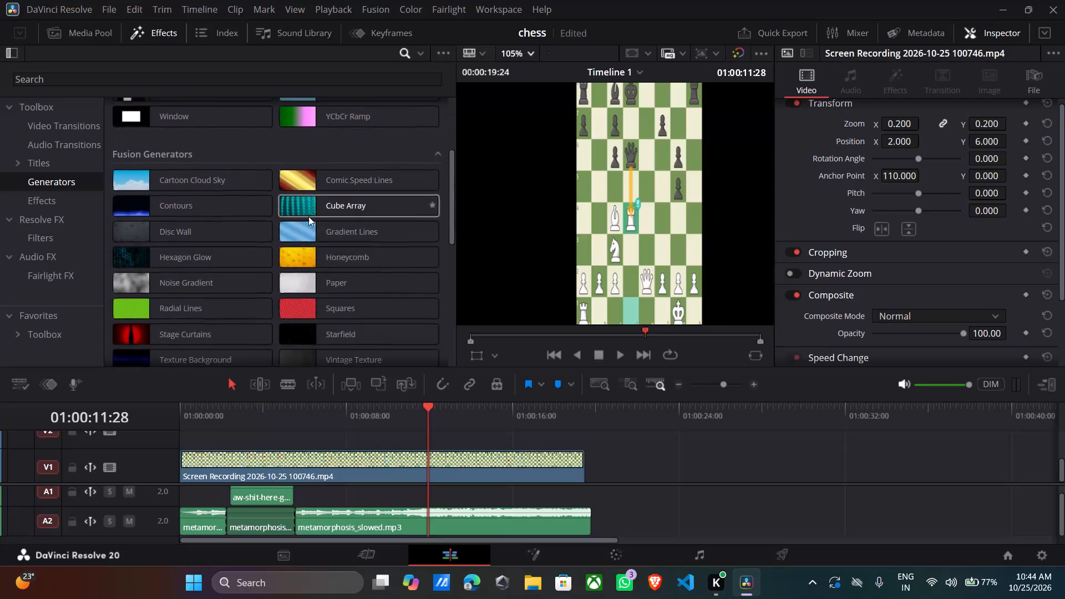
Place a 3DText Zoom stinger transition on video track V1, about 2 seconds after the end of the screen recording.
scroll(308, 216, "down", 1)
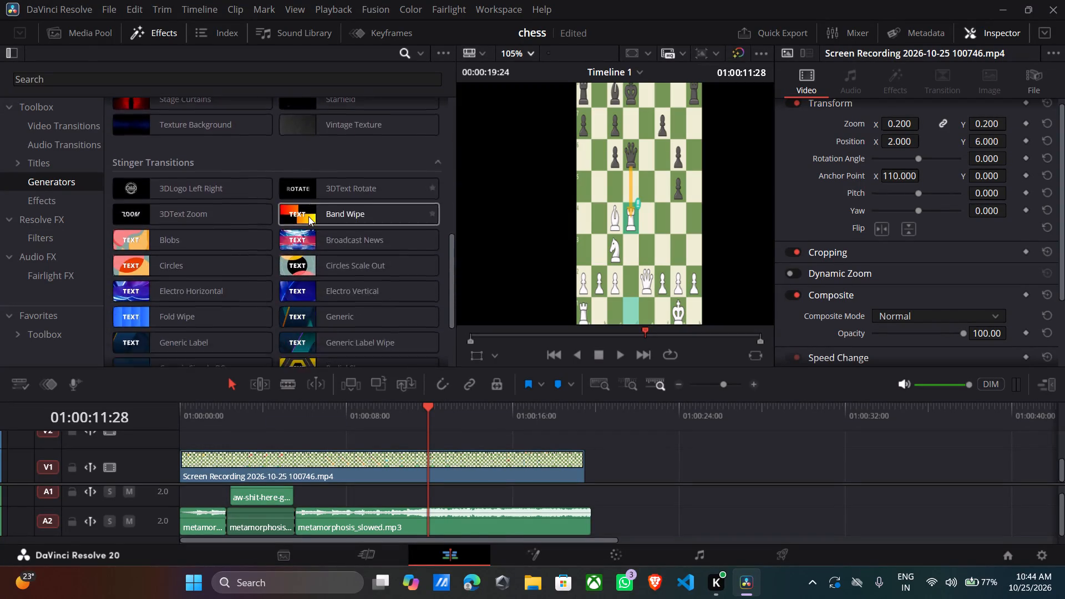
scroll(308, 216, "down", 1)
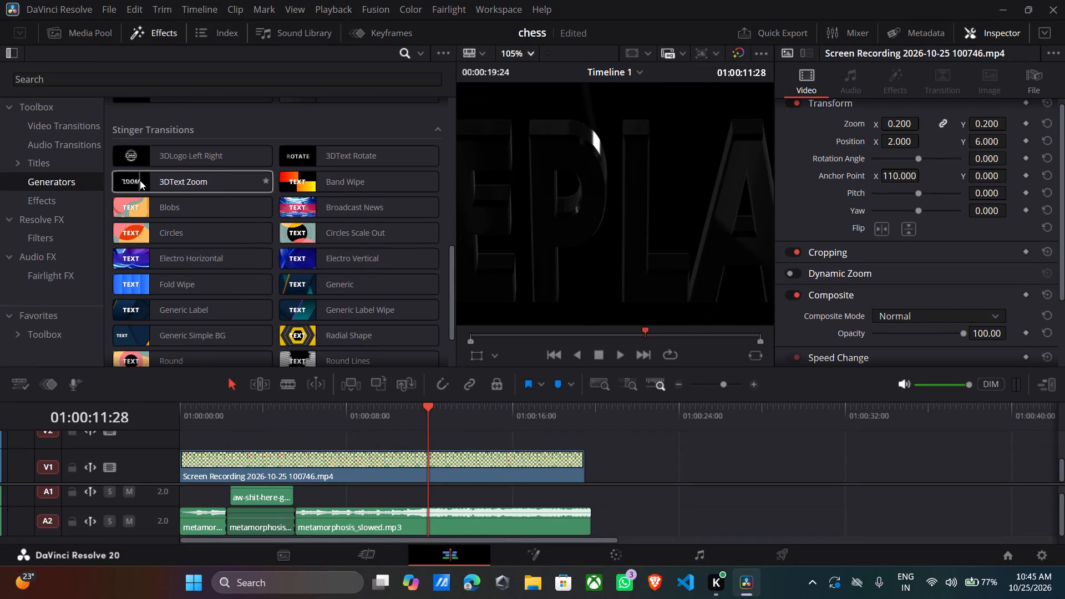
left_click_drag(140, 181, 631, 460)
Replace the placeholder text of the 3DText Zoom clip with THE ROOK.
left_click(660, 469)
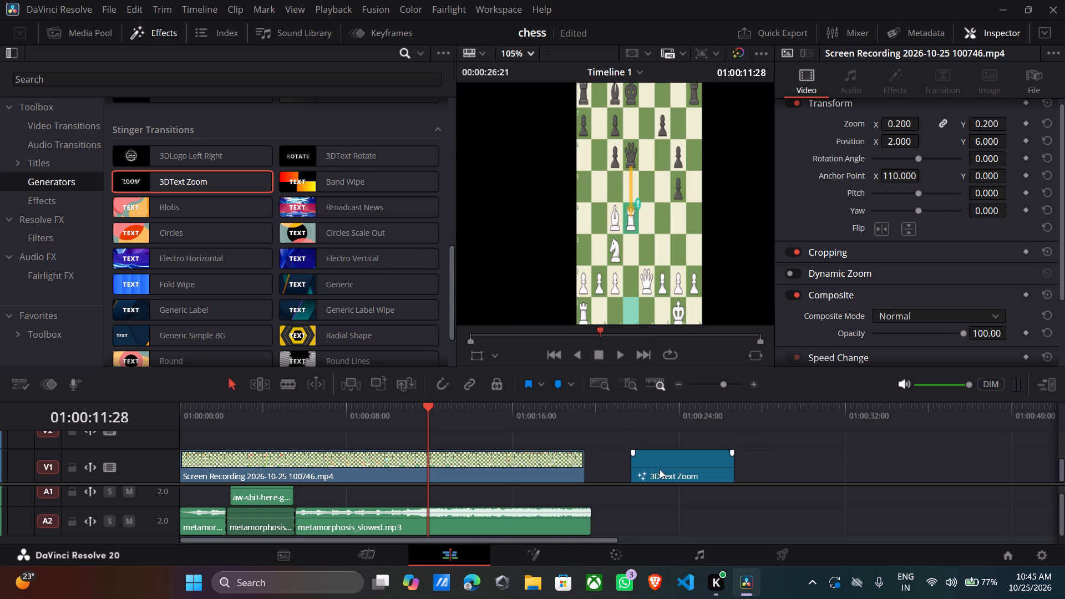
left_click(828, 154)
key("BackSpace")
key("BackSpace")
key("BackSpace")
key("BackSpace")
key("BackSpace")
key("BackSpace")
key("BackSpace")
key("BackSpace")
key("BackSpace")
key("BackSpace")
key("BackSpace")
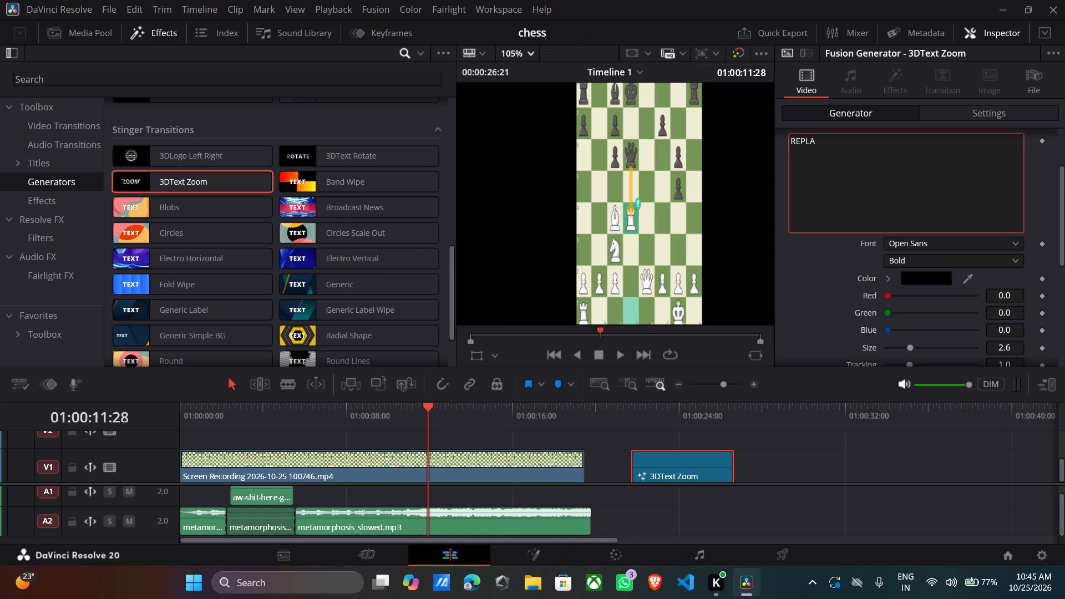
type("THE ROOK")
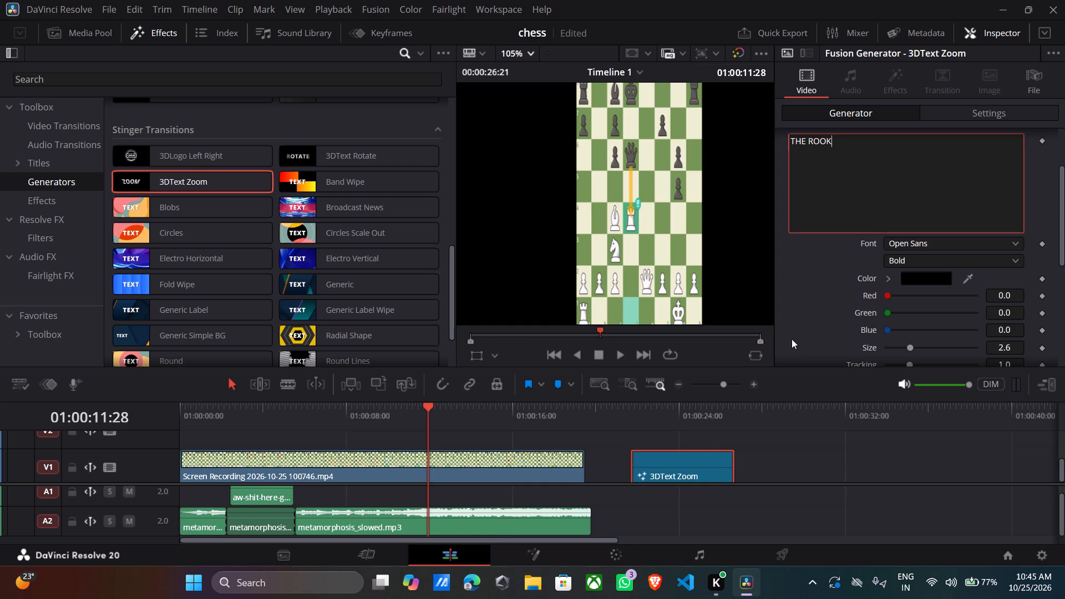
key("space")
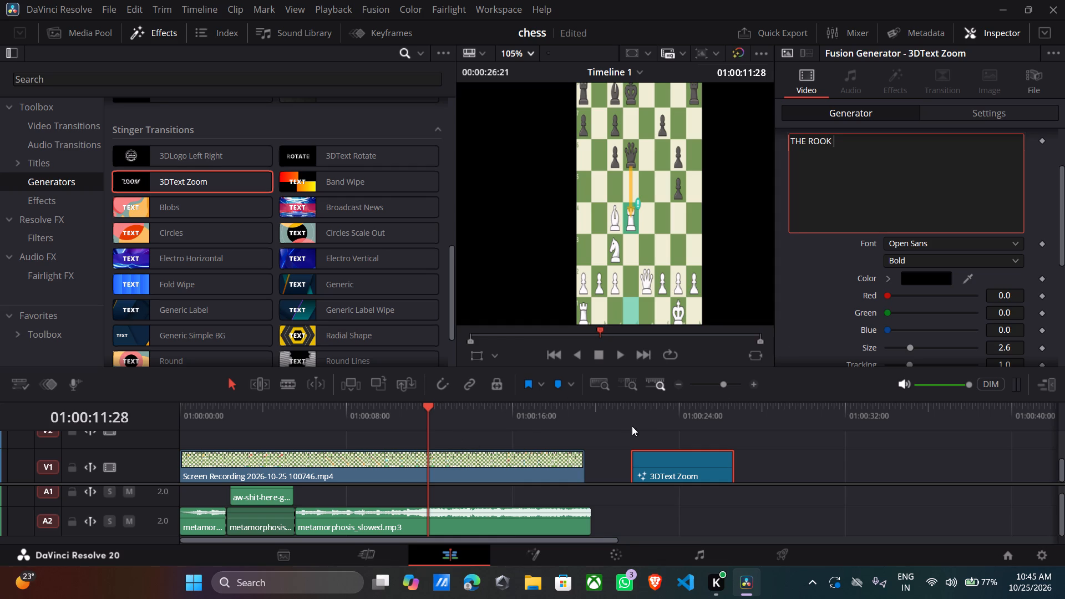
key("BackSpace")
Play and scrub the timeline around the brilliant rook move between about 01:00:07 and 01:00:10.
left_click(626, 425)
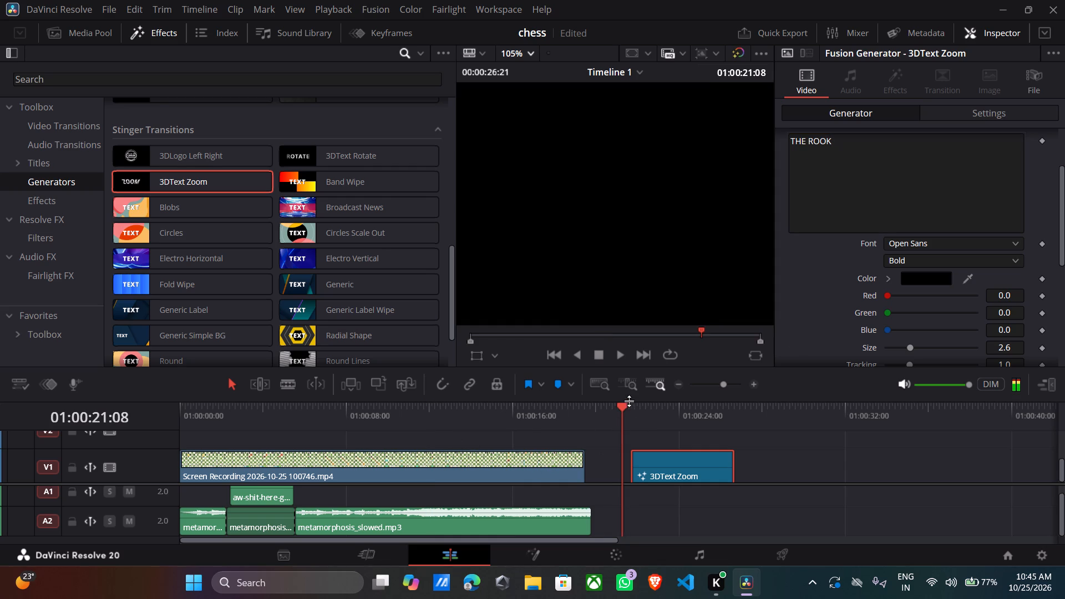
left_click_drag(535, 429, 307, 441)
key("space")
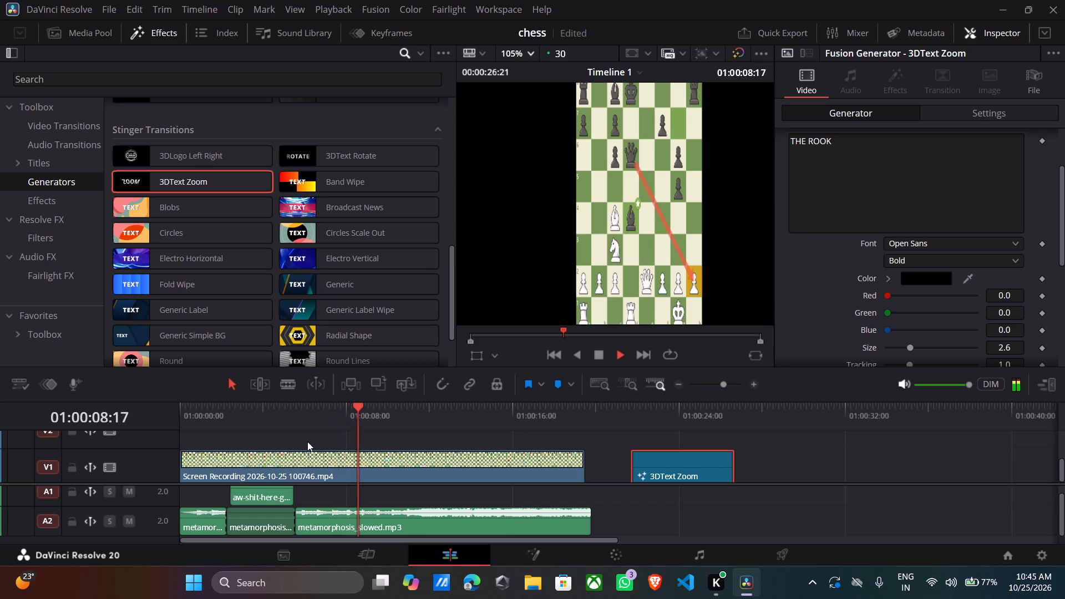
key("space")
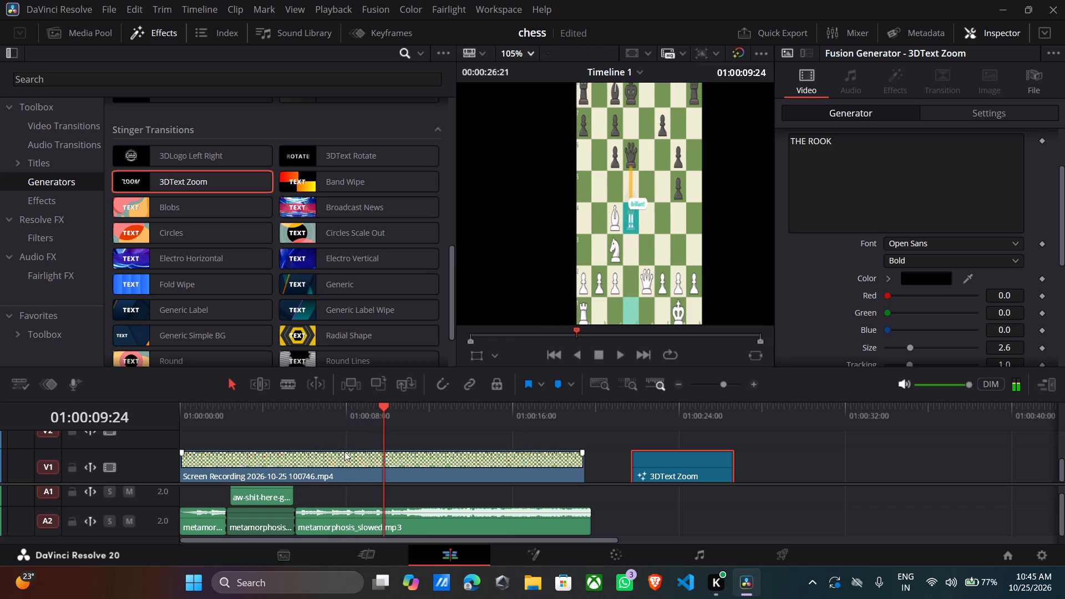
left_click_drag(387, 414, 377, 412)
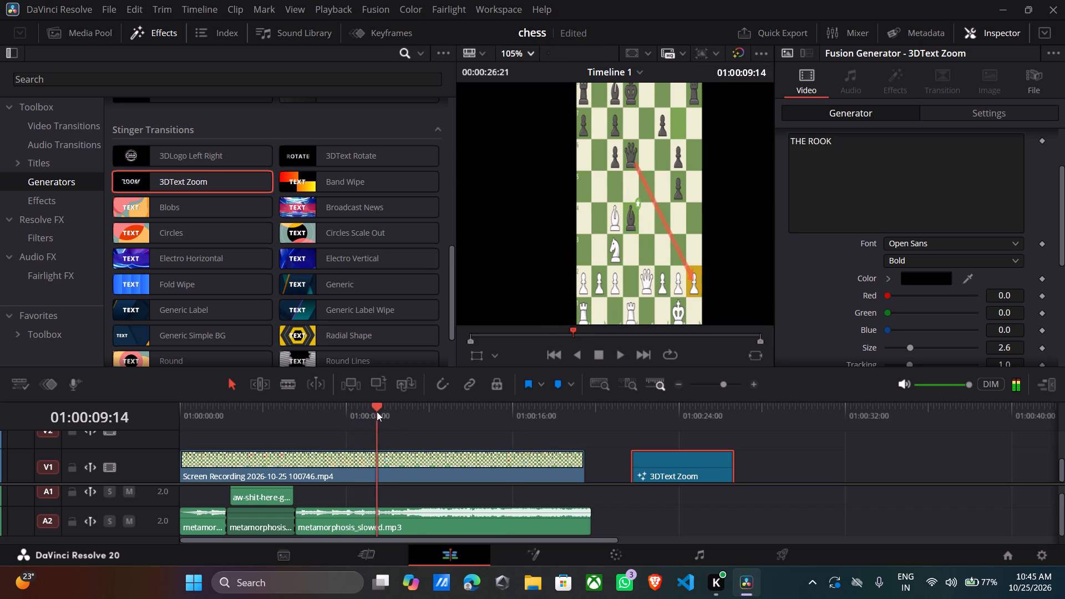
left_click_drag(377, 412, 357, 411)
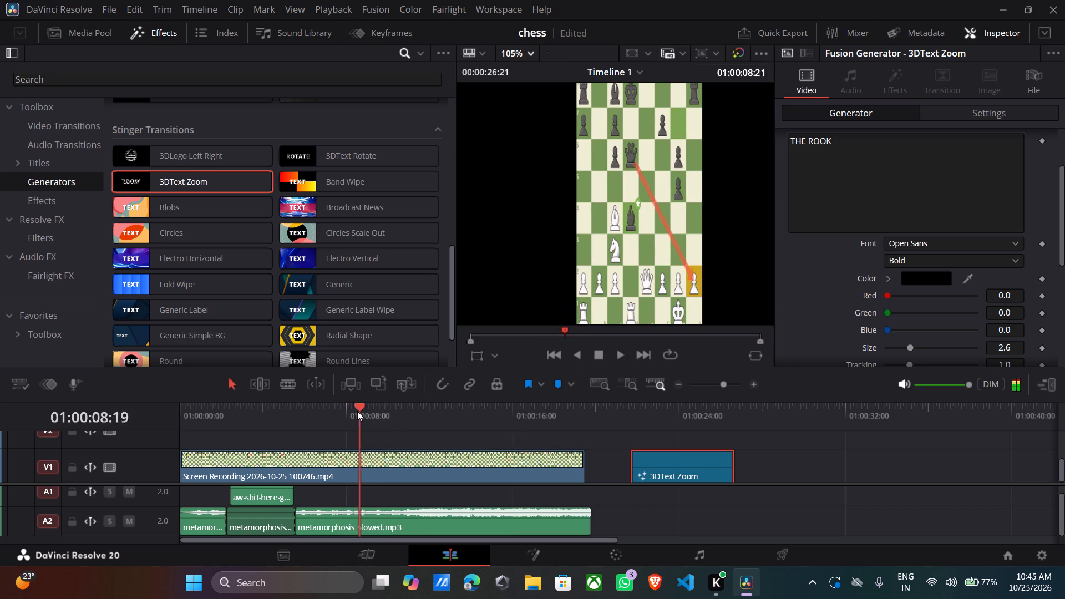
left_click_drag(357, 411, 331, 406)
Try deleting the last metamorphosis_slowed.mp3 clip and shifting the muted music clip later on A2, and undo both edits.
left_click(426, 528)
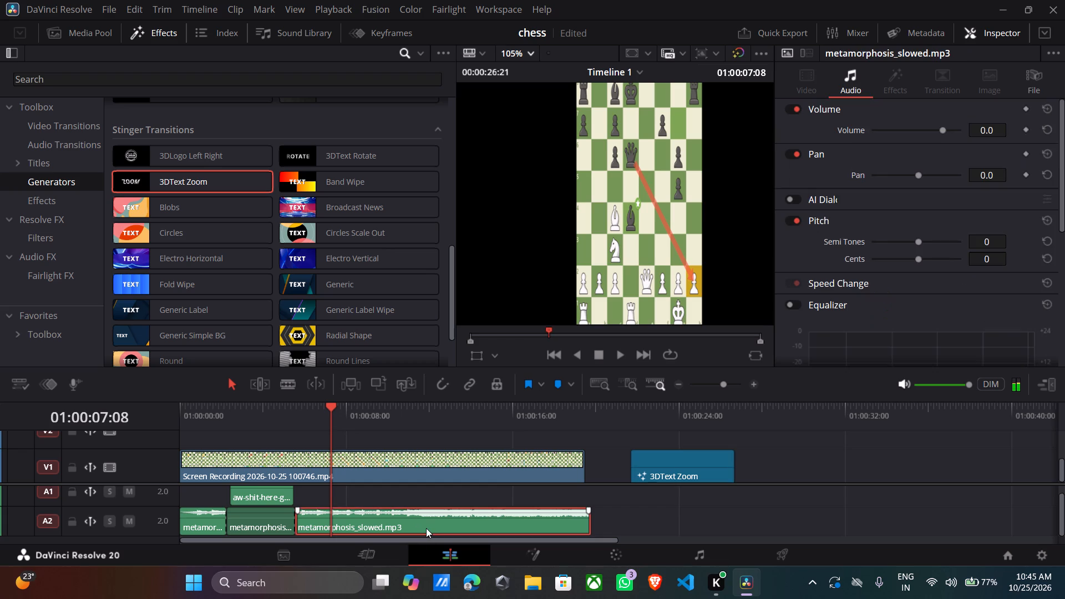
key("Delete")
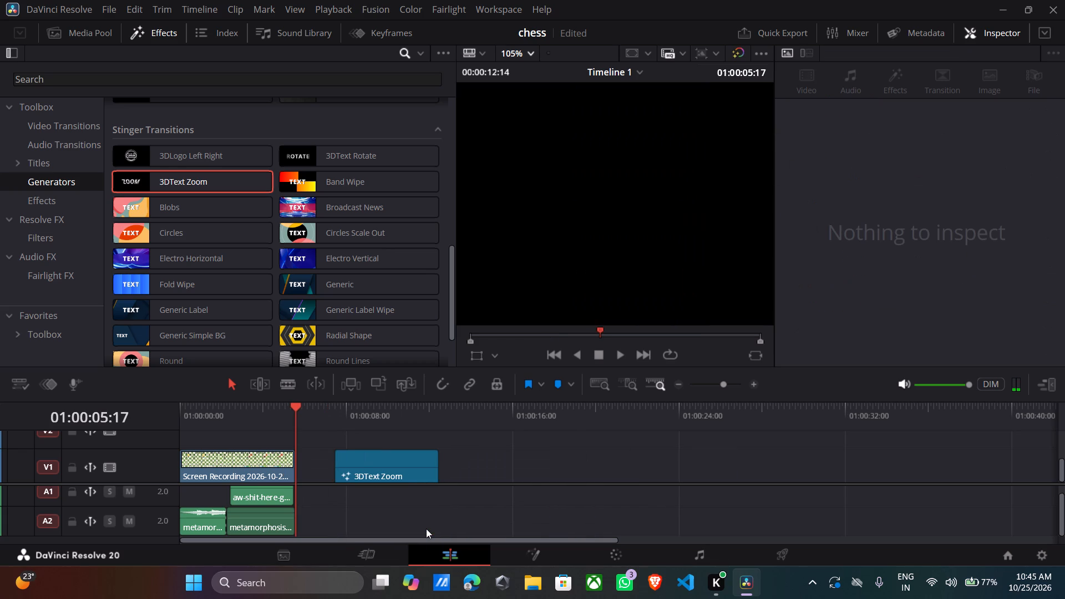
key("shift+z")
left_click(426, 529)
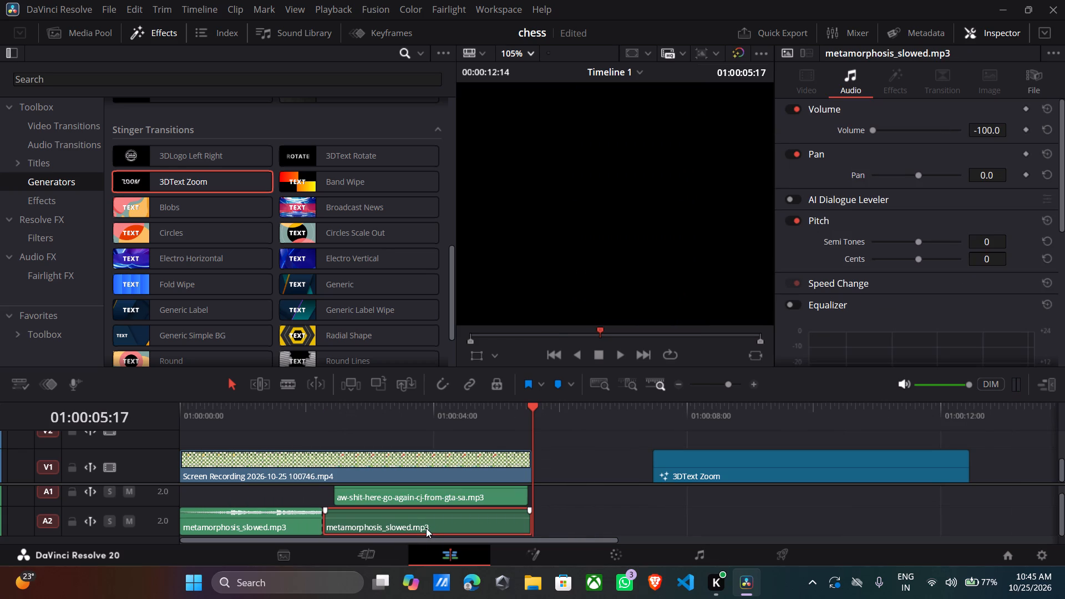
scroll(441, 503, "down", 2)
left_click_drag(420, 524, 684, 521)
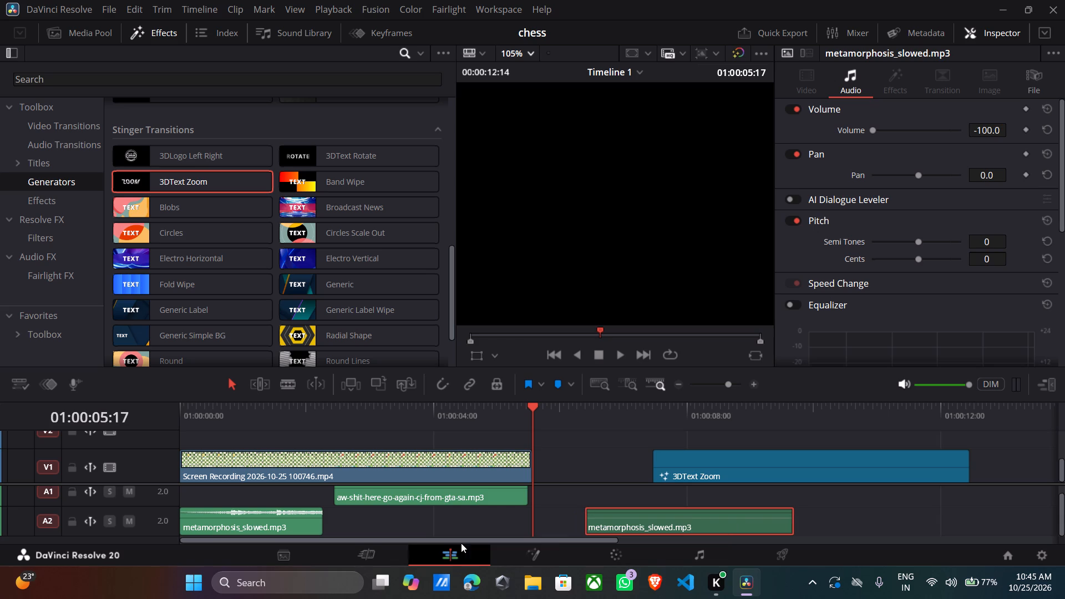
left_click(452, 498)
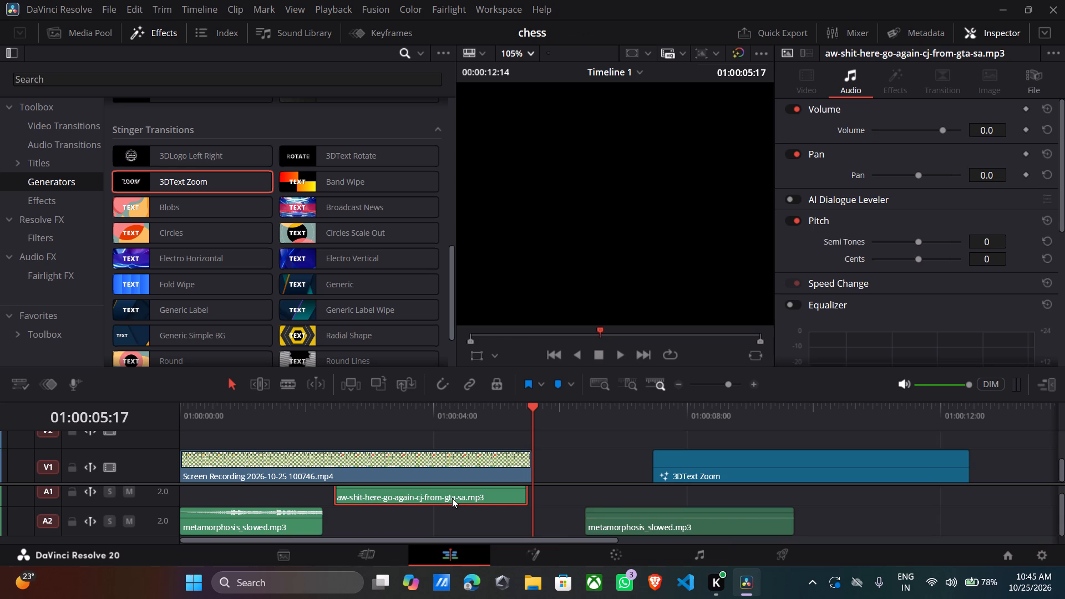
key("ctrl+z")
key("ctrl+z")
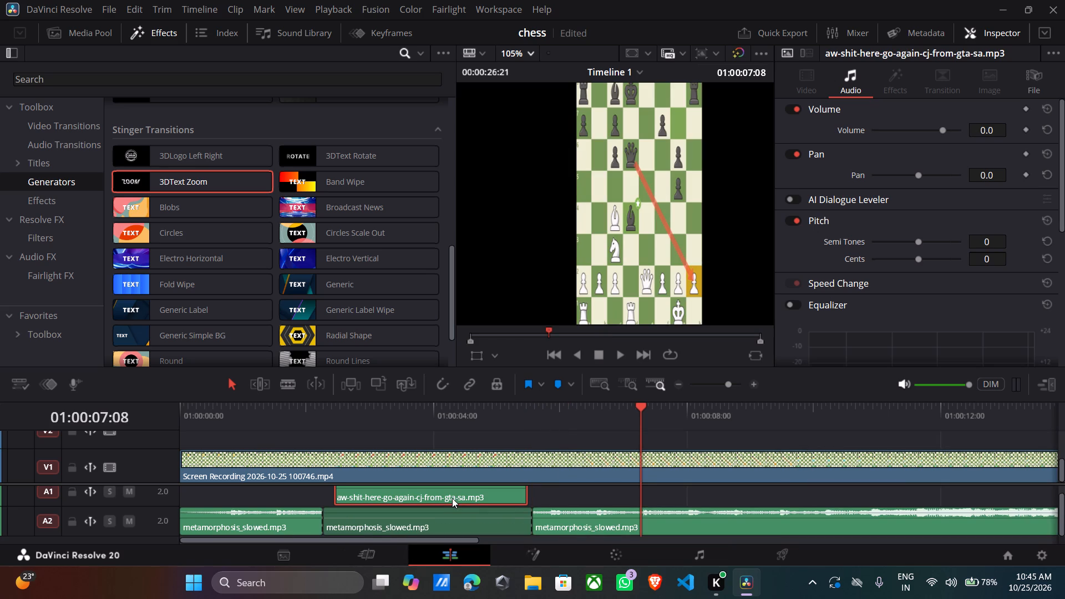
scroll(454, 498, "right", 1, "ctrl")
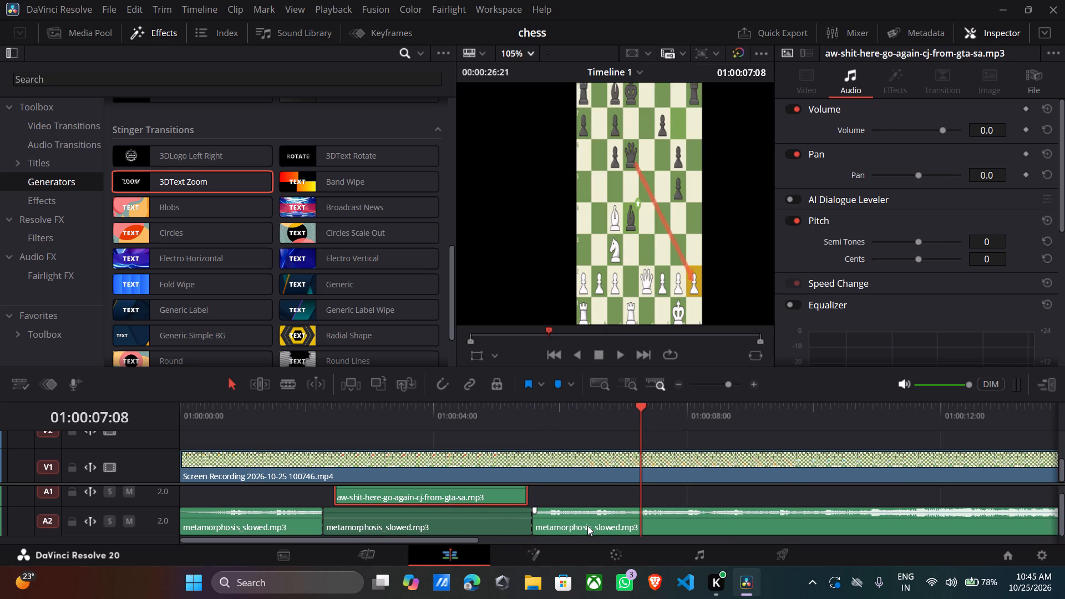
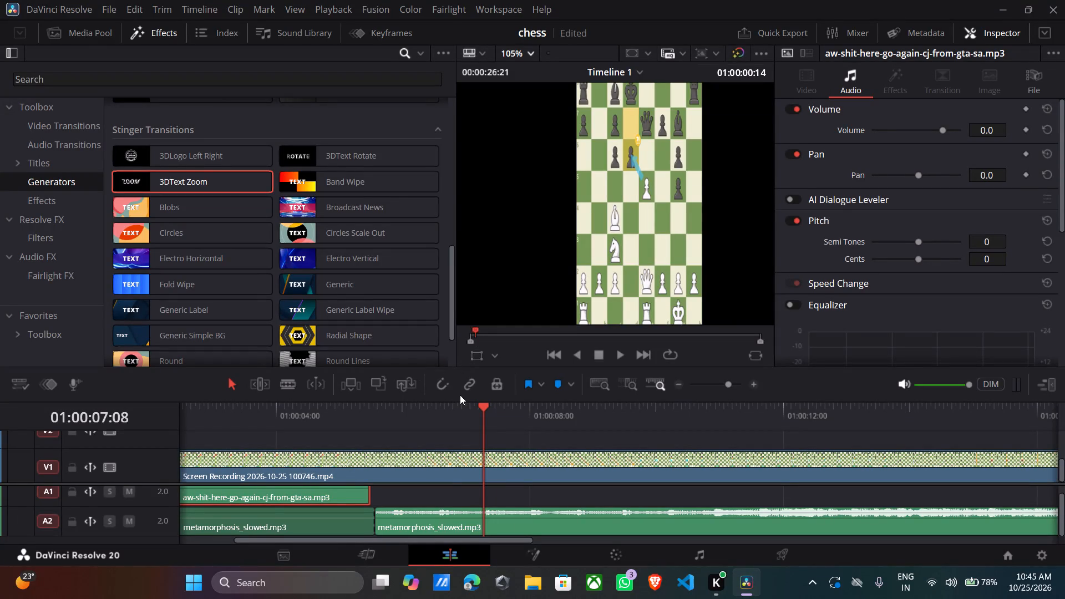
Move the long last metamorphosis_slowed.mp3 clip clear of the other audio clips and delete it from the timeline.
scroll(447, 483, "down", 7, "ctrl")
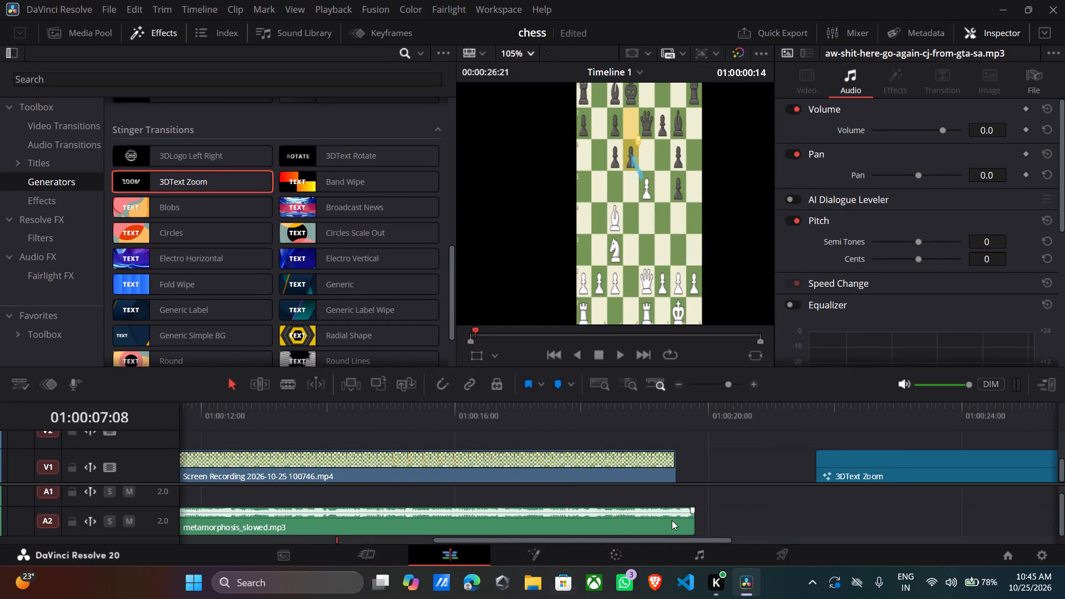
left_click_drag(717, 521, 649, 511)
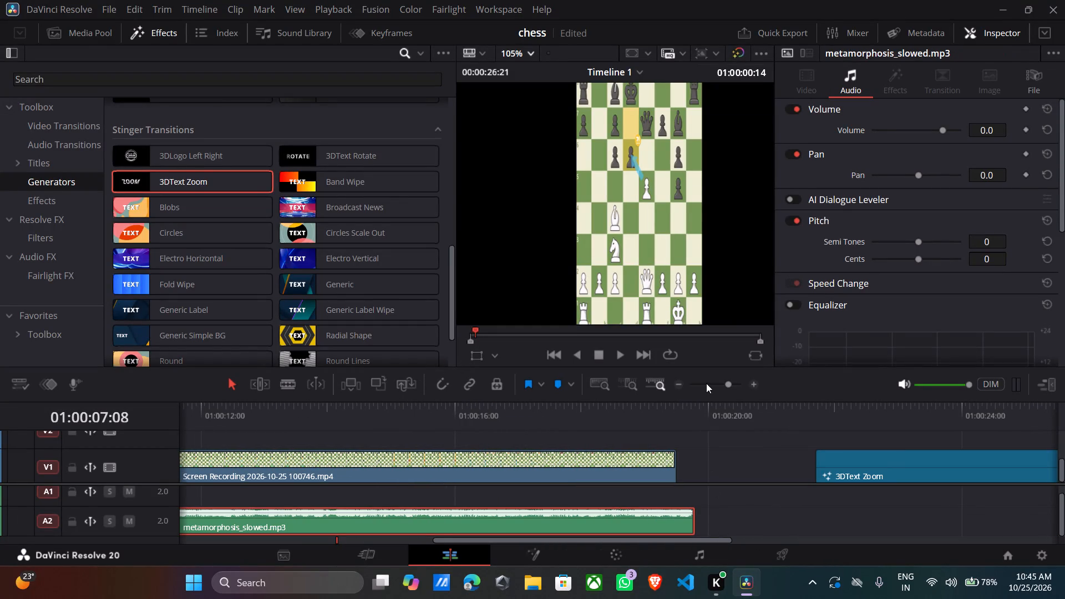
left_click(706, 383)
left_click(712, 387)
left_click(717, 385)
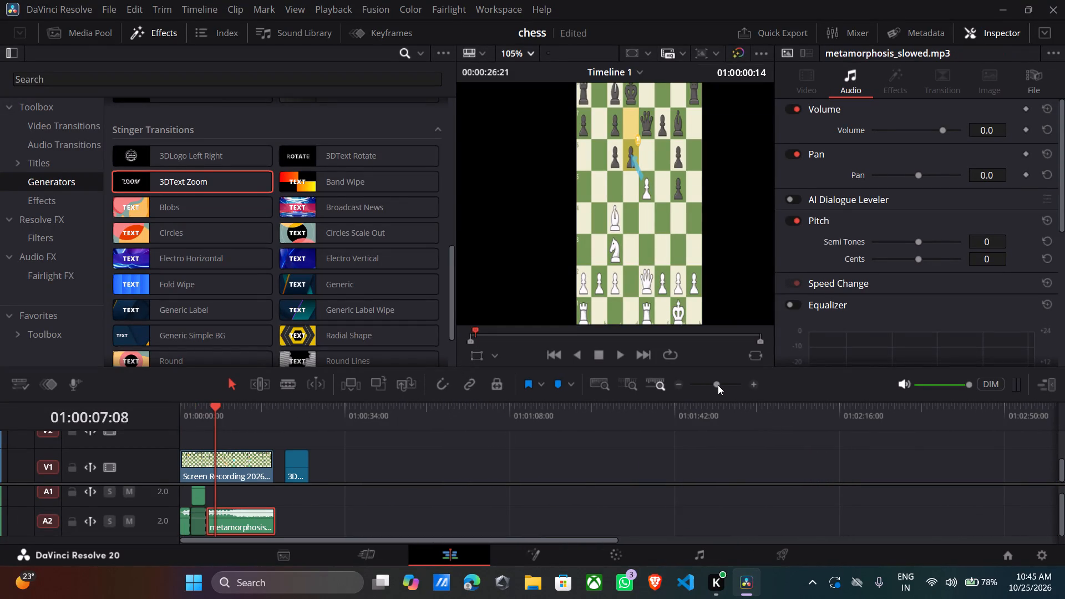
left_click(723, 385)
left_click_drag(429, 525, 744, 512)
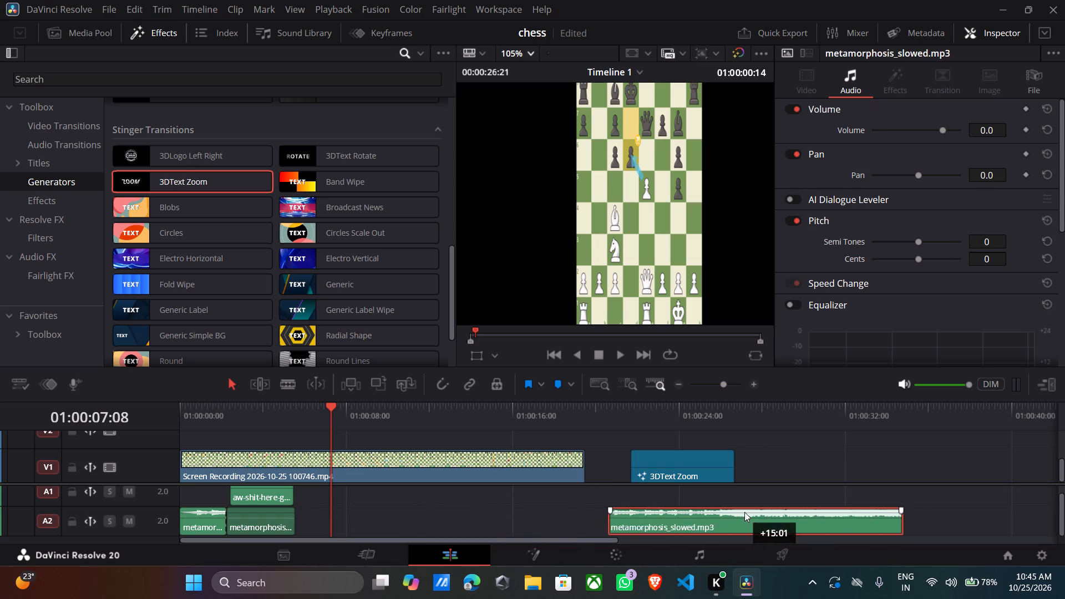
left_click_drag(744, 512, 924, 504)
left_click(926, 495)
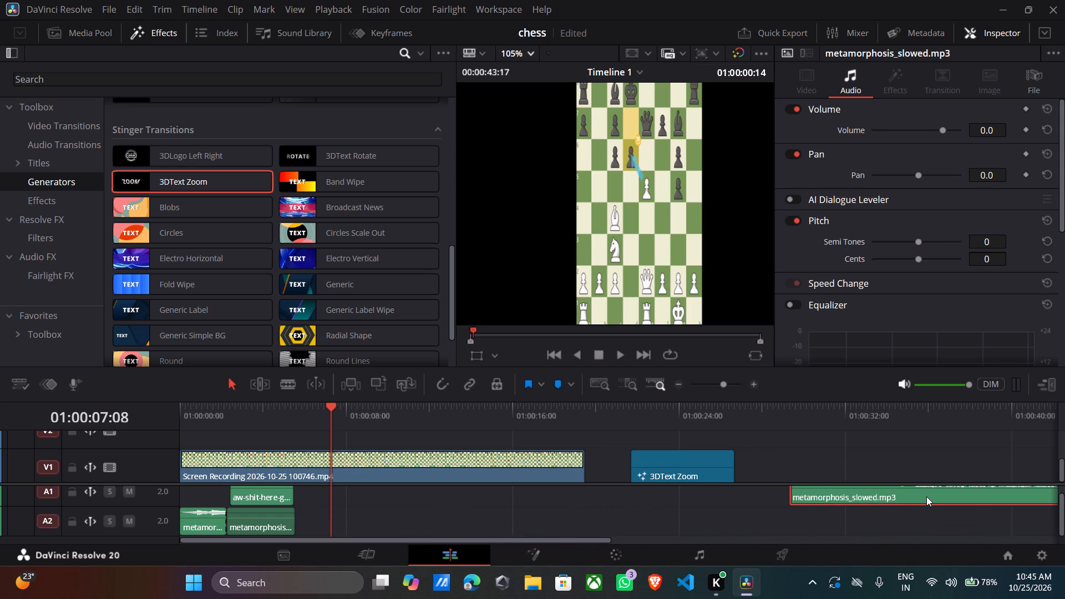
key("Delete")
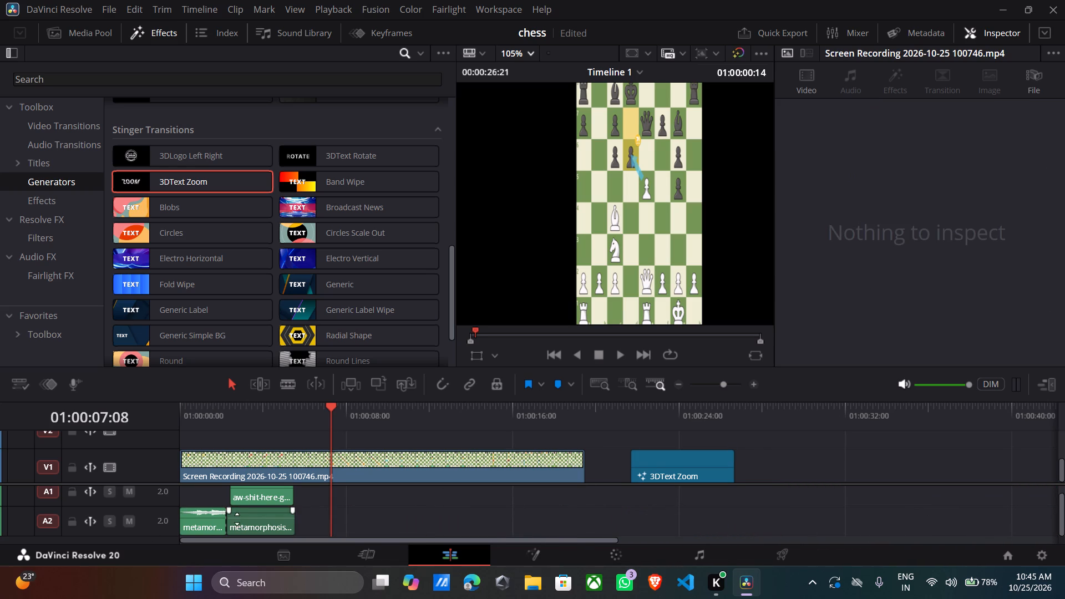
Pull the two remaining metamorphosis_slowed.mp3 clips out past the end of the video on A2 and delete them.
left_click(202, 521)
left_click_drag(207, 515, 747, 514)
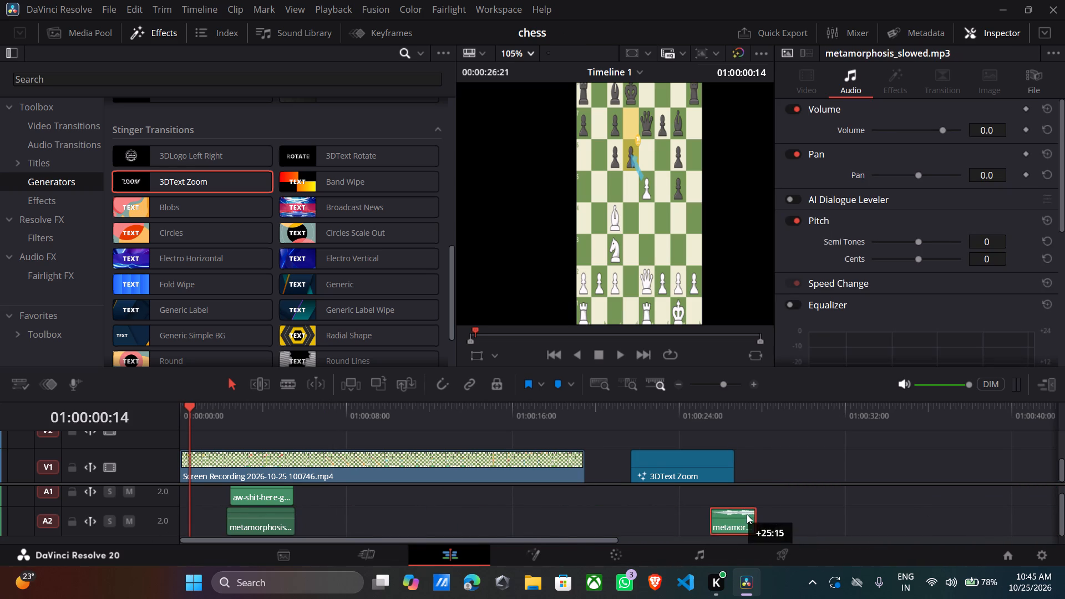
left_click_drag(747, 514, 731, 516)
left_click_drag(271, 530, 867, 519)
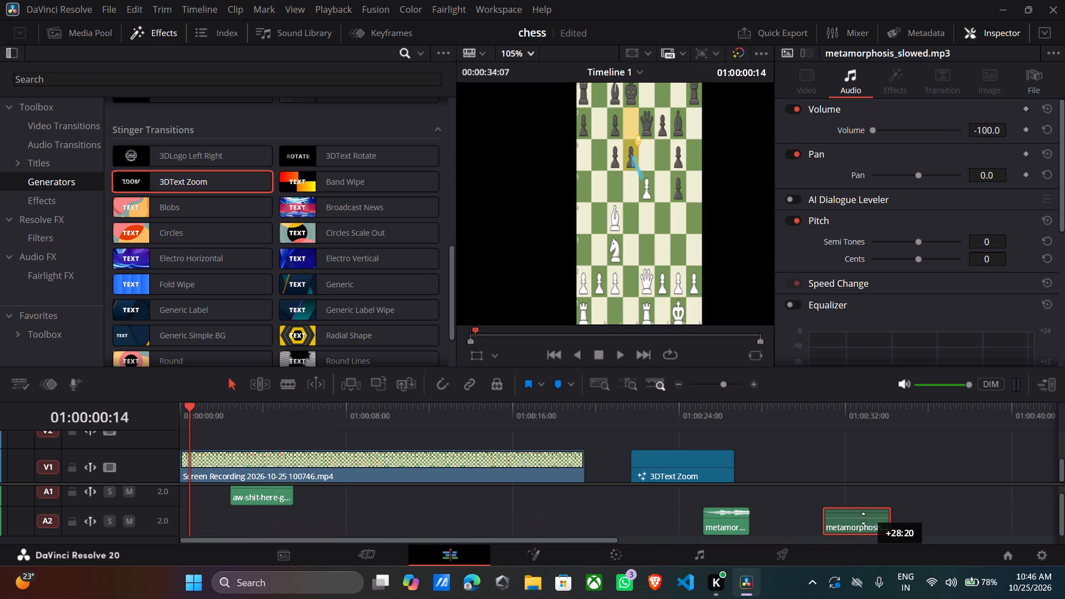
left_click_drag(715, 514, 828, 513)
left_click(828, 513)
key("Delete")
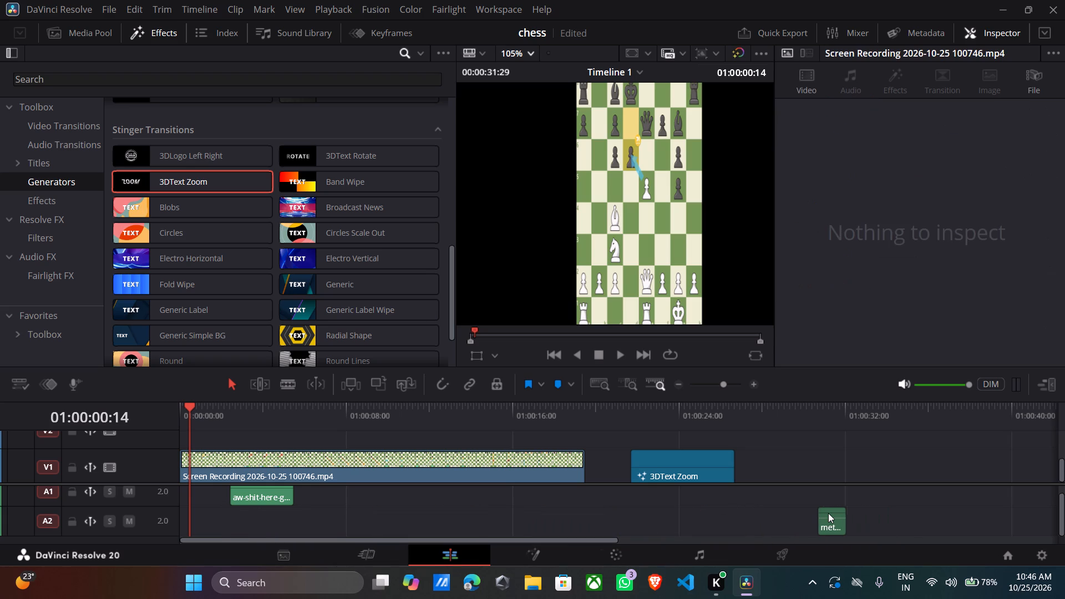
left_click(828, 513)
key("Delete")
key("Delete")
left_click(828, 513)
key("Delete")
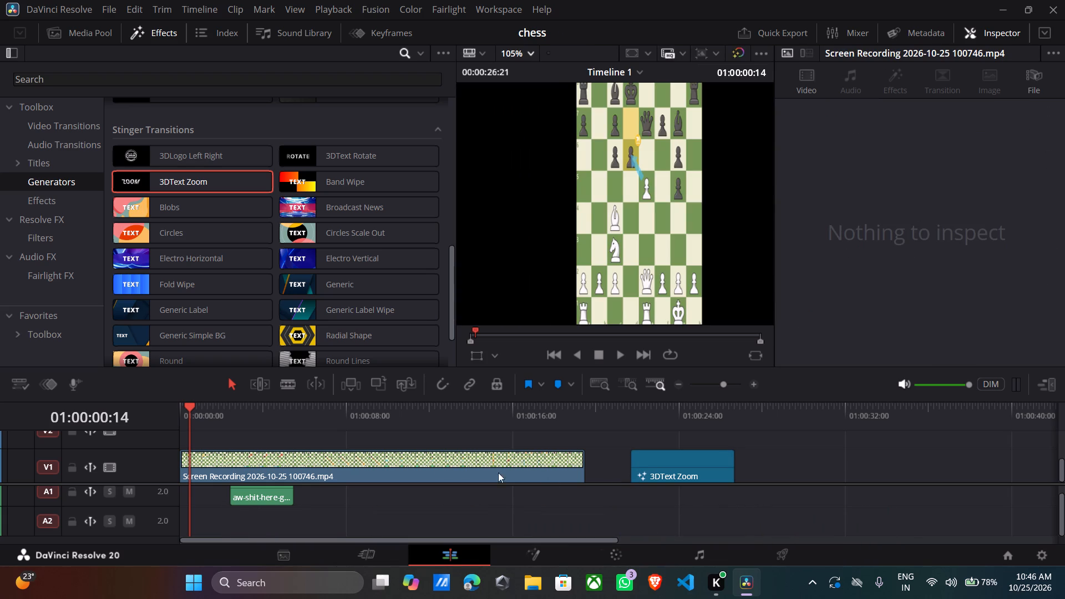
Find the rook moment by playback and move the 3DText Zoom clip onto V2 above the recording, starting about 6.5 seconds in.
key("space")
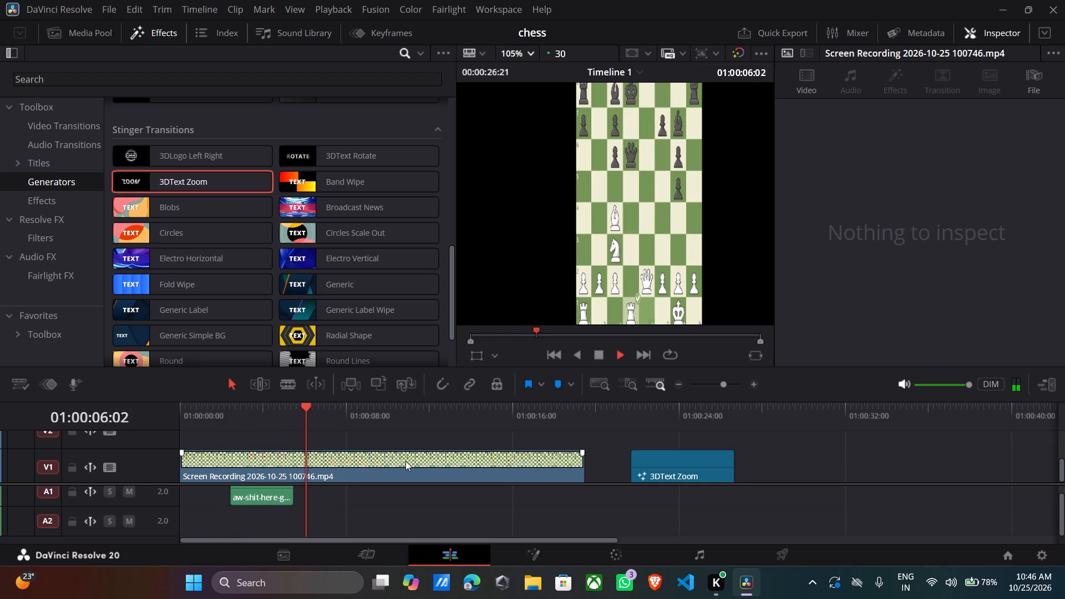
key("space")
key("space")
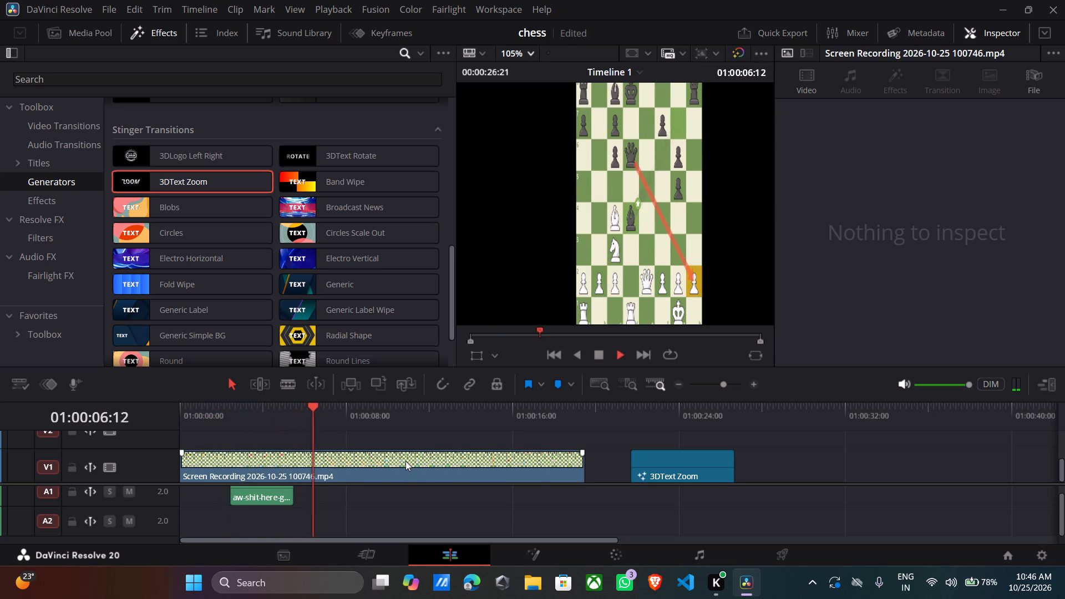
key("space")
left_click_drag(668, 460, 667, 460)
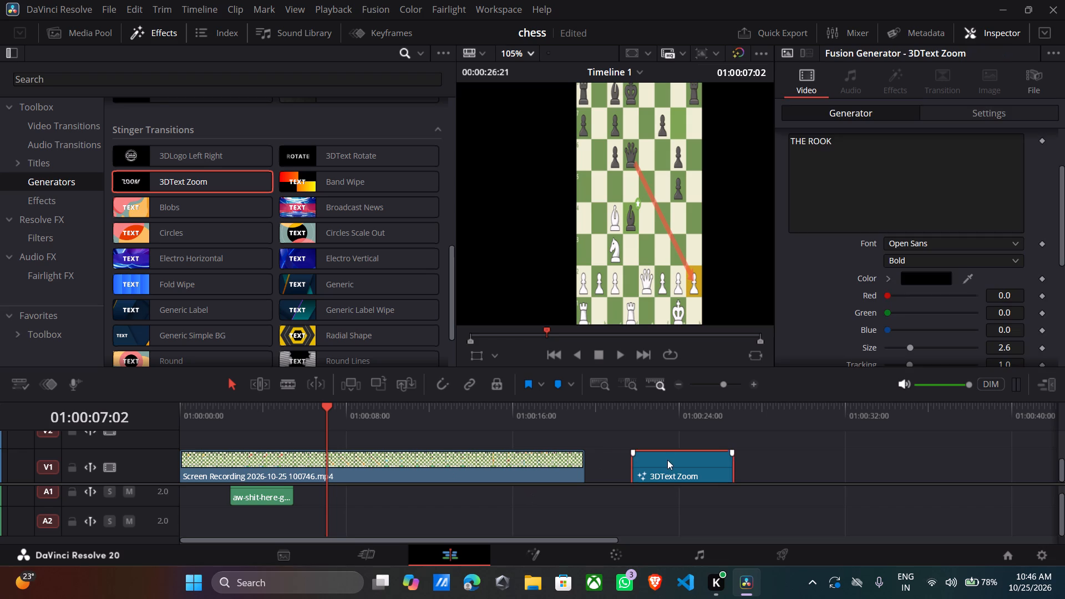
left_click_drag(667, 460, 477, 445)
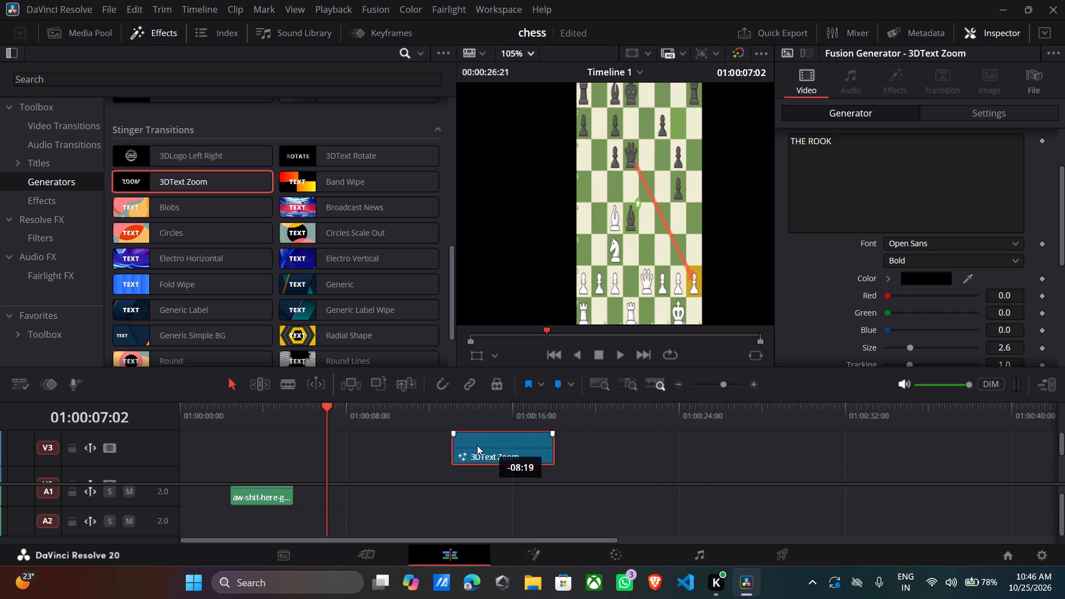
left_click_drag(477, 445, 448, 480)
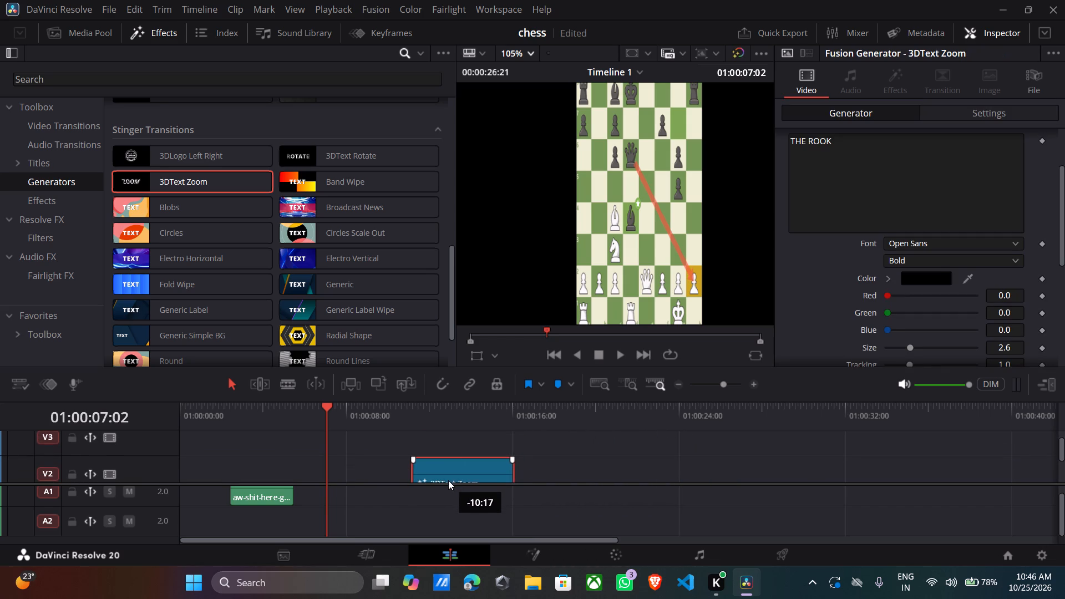
left_click_drag(448, 480, 377, 447)
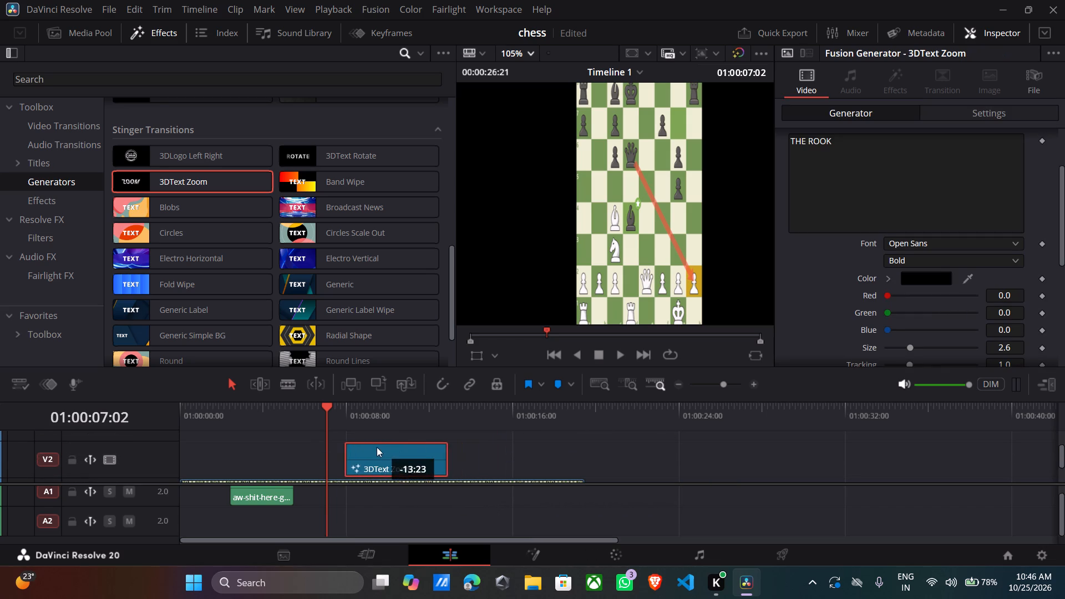
left_click_drag(377, 447, 350, 456)
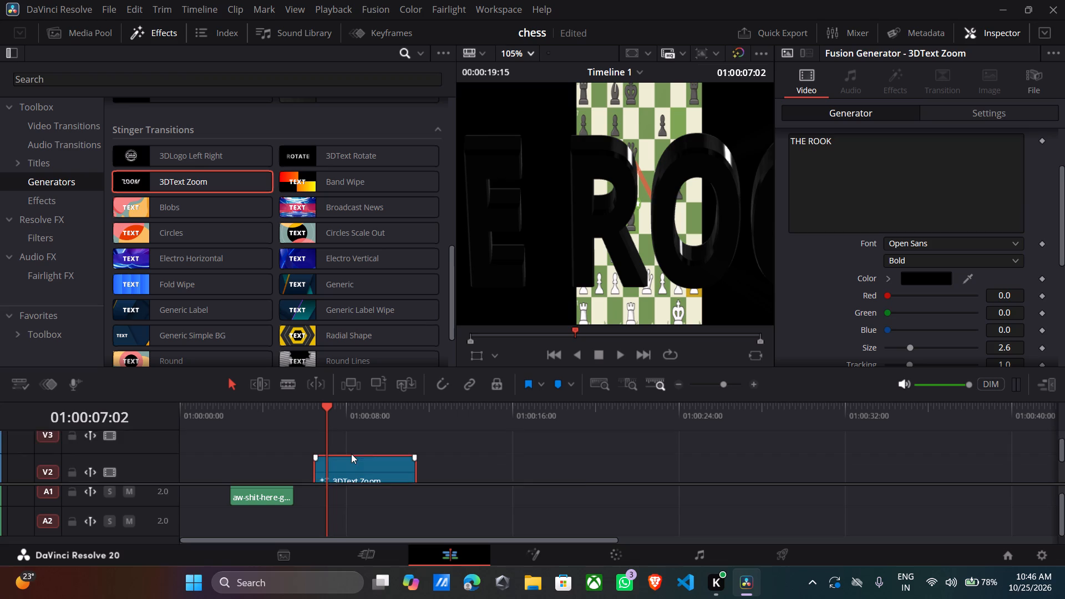
Trim both ends of the 3DText Zoom clip on V2 to about 2 seconds, ending just before 01:00:09, and play it back.
left_click_drag(415, 443, 399, 446)
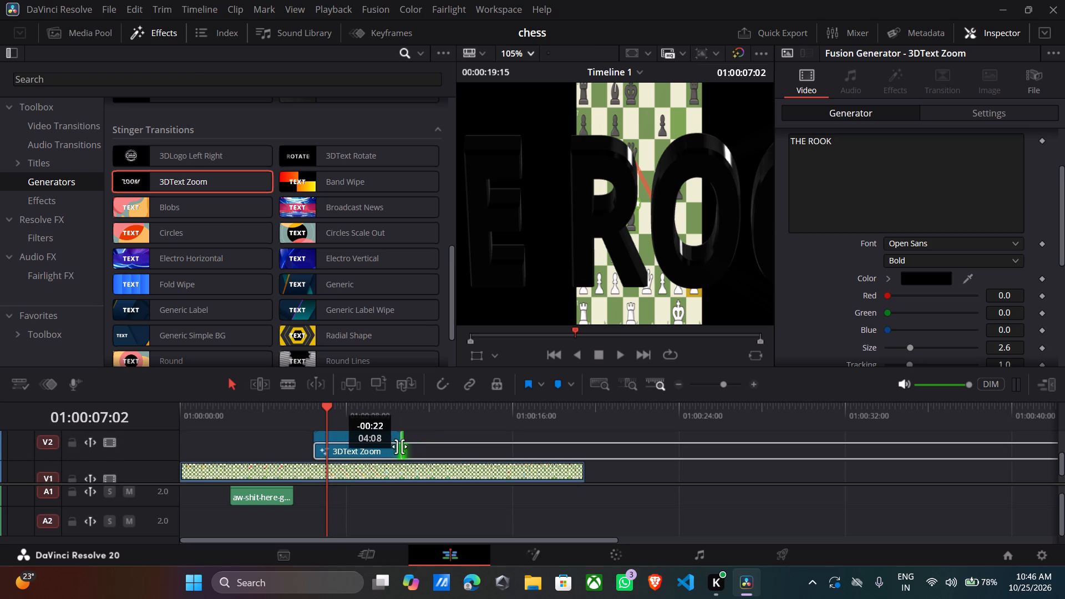
left_click_drag(399, 446, 364, 448)
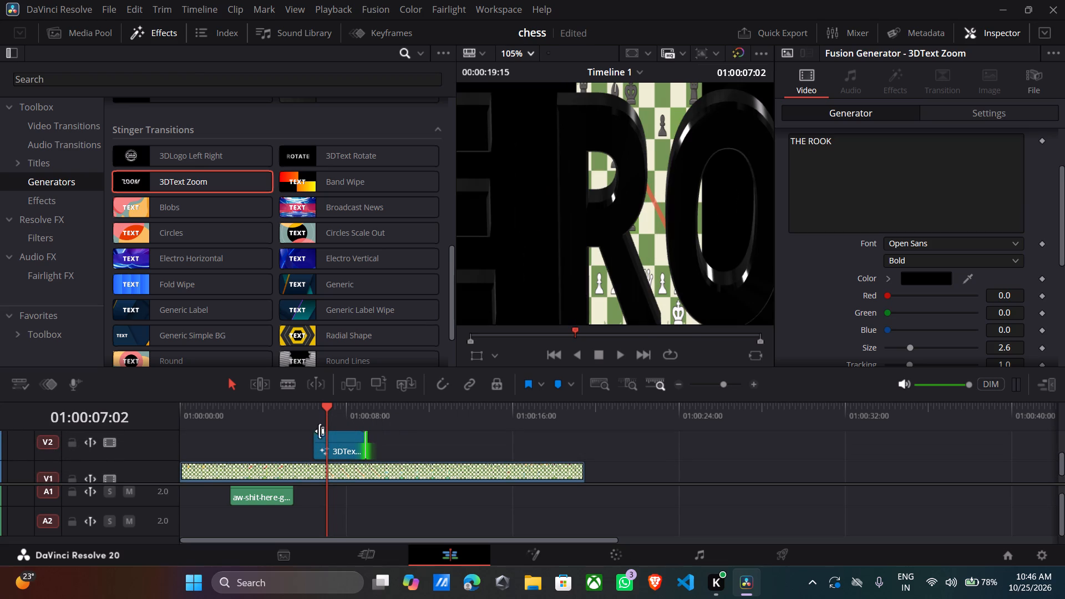
left_click_drag(324, 413, 303, 413)
key("space")
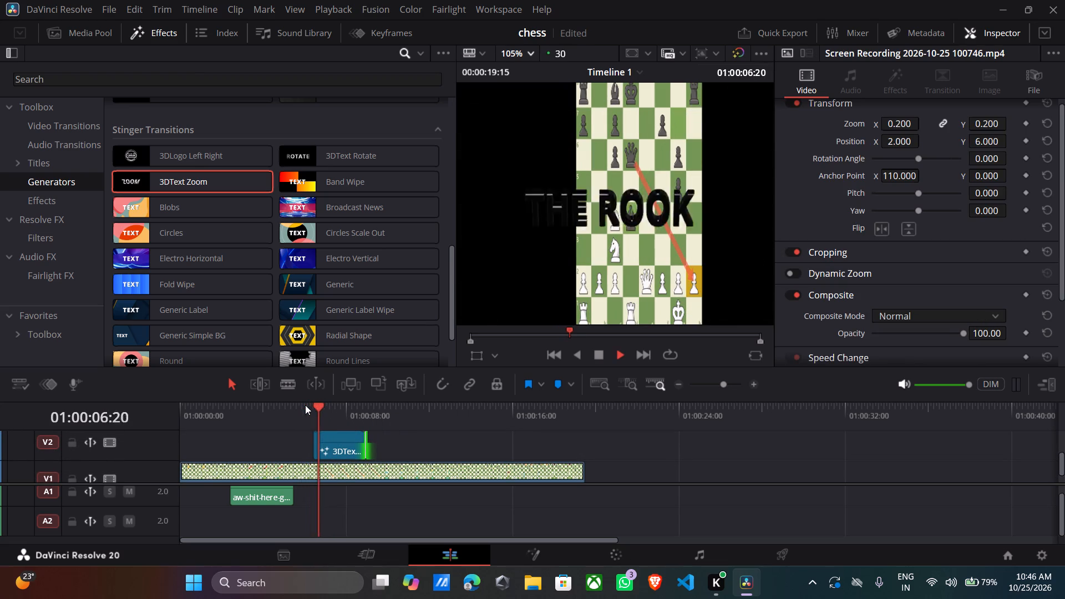
key("space")
left_click_drag(312, 445, 318, 448)
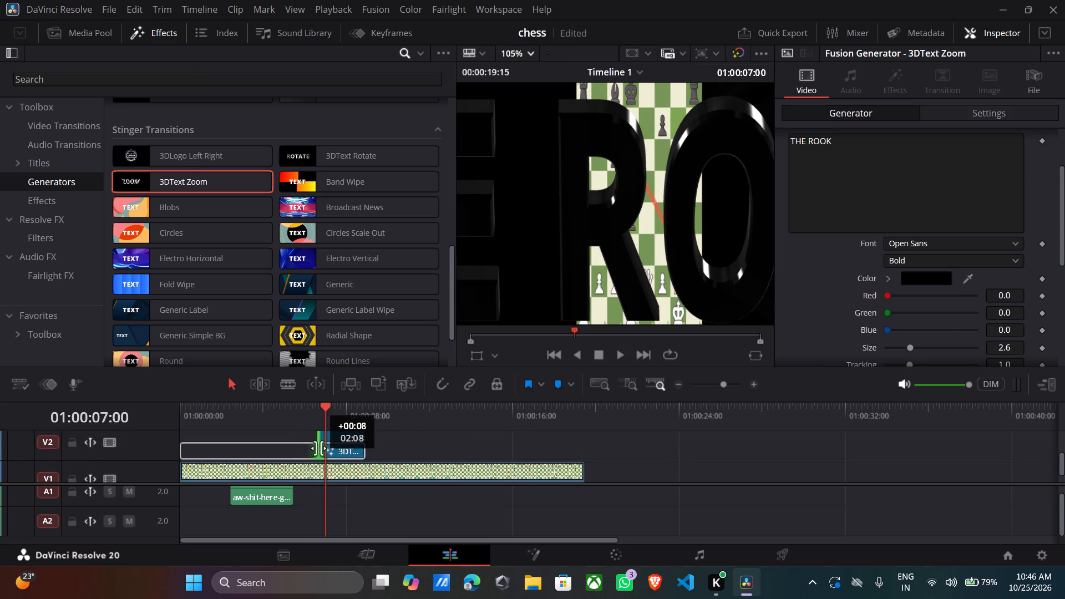
left_click_drag(318, 448, 321, 449)
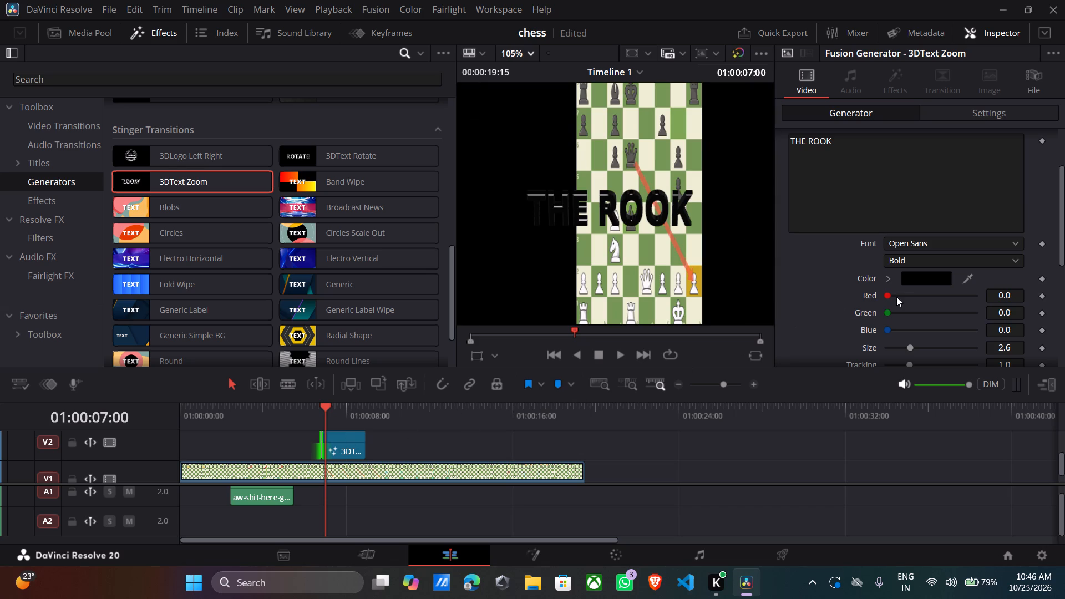
left_click_drag(321, 405, 254, 395)
key("space")
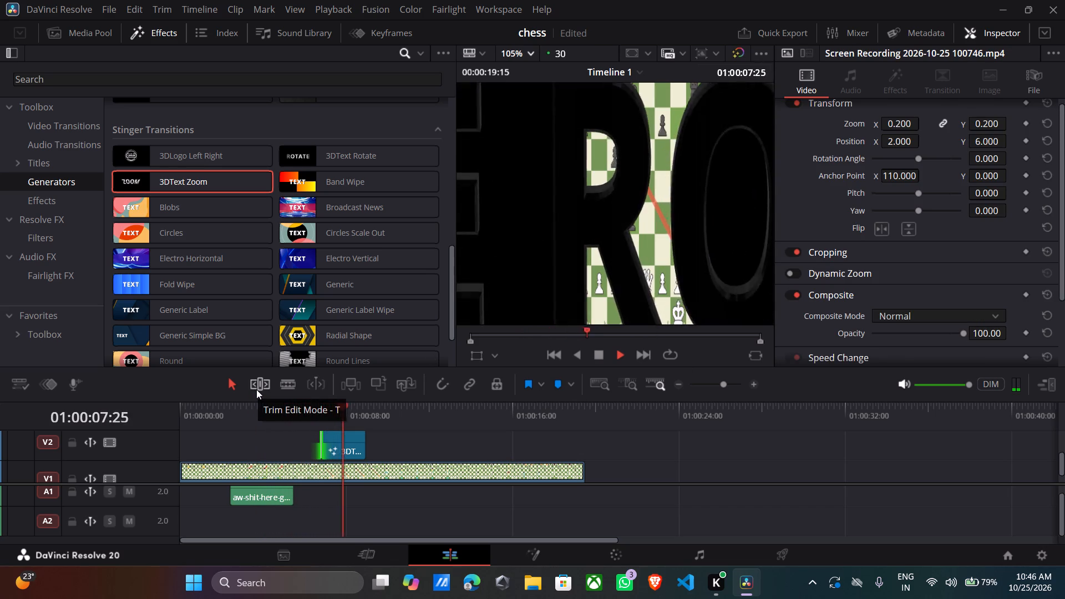
key("space")
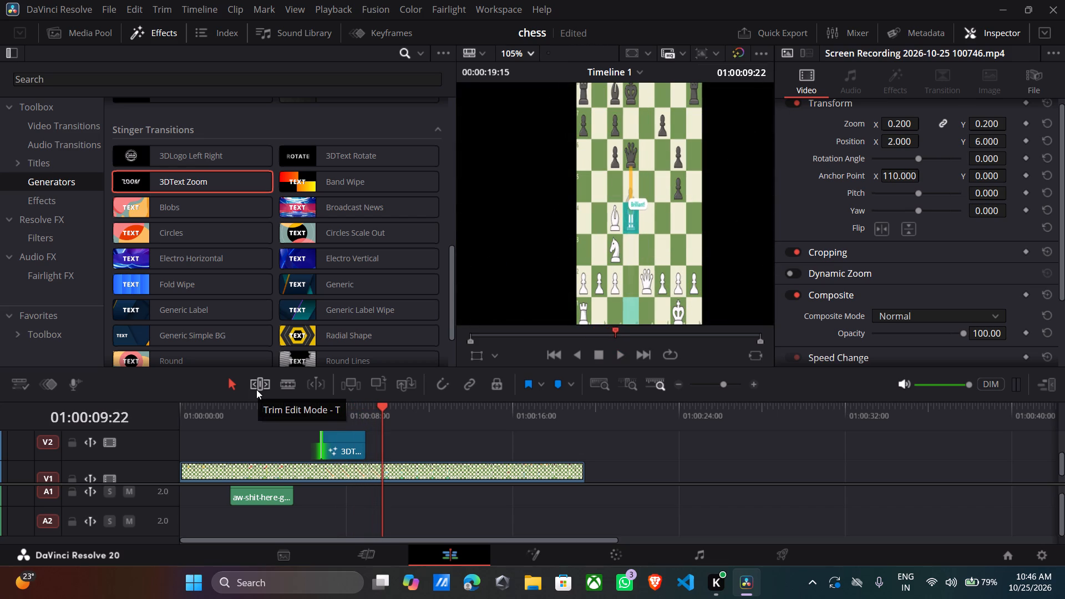
Keep the THE ROOK text in Open Sans Bold and reduce its size to 0.47, previewing it at 01:00:07:21.
left_click(336, 444)
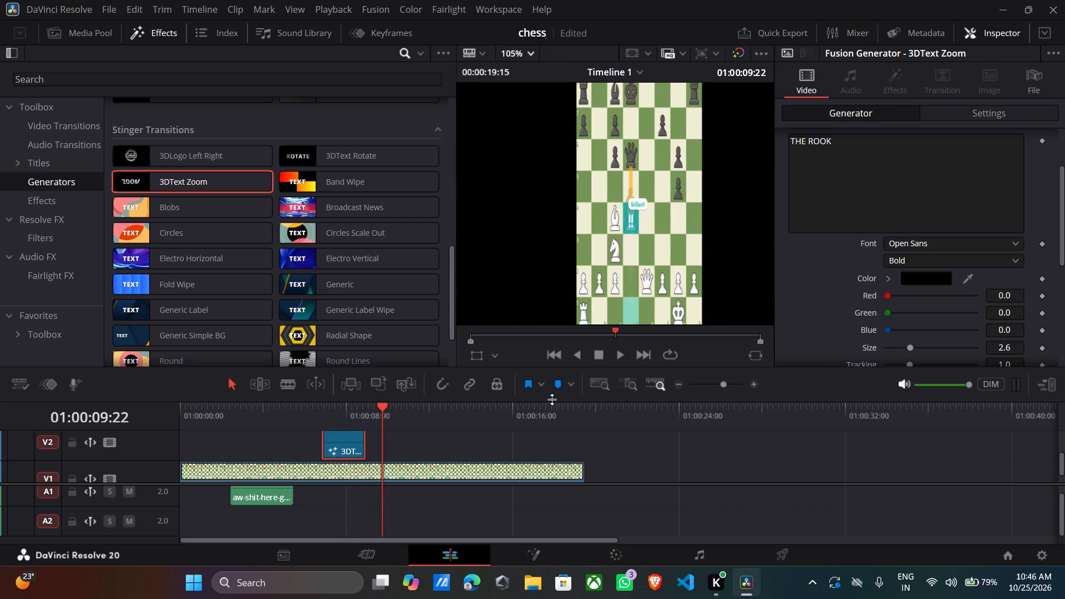
left_click_drag(382, 414, 341, 413)
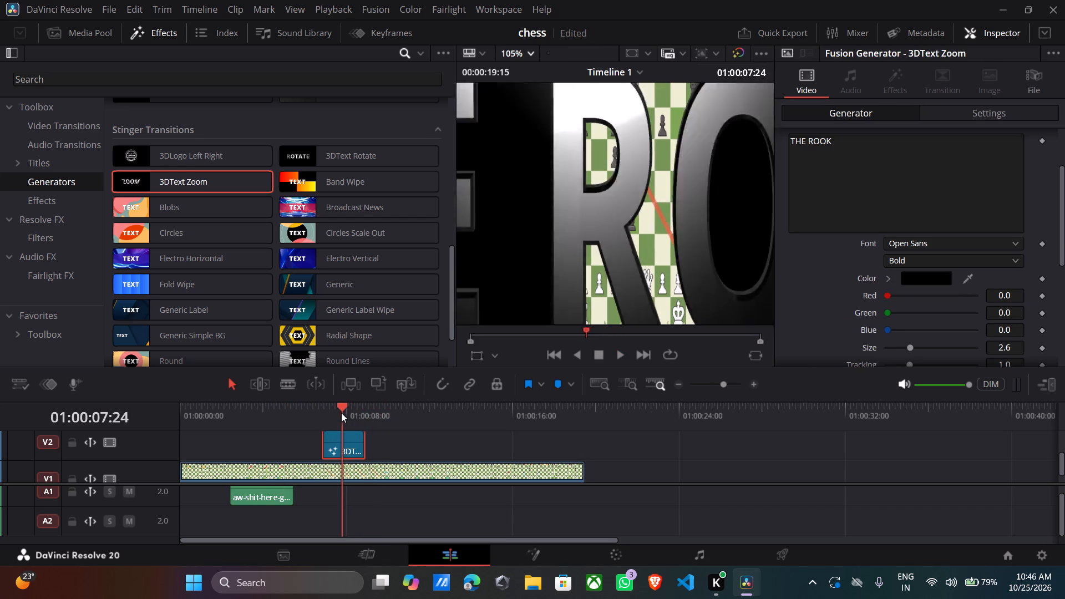
left_click_drag(341, 413, 340, 413)
left_click(904, 261)
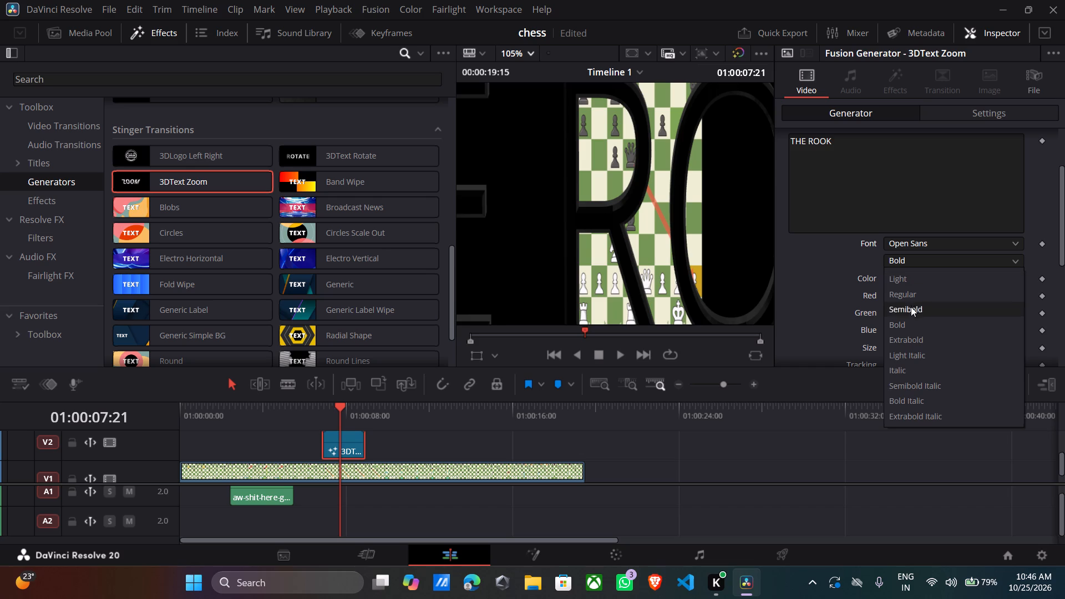
left_click(906, 324)
scroll(910, 317, "down", 1)
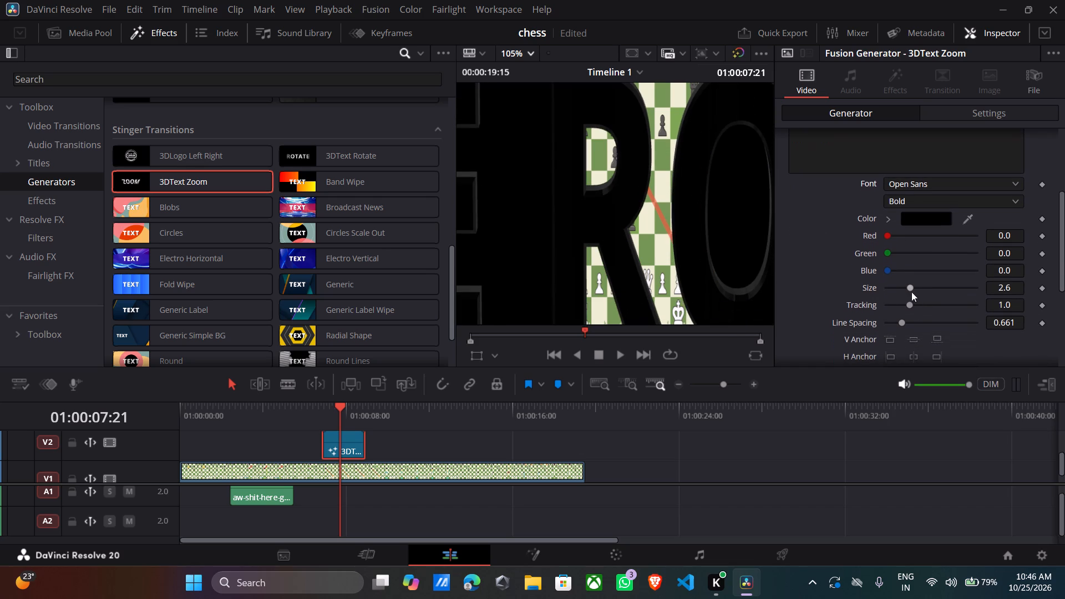
left_click_drag(909, 285, 891, 292)
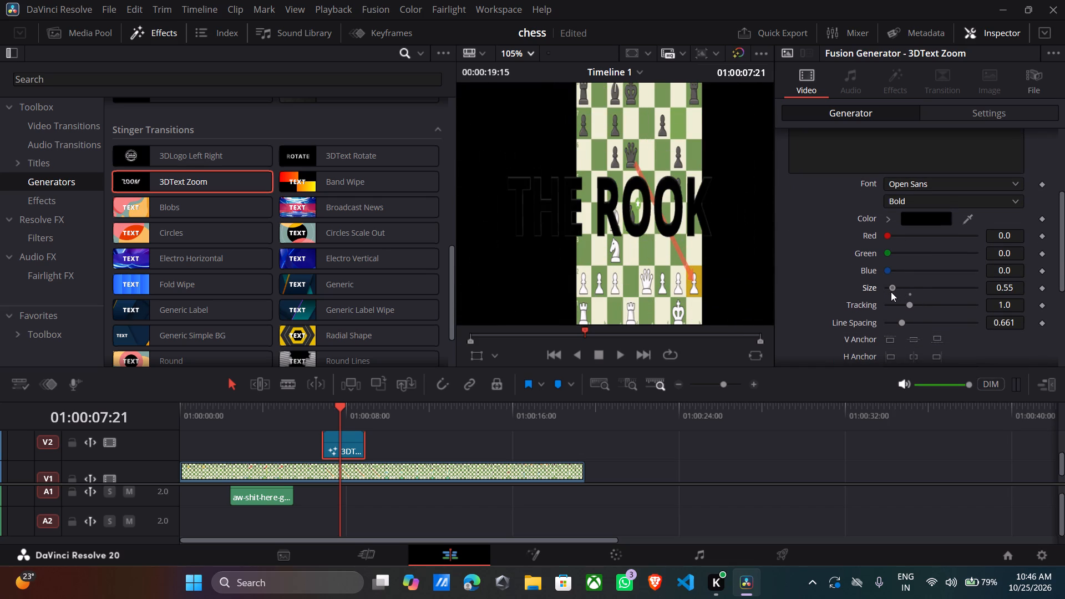
left_click_drag(891, 292, 890, 292)
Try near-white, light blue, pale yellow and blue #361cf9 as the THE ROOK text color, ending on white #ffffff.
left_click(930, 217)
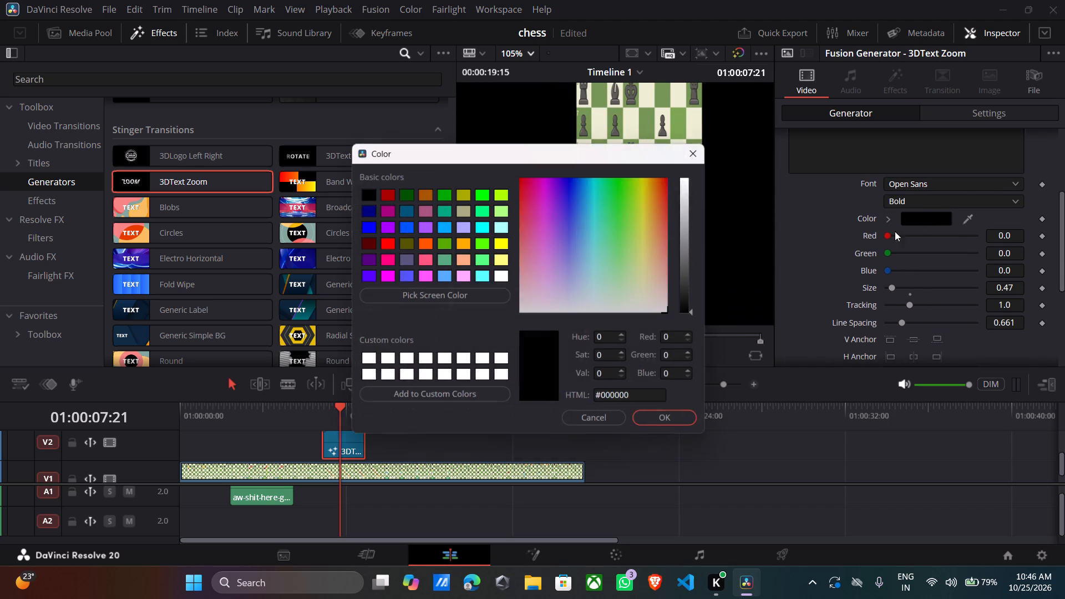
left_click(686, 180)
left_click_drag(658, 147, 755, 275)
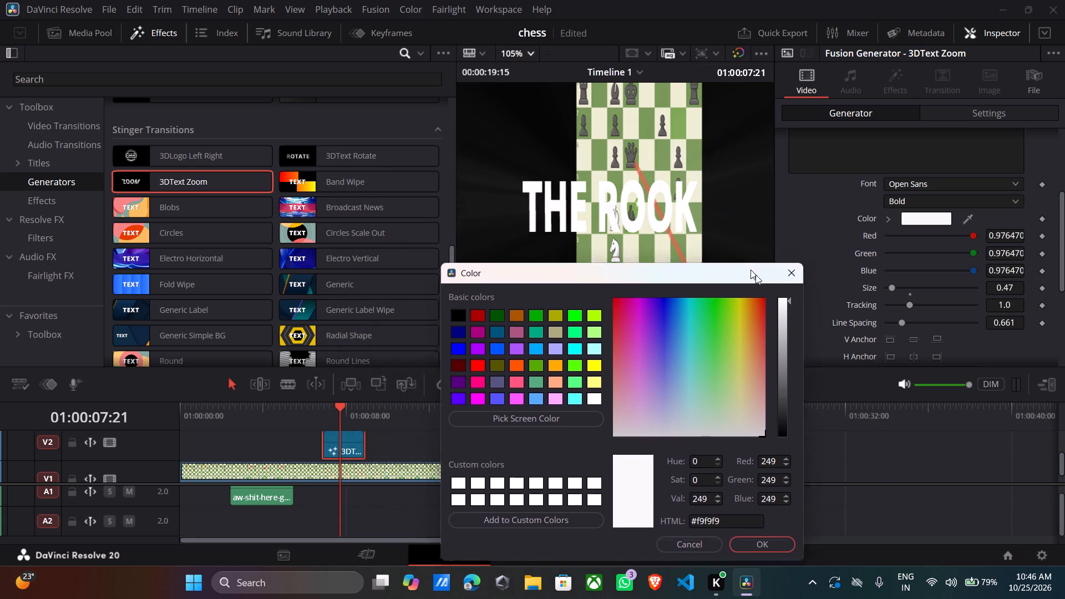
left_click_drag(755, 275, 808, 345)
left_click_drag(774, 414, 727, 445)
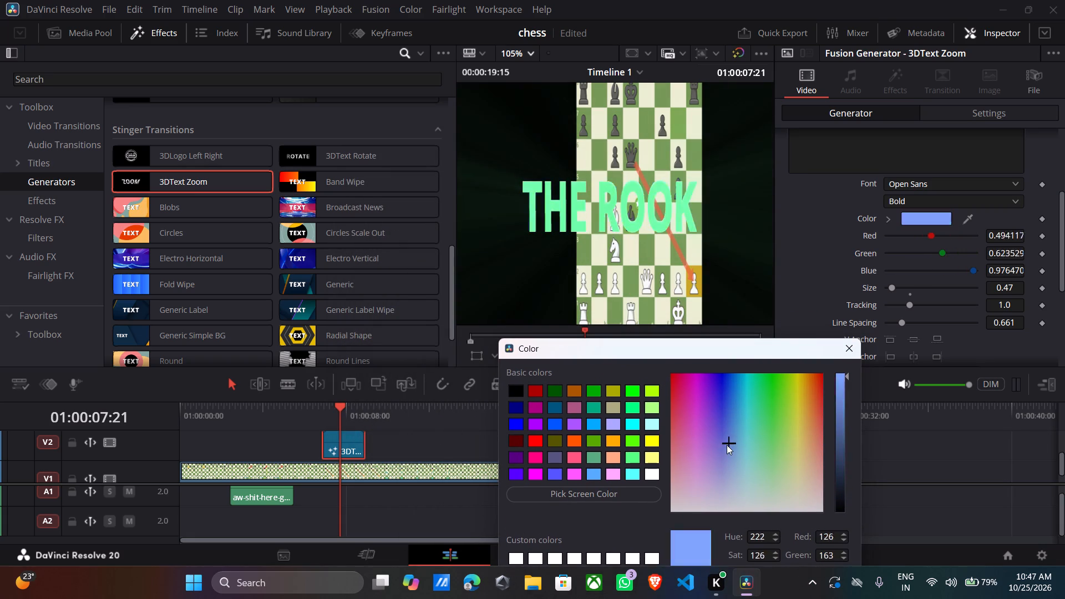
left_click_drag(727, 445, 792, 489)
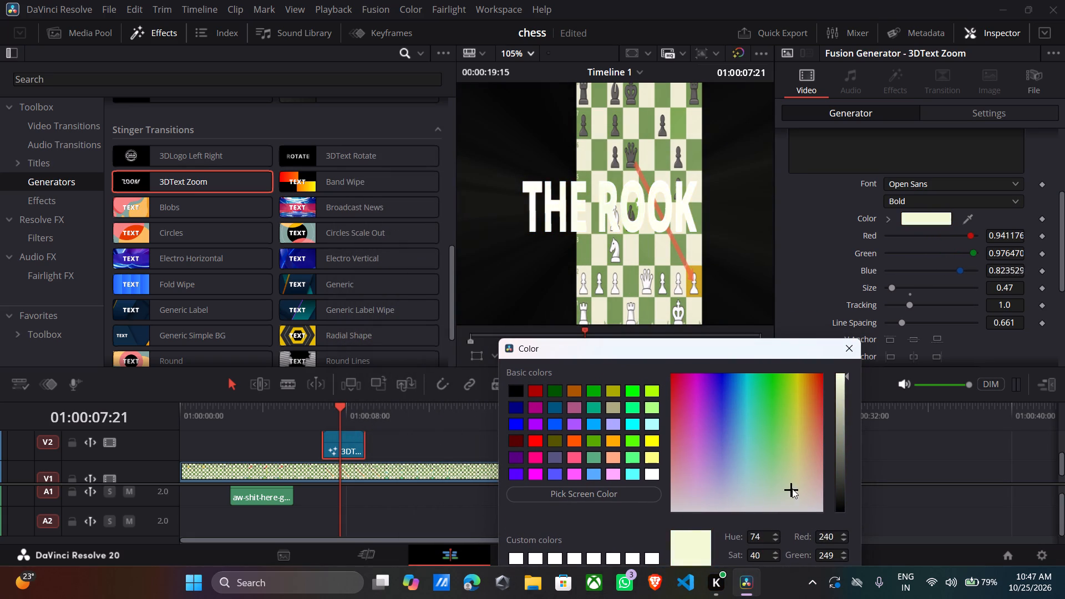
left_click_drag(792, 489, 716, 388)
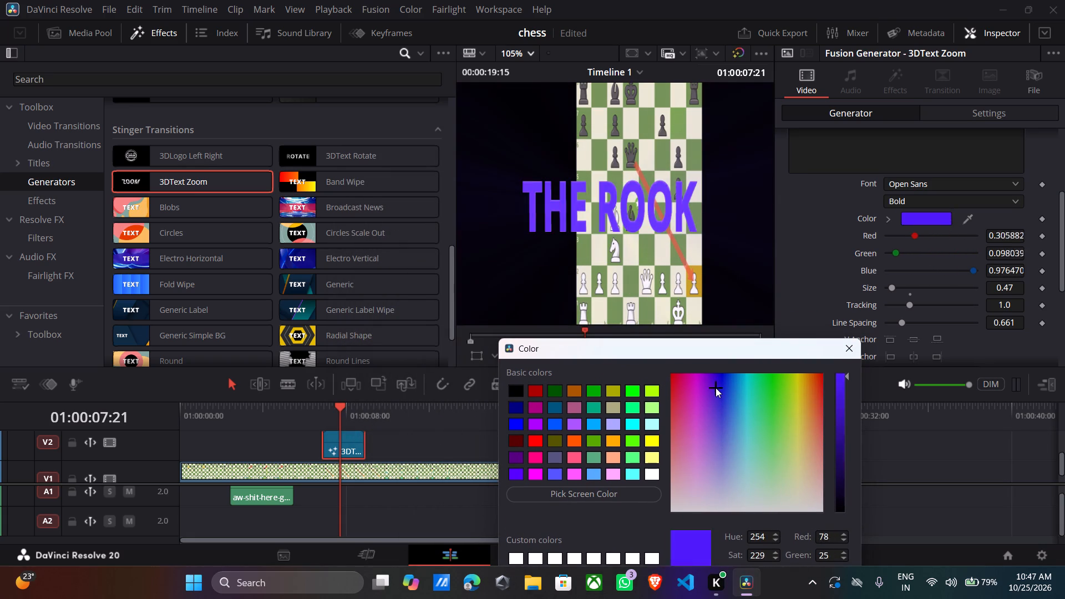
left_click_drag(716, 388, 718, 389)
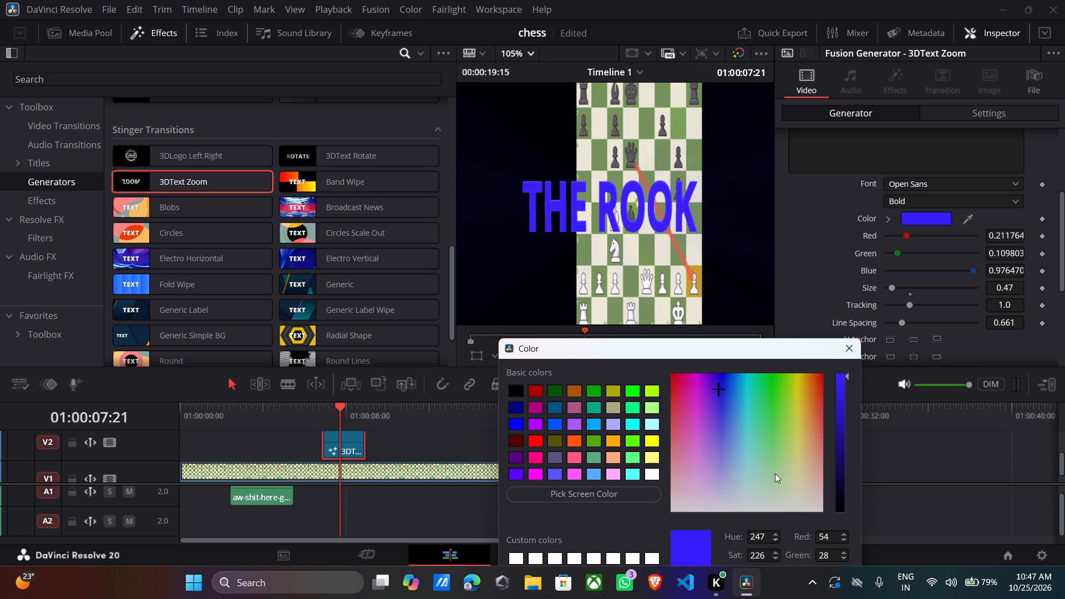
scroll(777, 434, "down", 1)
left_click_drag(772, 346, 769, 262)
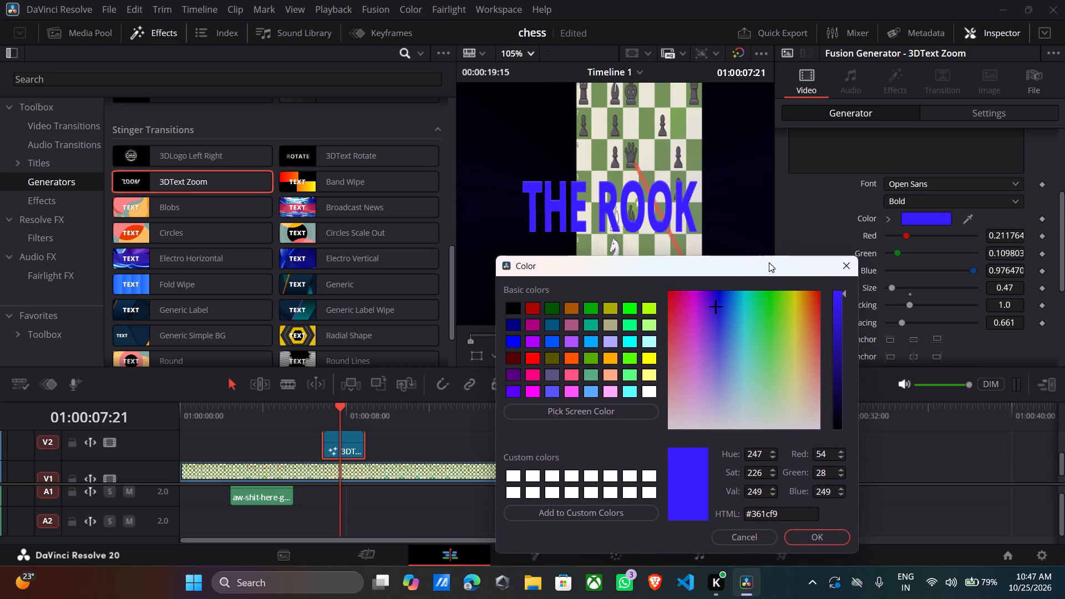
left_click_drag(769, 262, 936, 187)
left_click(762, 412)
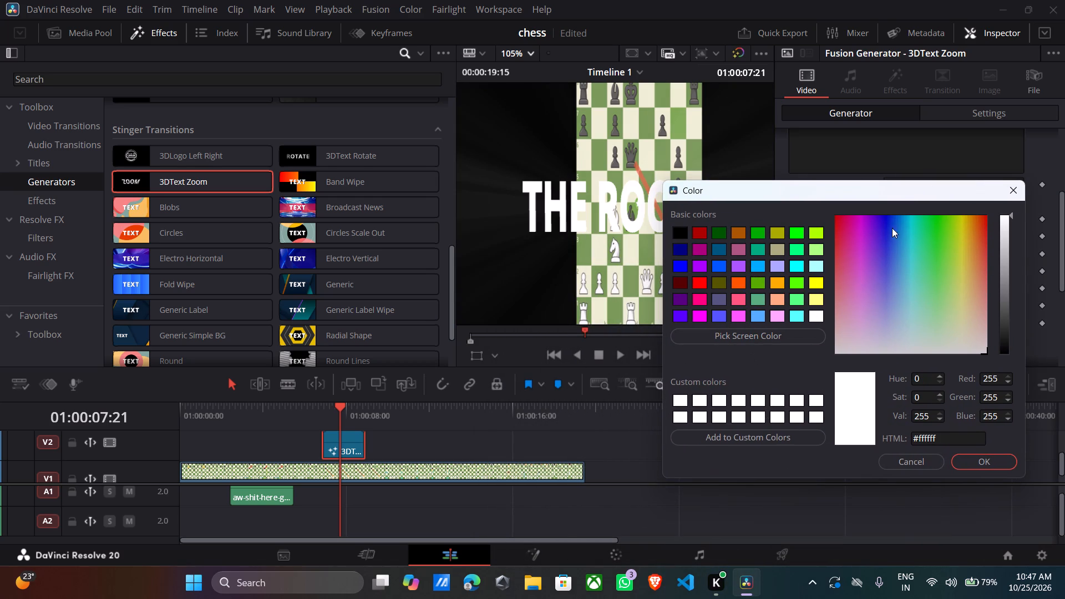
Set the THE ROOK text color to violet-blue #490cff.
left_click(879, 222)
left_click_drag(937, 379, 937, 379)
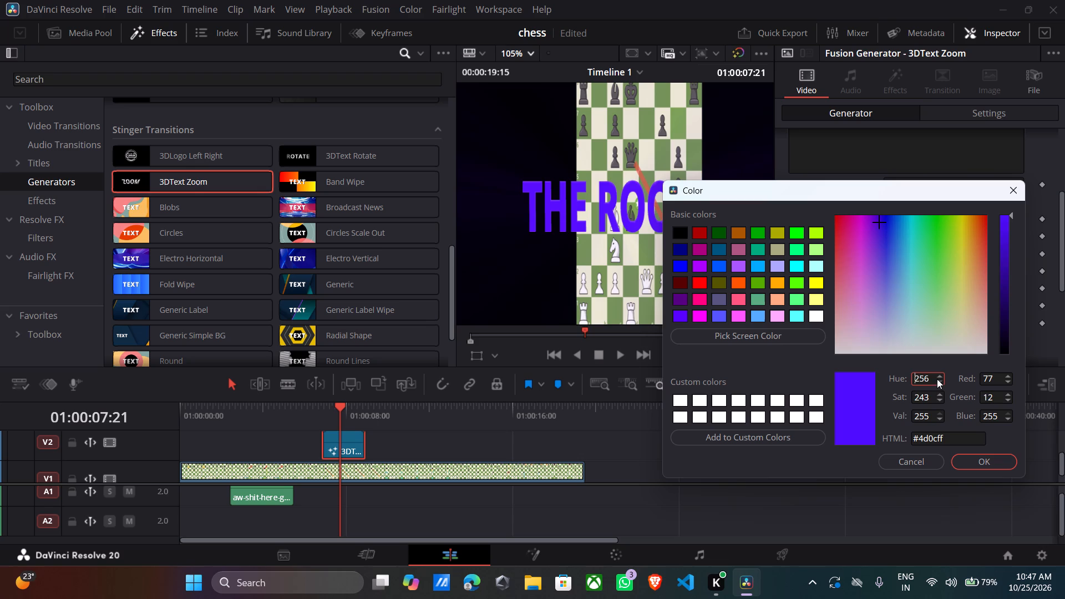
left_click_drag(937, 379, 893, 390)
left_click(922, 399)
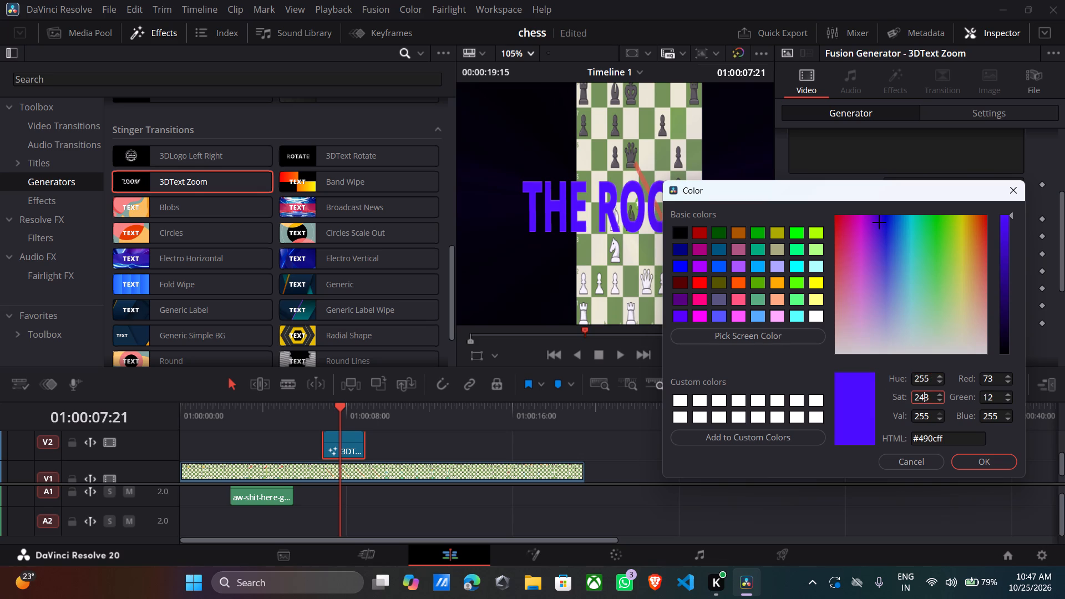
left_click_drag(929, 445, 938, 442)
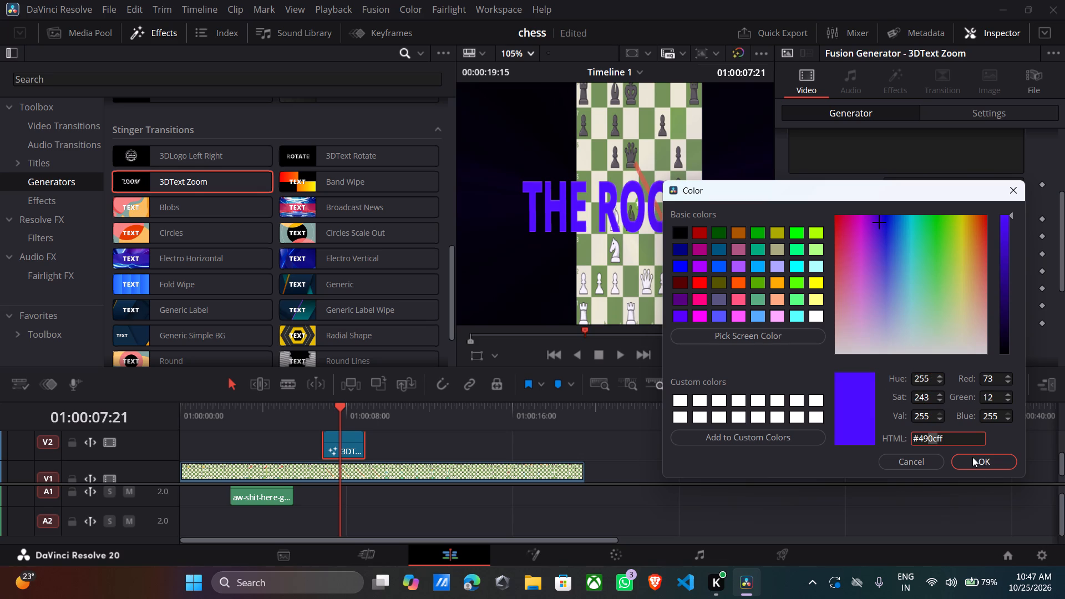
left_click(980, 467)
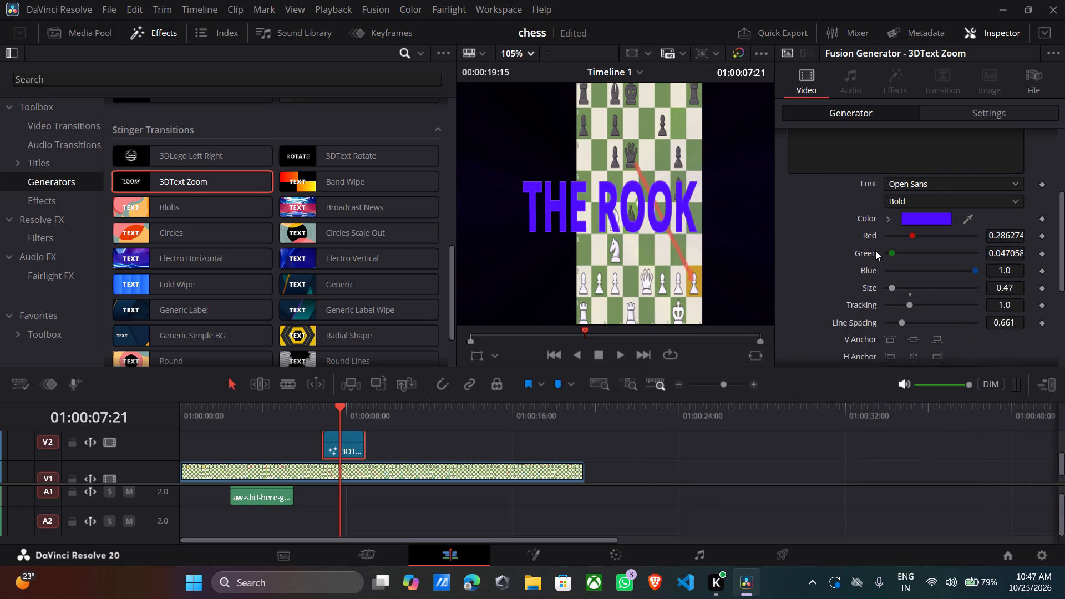
Play back the recolored text from about 5 seconds to 01:00:10:05.
left_click_drag(339, 415, 288, 404)
key("space")
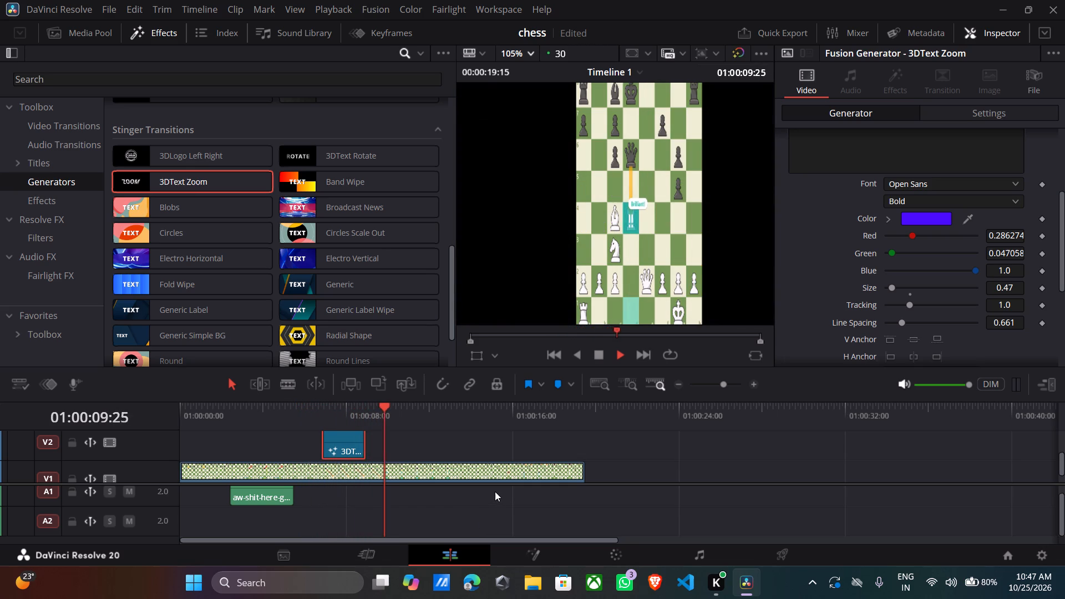
key("space")
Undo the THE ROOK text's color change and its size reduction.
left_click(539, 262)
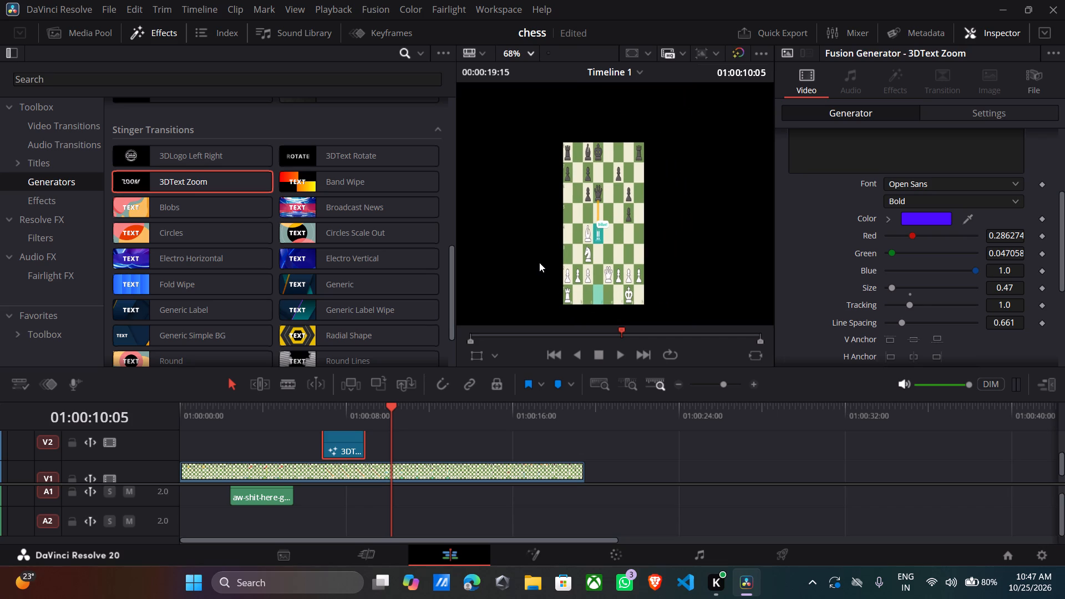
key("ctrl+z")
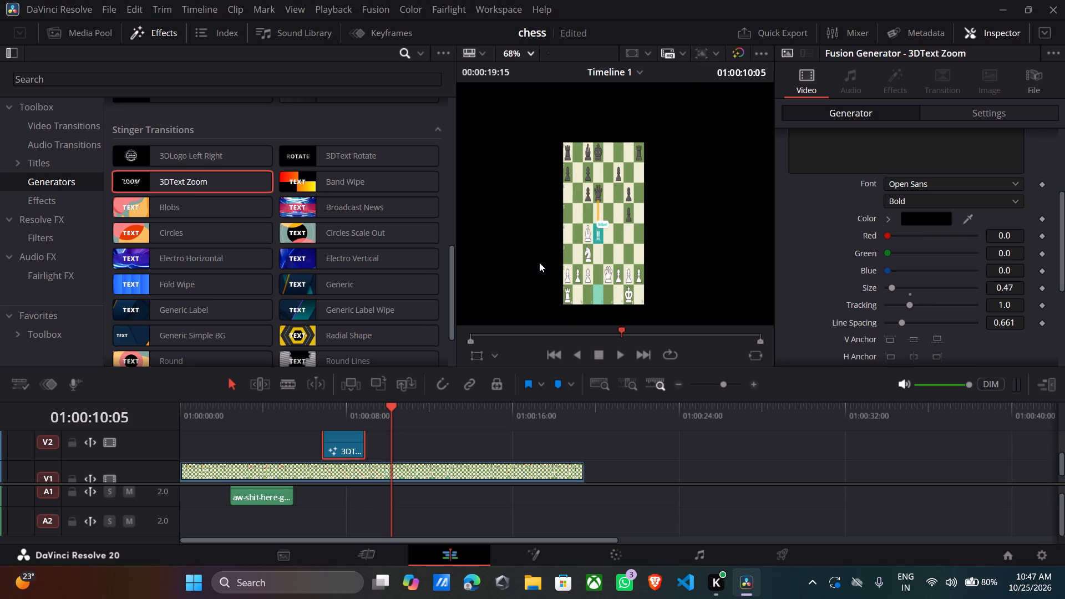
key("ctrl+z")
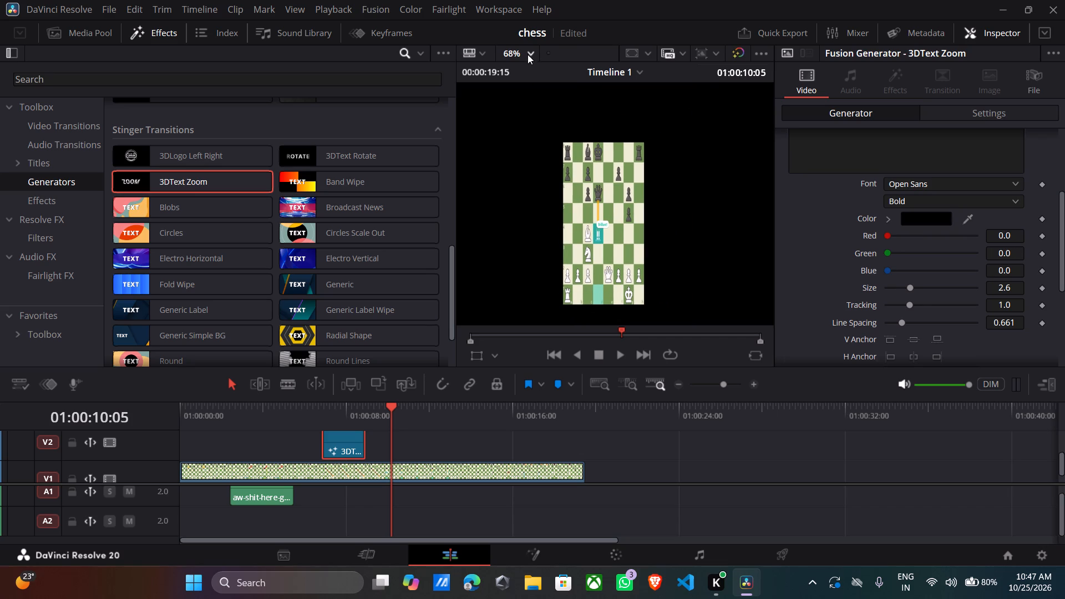
Set the timeline viewer's zoom to 100%.
left_click(528, 52)
left_click(531, 130)
left_click(526, 51)
left_click(530, 141)
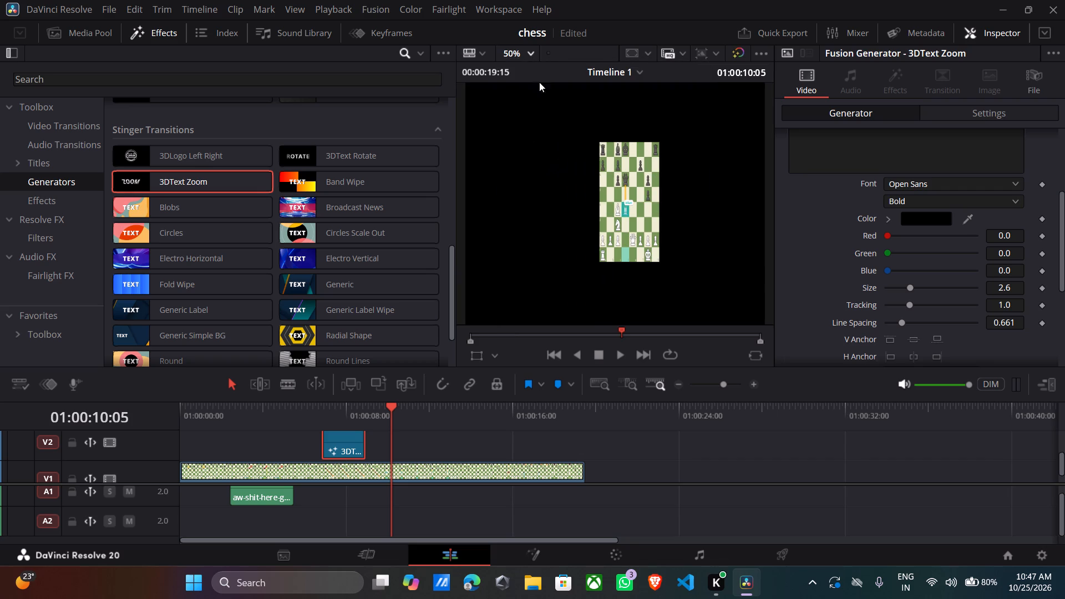
left_click(536, 58)
left_click(525, 57)
left_click(526, 155)
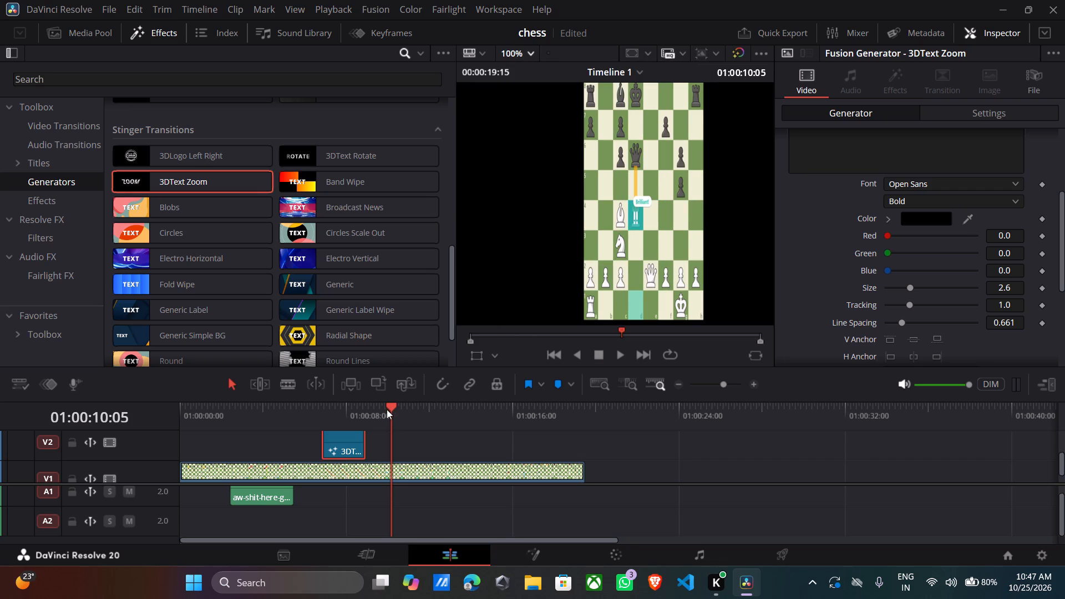
Stop playback at 01:00:07:08 on the oversized text and reduce its size to 0.24.
left_click_drag(387, 409, 302, 398)
key("space")
key("space")
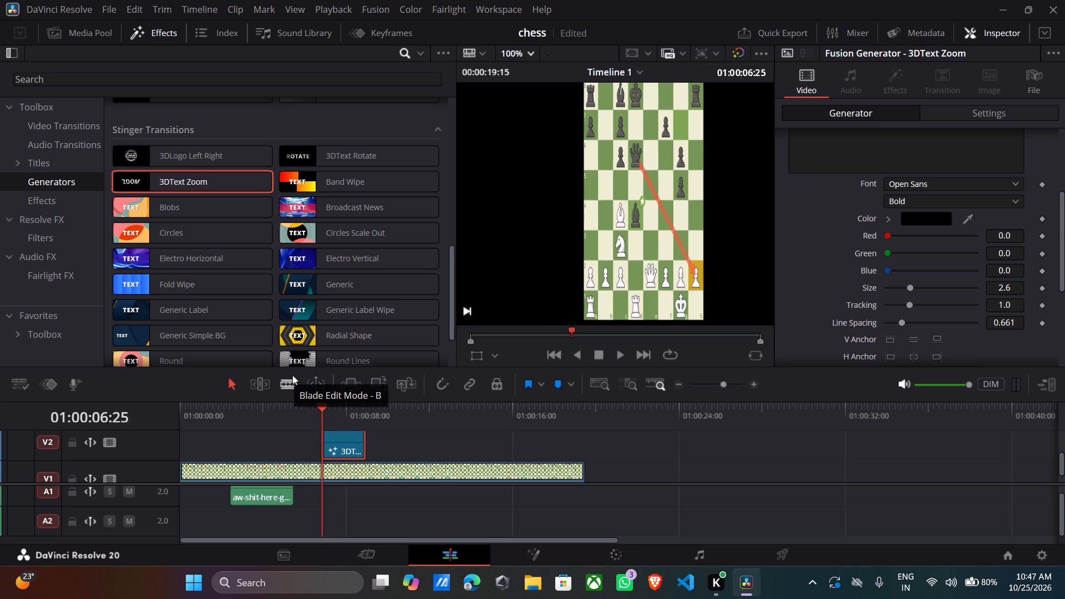
key("space")
key("space")
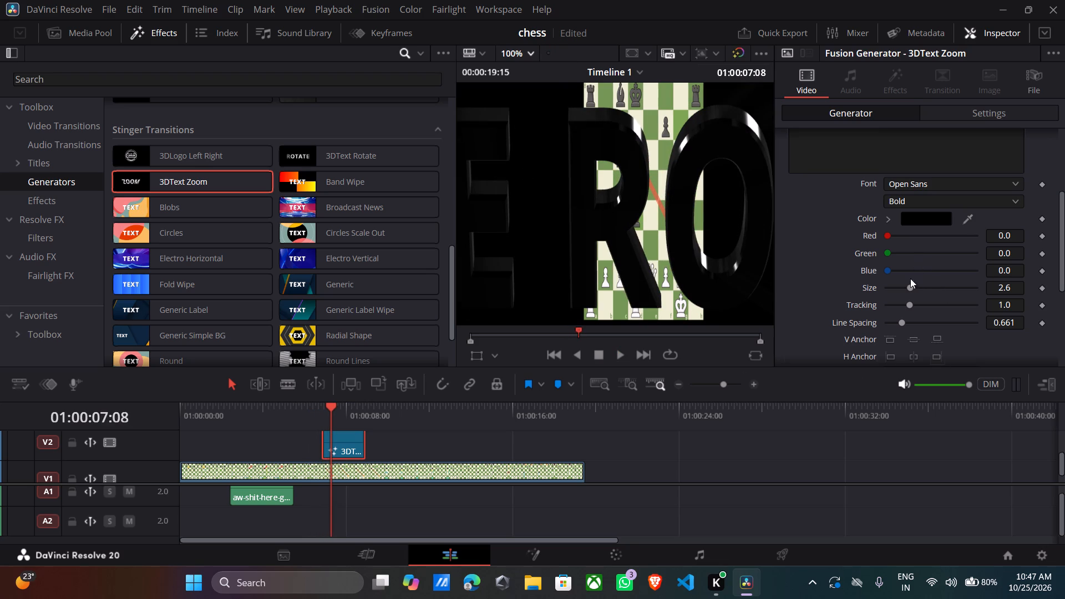
left_click_drag(909, 286, 891, 292)
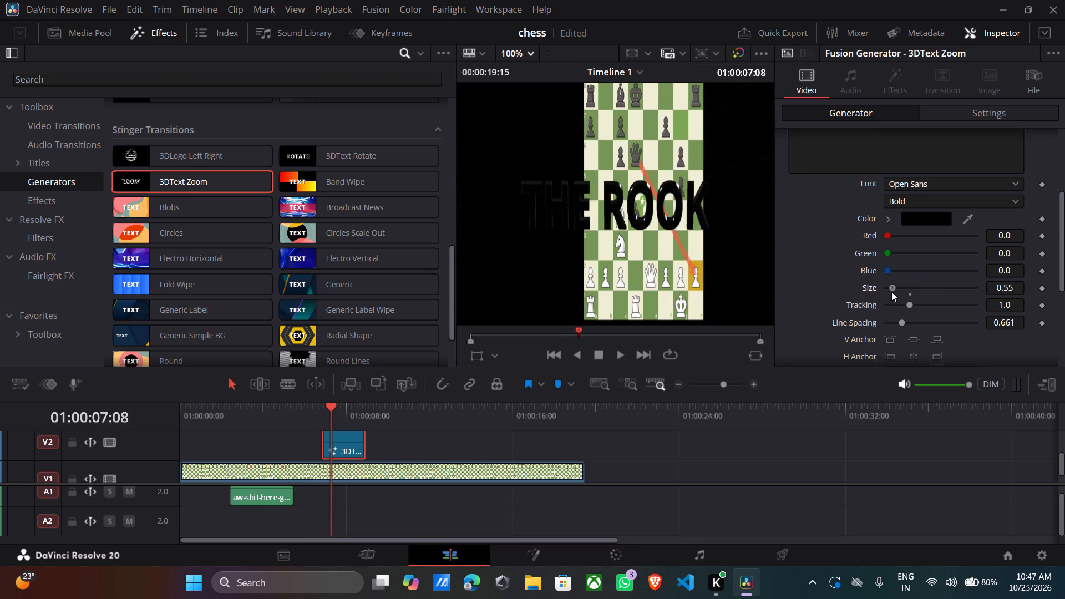
left_click_drag(891, 292, 888, 293)
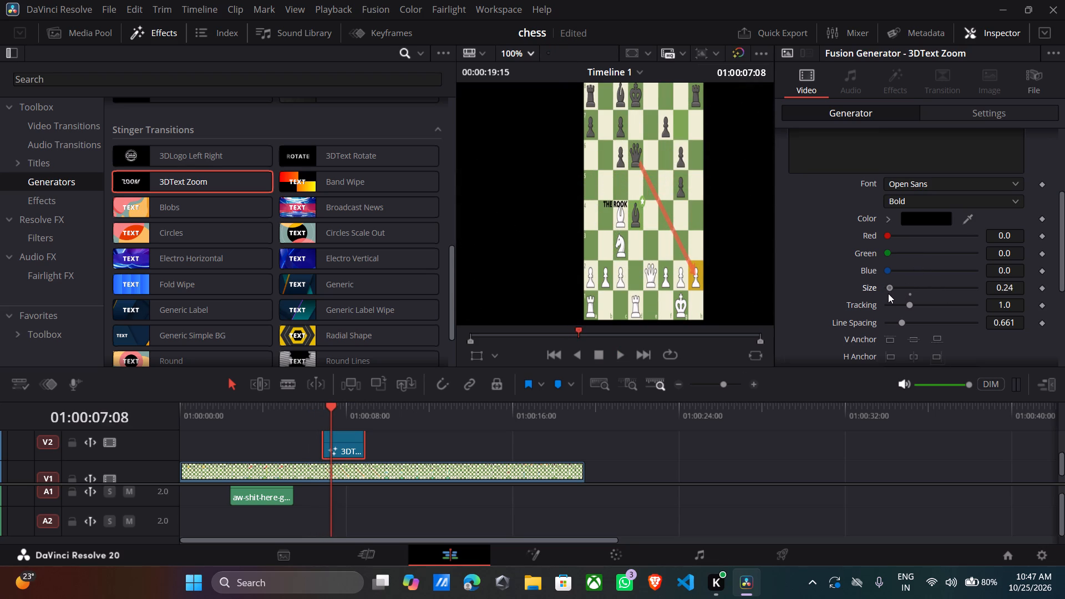
left_click_drag(888, 293, 889, 294)
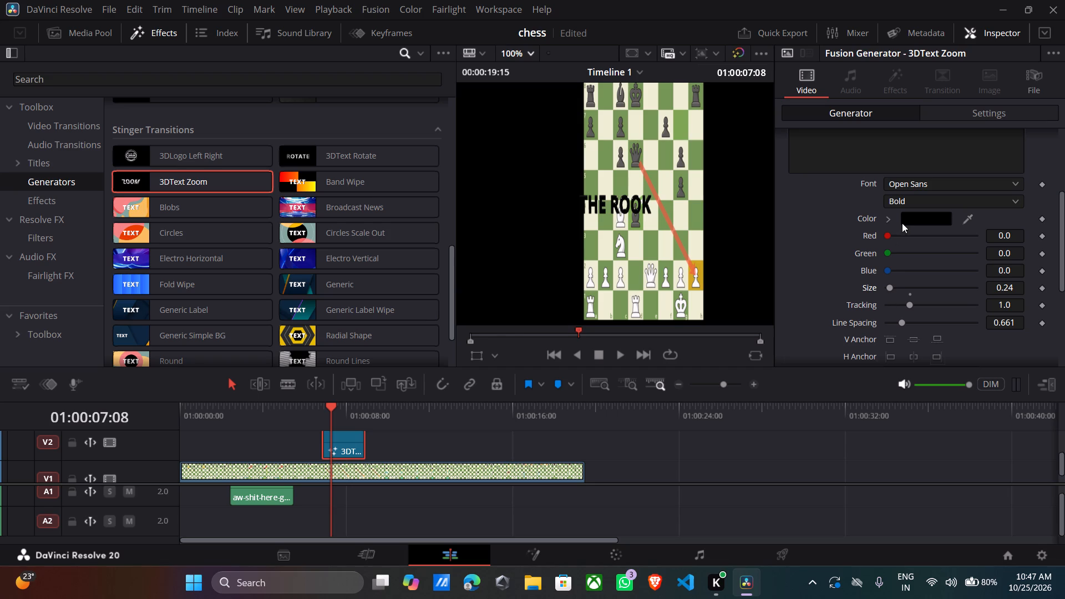
Set the THE ROOK text color to bright blue #0f2ef5.
left_click(911, 215)
left_click(575, 185)
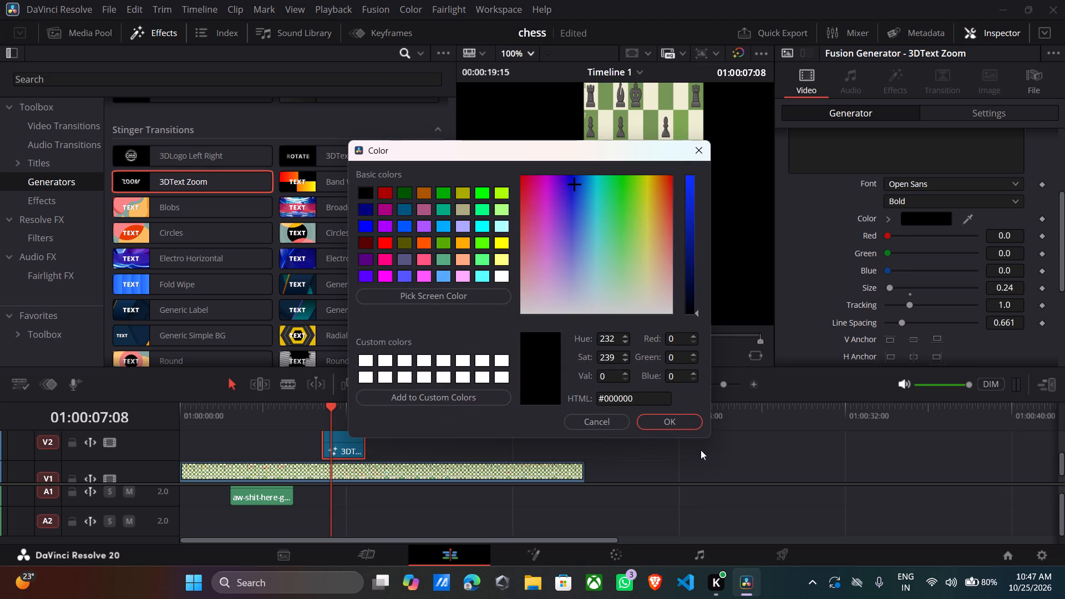
left_click(687, 181)
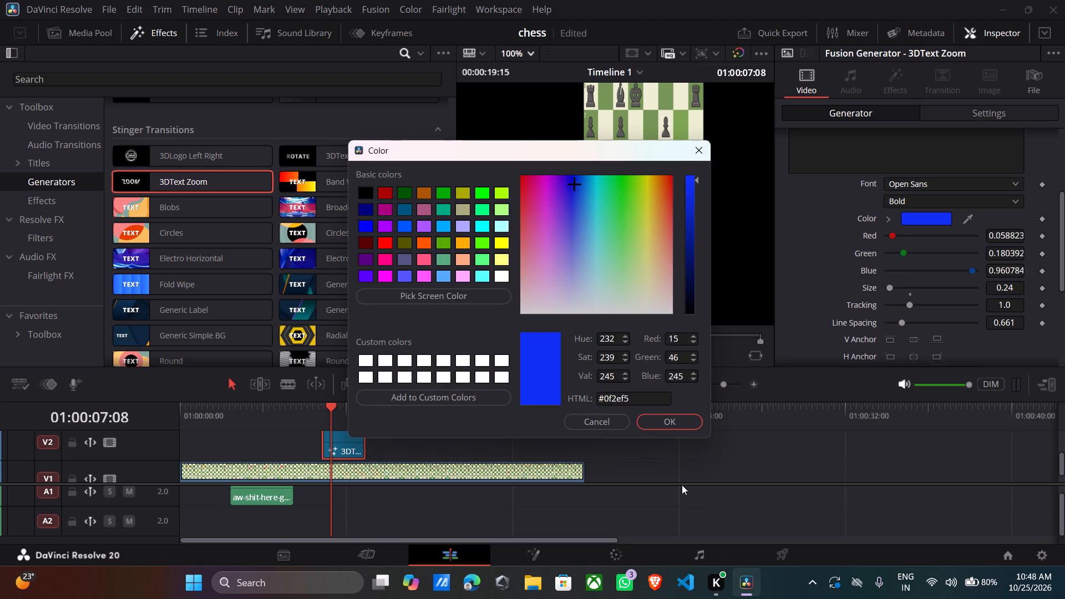
left_click(666, 418)
Center the THE ROOK clip horizontally over the chess board with a Position X of about 50.
left_click(948, 100)
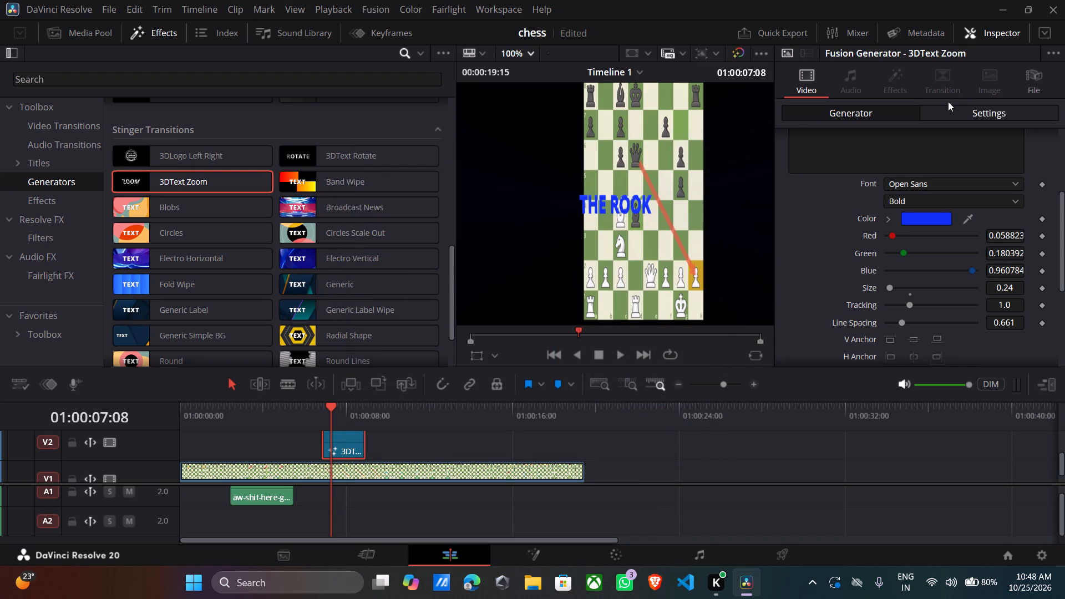
left_click(948, 105)
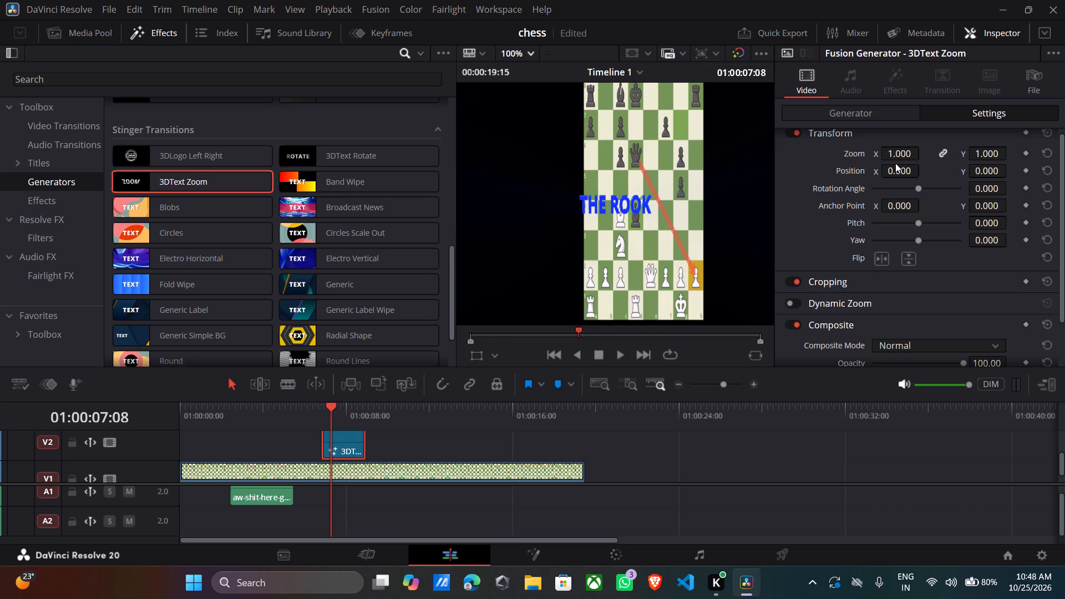
scroll(884, 224, "up", 1)
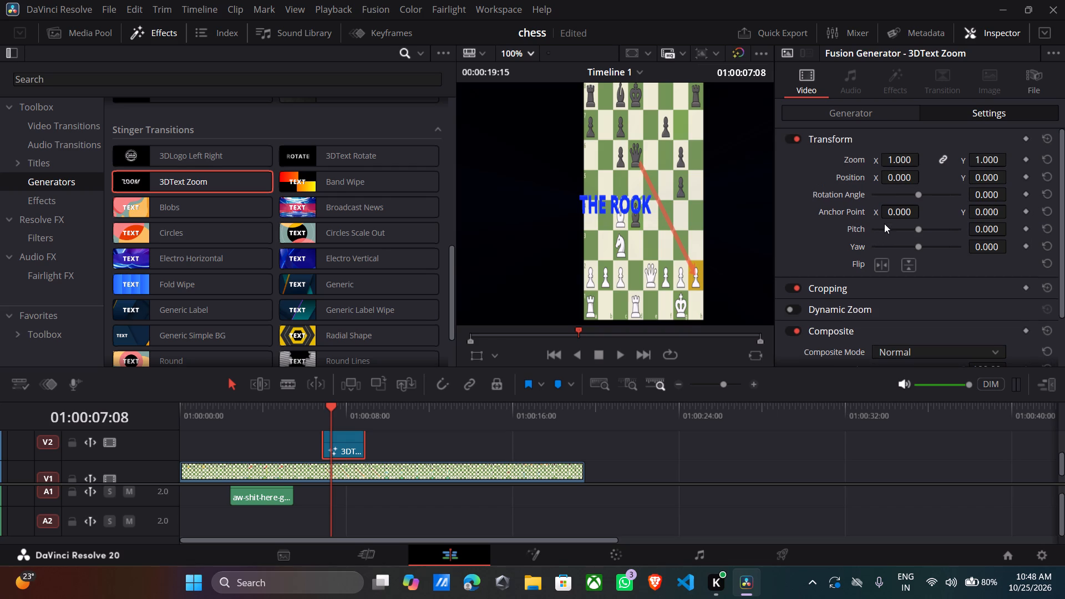
scroll(884, 224, "up", 1)
left_click_drag(908, 180, 911, 181)
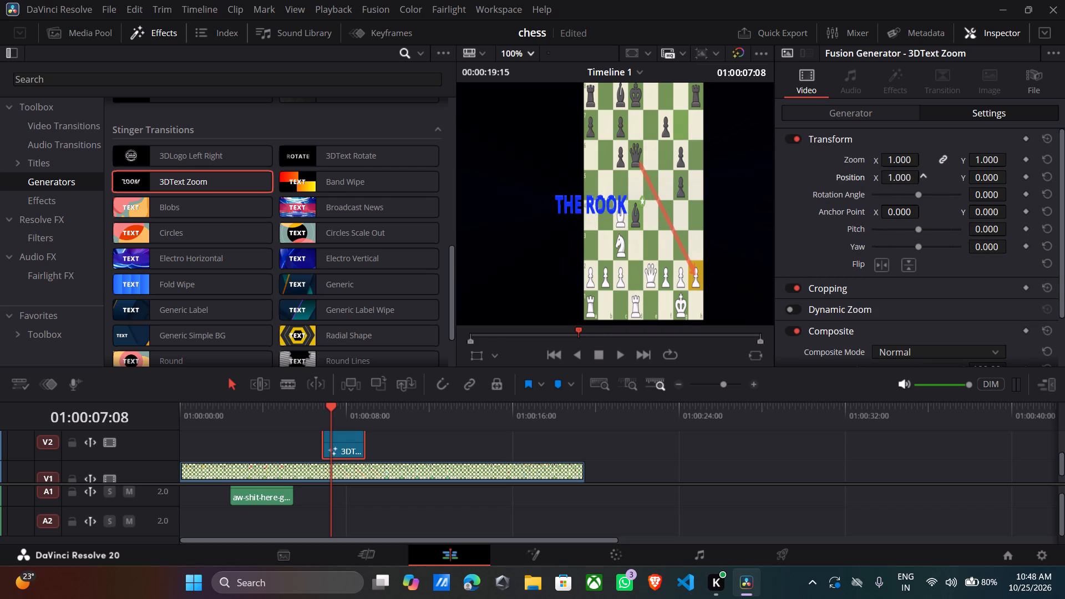
left_click_drag(911, 181, 941, 181)
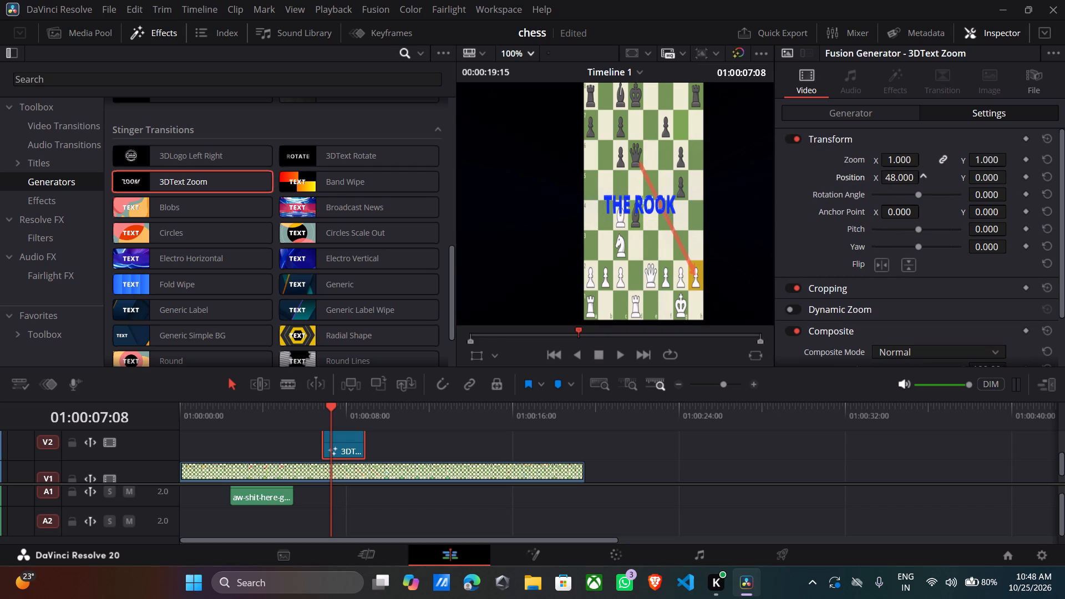
left_click_drag(941, 181, 942, 182)
Set the 3D text's Text Roll to about -112.24 and its Text Pivot to about -5.2.
left_click(869, 106)
scroll(869, 216, "down", 1)
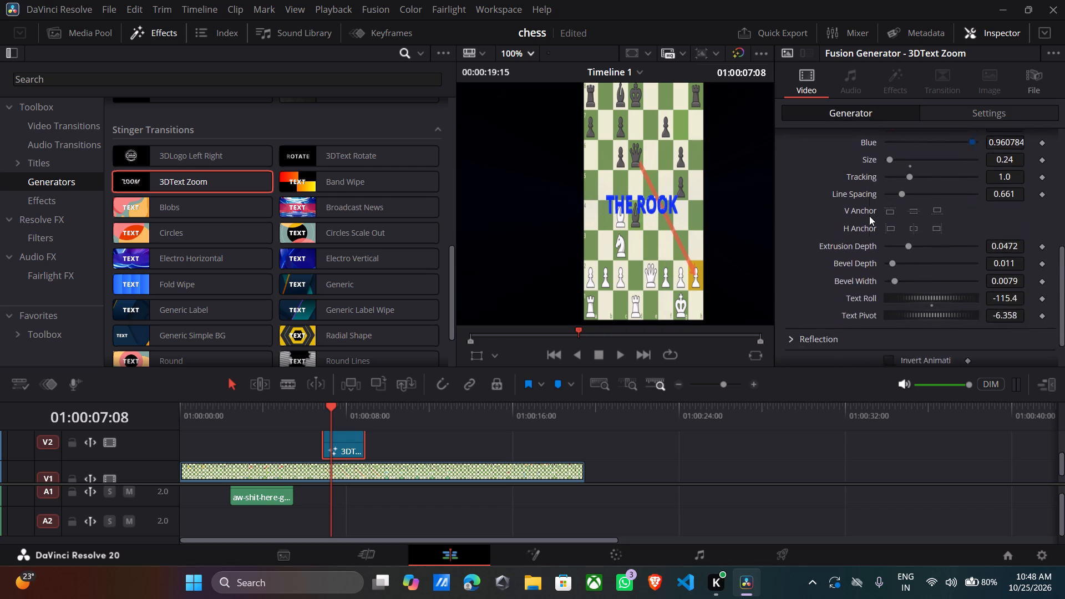
scroll(869, 216, "down", 1)
left_click_drag(913, 261, 989, 253)
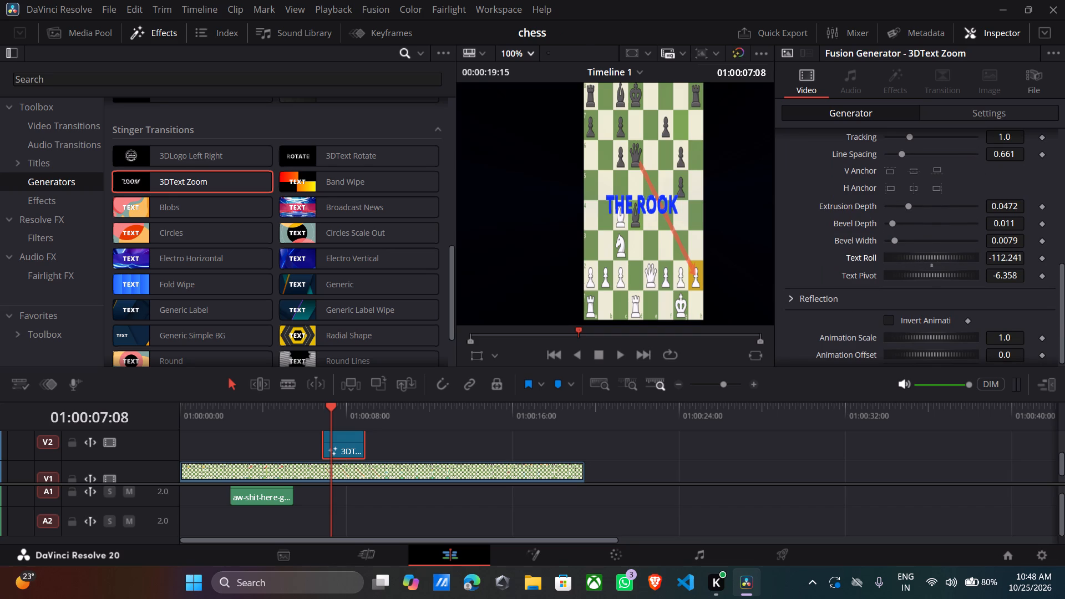
left_click(941, 283)
left_click_drag(942, 271, 1033, 280)
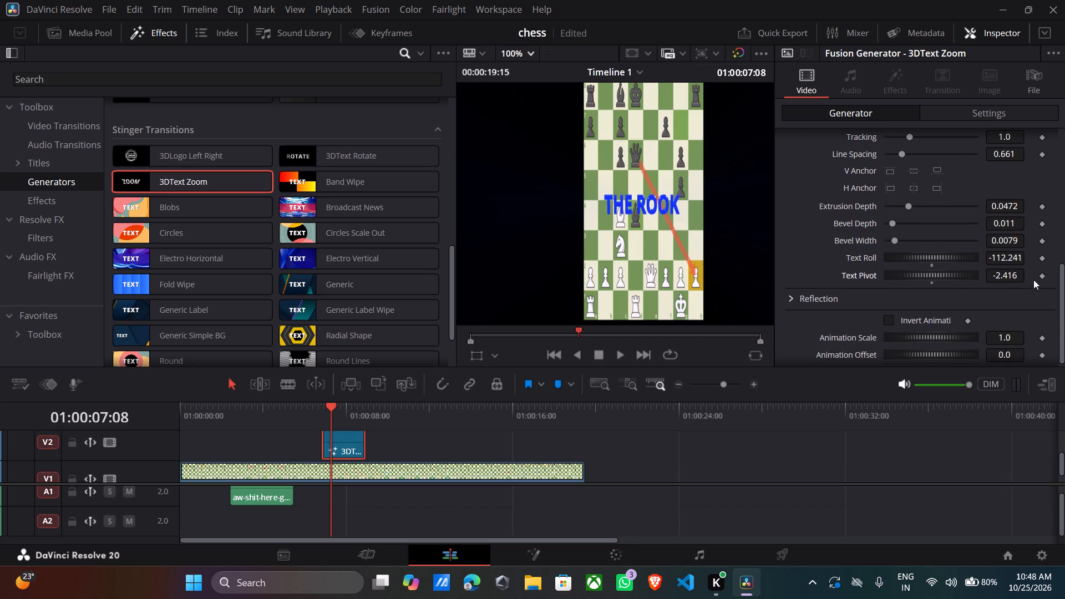
left_click_drag(1033, 280, 970, 298)
scroll(970, 298, "down", 3)
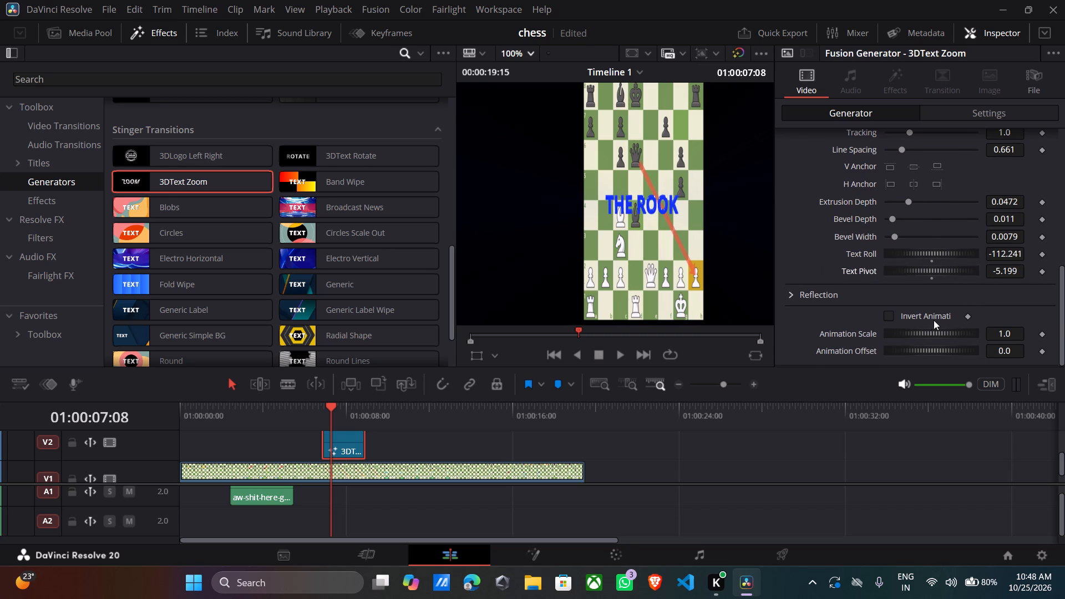
Set the 3D text's Animation Scale to 1.464 and Animation Offset to -0.07, and play back the THE ROOK clip.
left_click(894, 318)
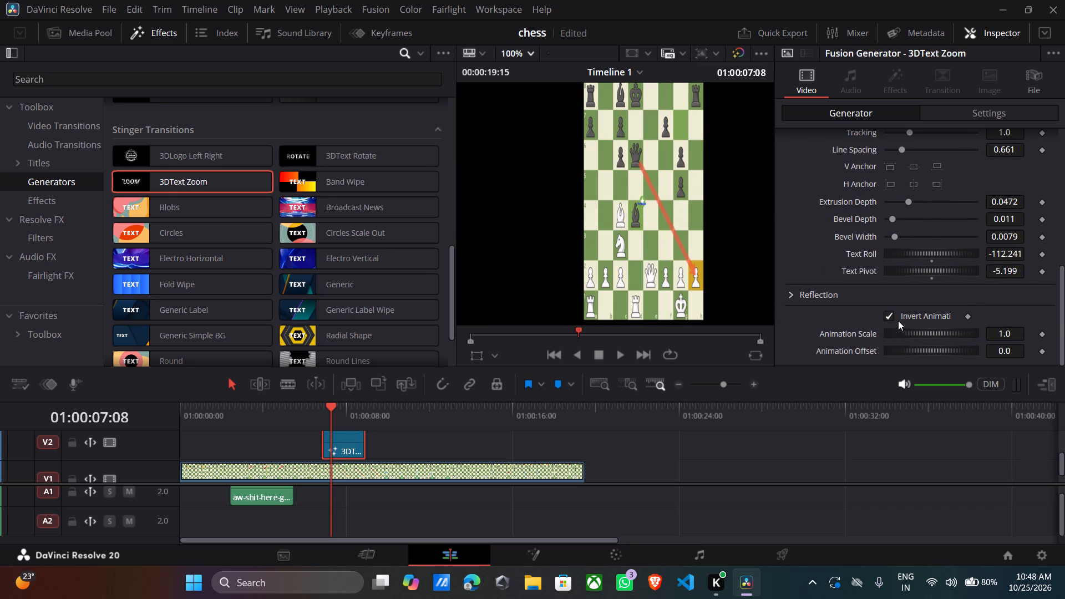
left_click(891, 318)
left_click_drag(897, 329, 957, 337)
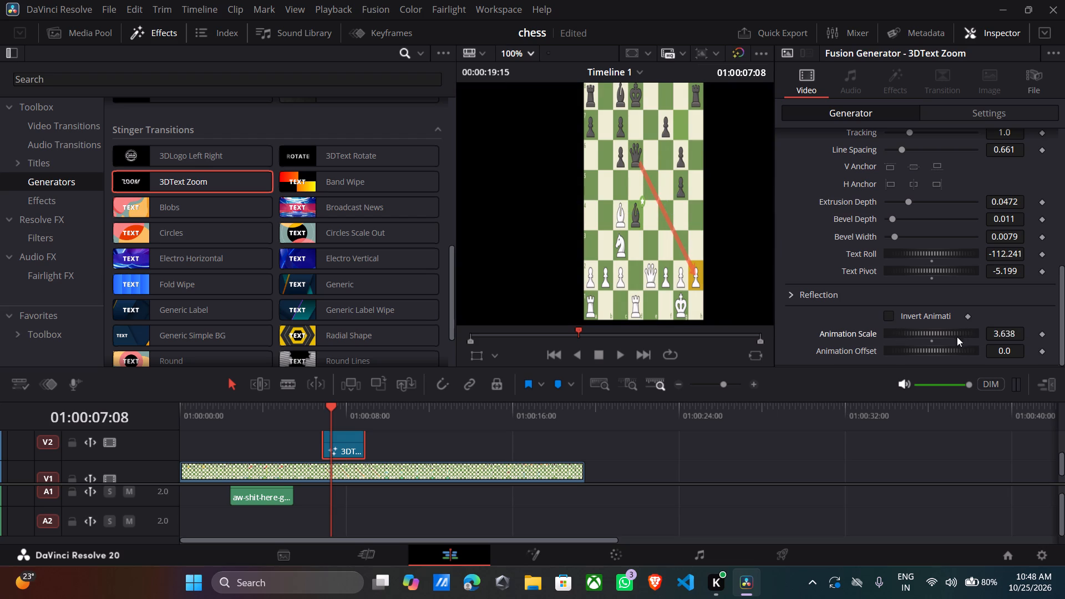
left_click_drag(957, 337, 909, 340)
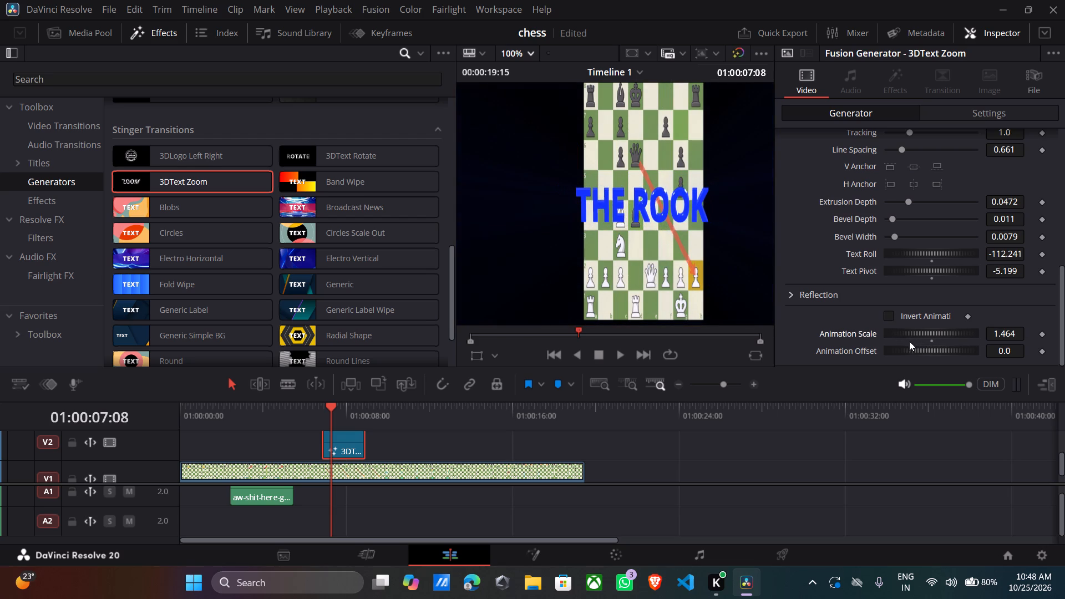
left_click(914, 351)
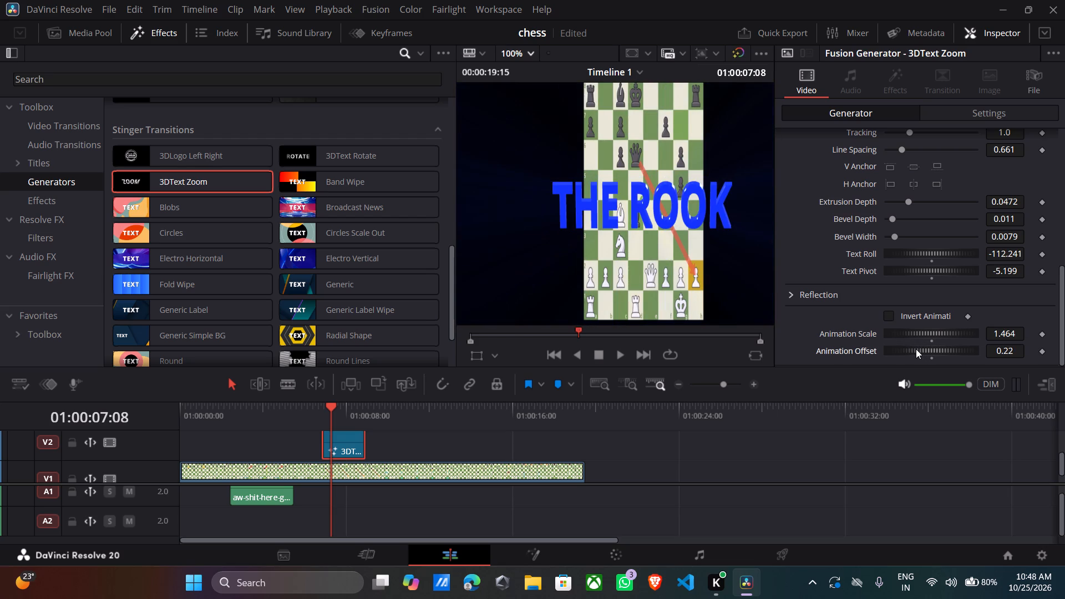
left_click_drag(335, 416, 309, 414)
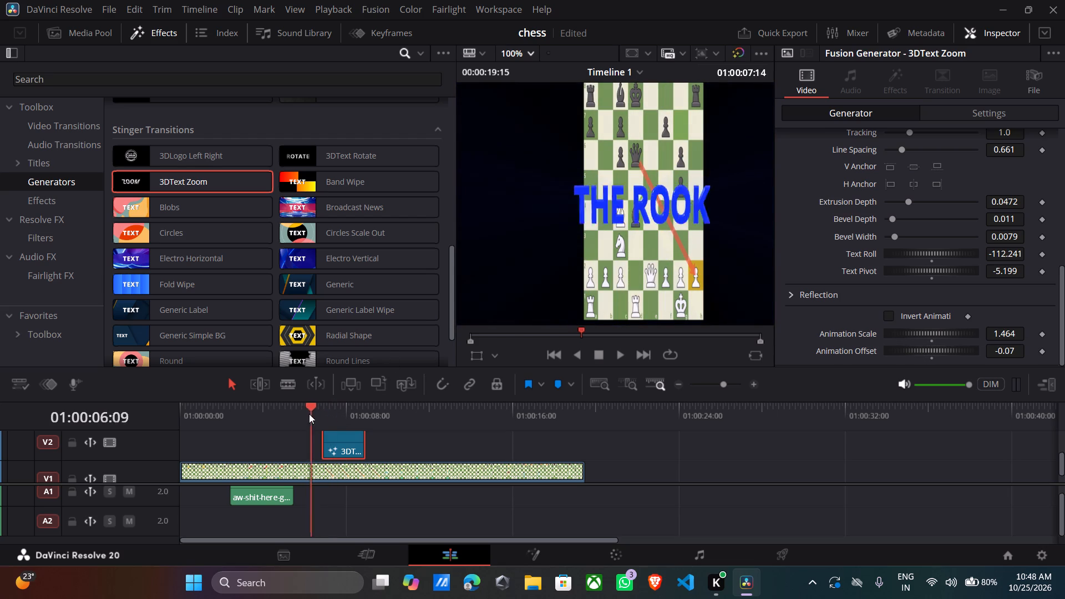
left_click_drag(309, 414, 291, 413)
key("space")
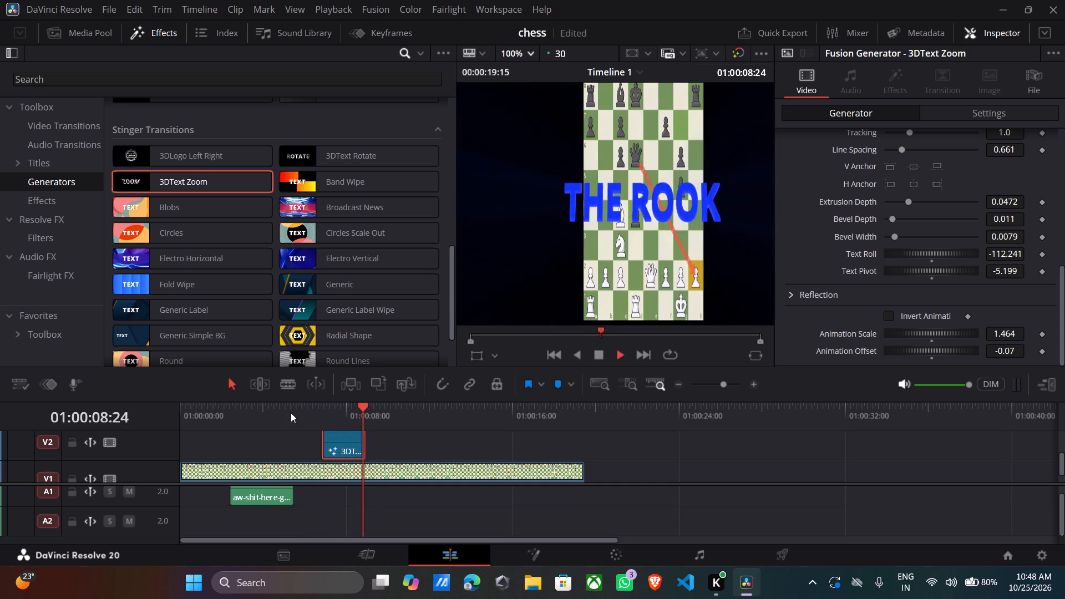
key("space")
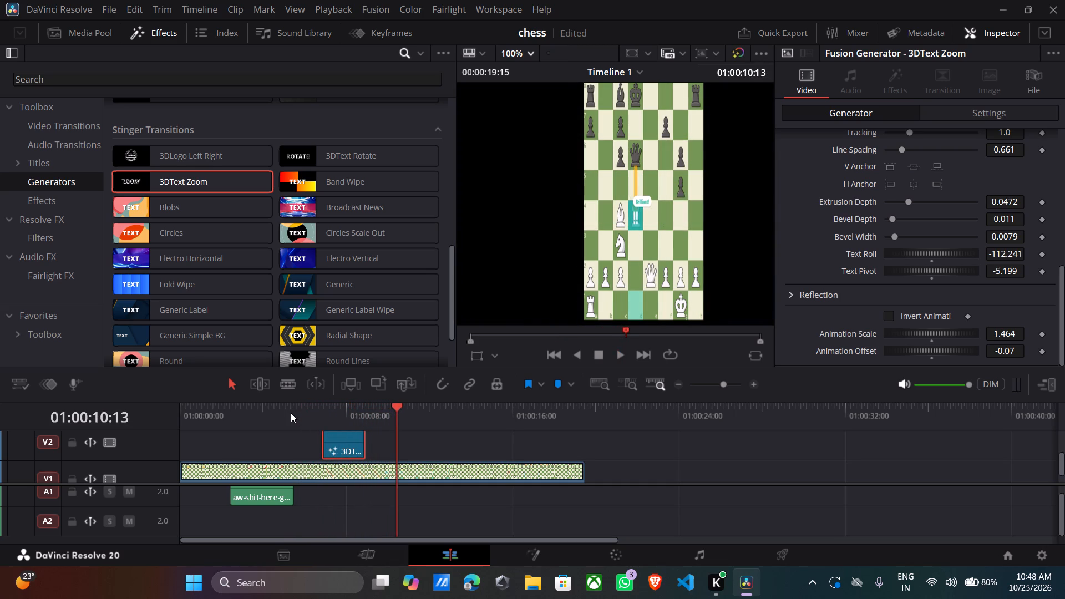
Find the frame just before the white rook moves and split the chess video on V1 at about 01:00:09:10.
left_click_drag(395, 410, 395, 410)
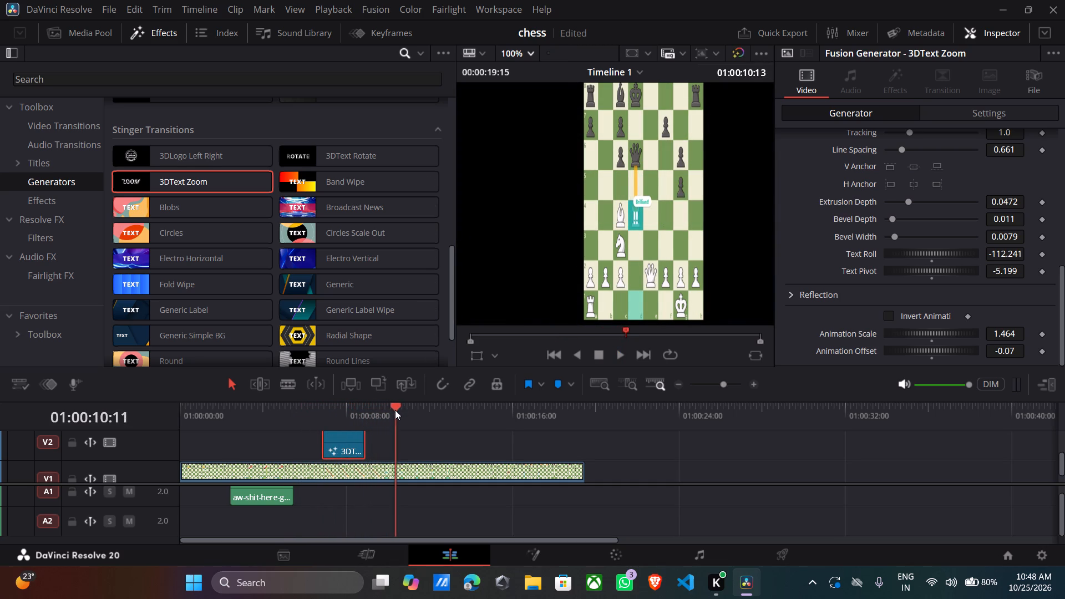
left_click_drag(395, 410, 378, 414)
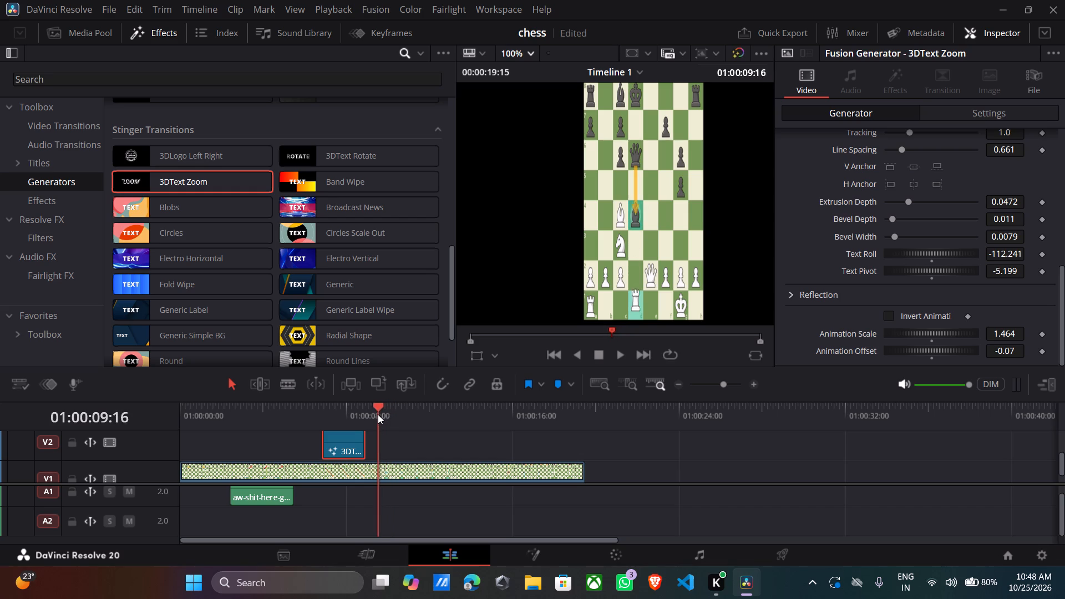
left_click_drag(378, 414, 376, 416)
key("space")
key("space")
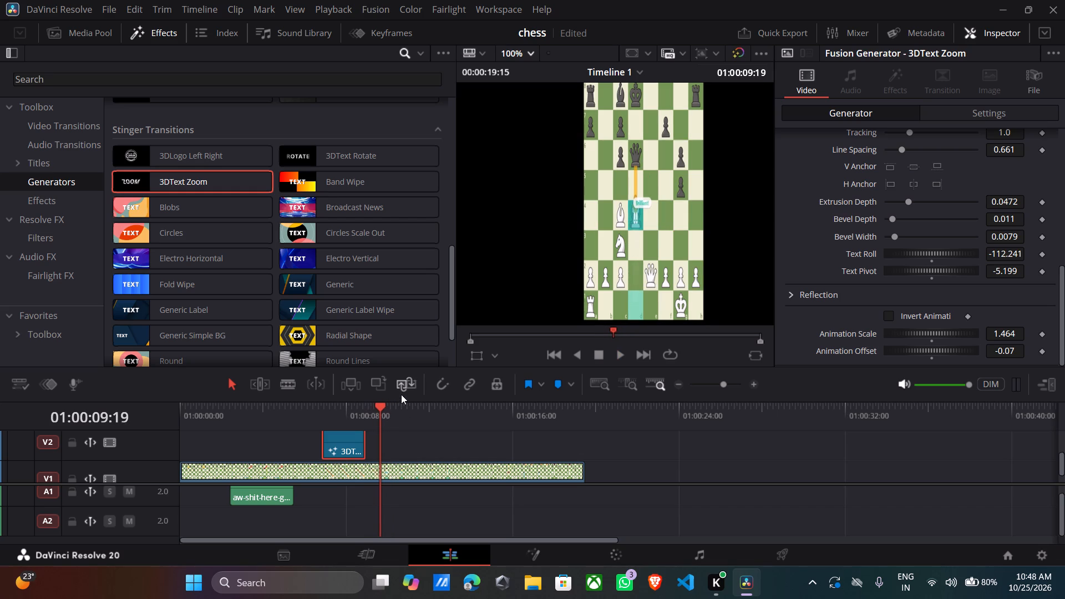
left_click_drag(382, 403, 376, 408)
key("space")
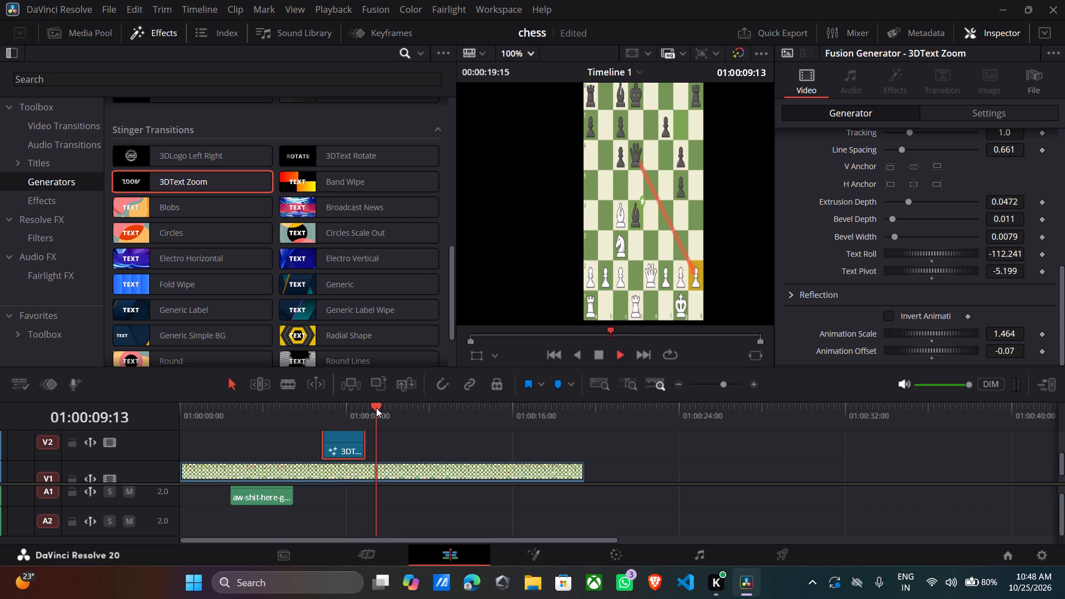
key("space")
left_click(376, 408)
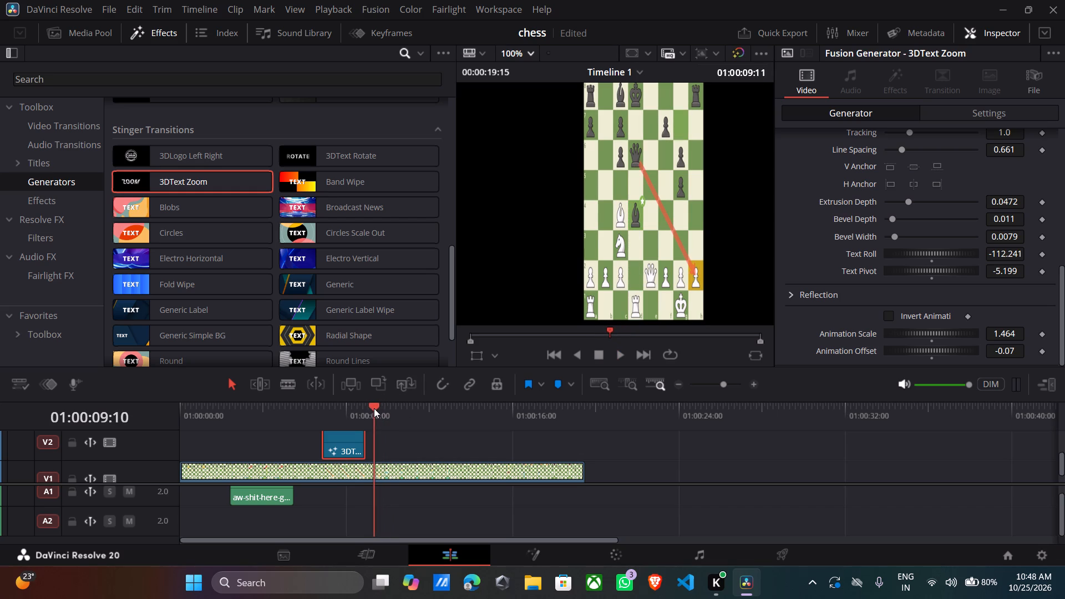
scroll(914, 201, "up", 1)
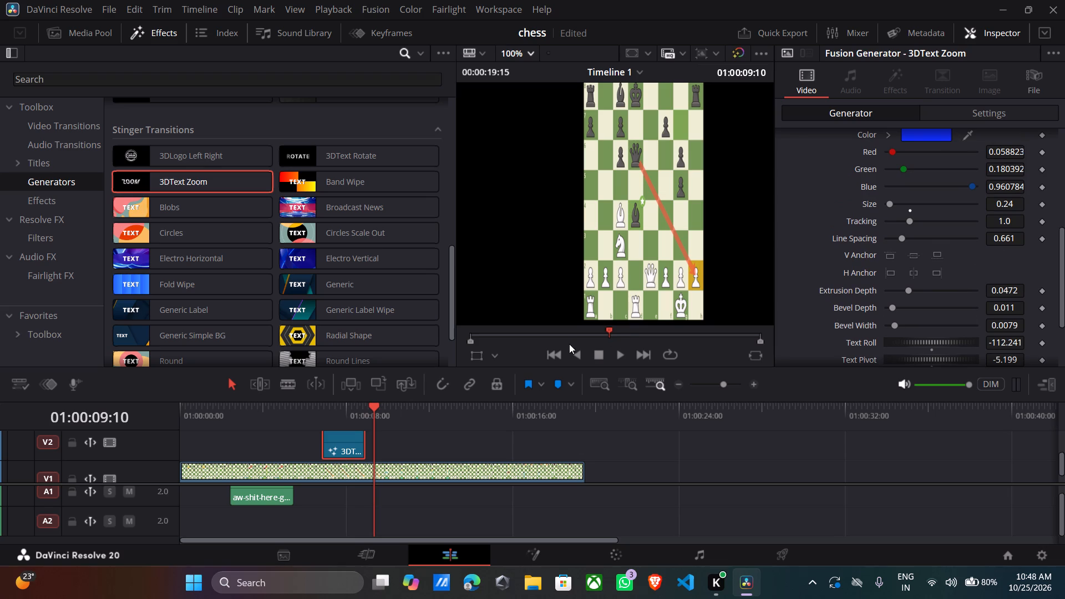
left_click(287, 381)
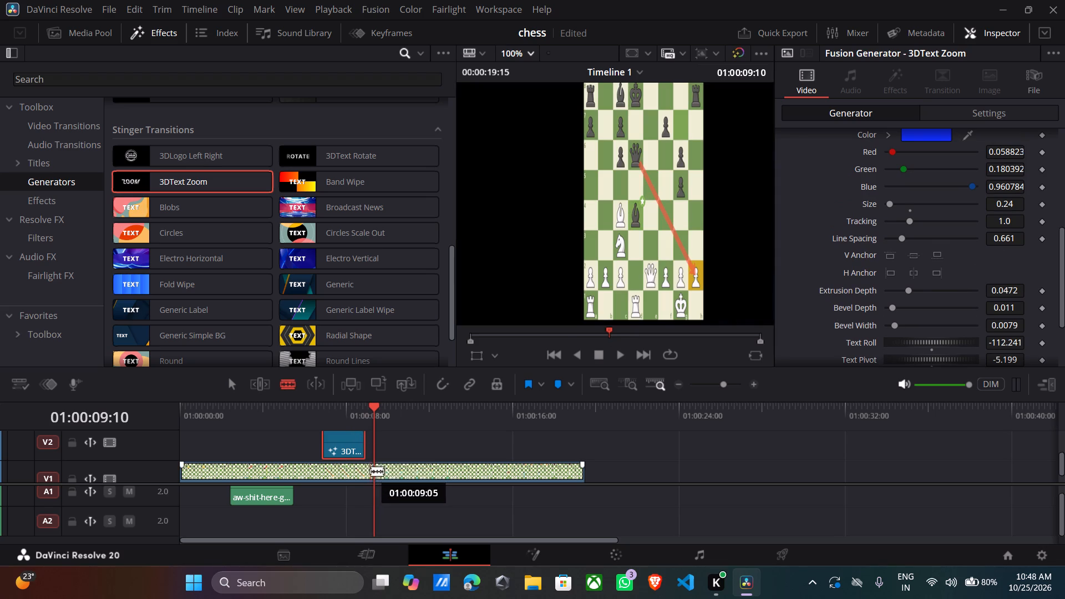
left_click(374, 474)
Play past the rook capture and split the chess video on V1 again at 01:00:11:05.
key("space")
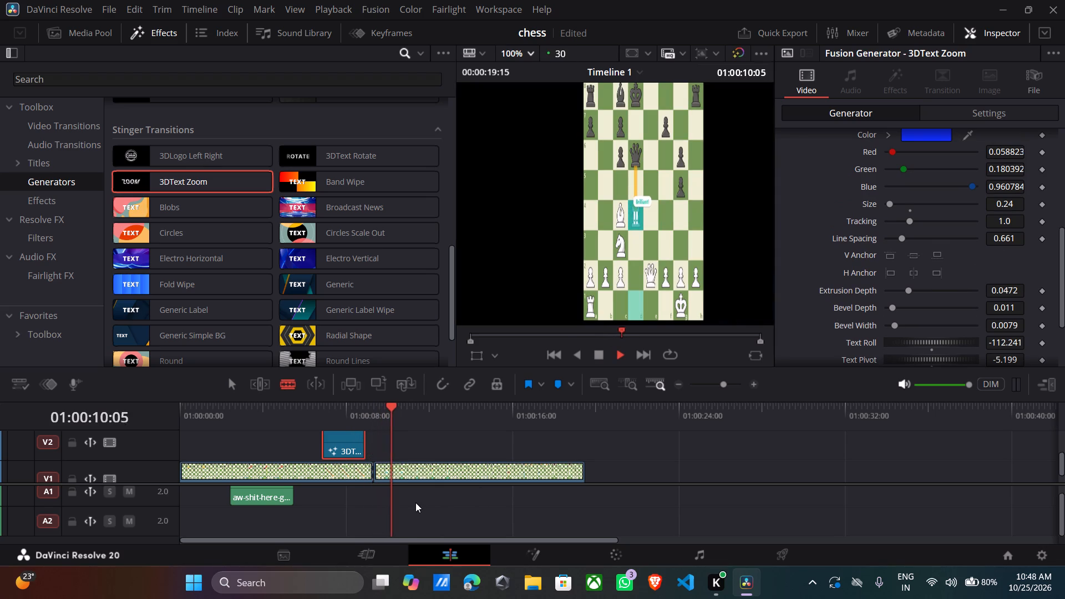
key("space")
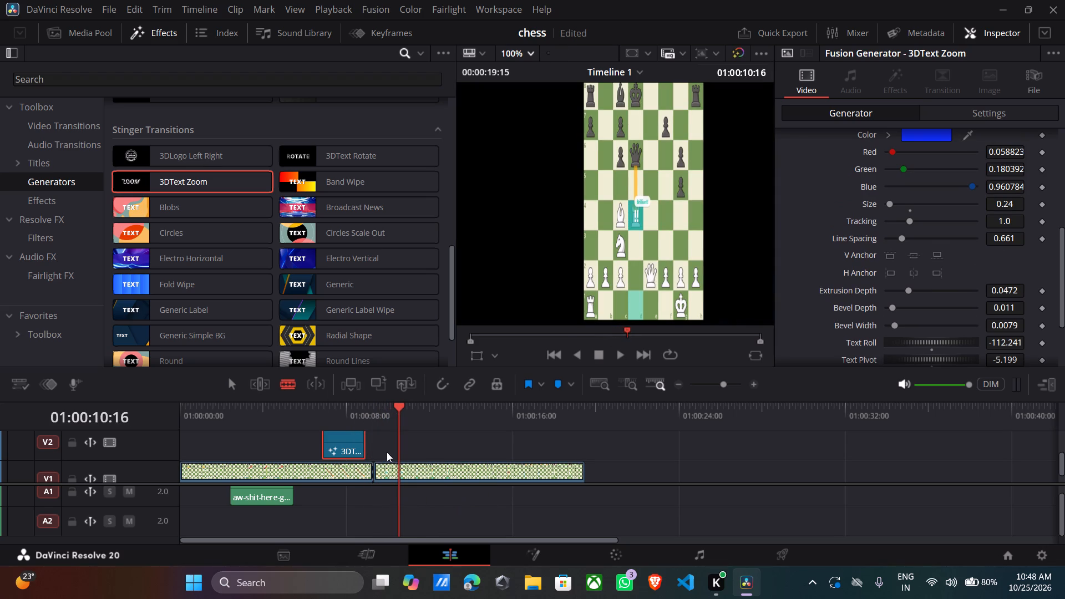
key("space")
key("space")
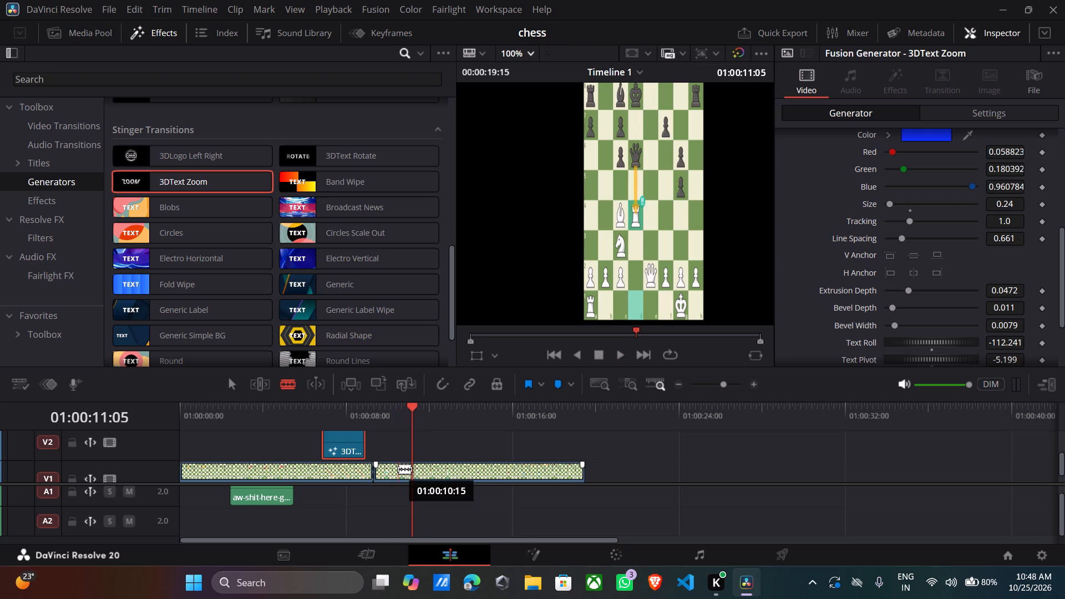
left_click(412, 479)
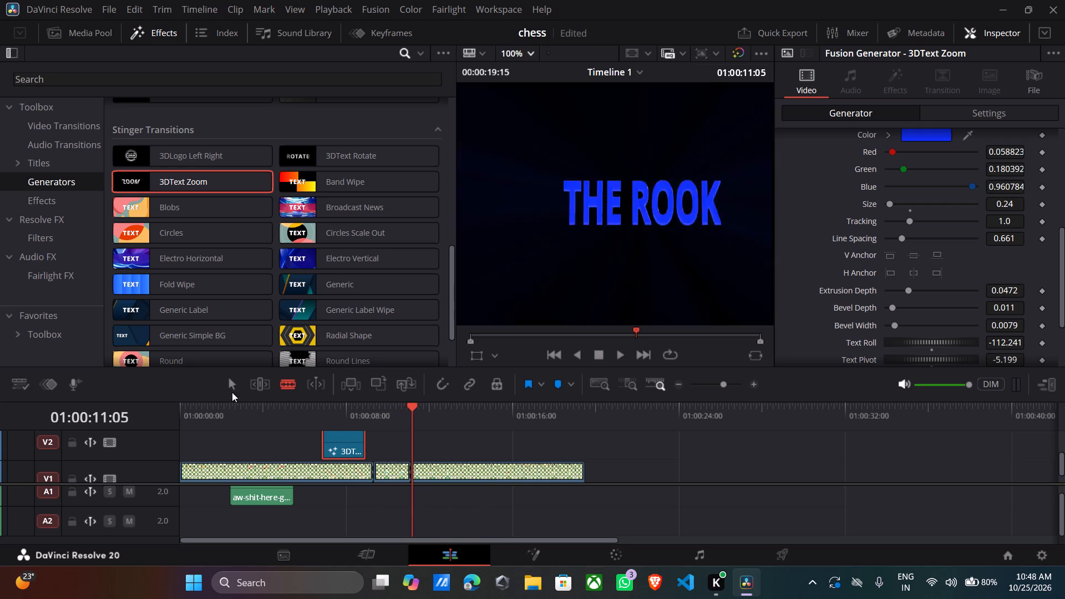
left_click(241, 384)
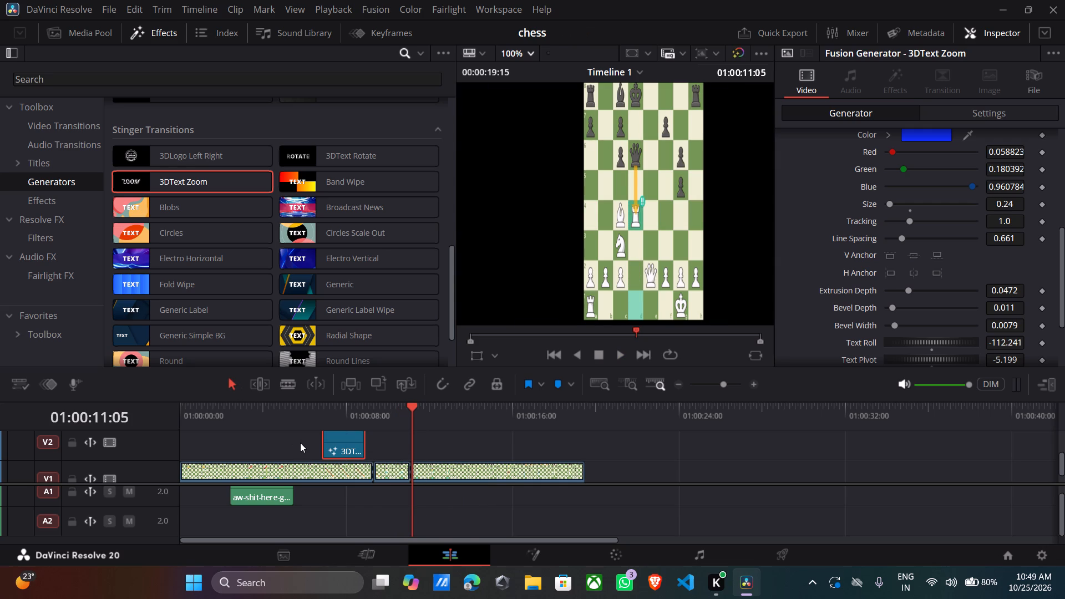
Open the Speed Change settings of the short middle segment of the chess video on V1.
left_click(384, 473)
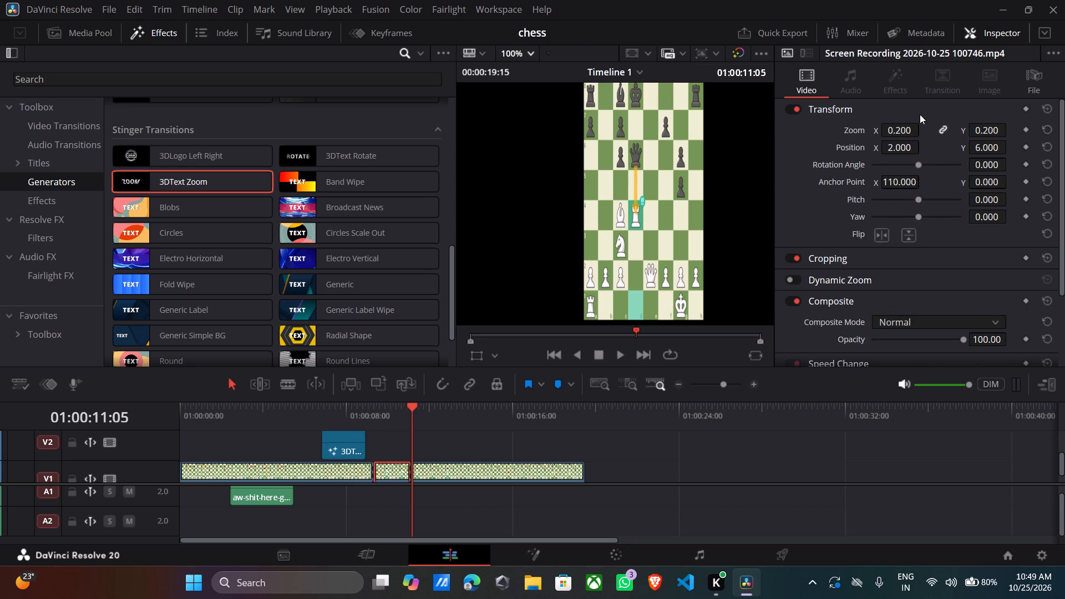
scroll(890, 223, "down", 1)
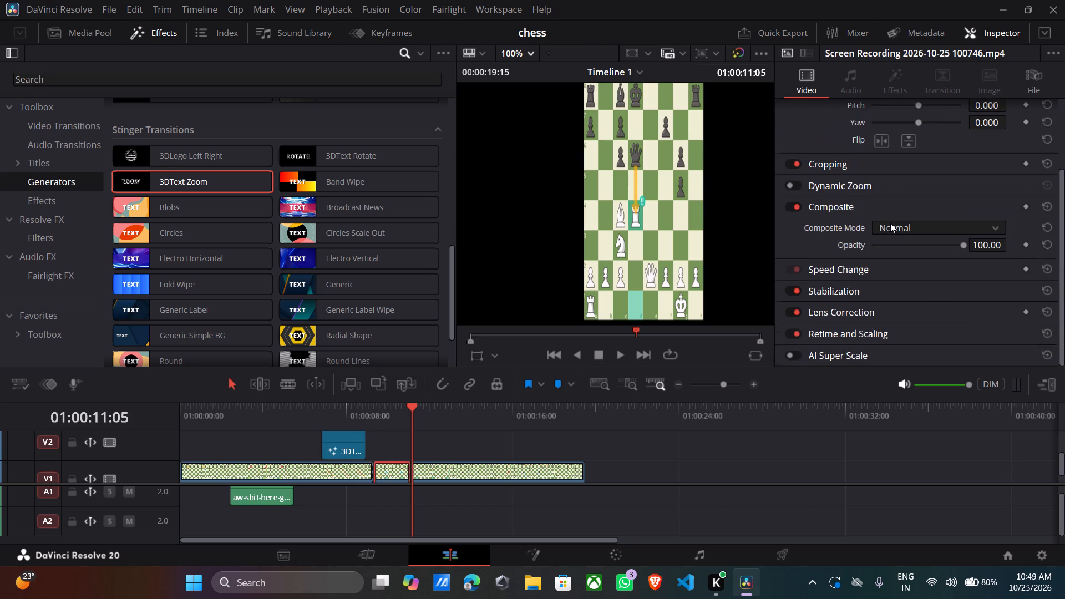
scroll(890, 223, "down", 2)
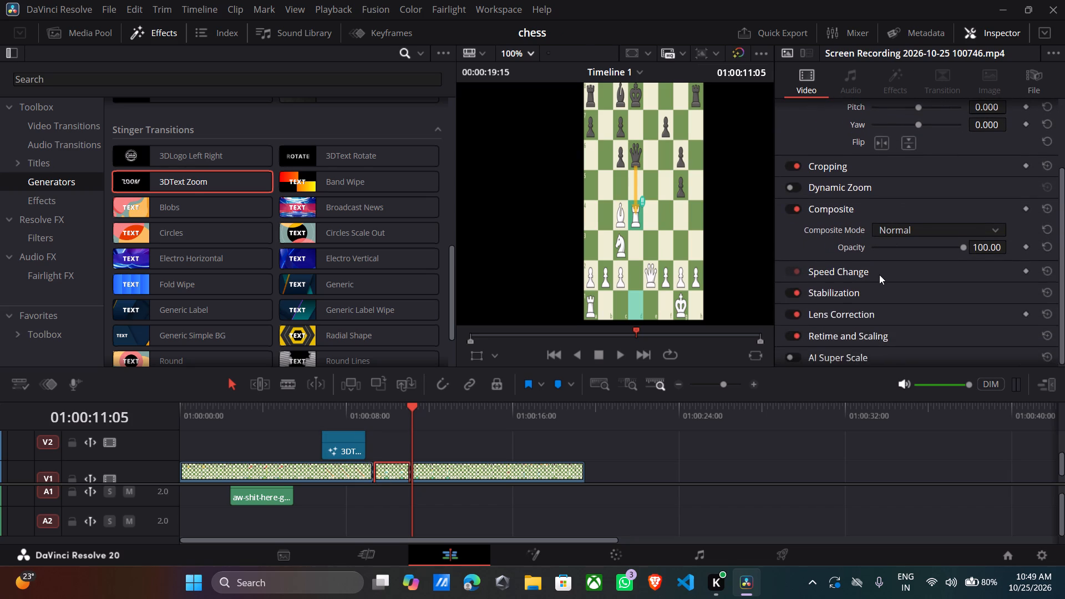
left_click(879, 275)
left_click(802, 271)
left_click(797, 271)
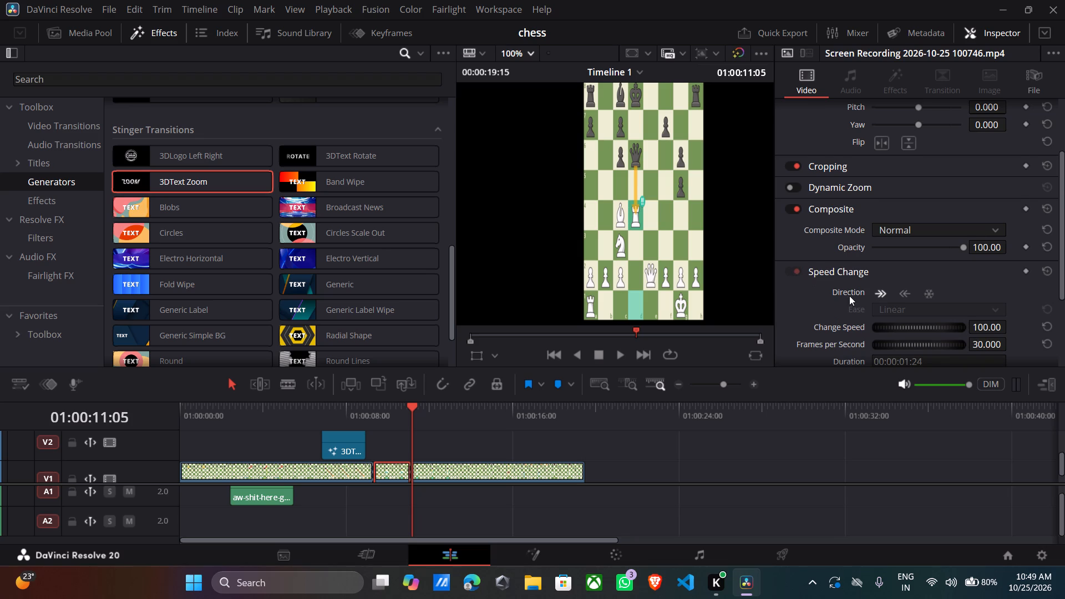
scroll(849, 296, "down", 1)
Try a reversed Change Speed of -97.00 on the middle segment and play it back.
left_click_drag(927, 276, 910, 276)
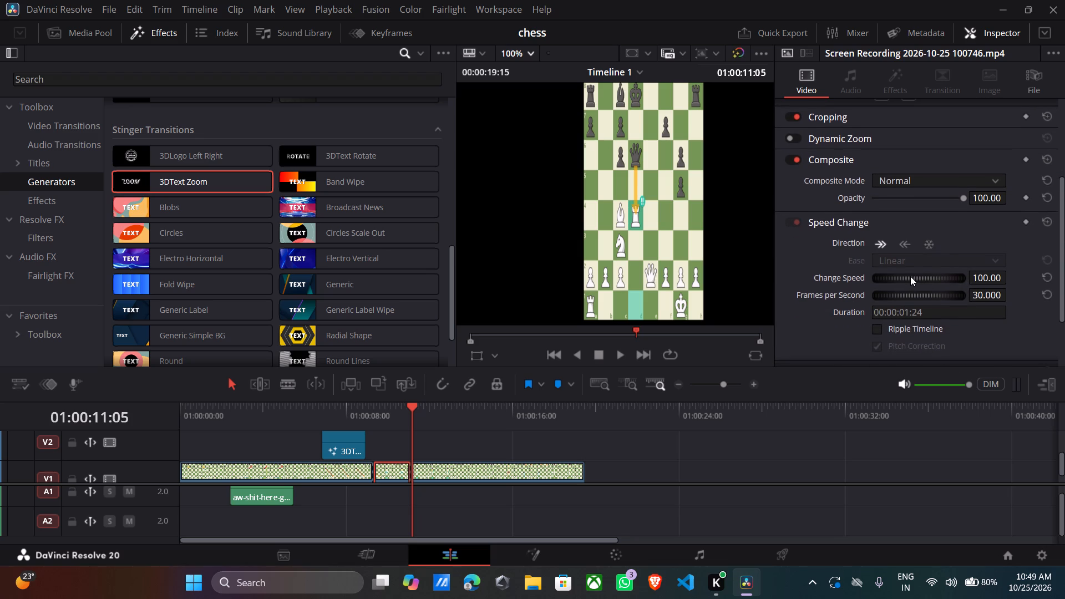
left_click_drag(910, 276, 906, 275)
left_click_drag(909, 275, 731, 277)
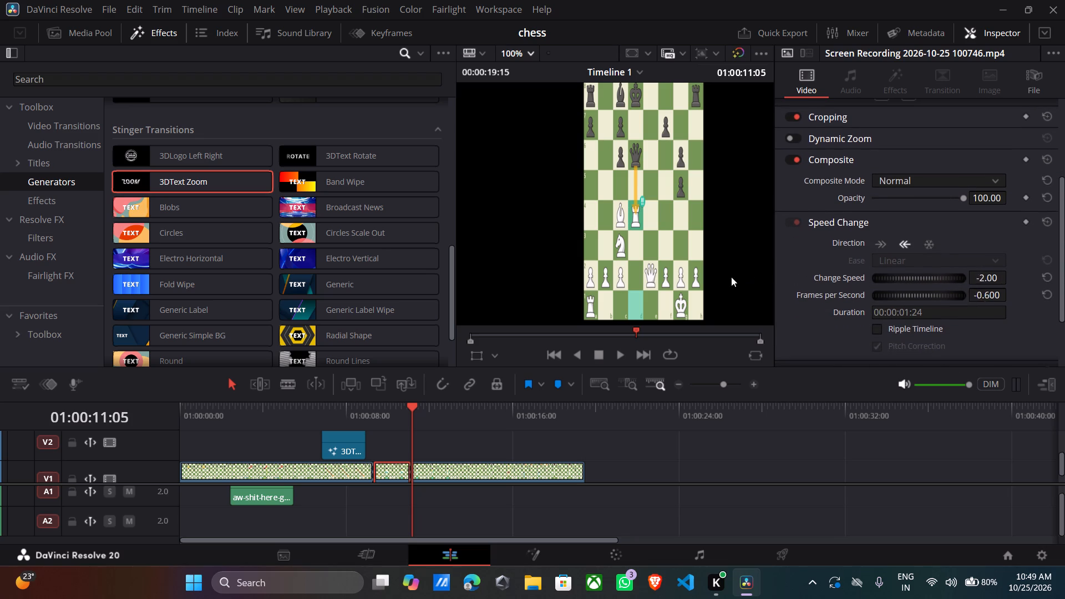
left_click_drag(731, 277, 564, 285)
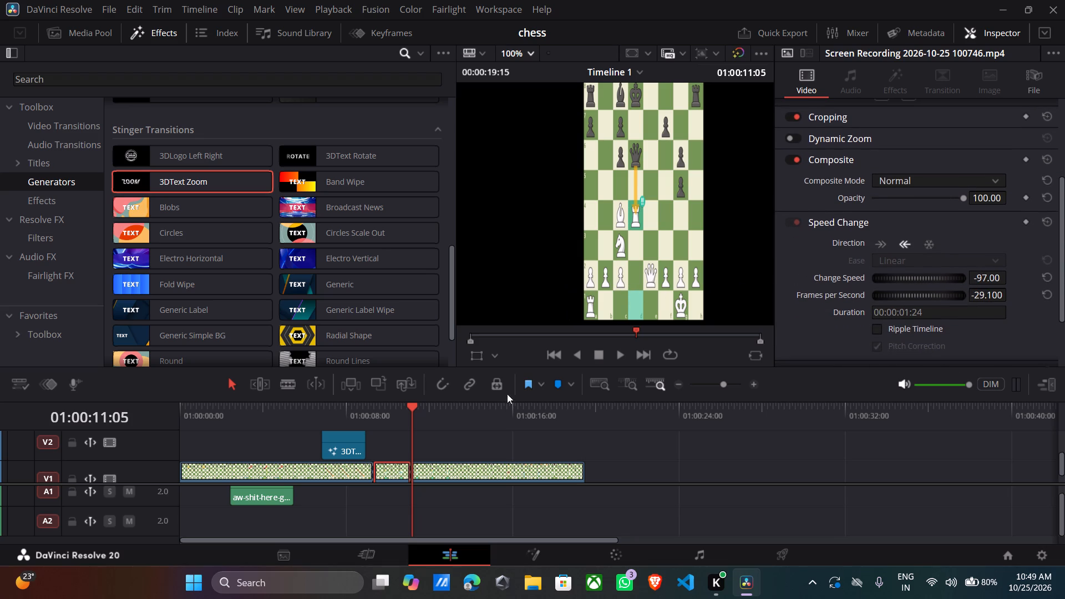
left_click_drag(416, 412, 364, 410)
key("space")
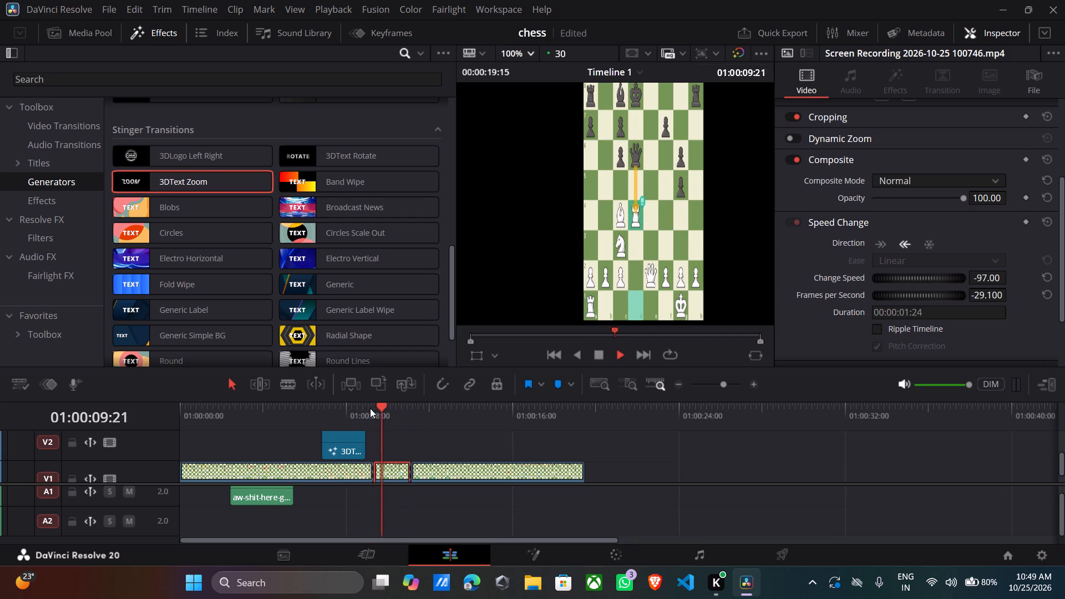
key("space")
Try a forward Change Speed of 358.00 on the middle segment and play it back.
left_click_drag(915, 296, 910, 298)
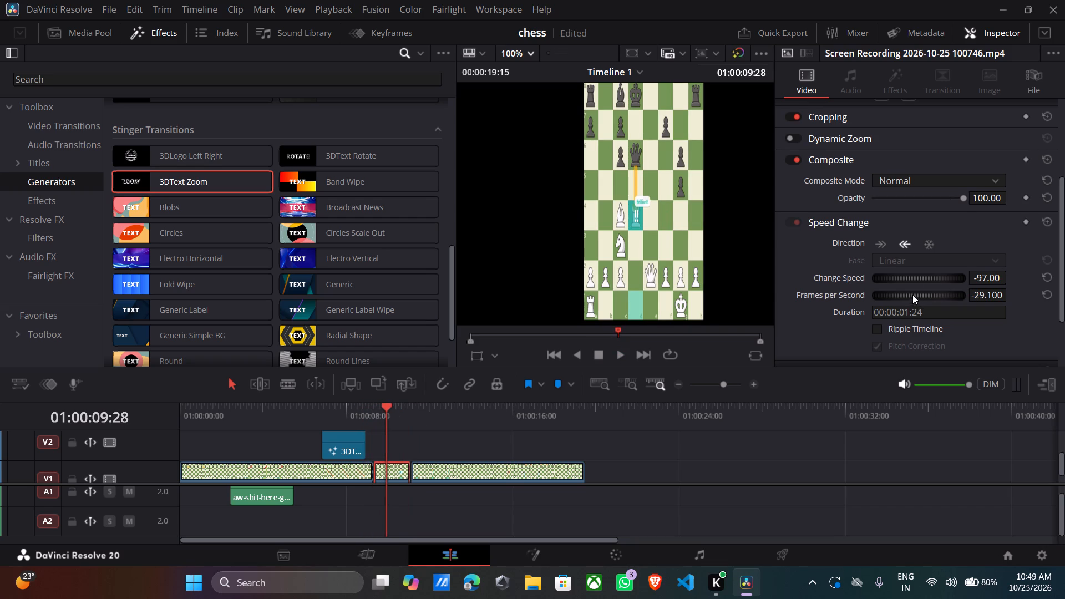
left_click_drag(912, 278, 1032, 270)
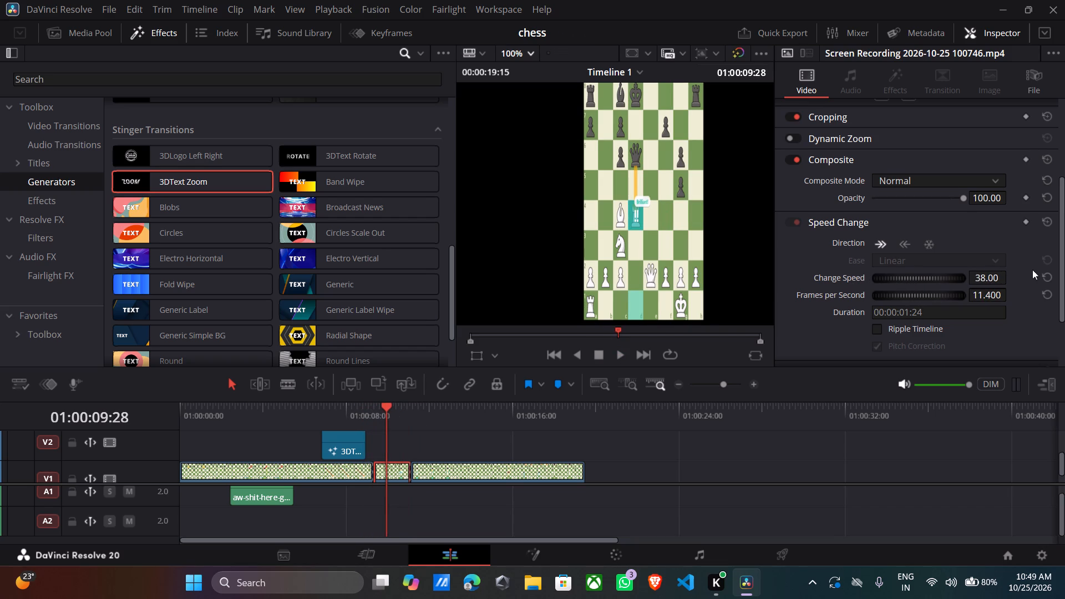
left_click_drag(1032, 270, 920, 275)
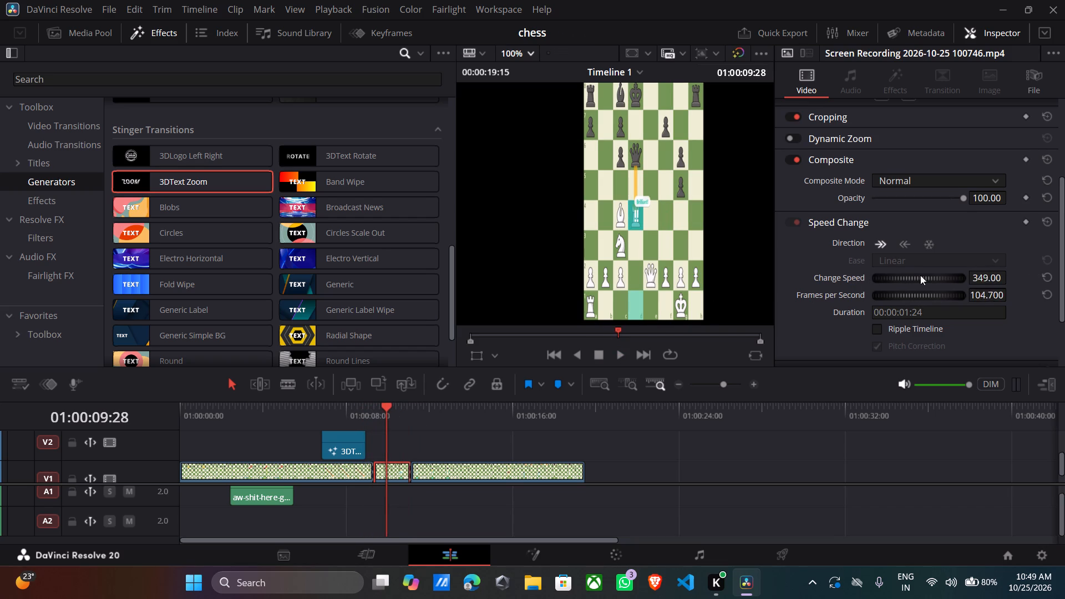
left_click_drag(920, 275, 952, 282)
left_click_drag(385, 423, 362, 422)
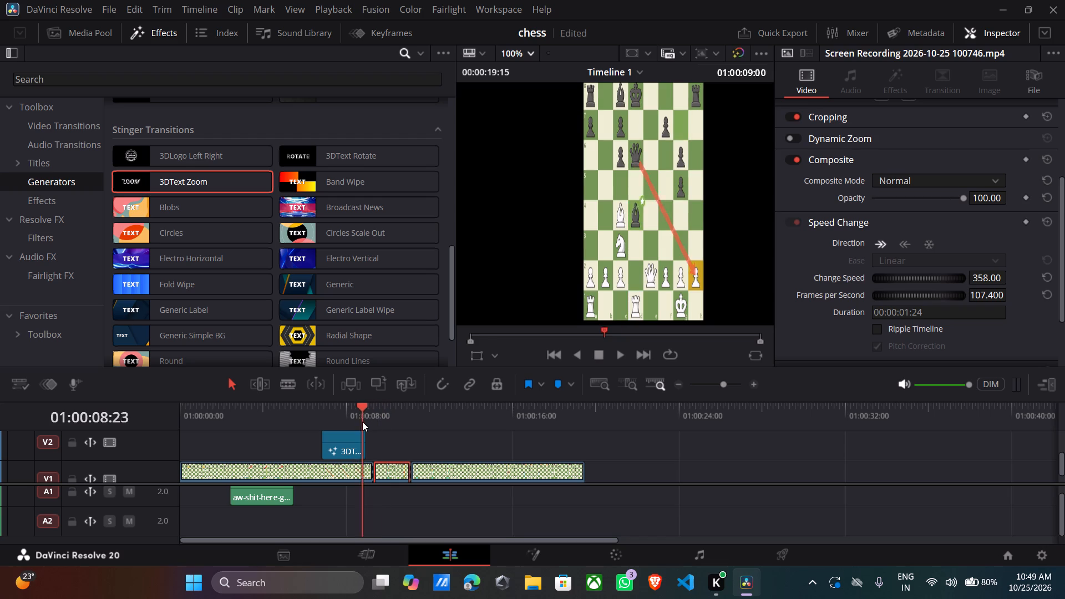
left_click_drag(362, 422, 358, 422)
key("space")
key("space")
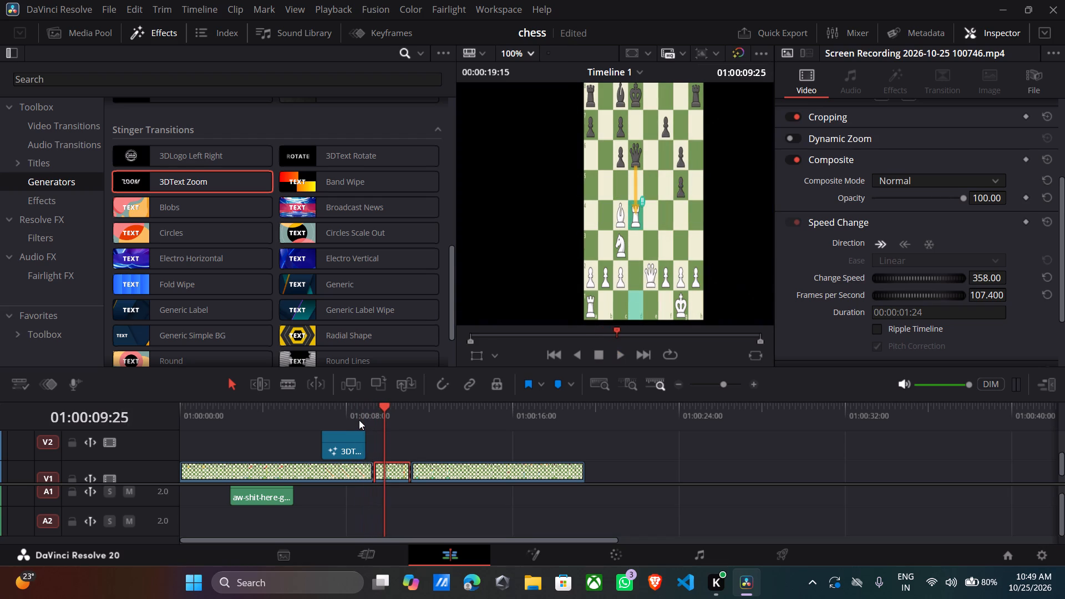
Reset the middle segment's Change Speed and slow it down to 2.00.
left_click_drag(915, 276, 813, 279)
left_click_drag(952, 277, 947, 277)
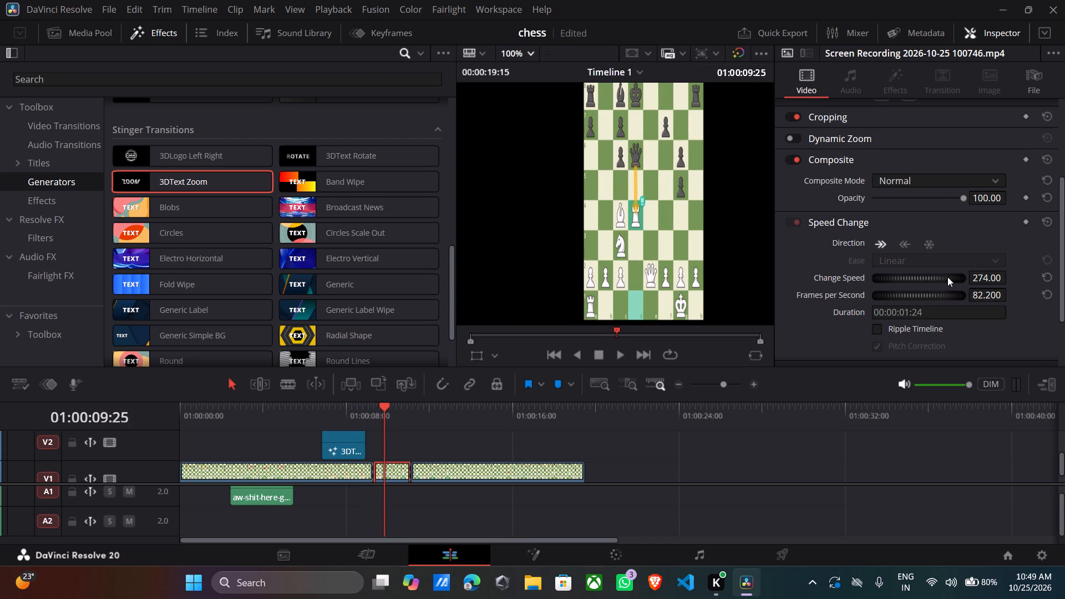
left_click_drag(947, 277, 774, 276)
left_click(1039, 274)
left_click(1047, 275)
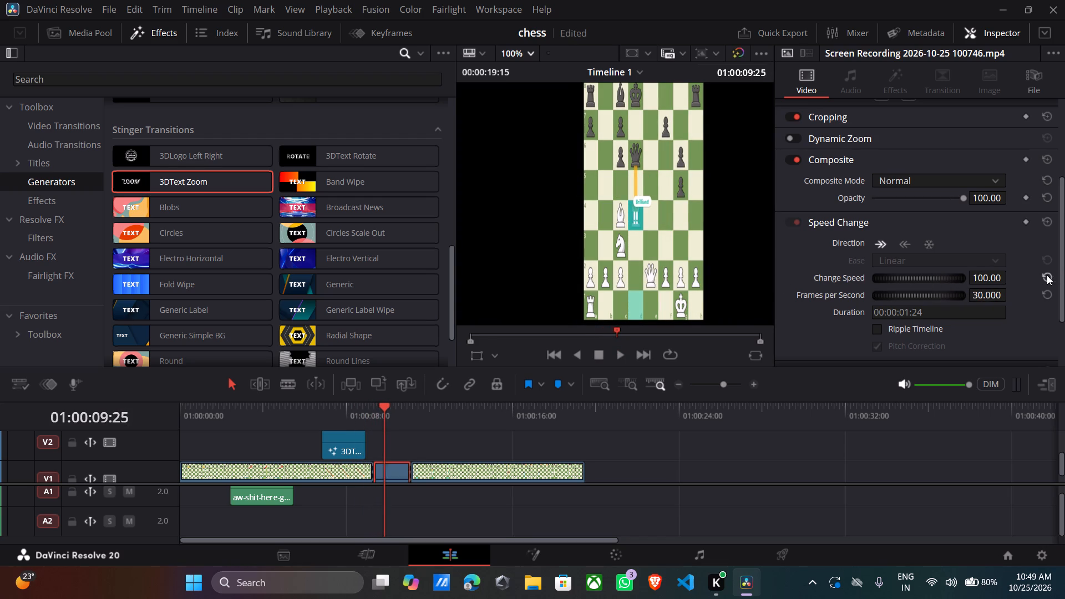
left_click_drag(949, 282, 809, 288)
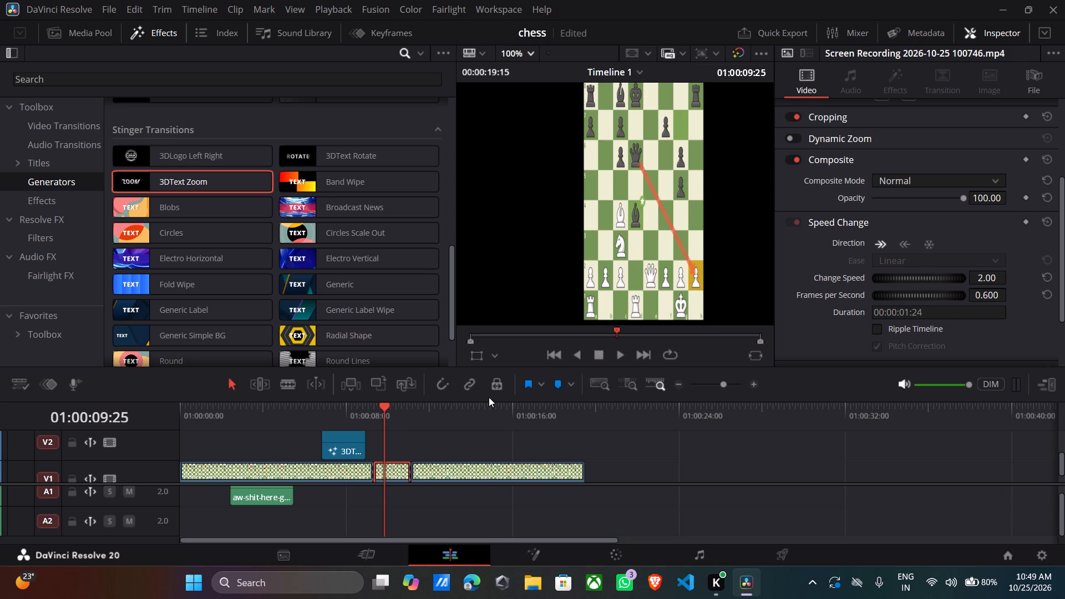
Play back the slowed middle segment of the chess video from just before its start.
left_click_drag(390, 408, 354, 411)
key("space")
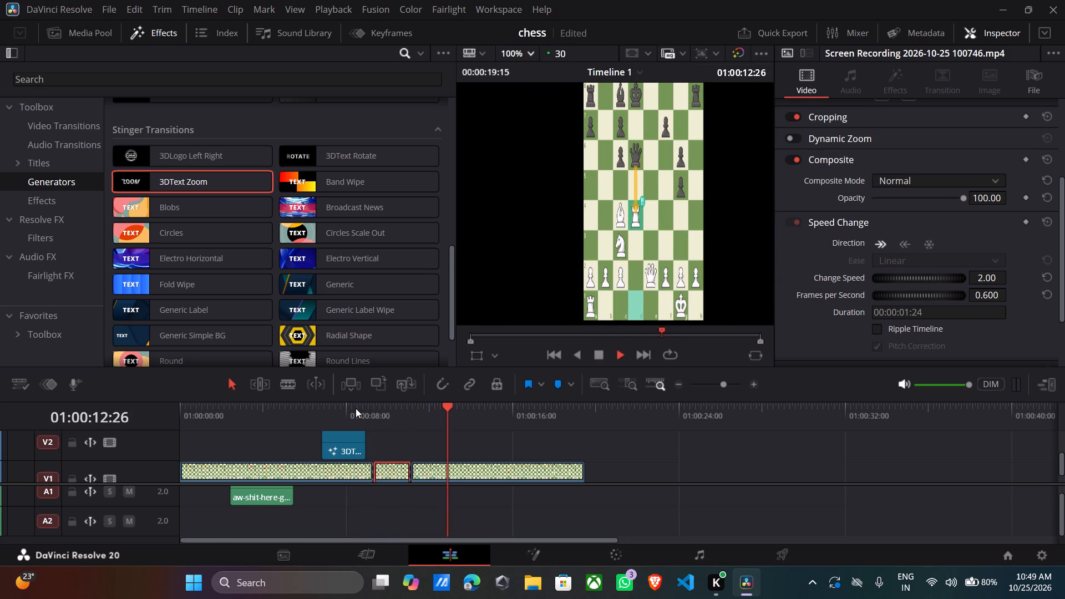
key("space")
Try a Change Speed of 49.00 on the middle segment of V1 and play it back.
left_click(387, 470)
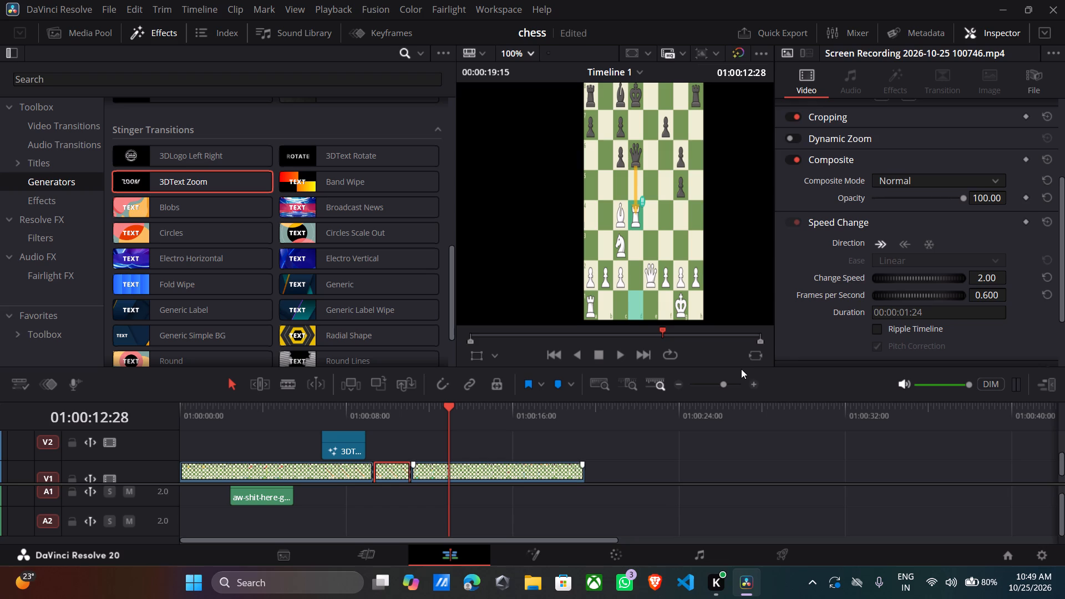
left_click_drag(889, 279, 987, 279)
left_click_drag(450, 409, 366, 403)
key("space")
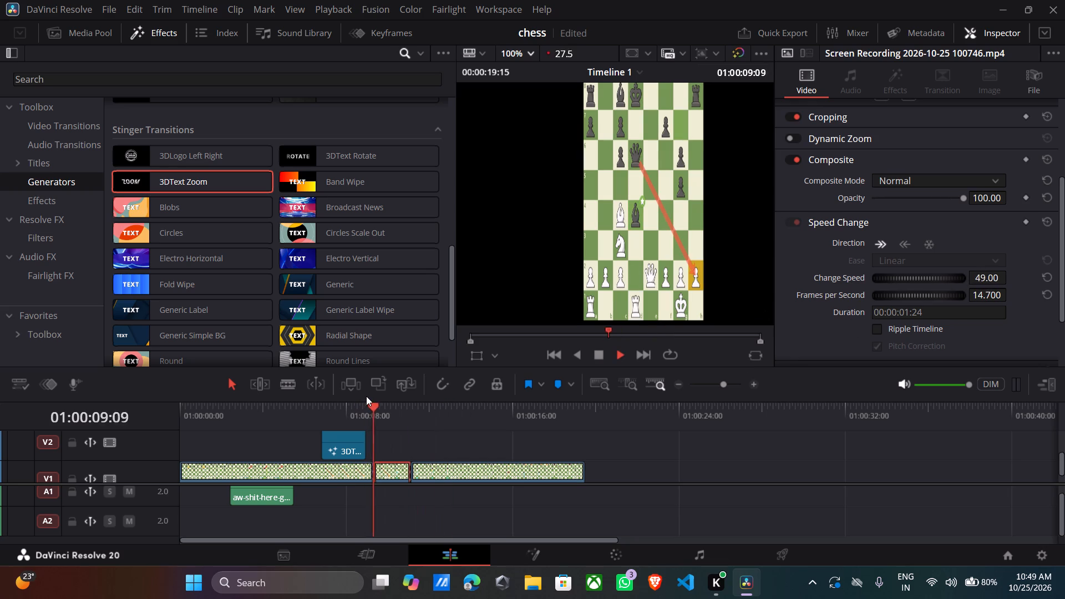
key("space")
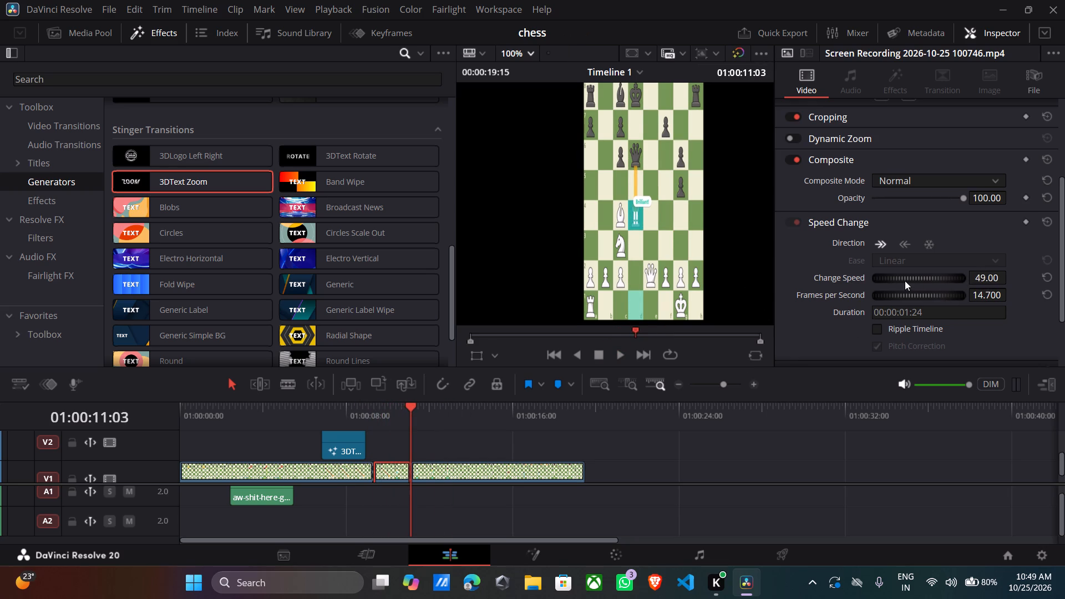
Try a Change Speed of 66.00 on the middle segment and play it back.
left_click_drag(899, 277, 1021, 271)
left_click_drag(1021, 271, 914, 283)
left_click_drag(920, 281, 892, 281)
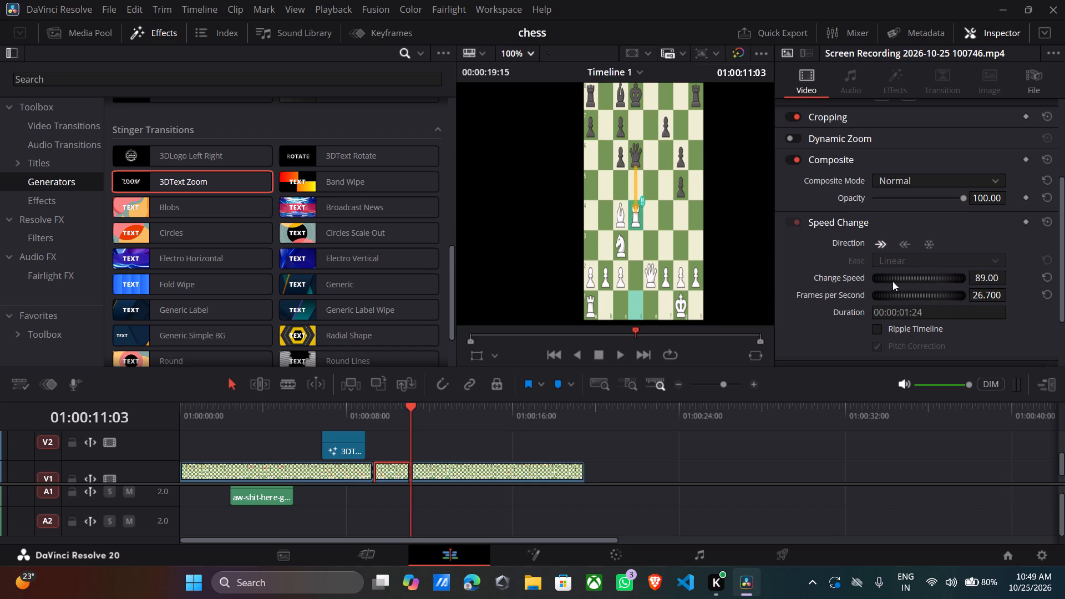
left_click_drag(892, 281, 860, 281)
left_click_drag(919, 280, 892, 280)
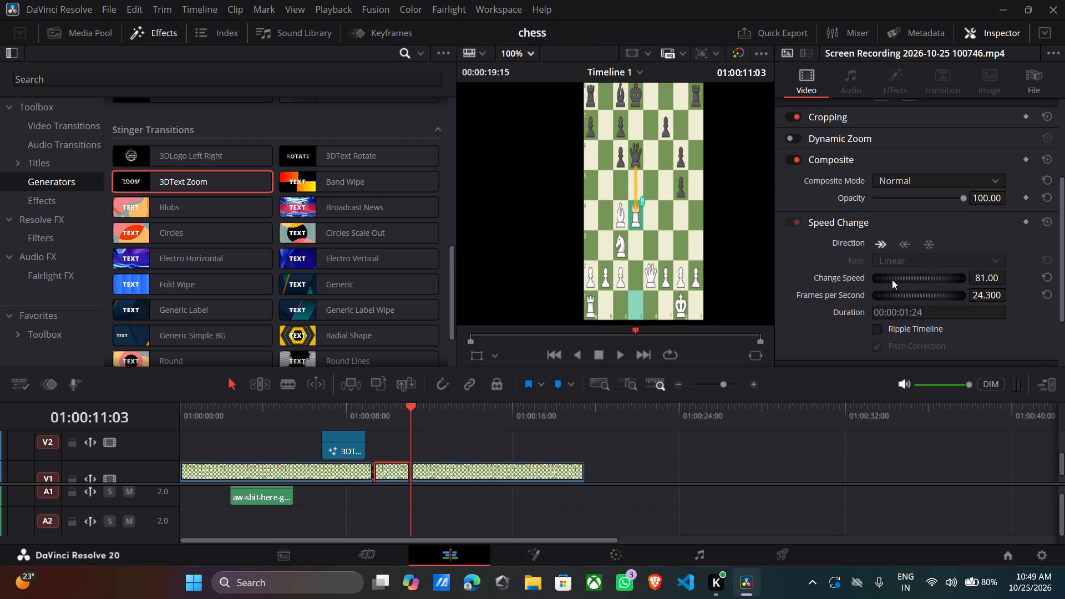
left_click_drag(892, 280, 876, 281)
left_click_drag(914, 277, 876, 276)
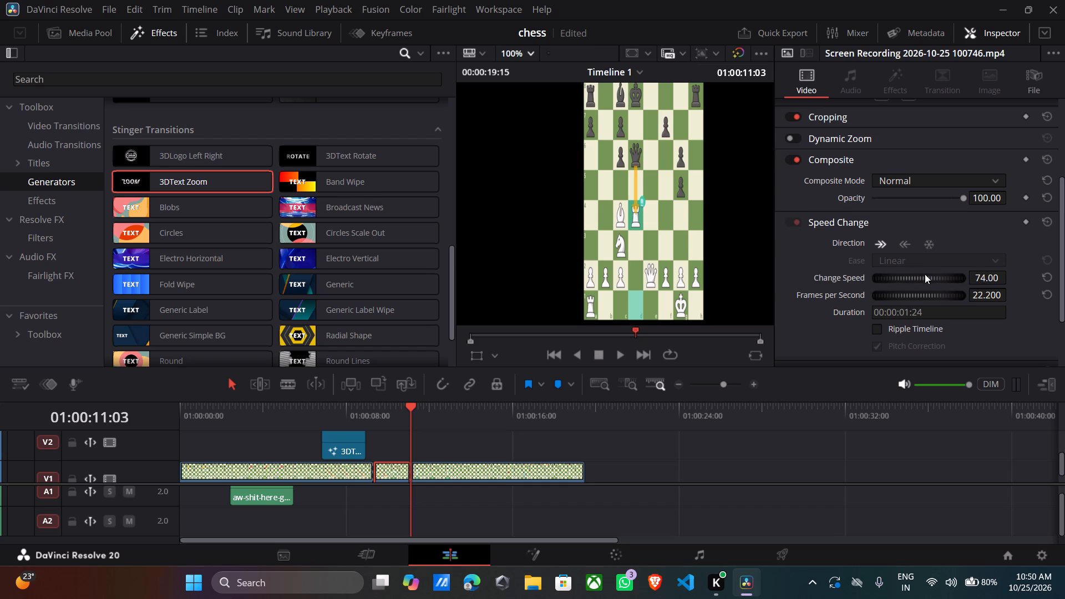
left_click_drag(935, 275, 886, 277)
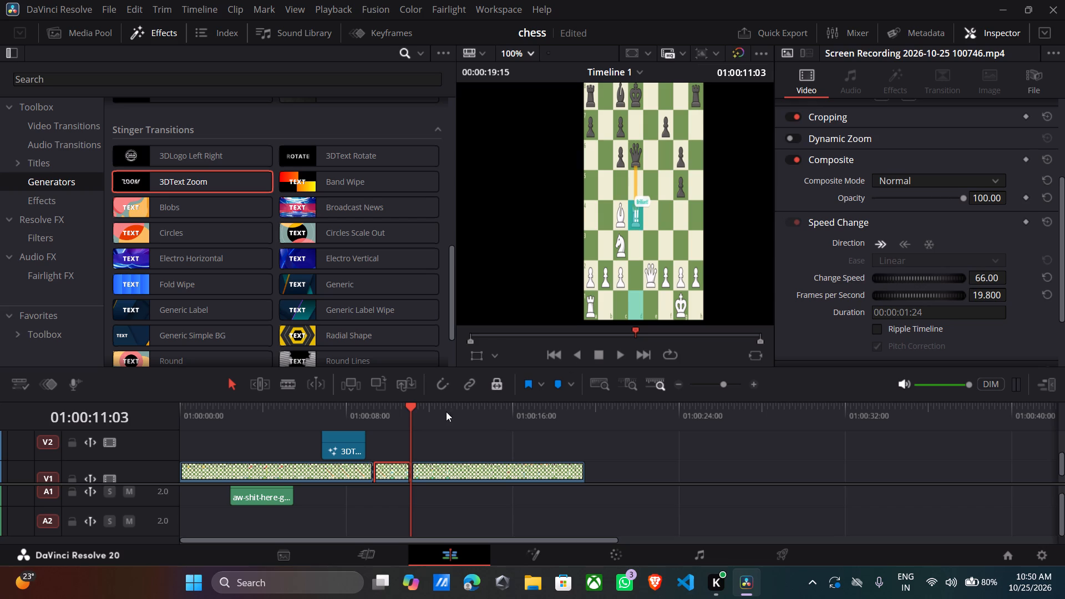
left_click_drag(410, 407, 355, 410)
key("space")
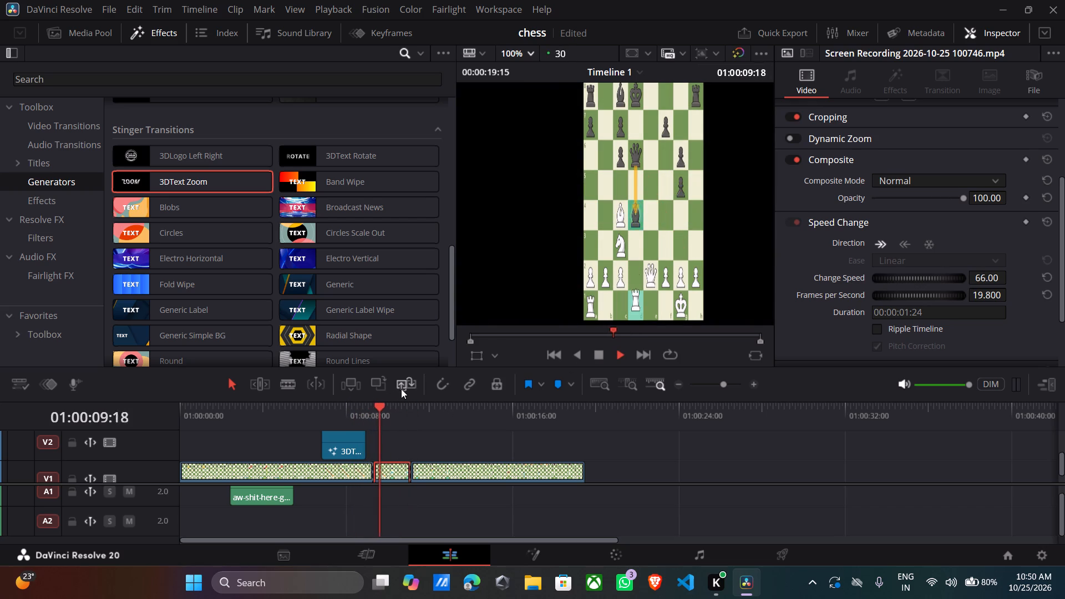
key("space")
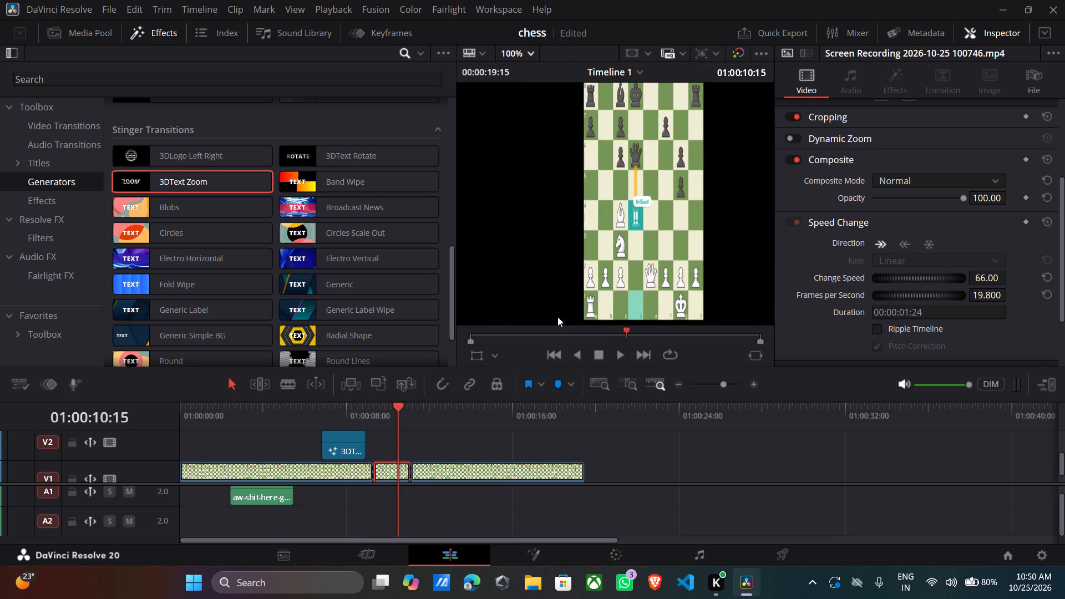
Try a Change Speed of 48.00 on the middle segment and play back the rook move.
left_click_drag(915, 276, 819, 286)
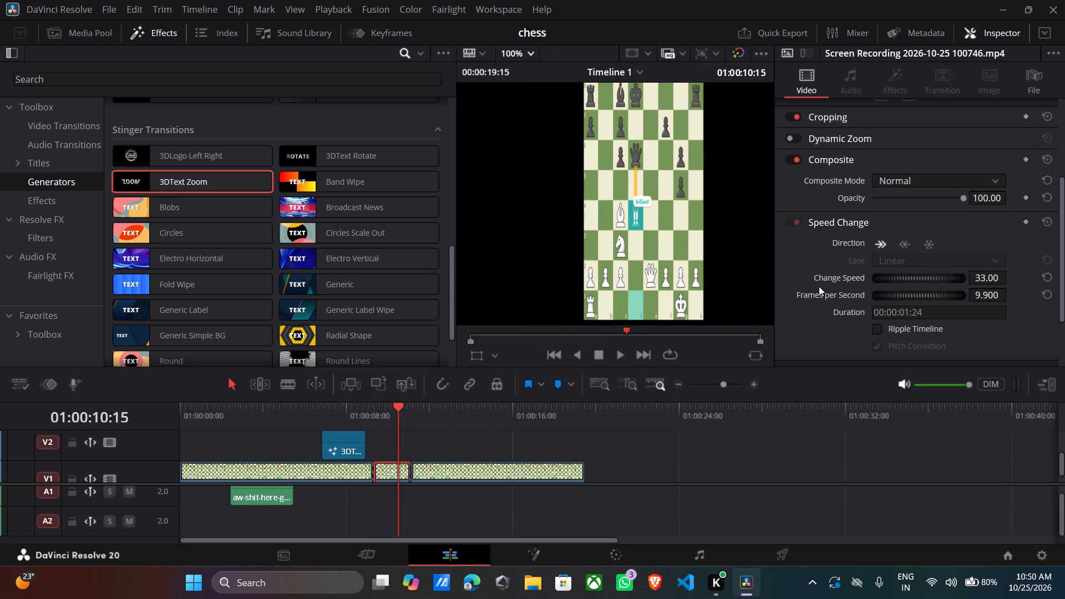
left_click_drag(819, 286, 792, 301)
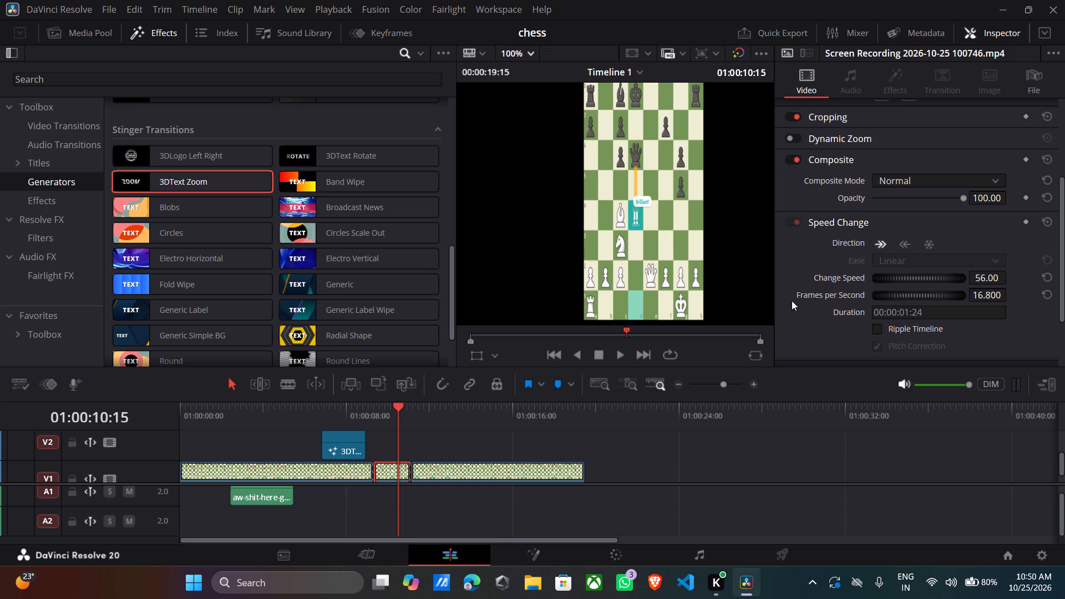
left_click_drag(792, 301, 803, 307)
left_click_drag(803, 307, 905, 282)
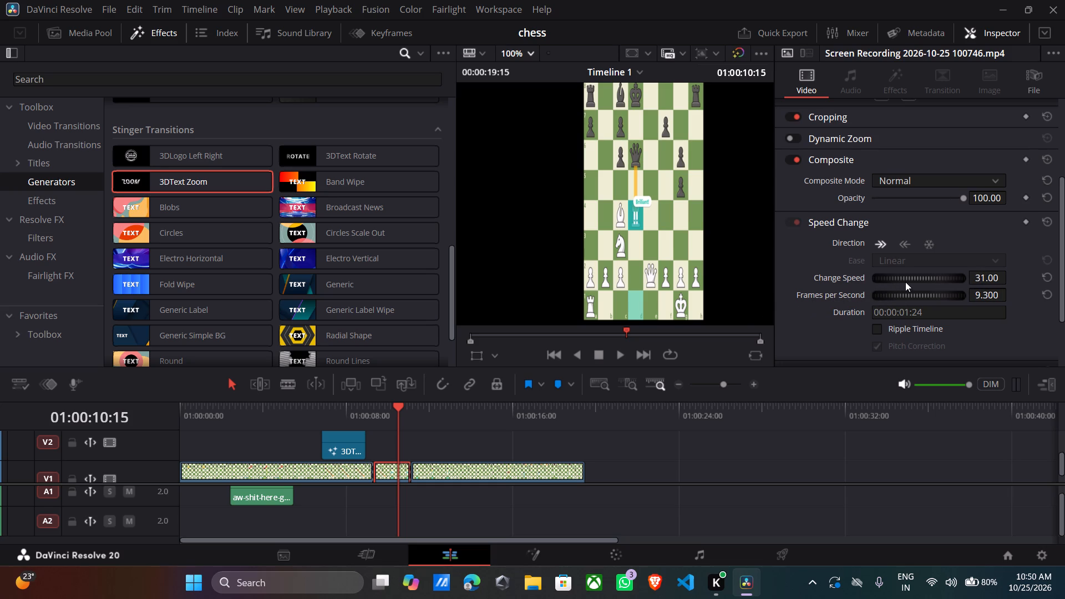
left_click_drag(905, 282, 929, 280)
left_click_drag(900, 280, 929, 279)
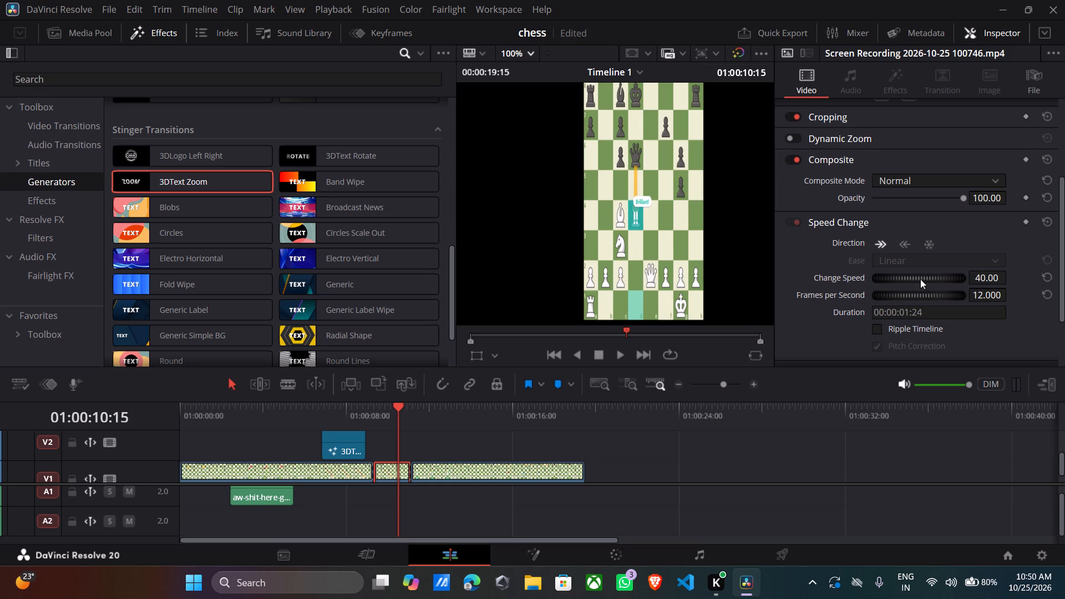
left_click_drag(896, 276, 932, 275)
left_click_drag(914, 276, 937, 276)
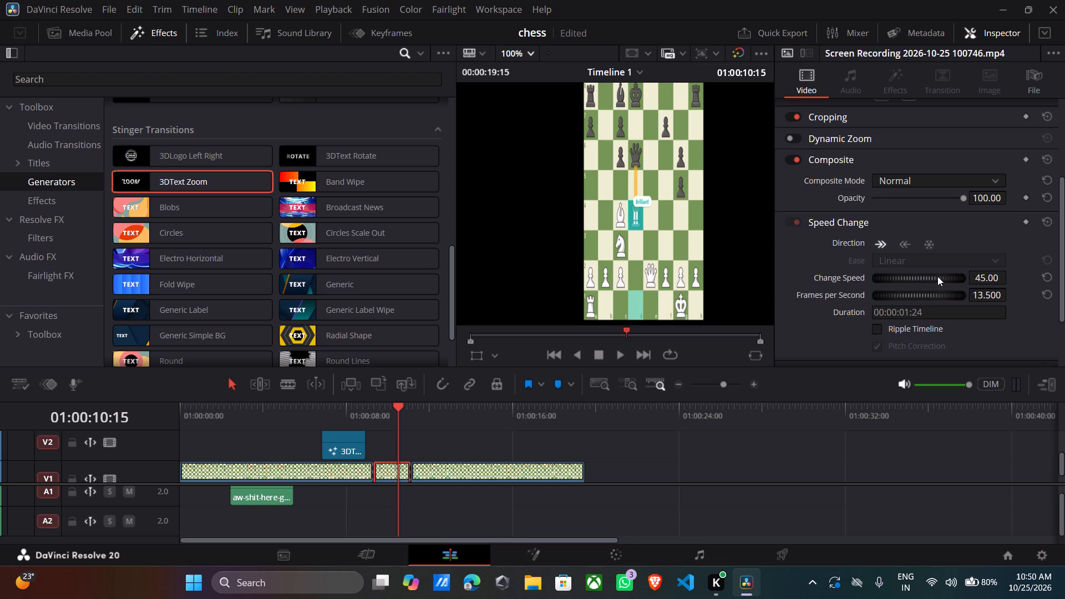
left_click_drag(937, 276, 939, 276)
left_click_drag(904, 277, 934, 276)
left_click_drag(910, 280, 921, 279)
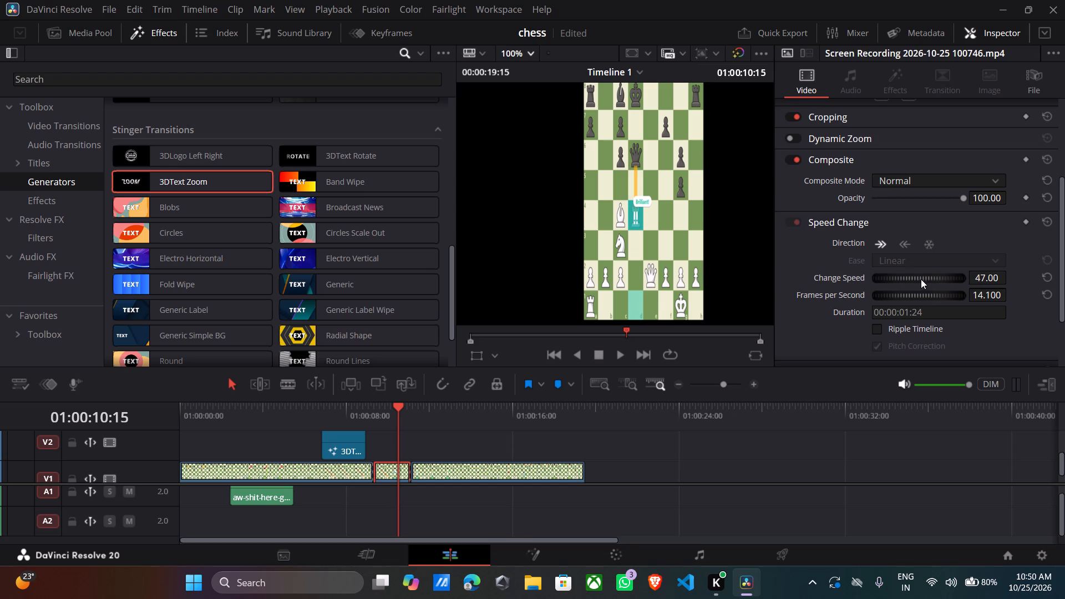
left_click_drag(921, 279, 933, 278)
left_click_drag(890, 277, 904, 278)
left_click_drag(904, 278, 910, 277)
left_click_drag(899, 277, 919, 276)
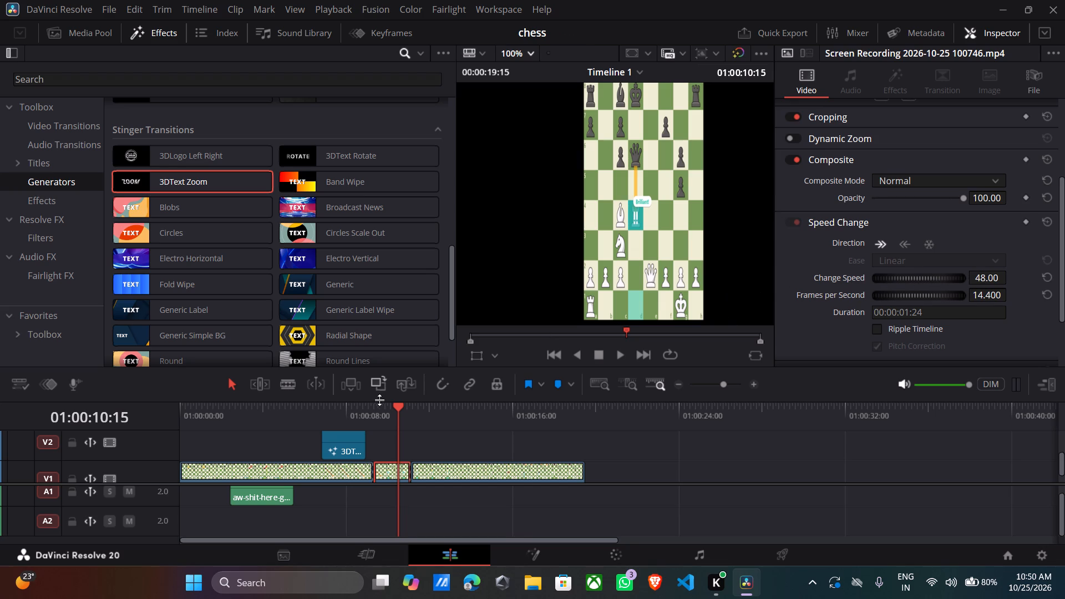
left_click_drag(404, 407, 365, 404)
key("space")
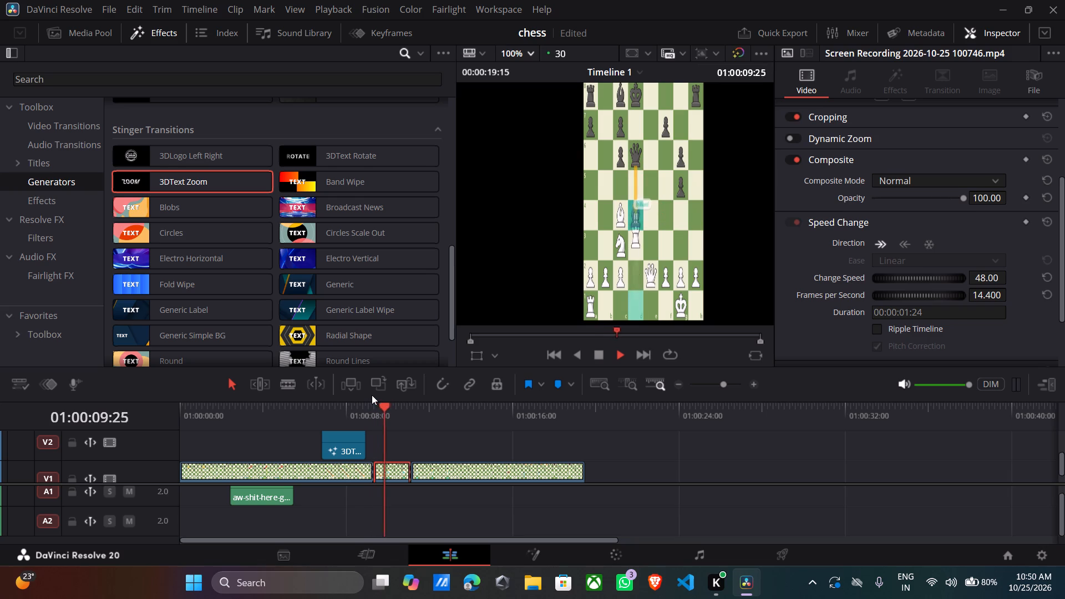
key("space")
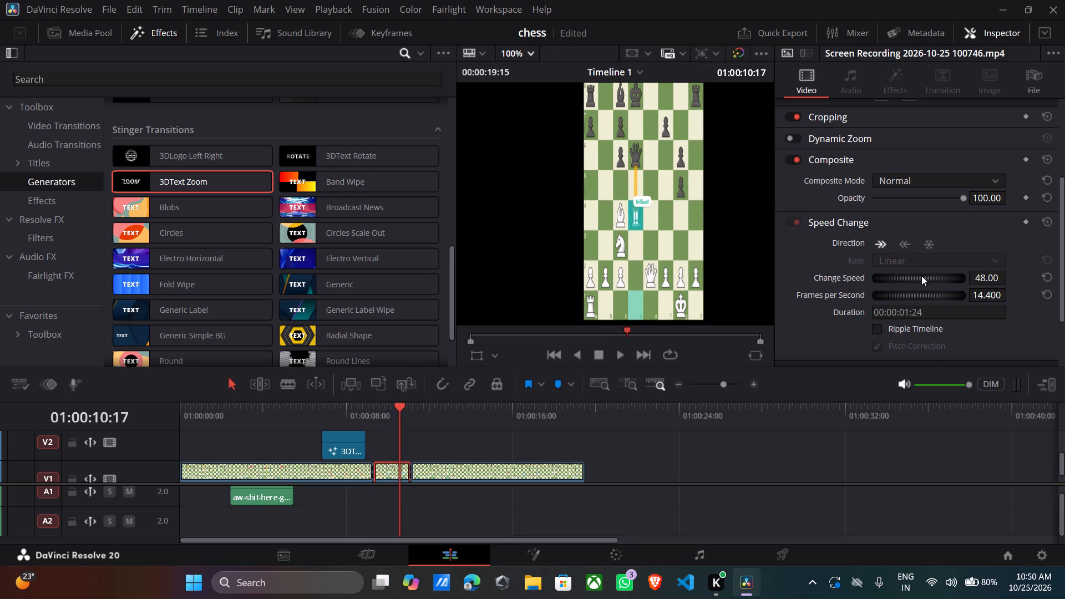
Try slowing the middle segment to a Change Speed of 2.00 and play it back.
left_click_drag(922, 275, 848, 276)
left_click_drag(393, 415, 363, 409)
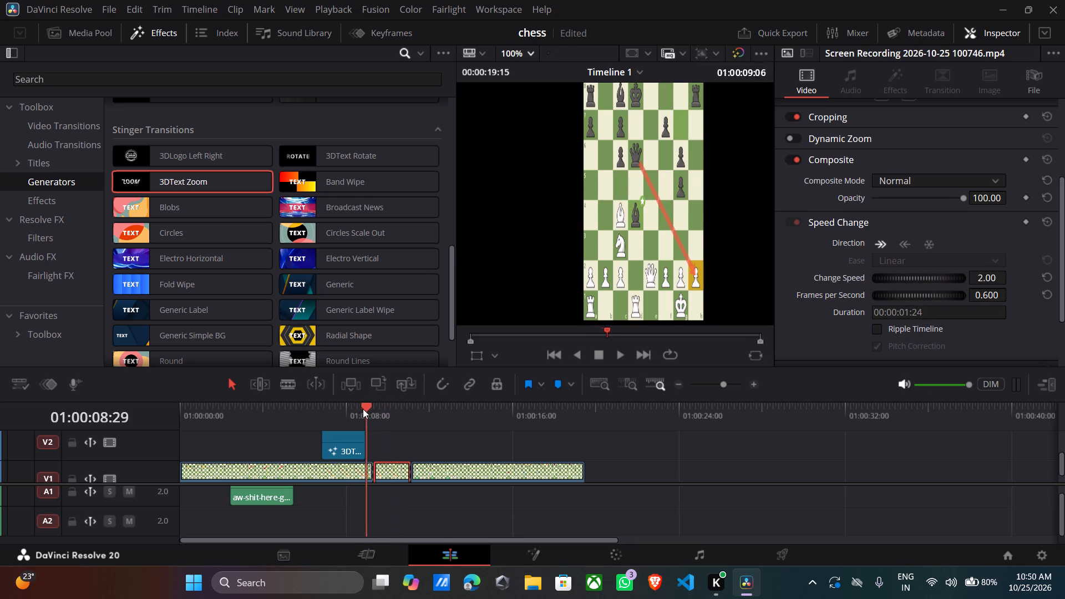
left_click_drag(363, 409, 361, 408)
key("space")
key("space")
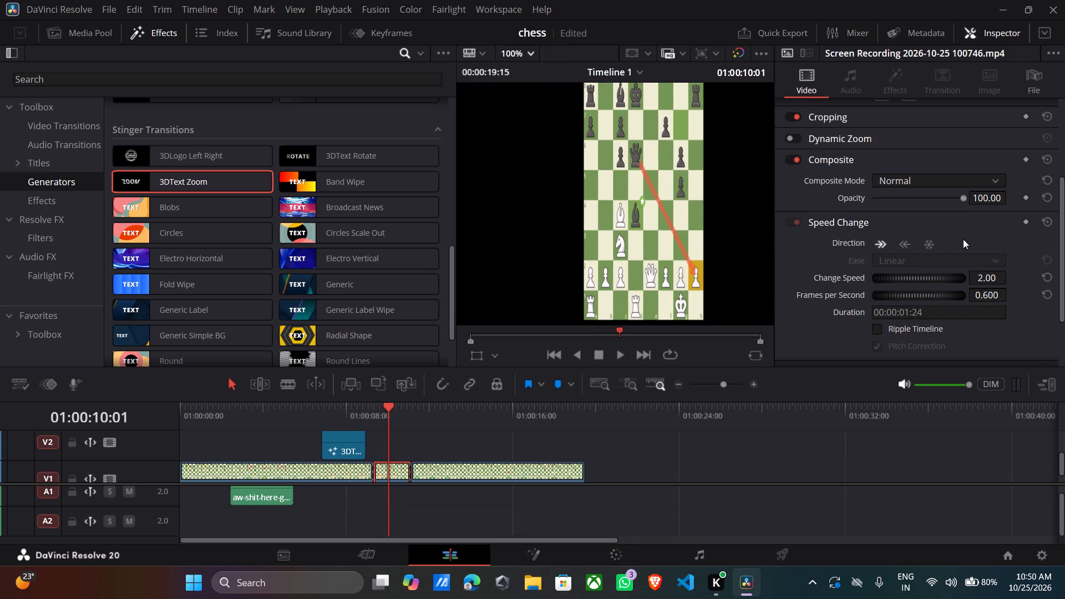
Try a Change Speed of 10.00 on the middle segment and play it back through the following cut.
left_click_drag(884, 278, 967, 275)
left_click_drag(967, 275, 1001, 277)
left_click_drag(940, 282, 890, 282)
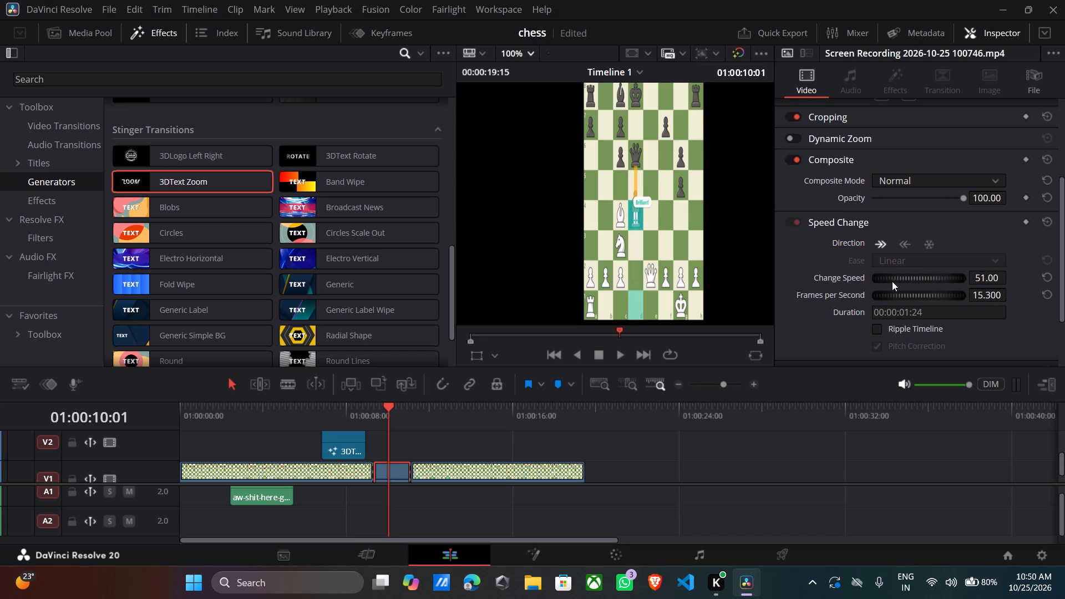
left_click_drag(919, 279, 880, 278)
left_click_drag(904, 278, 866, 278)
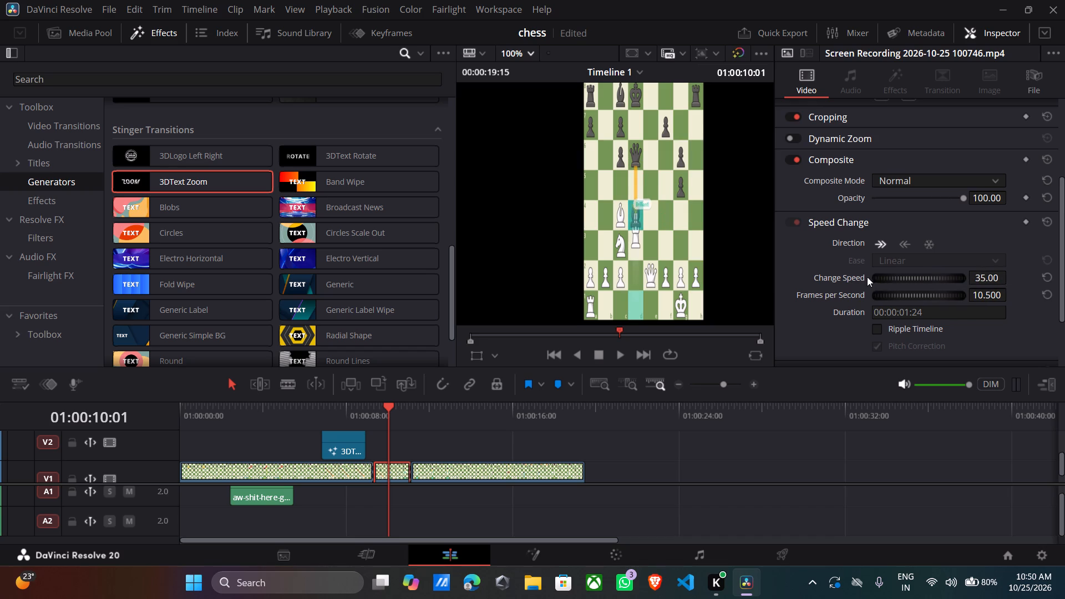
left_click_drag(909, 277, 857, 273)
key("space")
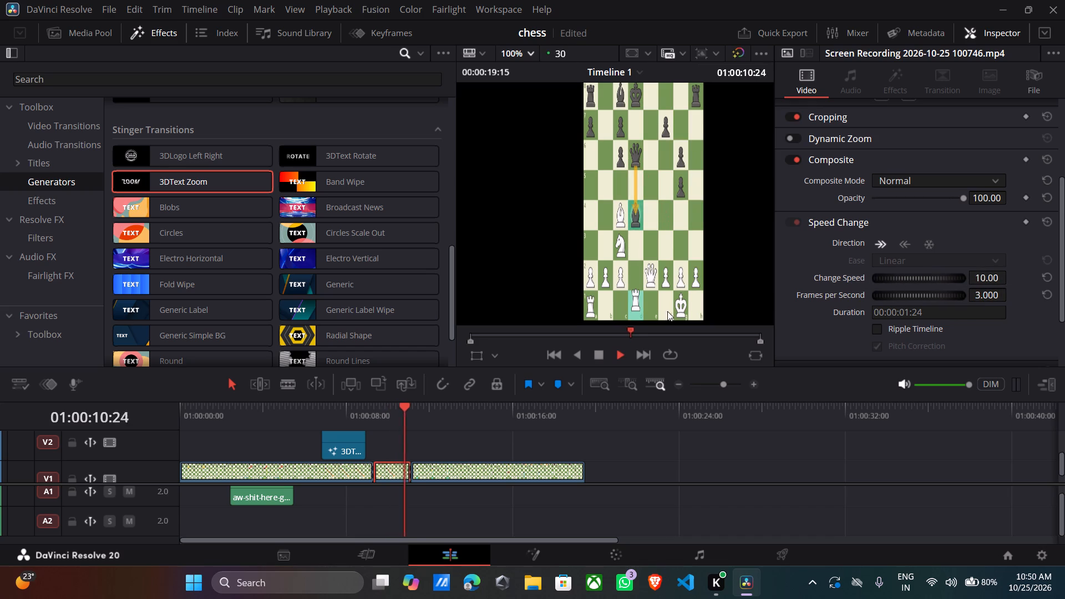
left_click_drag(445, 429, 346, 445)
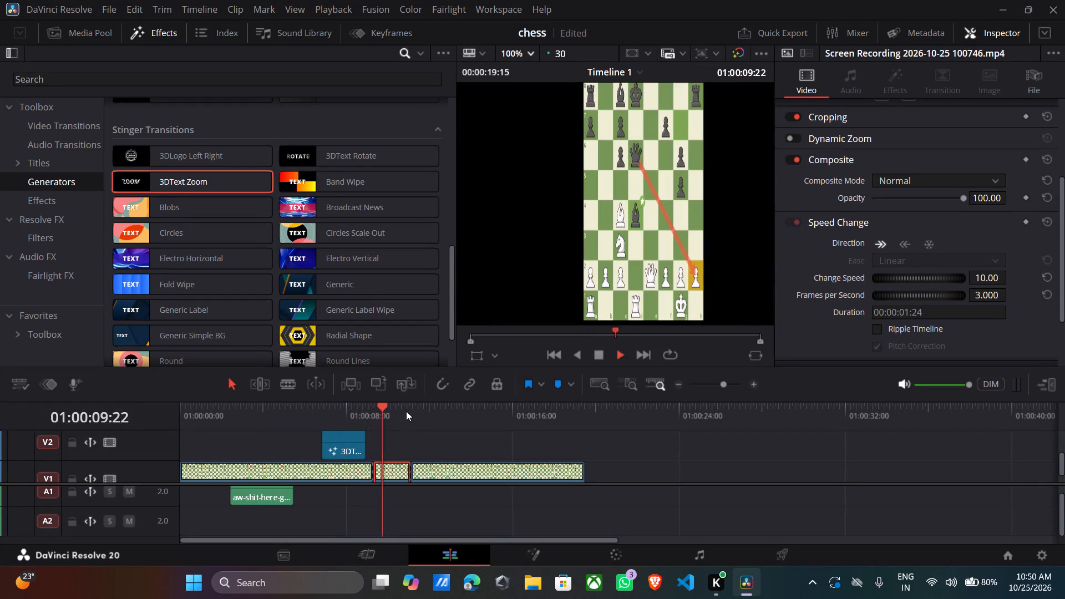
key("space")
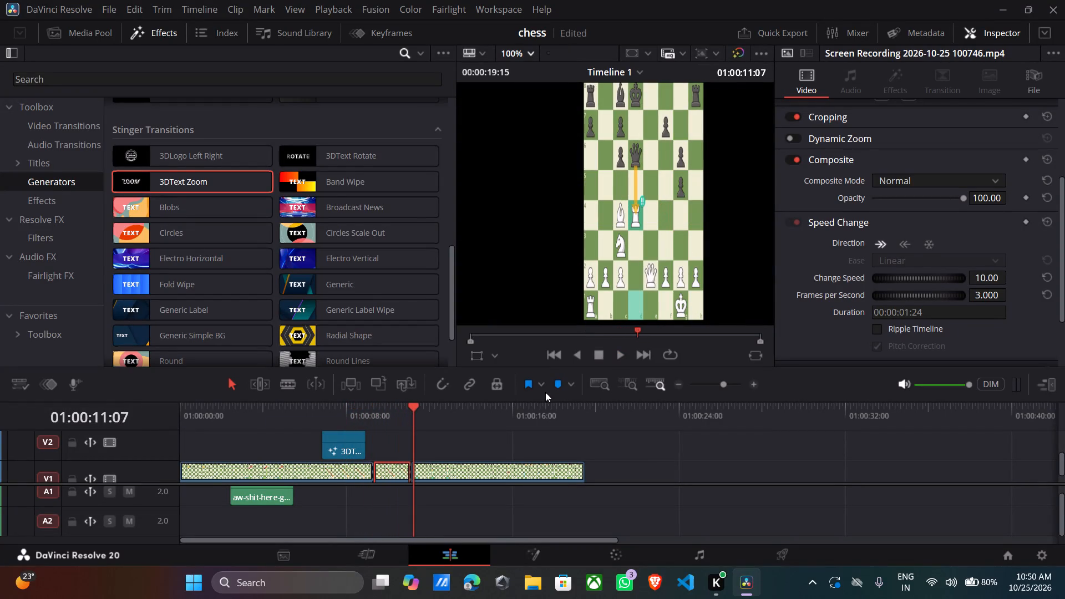
Set the middle segment's Change Speed to 44.00 and play back the rook move into the last segment.
left_click_drag(412, 425, 394, 428)
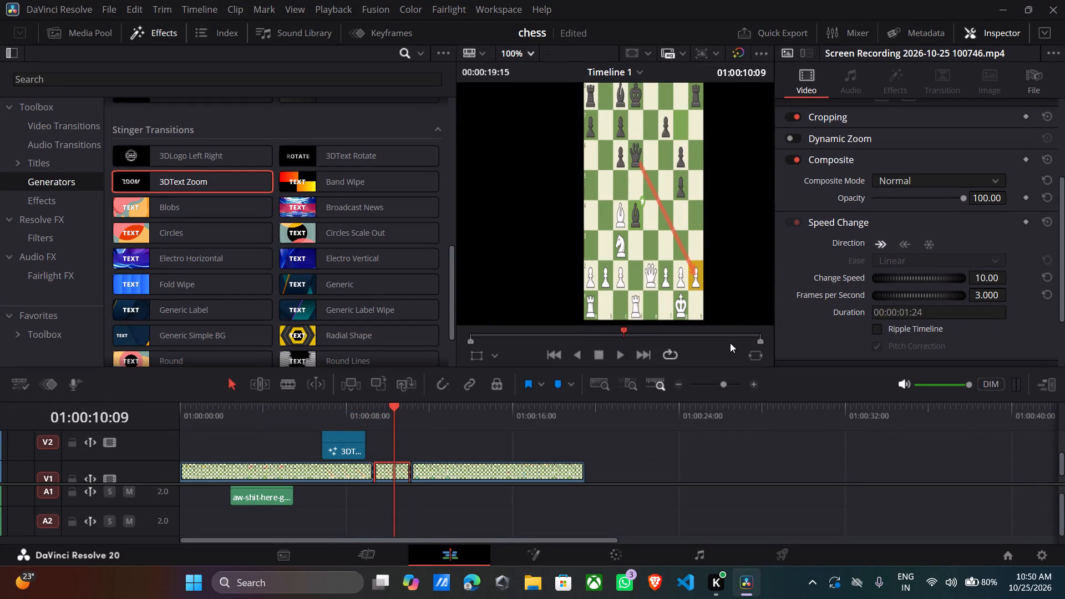
left_click(895, 277)
left_click_drag(895, 277, 945, 275)
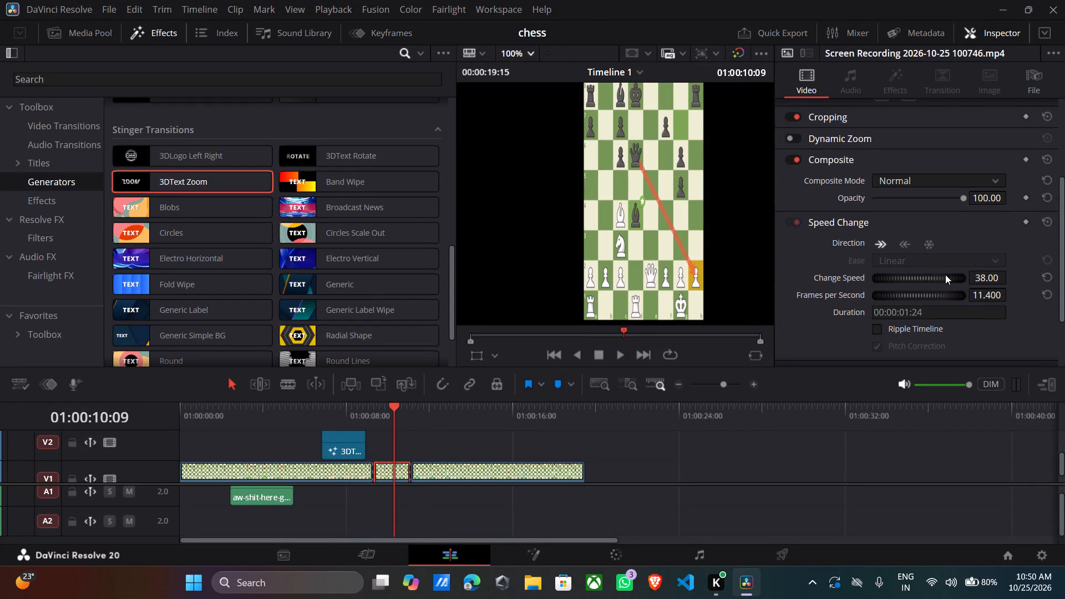
left_click_drag(945, 275, 949, 276)
left_click_drag(395, 400, 375, 409)
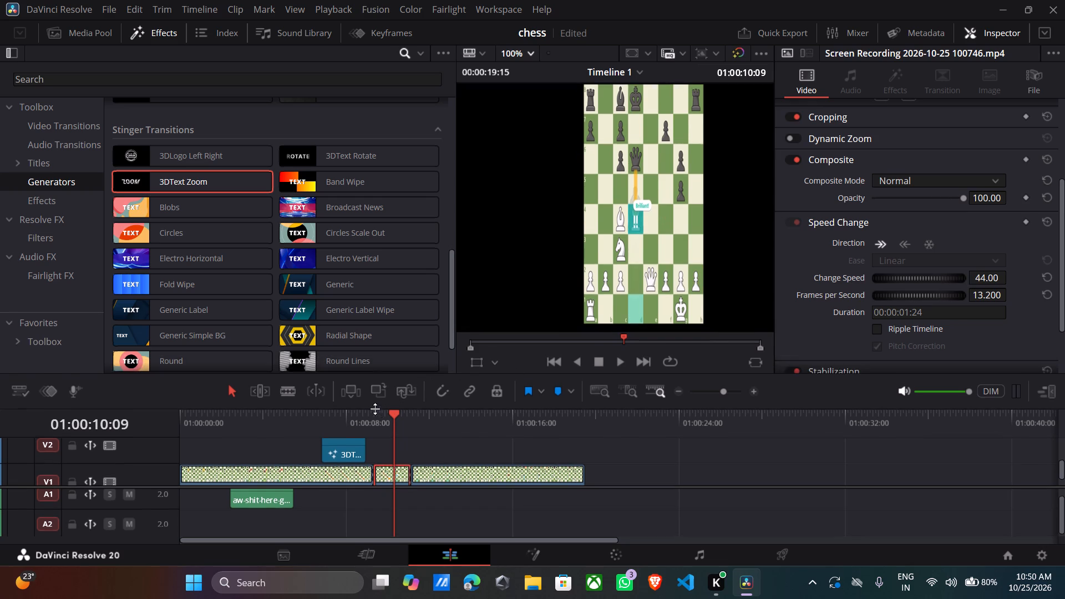
left_click_drag(375, 409, 393, 393)
left_click_drag(399, 407, 348, 405)
key("space")
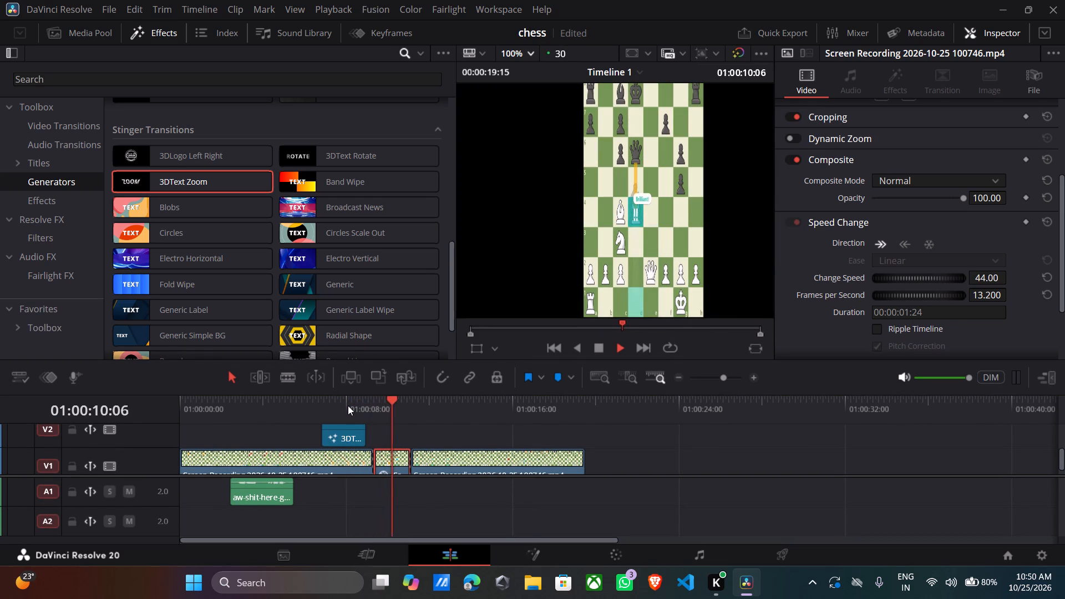
key("space")
key("space")
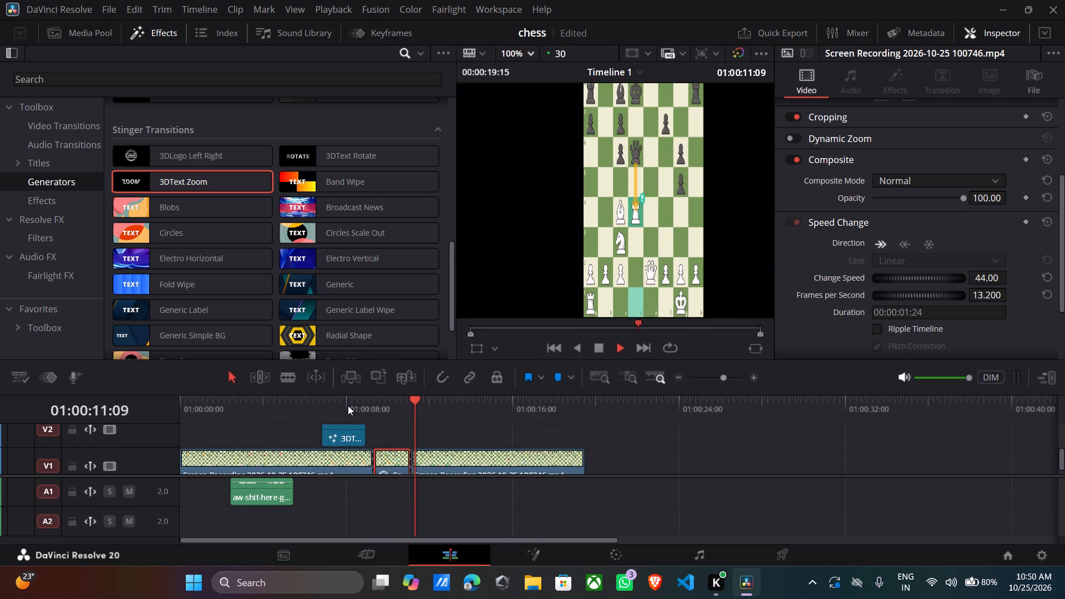
key("space")
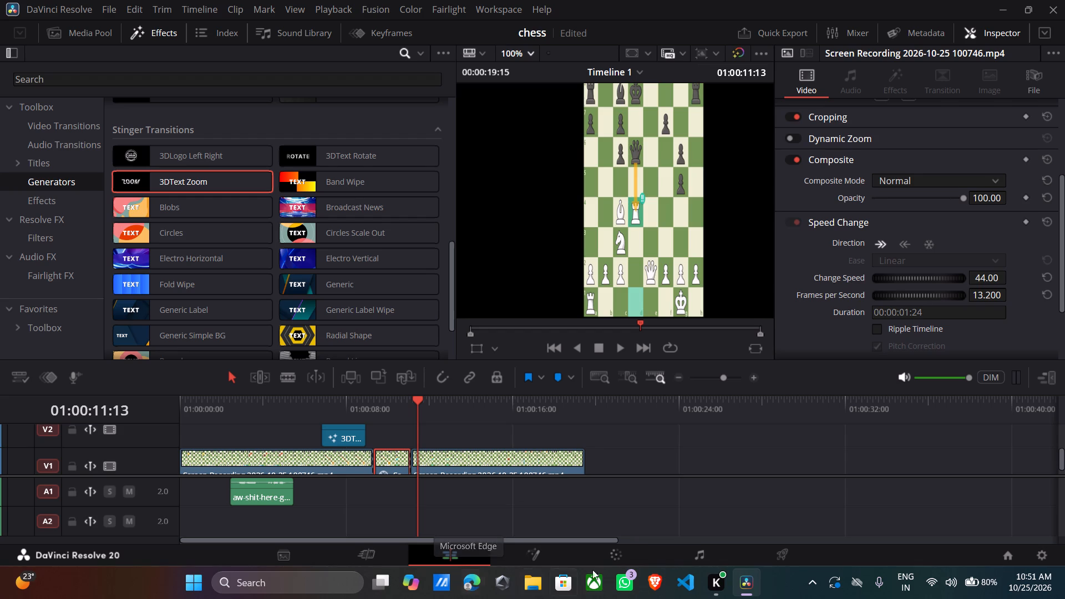
Search the Microsoft Store for alight motion, look through the results and narrow them to apps.
left_click(567, 582)
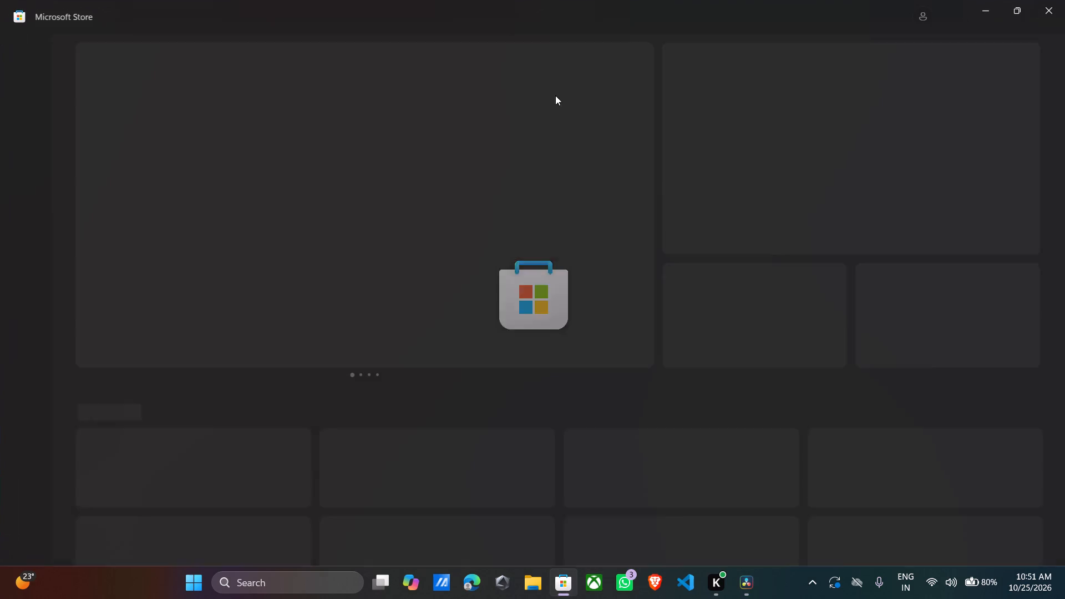
left_click(554, 23)
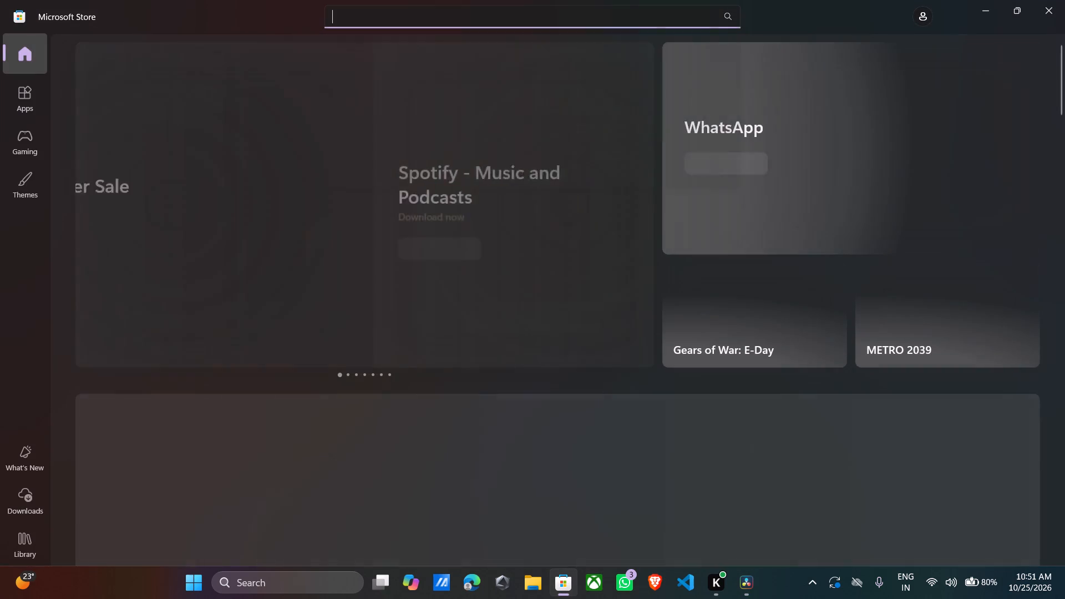
type("aligh")
left_click(521, 39)
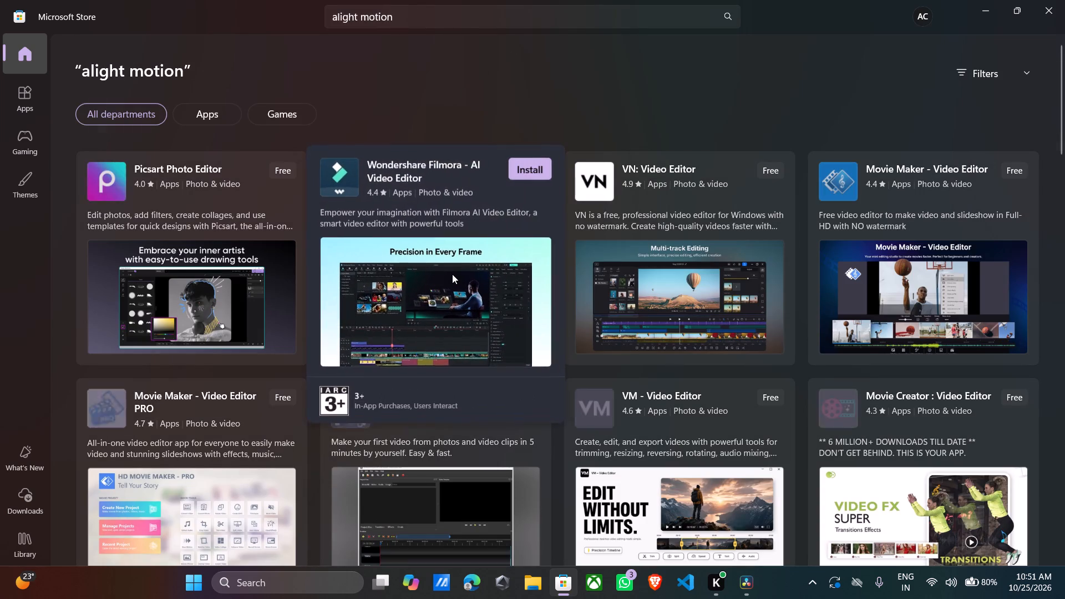
scroll(452, 274, "down", 2)
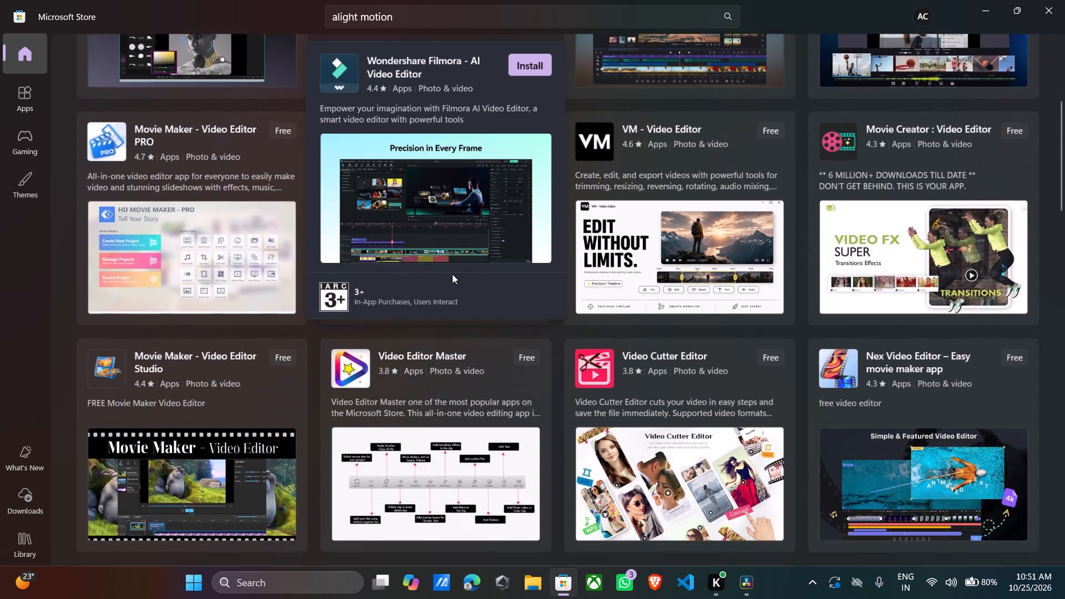
scroll(452, 274, "down", 2)
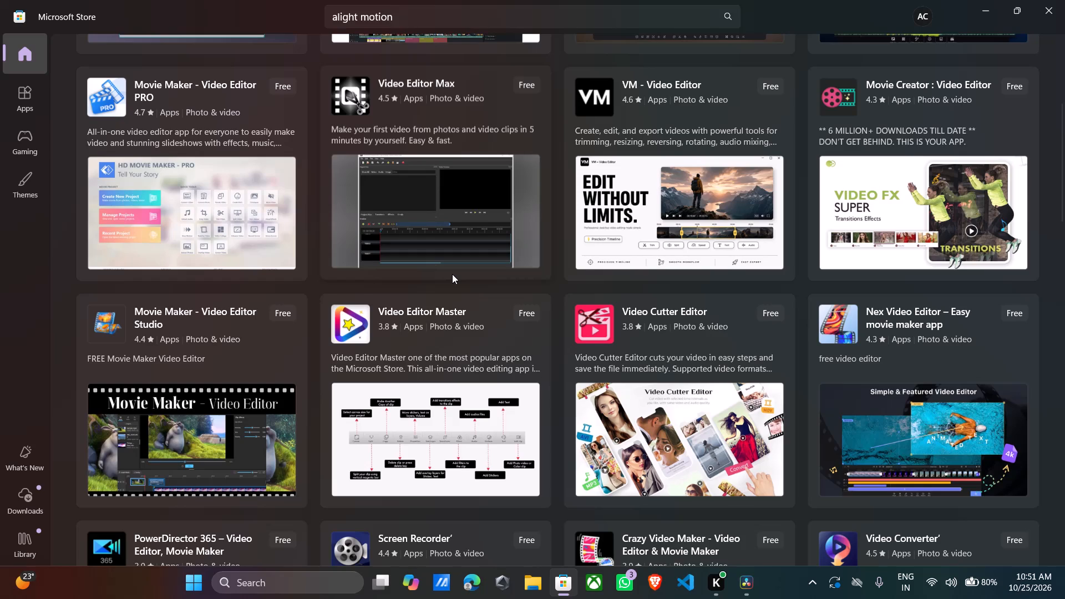
scroll(452, 274, "down", 4)
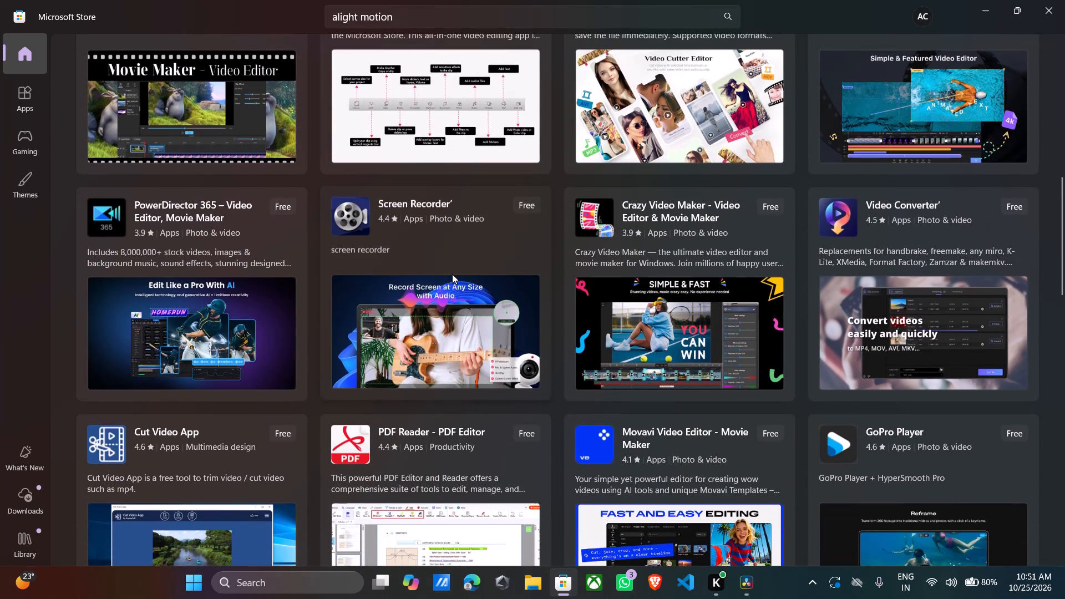
scroll(452, 274, "up", 10)
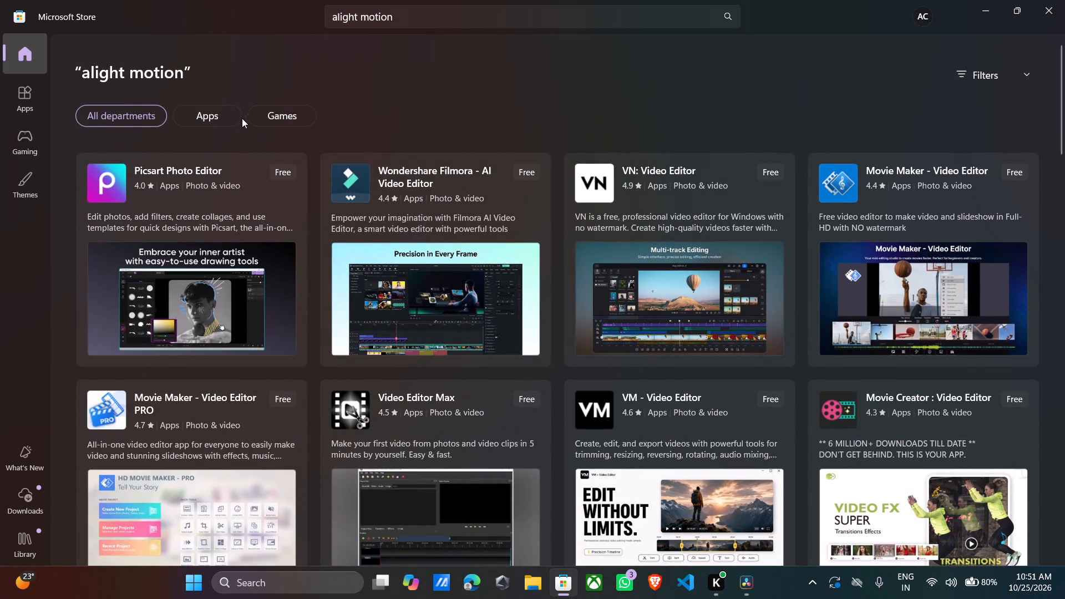
left_click(235, 118)
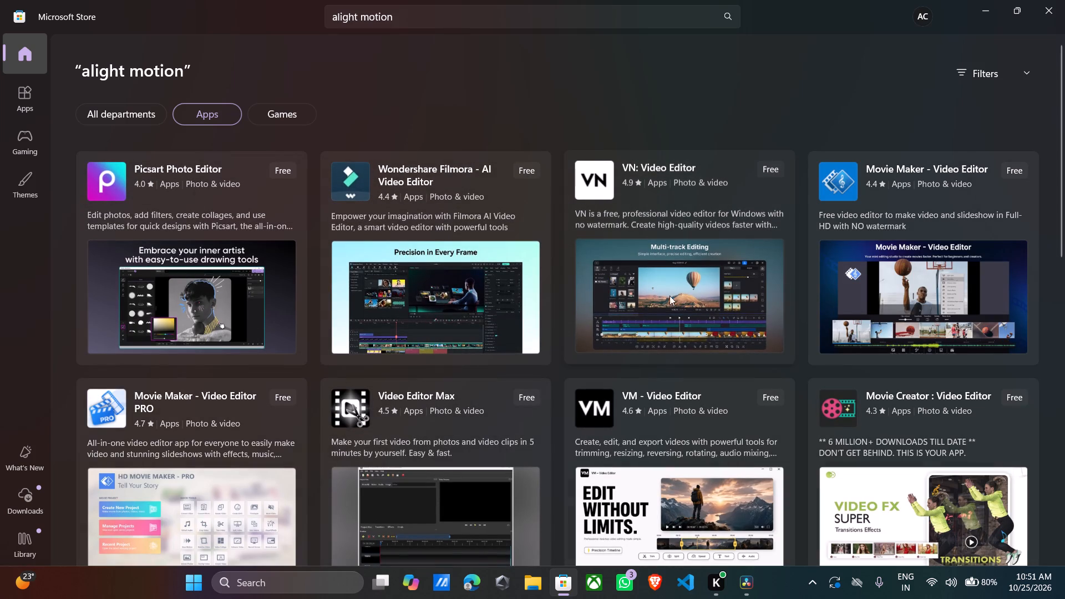
Start installing VN: Video Editor from its Microsoft Store page.
left_click(633, 216)
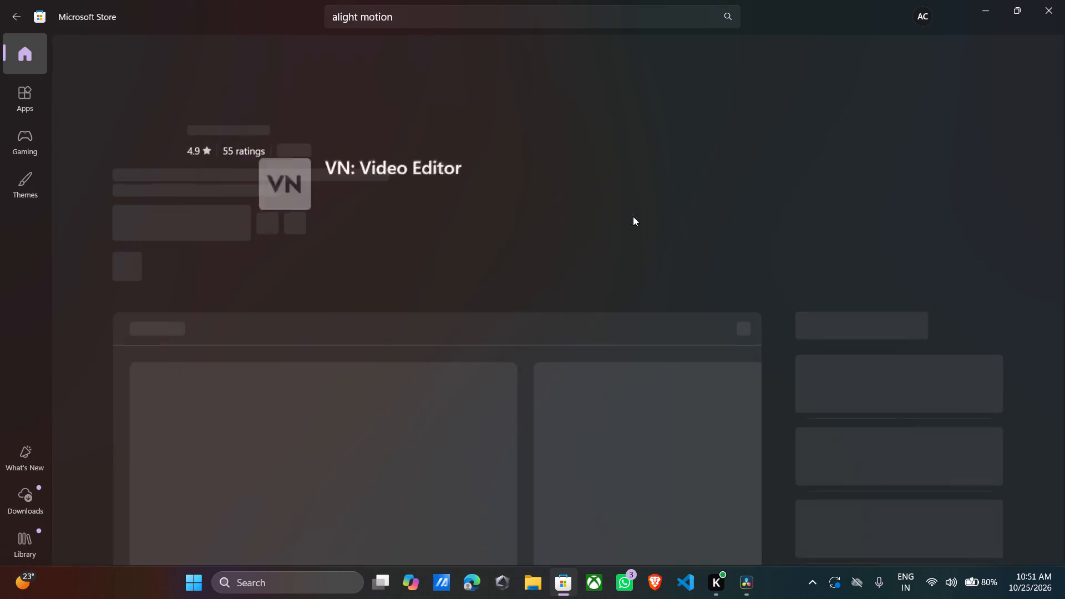
scroll(387, 301, "down", 1)
left_click(221, 191)
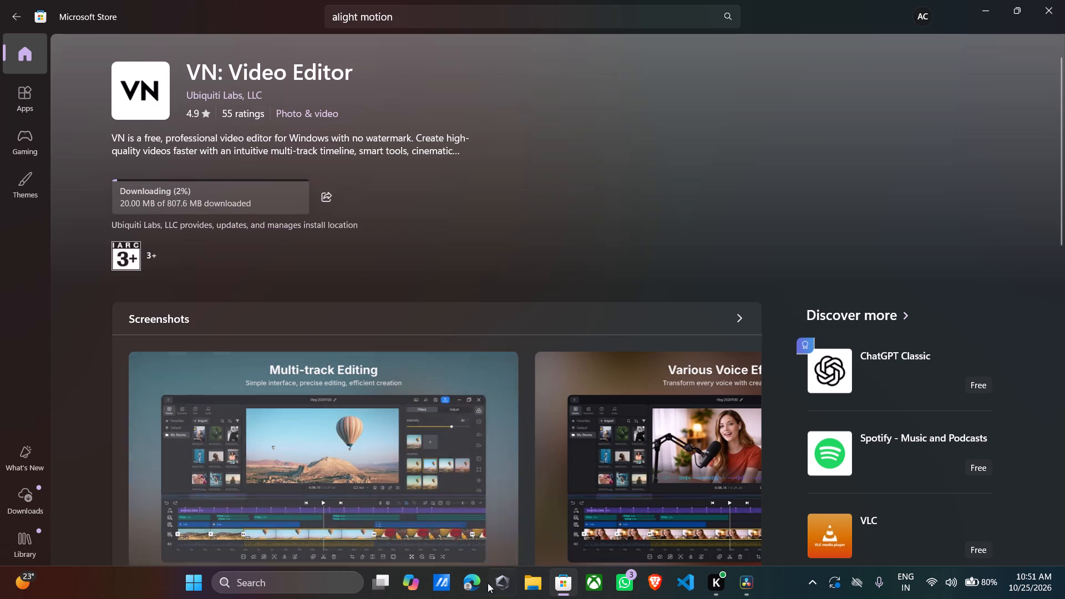
Switch to Microsoft Edge, search YouTube for "chess editin vn" and look through the first results.
left_click(477, 593)
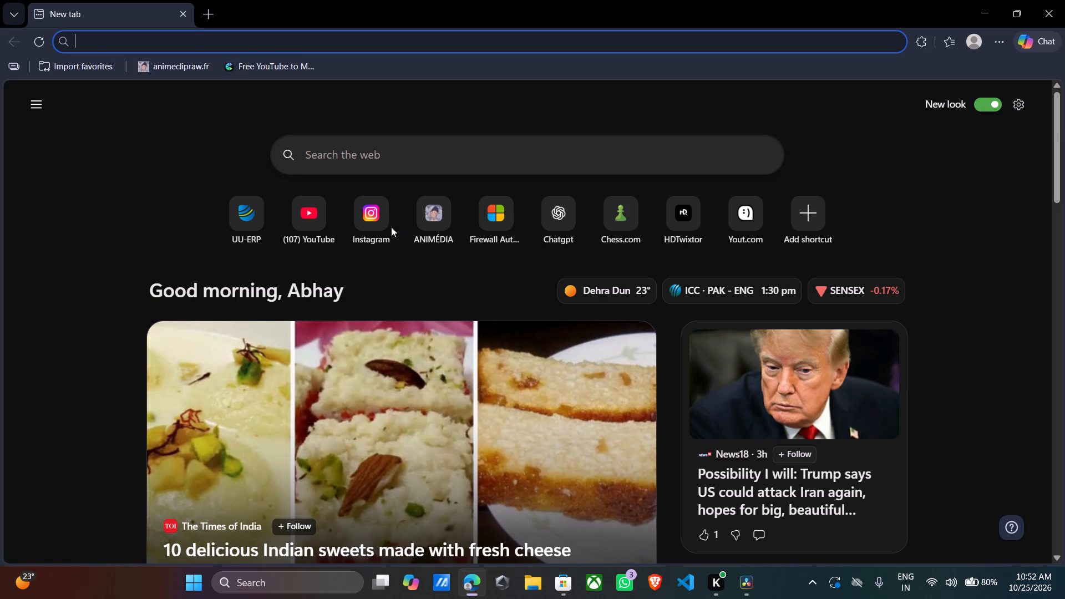
left_click(306, 216)
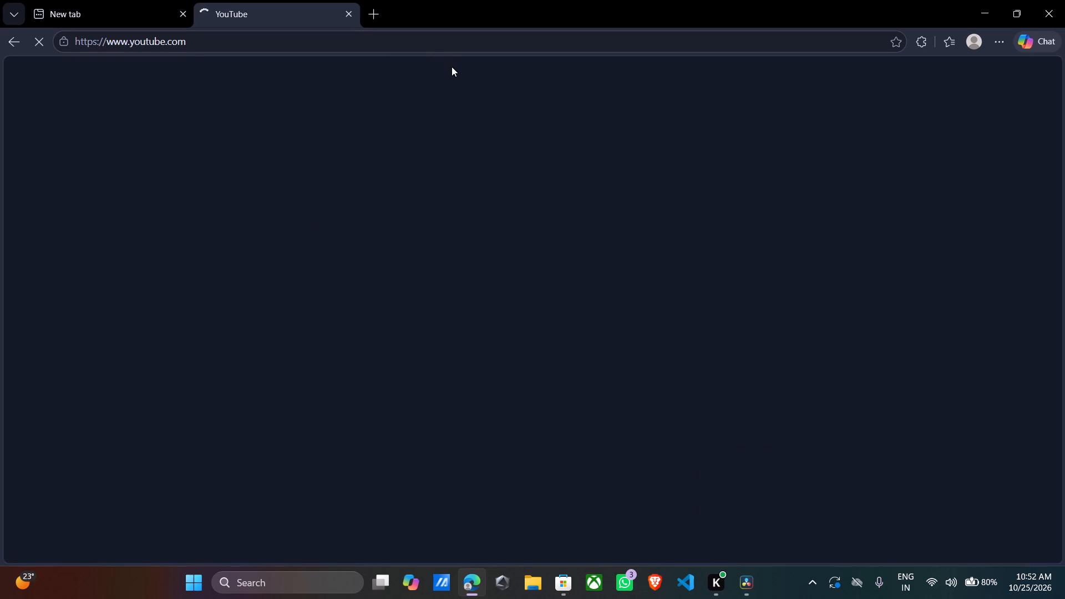
left_click(444, 79)
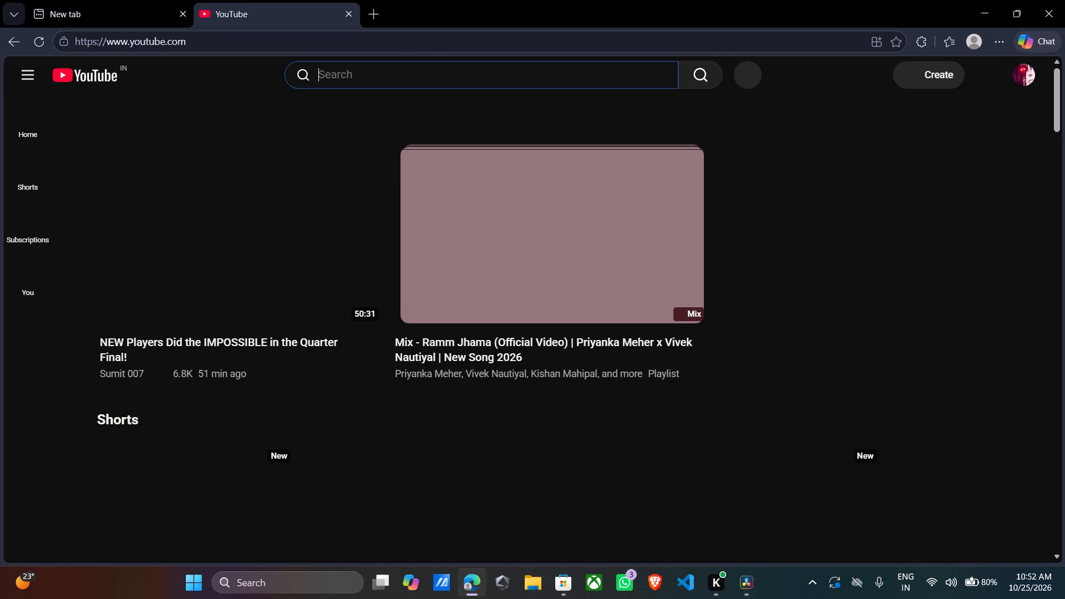
type("chess editin v")
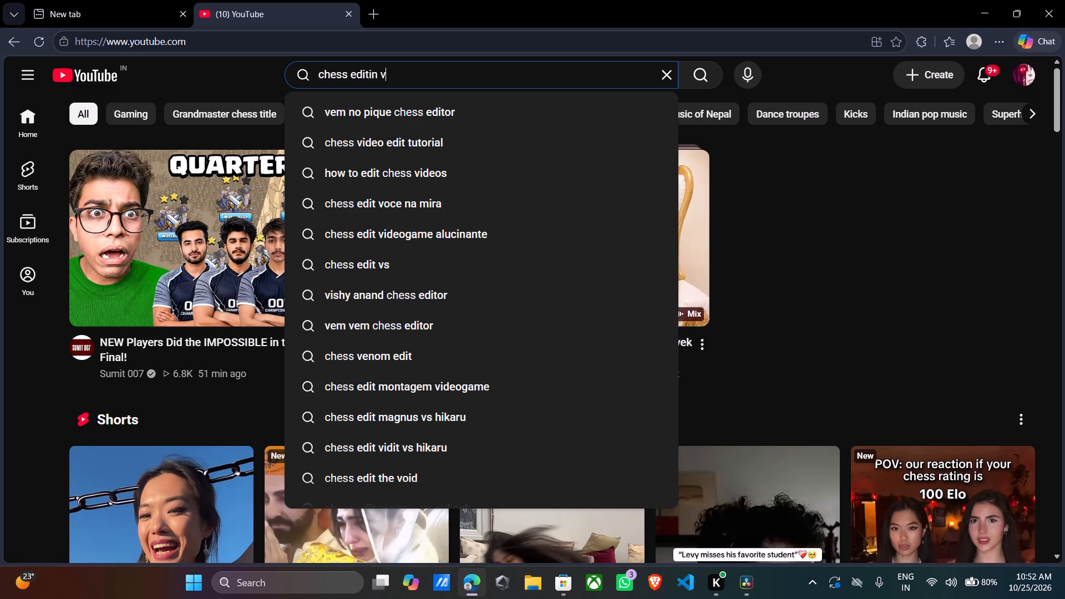
key("n")
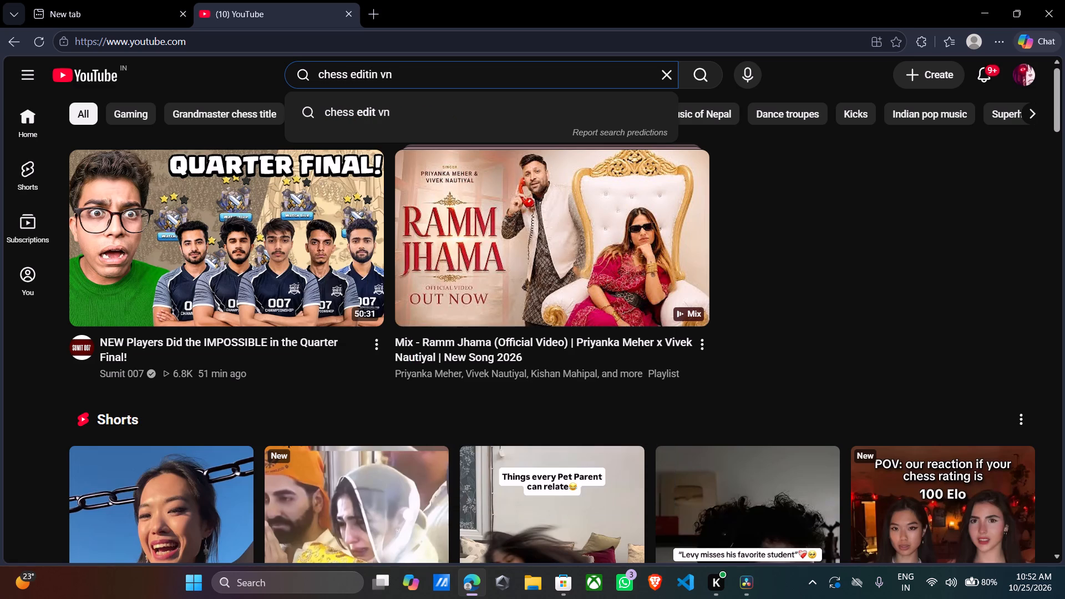
key("Return")
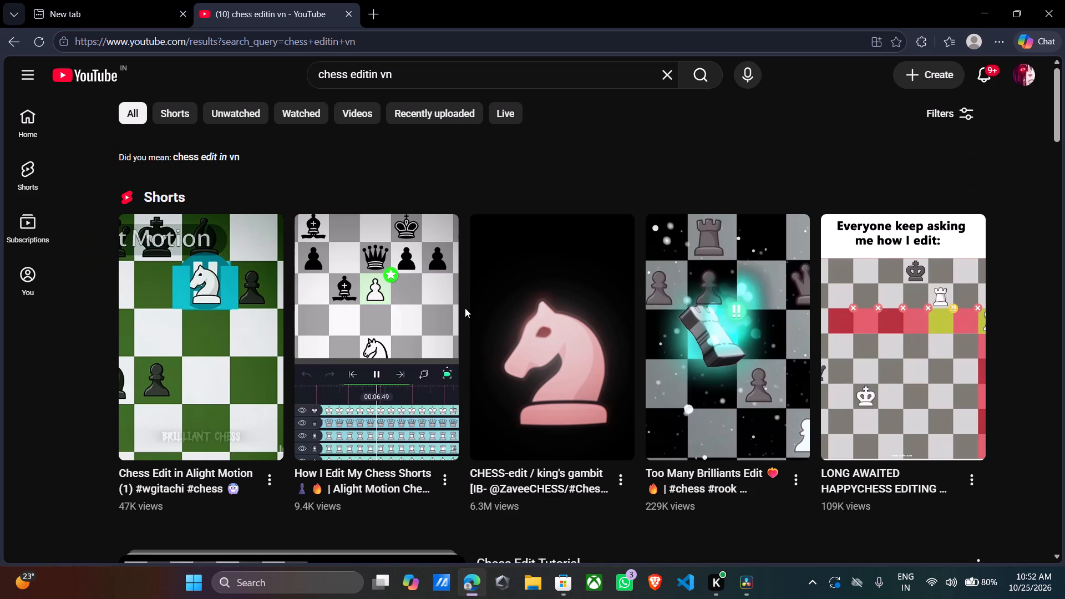
scroll(544, 370, "down", 5)
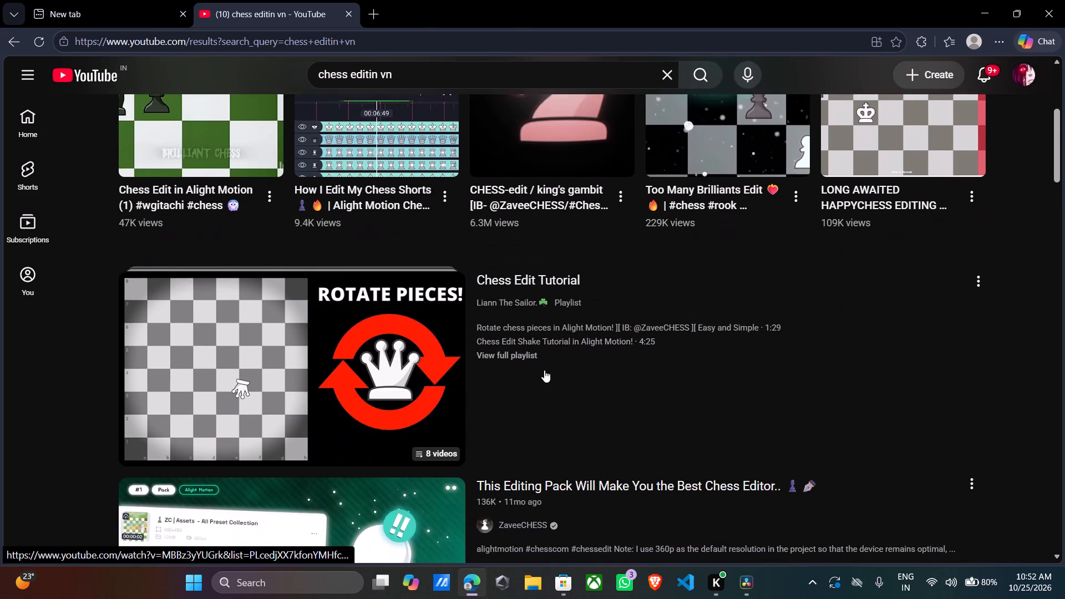
scroll(544, 370, "down", 2)
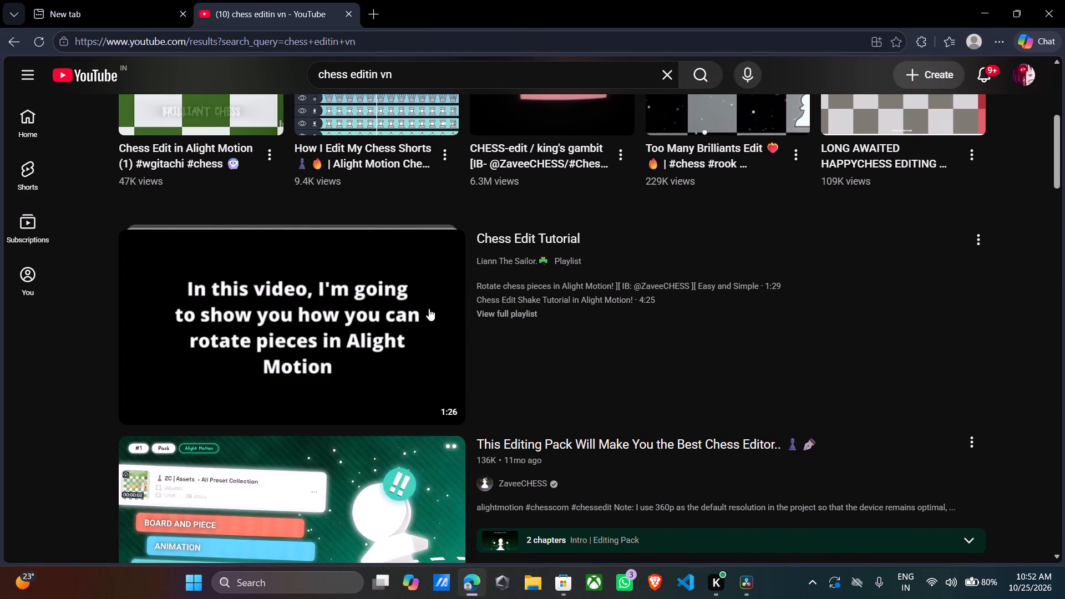
Play the start of the rotate chess pieces video from the Chess Edit Tutorial playlist, checking the VN download meanwhile.
left_click(428, 308)
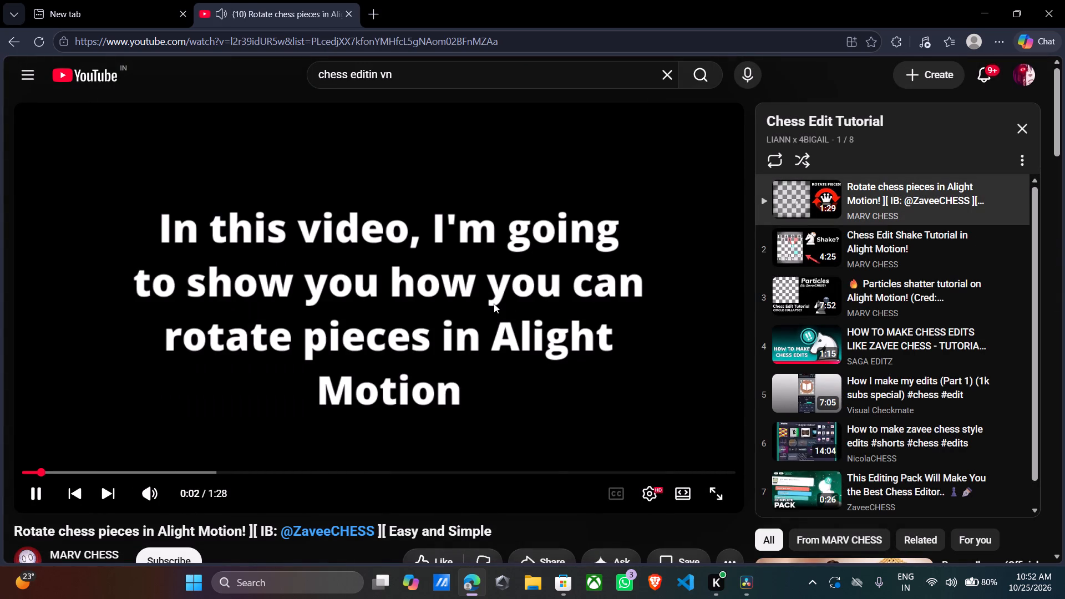
key("space")
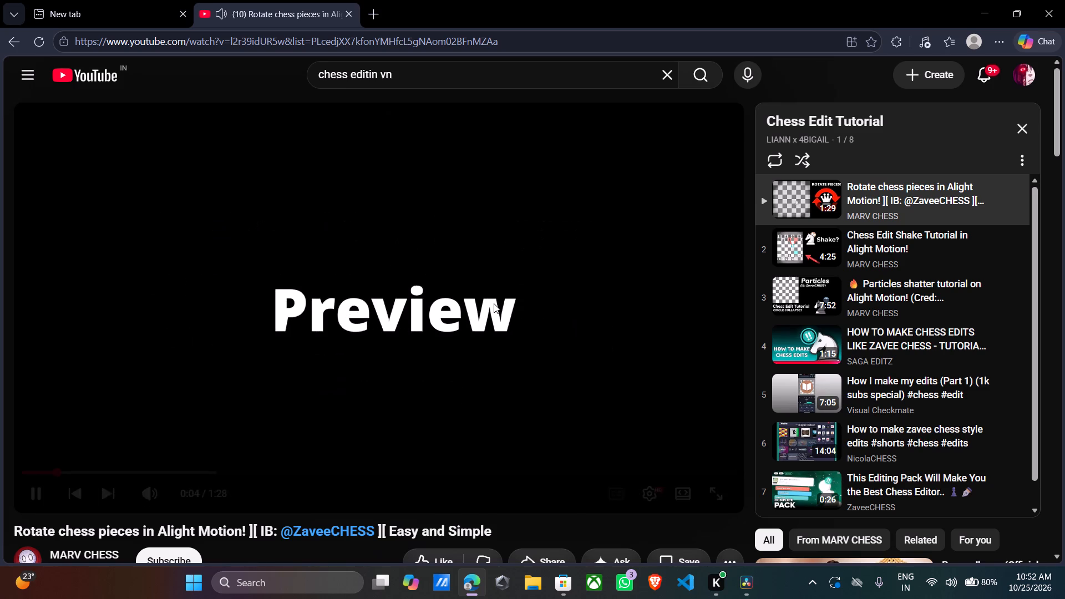
scroll(494, 303, "down", 1)
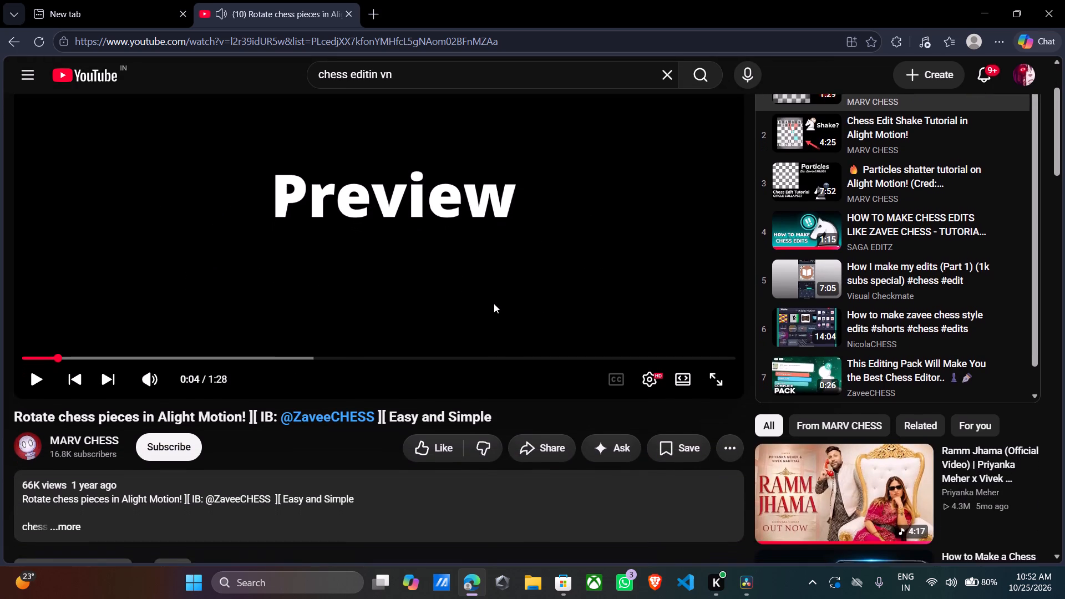
scroll(494, 303, "down", 1)
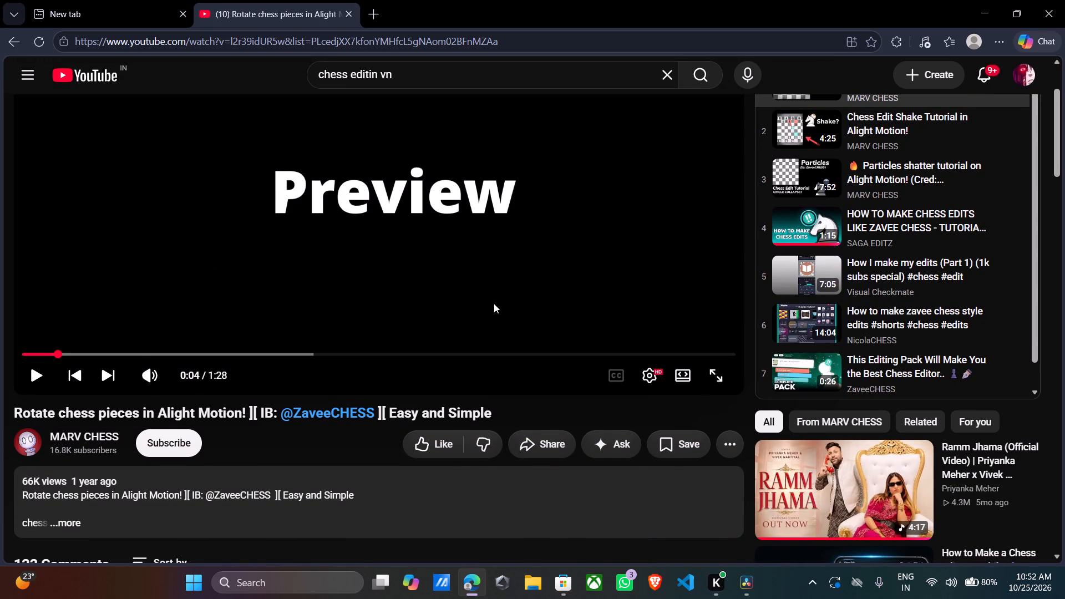
scroll(494, 303, "down", 2)
scroll(494, 303, "up", 3)
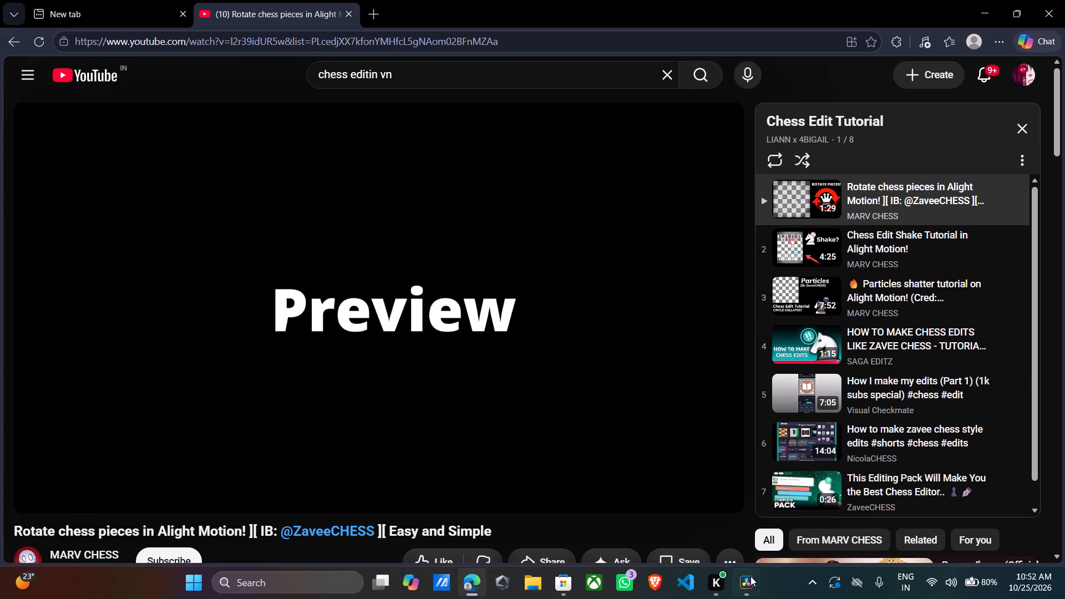
left_click(558, 598)
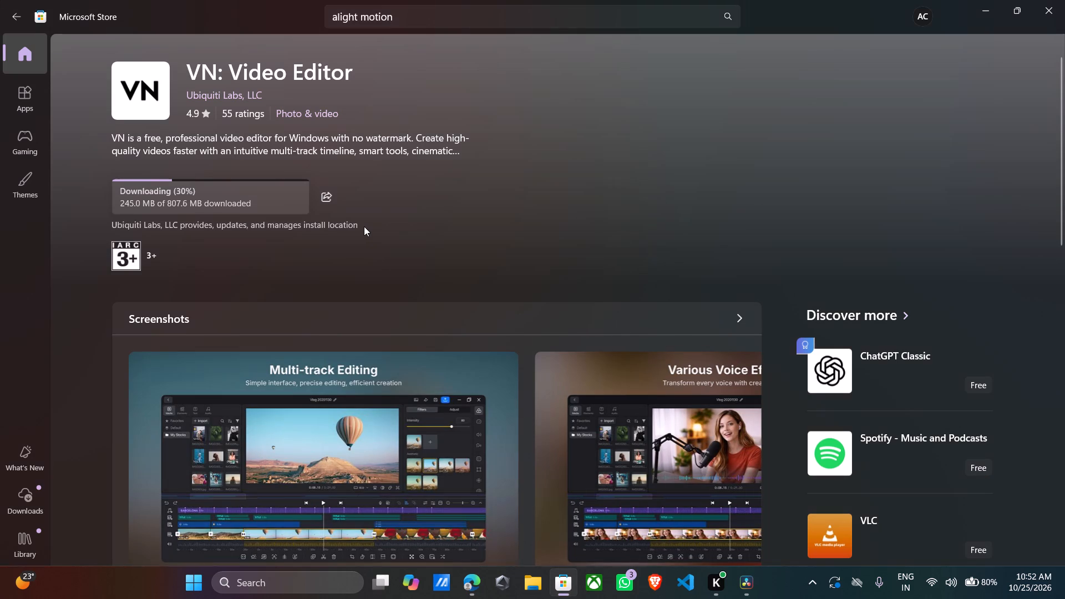
left_click(475, 581)
left_click(491, 330)
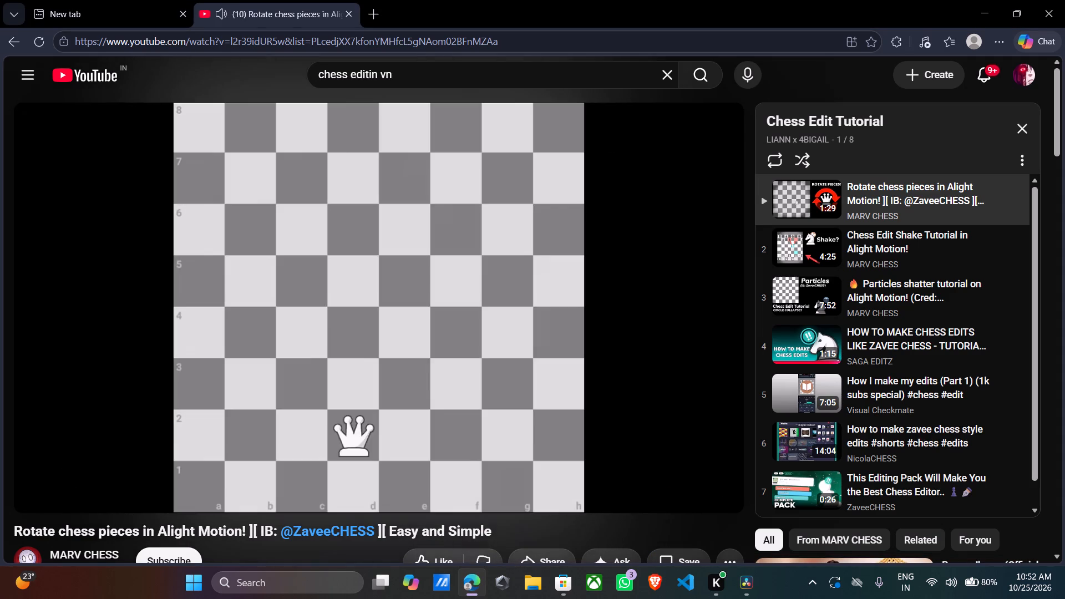
key("space")
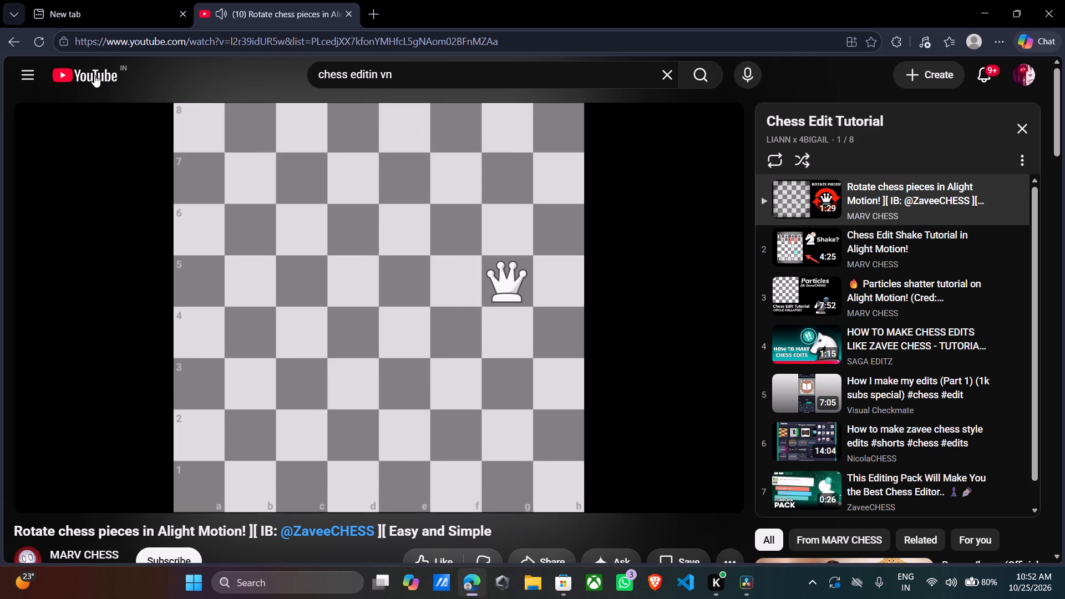
Return to the "chess editin vn" results and look further through the chess editing tutorials and shorts.
left_click(24, 48)
scroll(311, 277, "down", 3)
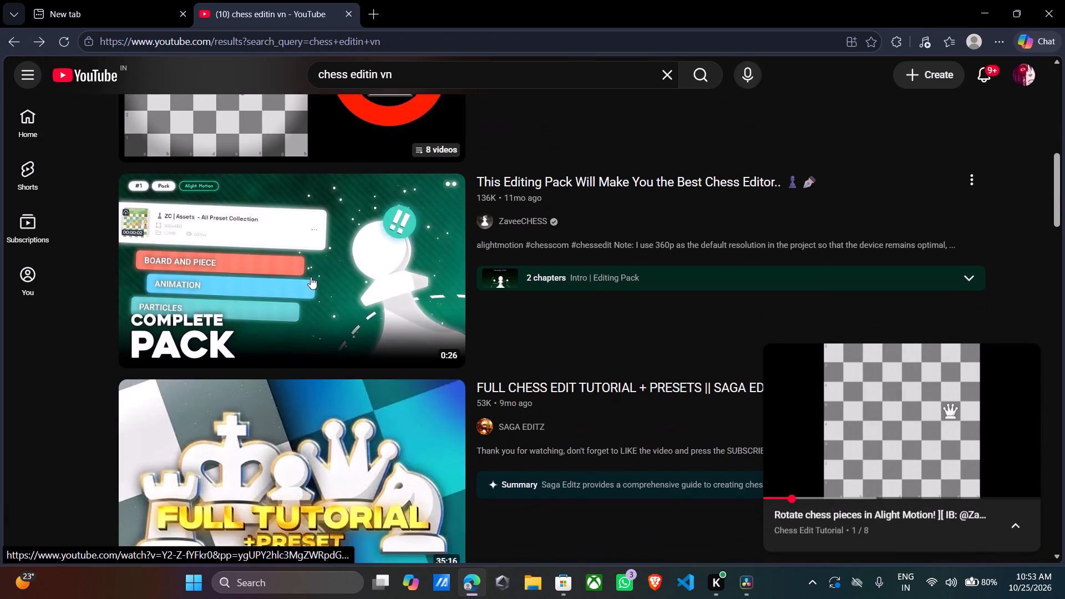
scroll(311, 277, "down", 8)
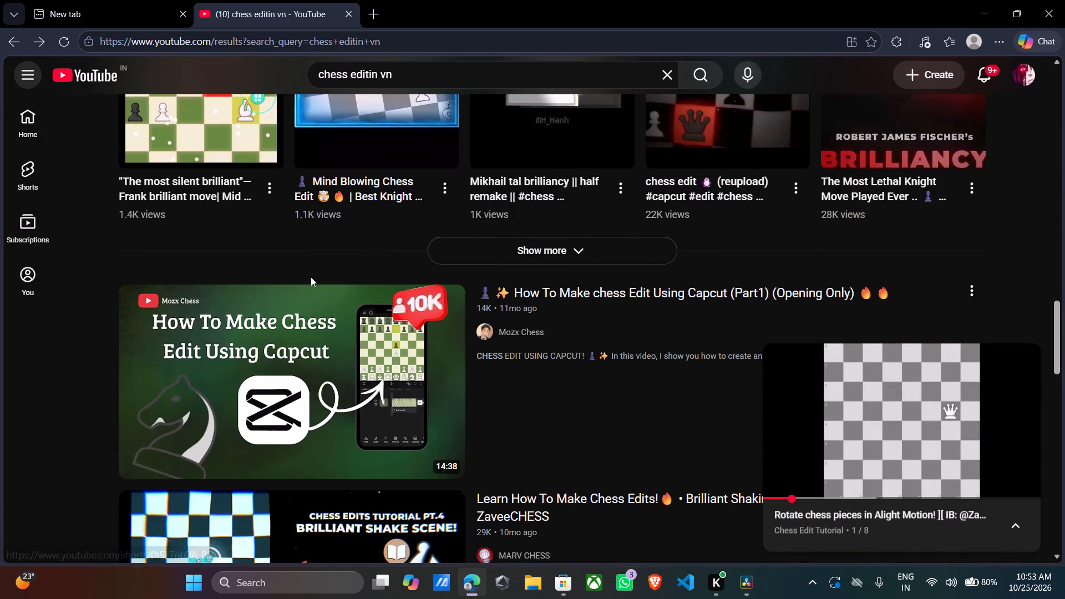
scroll(311, 277, "down", 1)
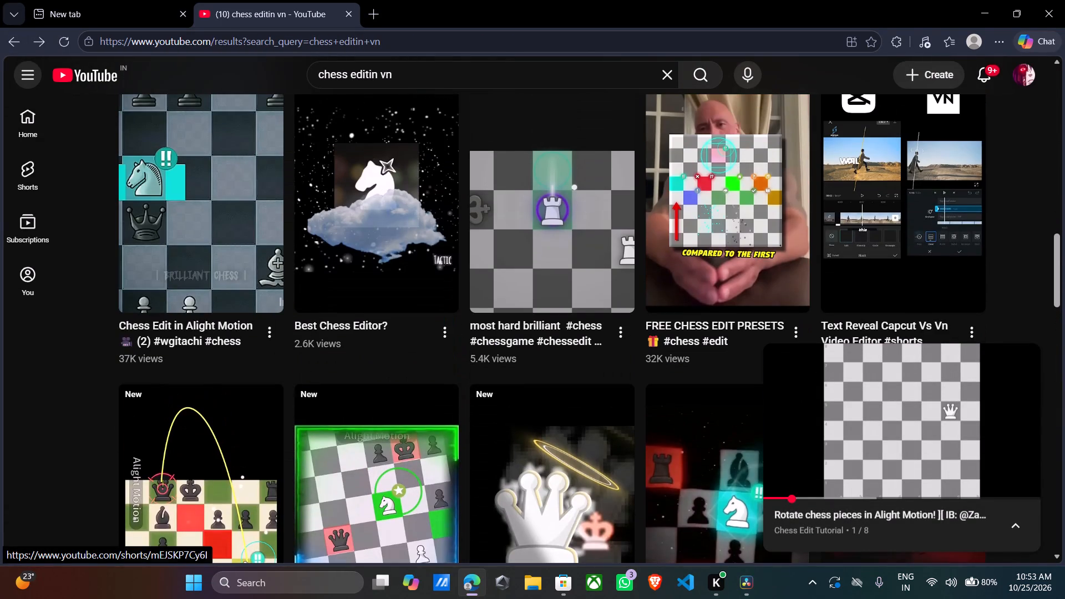
Search YouTube for "the best editing app in pc" and watch the short "BEST FREE Video Editing Software for PC".
left_click(658, 78)
type("the best")
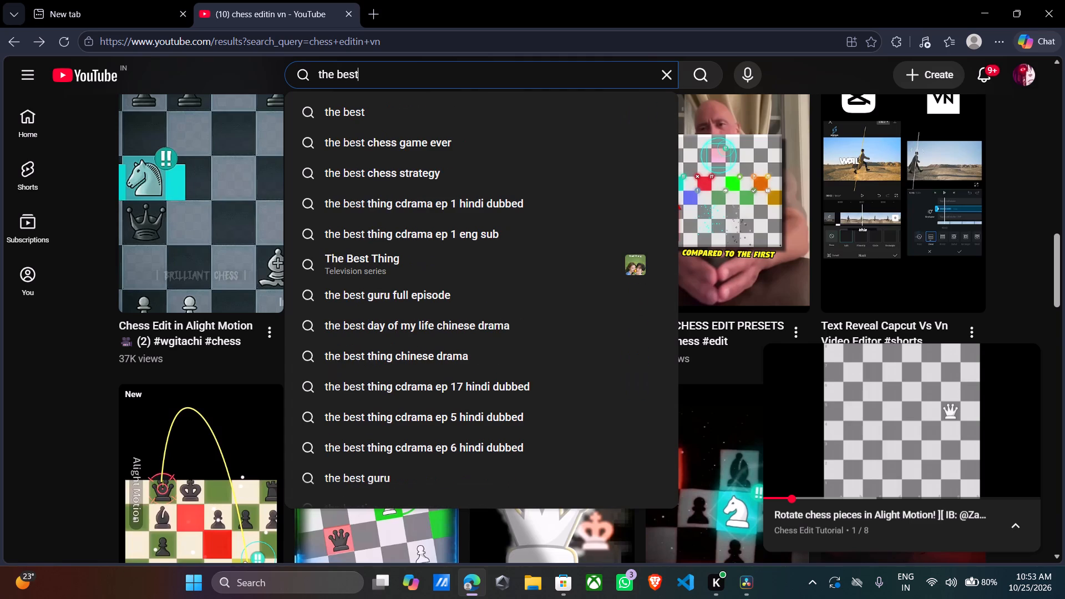
key("space")
type("editing")
key("space")
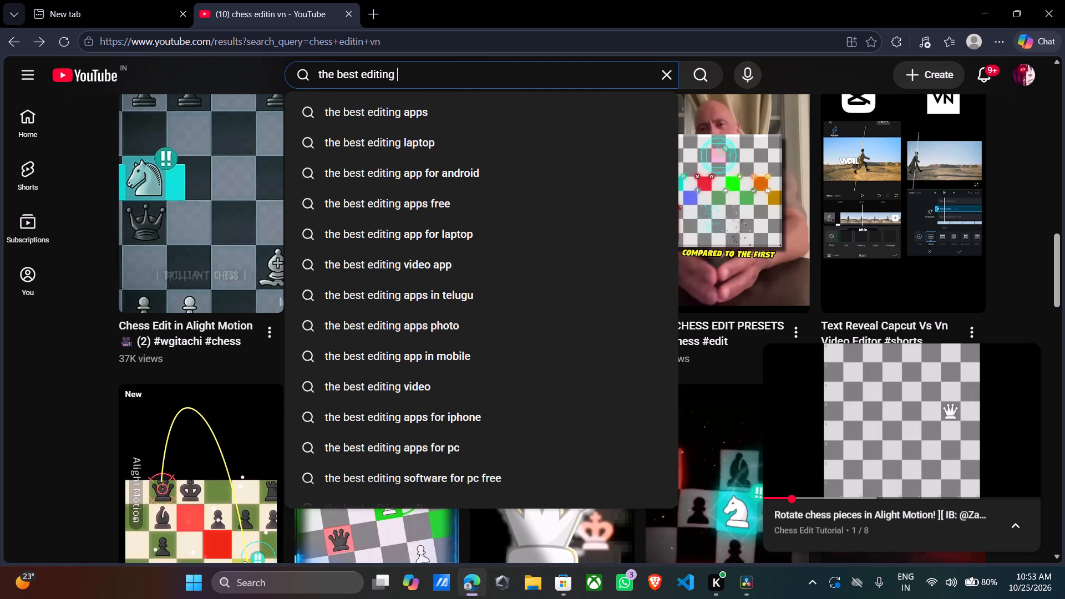
type("app")
key("space")
type("in pc")
key("space")
key("Return")
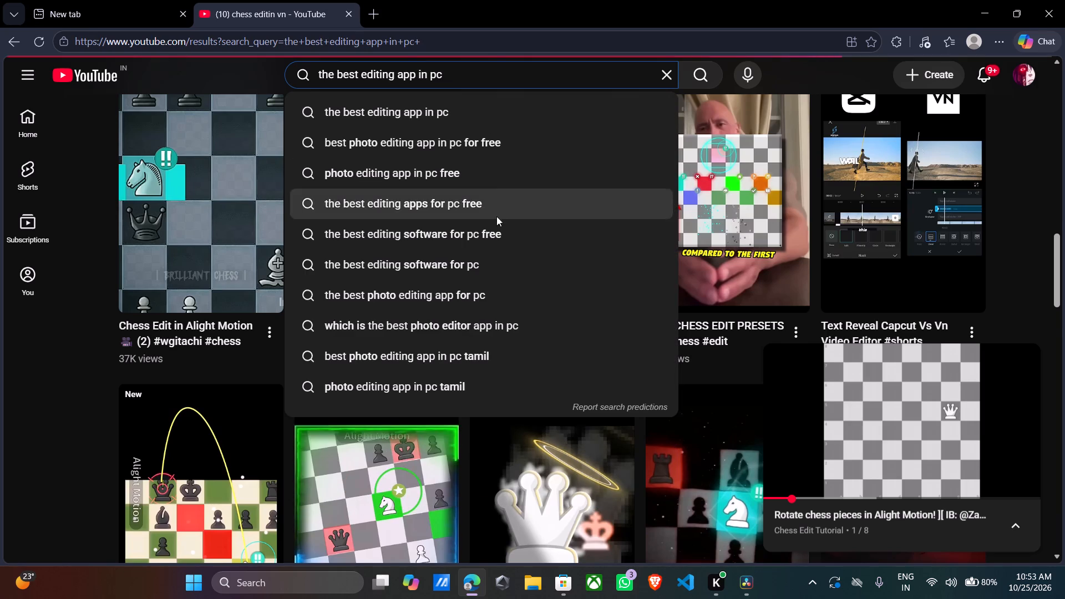
scroll(439, 311, "down", 3)
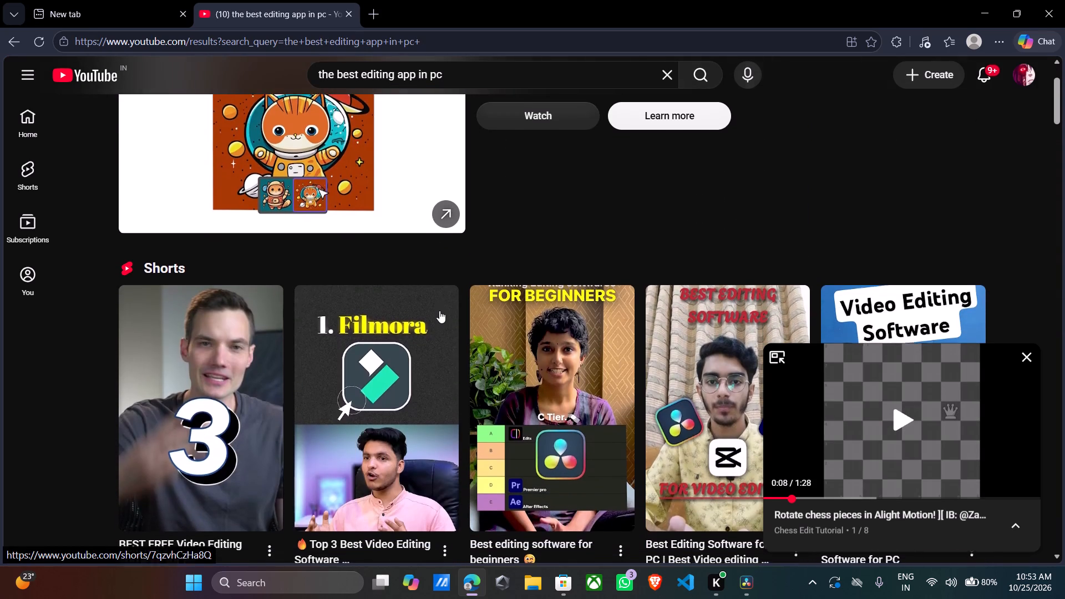
scroll(439, 311, "down", 1)
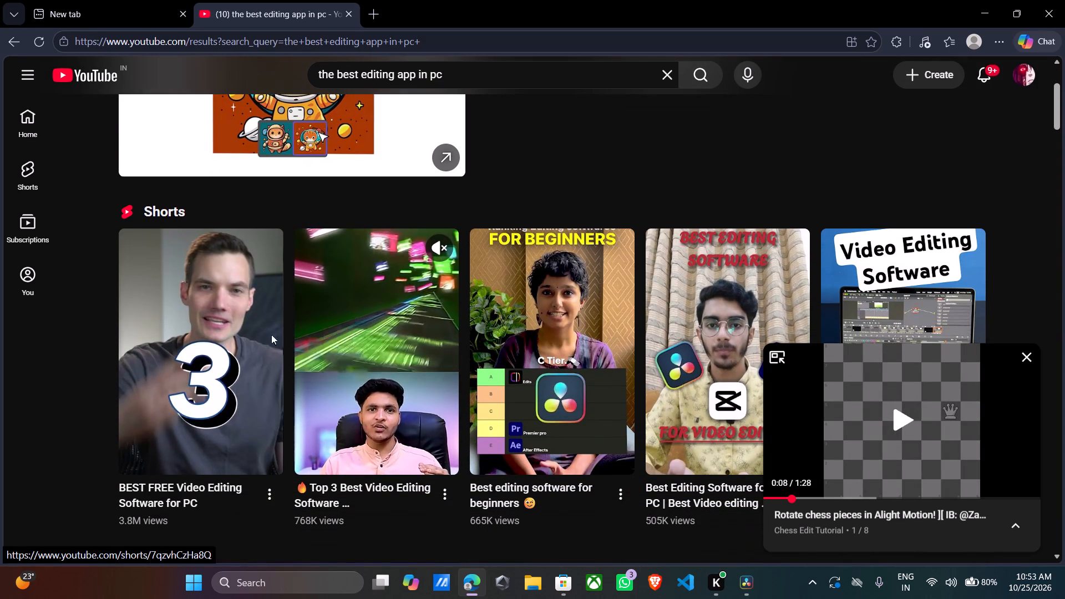
left_click(183, 326)
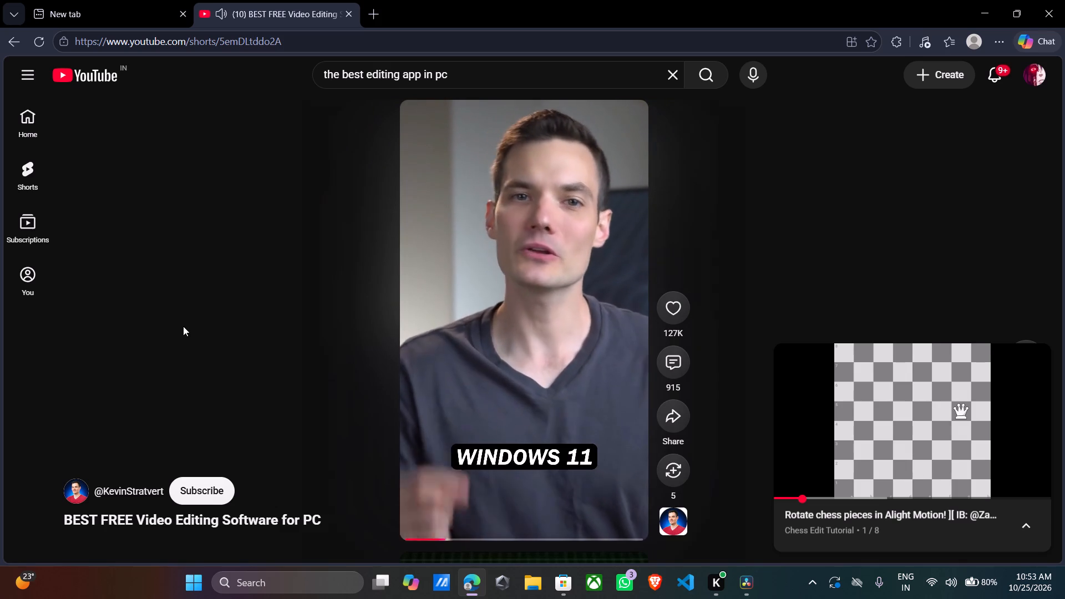
Find Microsoft Clipchamp with a Windows search for "cli" and open it.
left_click(530, 413)
left_click(315, 583)
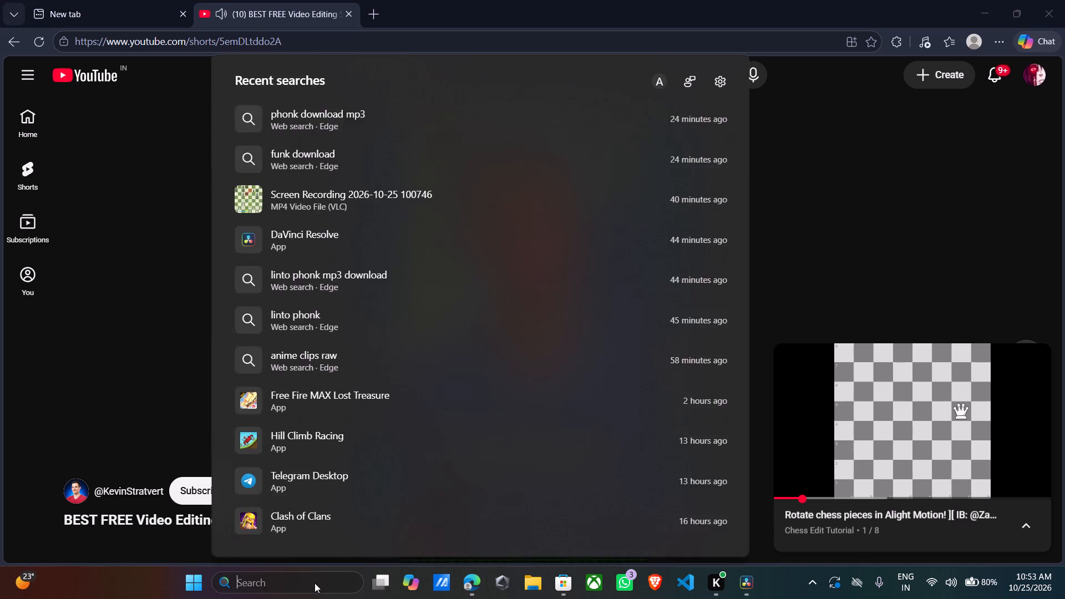
type("cli")
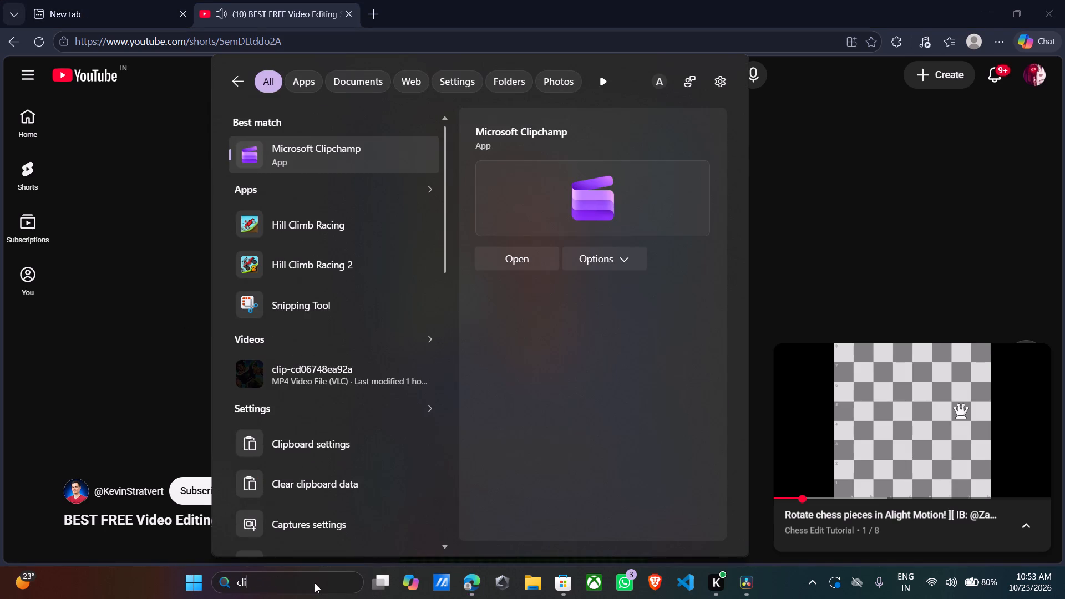
left_click(521, 261)
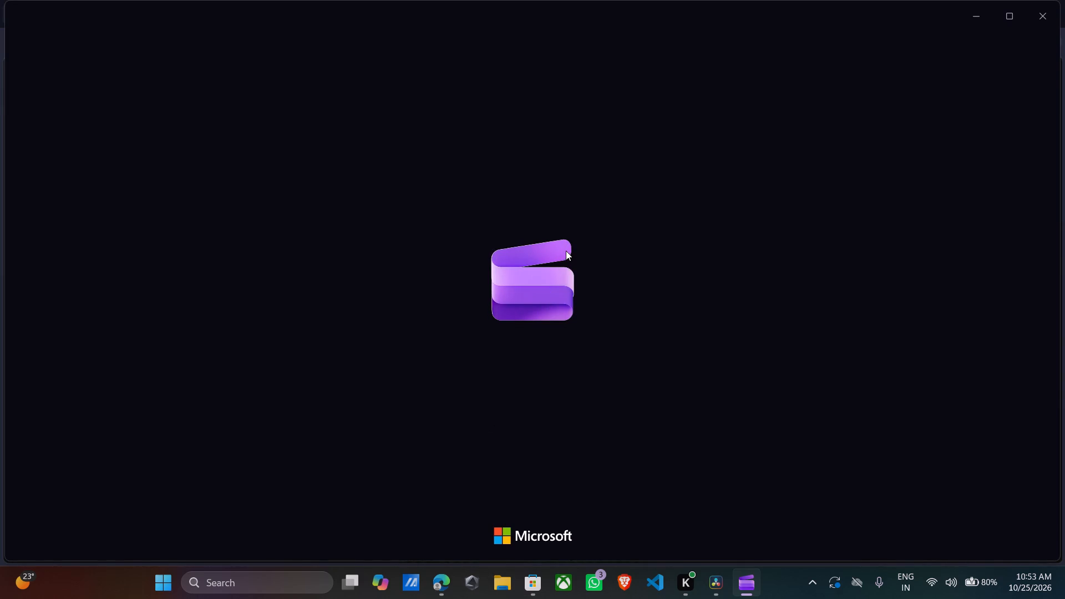
Return to Microsoft Edge, pause the editing software short and close the chess tutorial mini player.
left_click(437, 590)
left_click(446, 375)
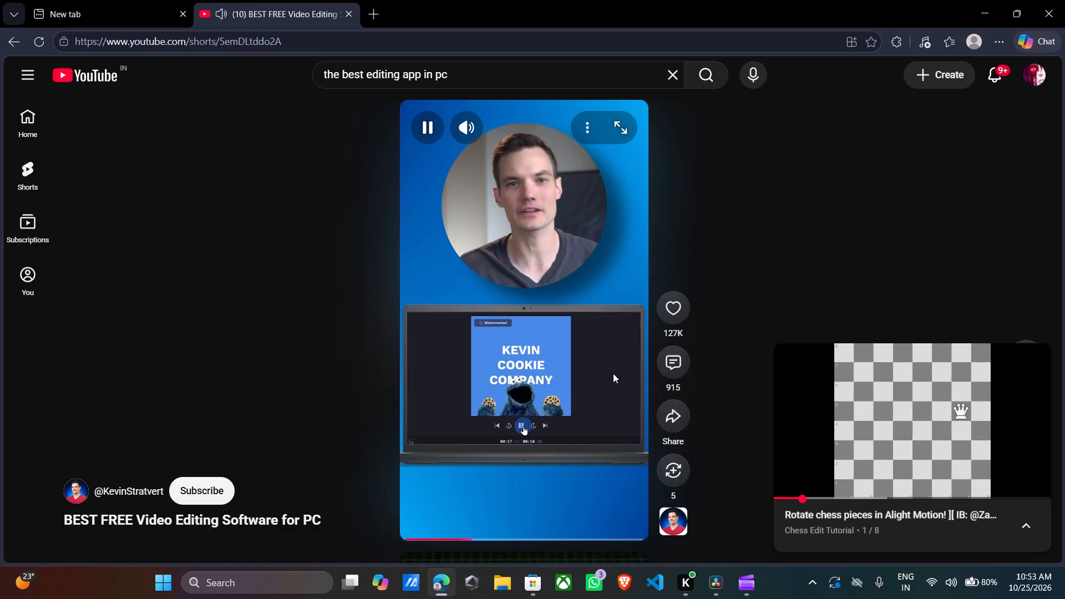
key("space")
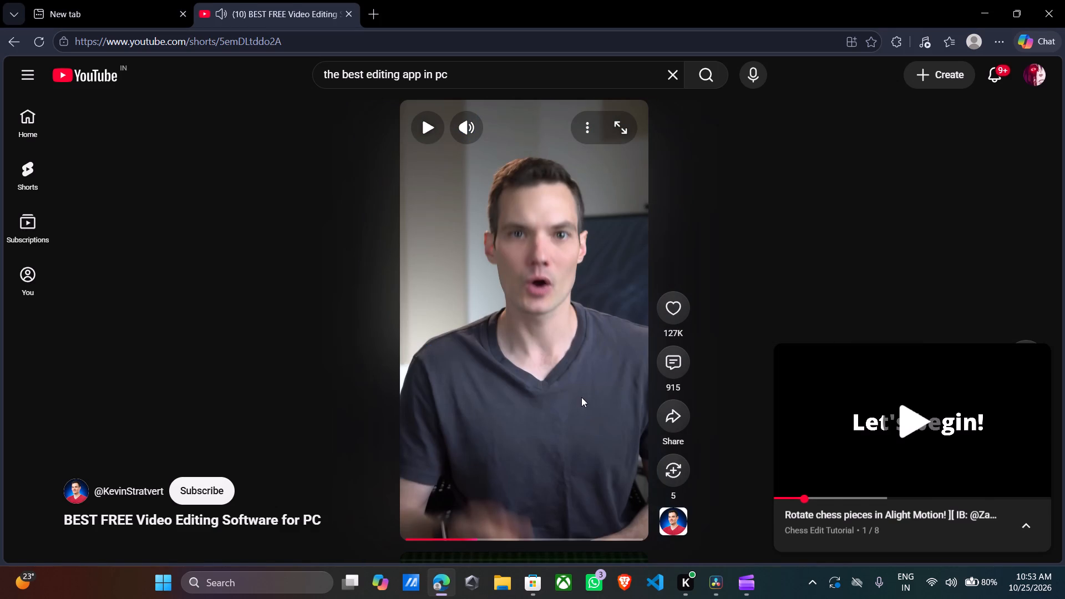
left_click(876, 414)
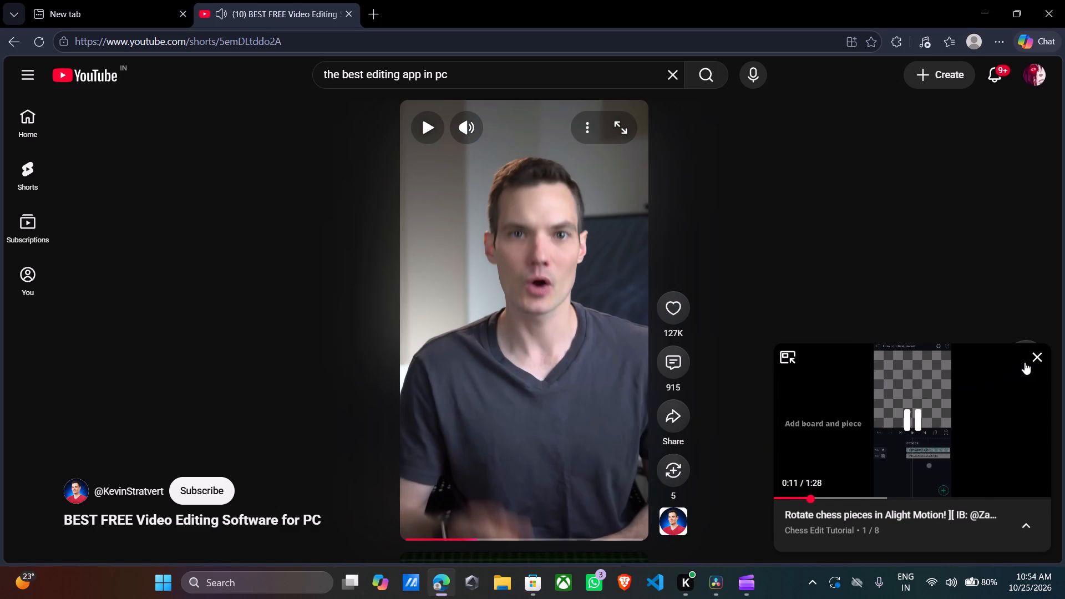
left_click(1029, 360)
Switch to Clipchamp, start creating a video with AI and title it "BRILLANT MOVE".
left_click(742, 580)
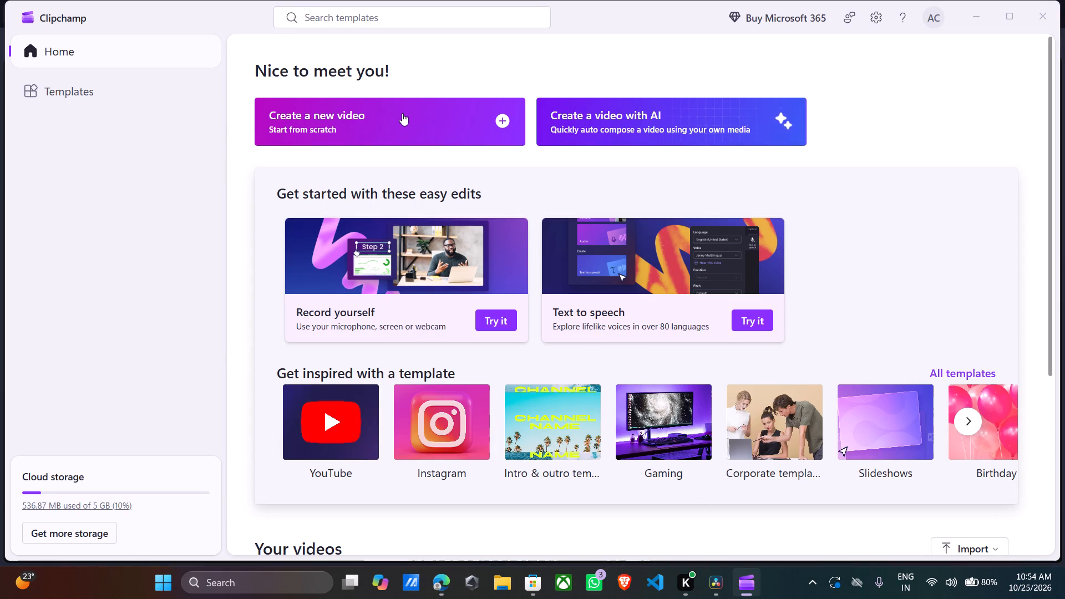
left_click(689, 109)
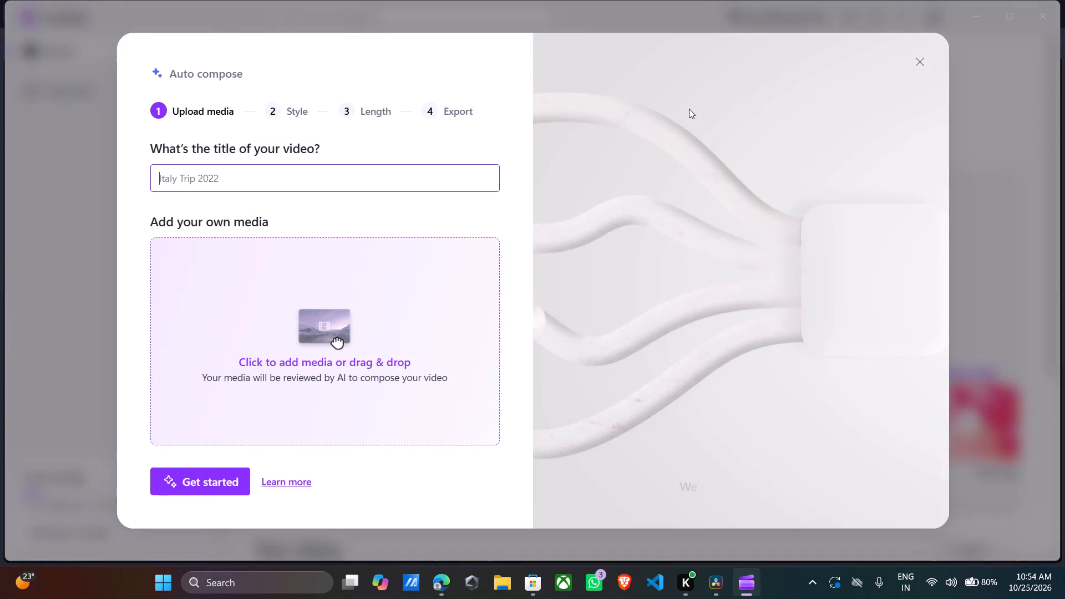
left_click(317, 196)
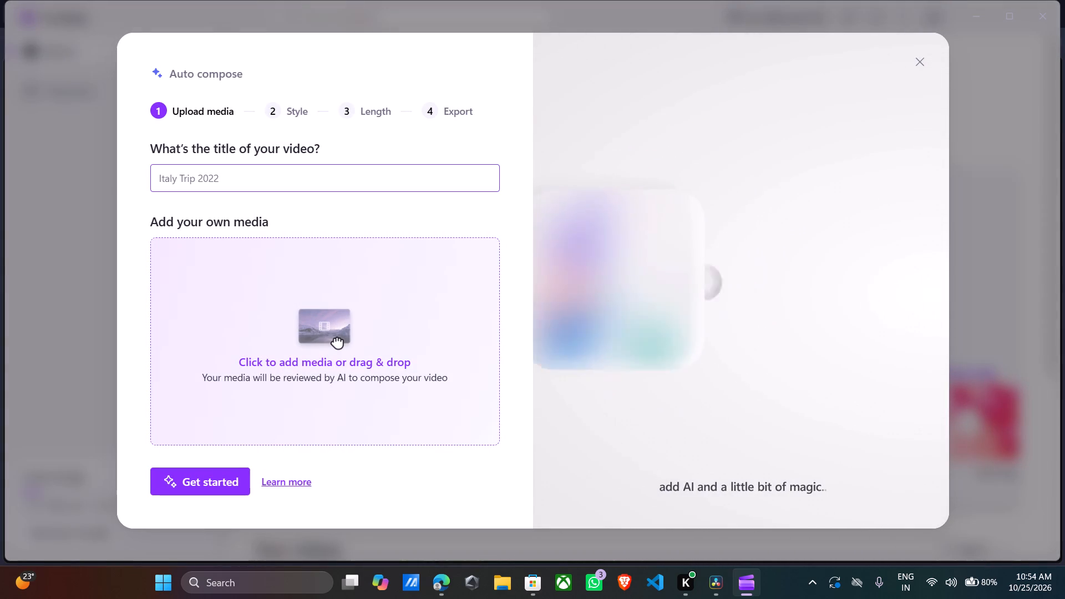
left_click(319, 186)
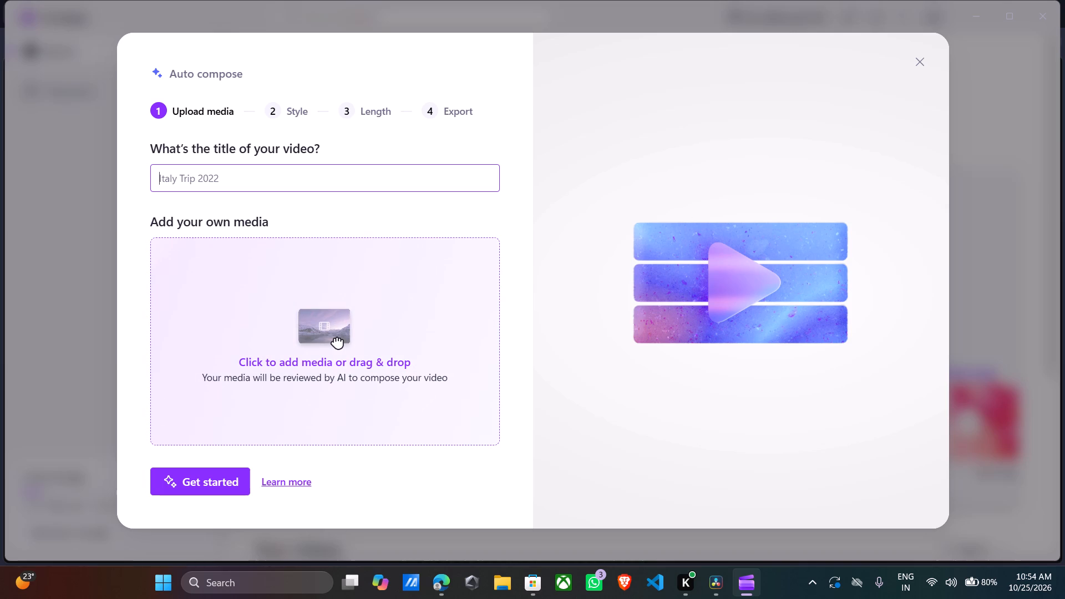
type("BRILLANT MOVE")
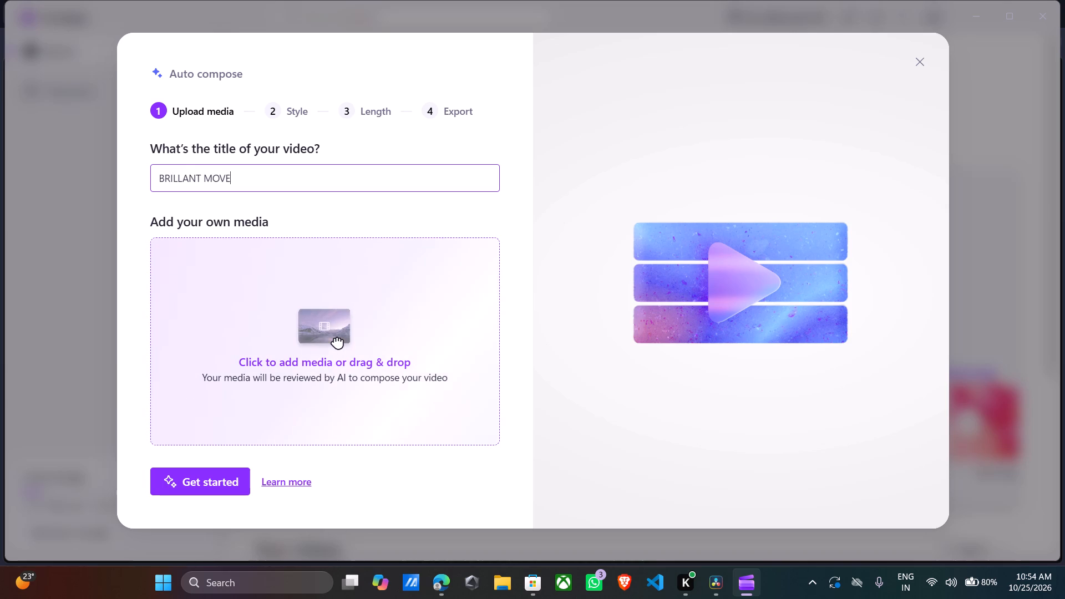
left_click(288, 105)
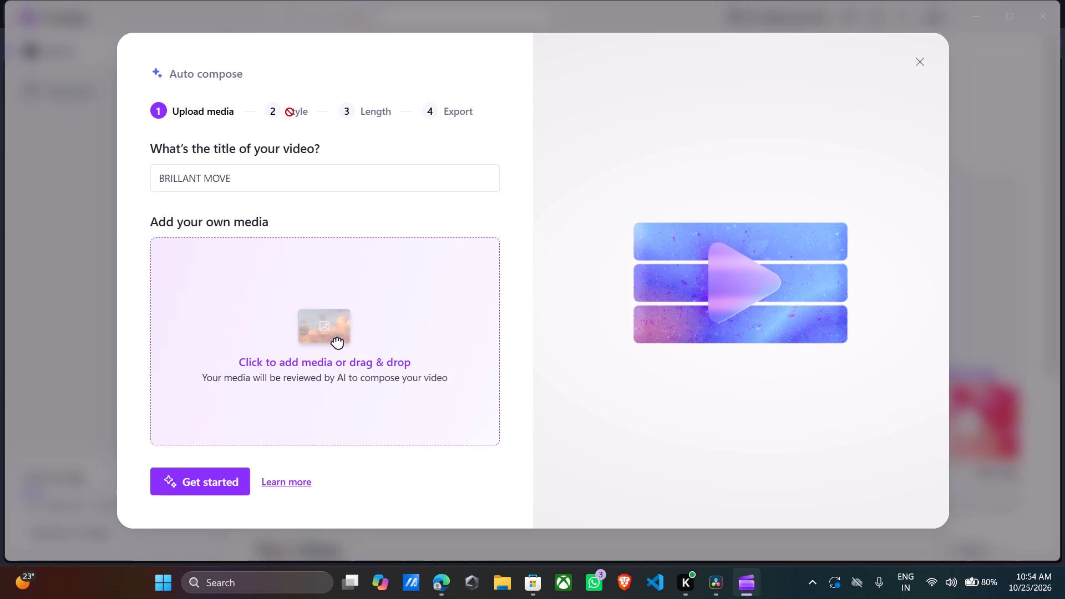
scroll(321, 274, "down", 1)
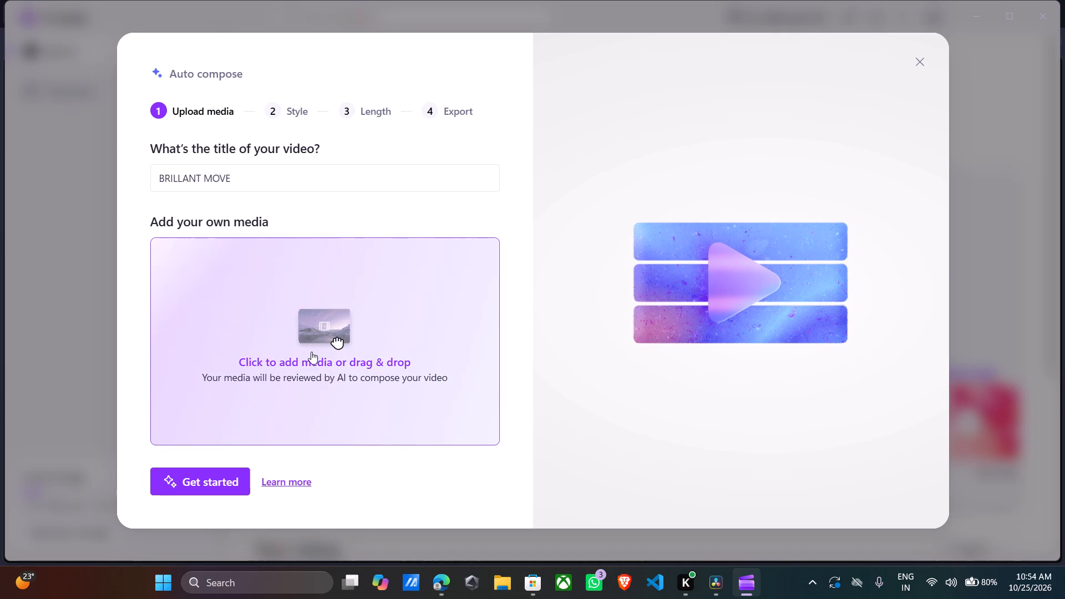
left_click(236, 473)
scroll(237, 456, "down", 1)
left_click(277, 350)
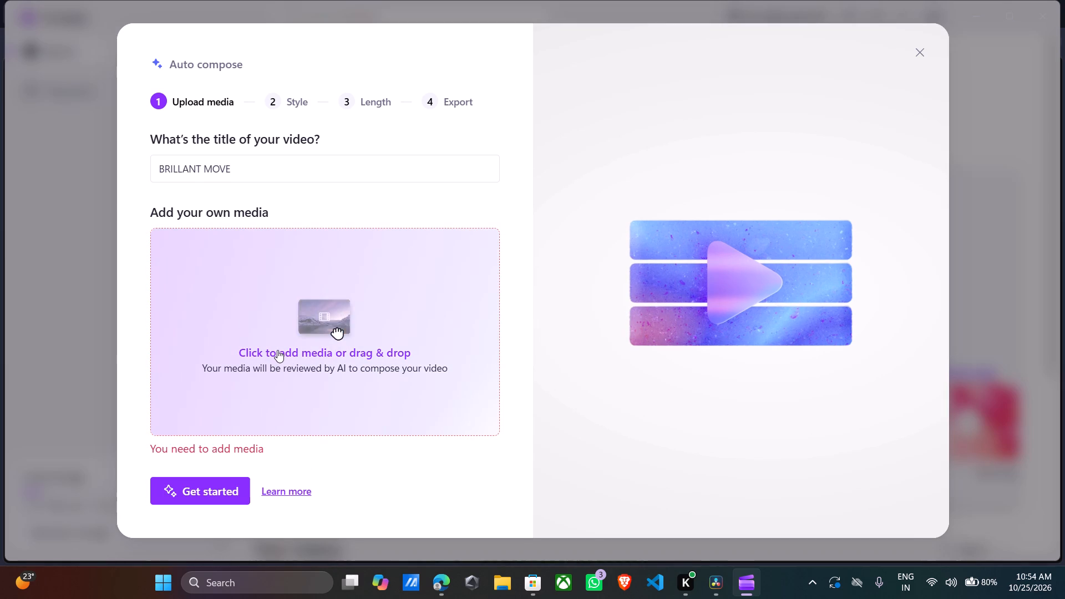
left_click(61, 154)
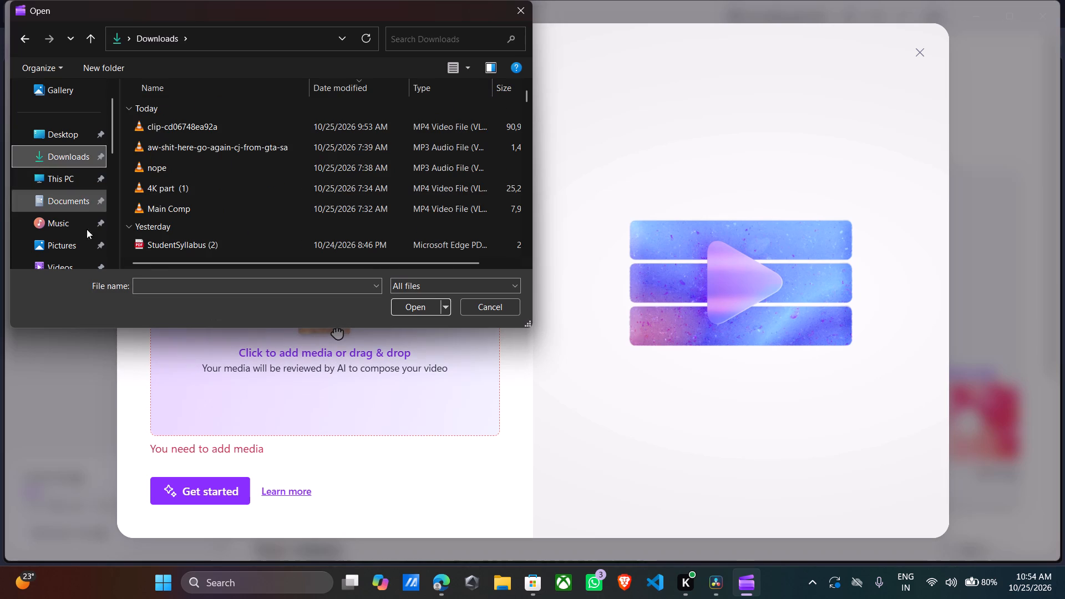
left_click(97, 263)
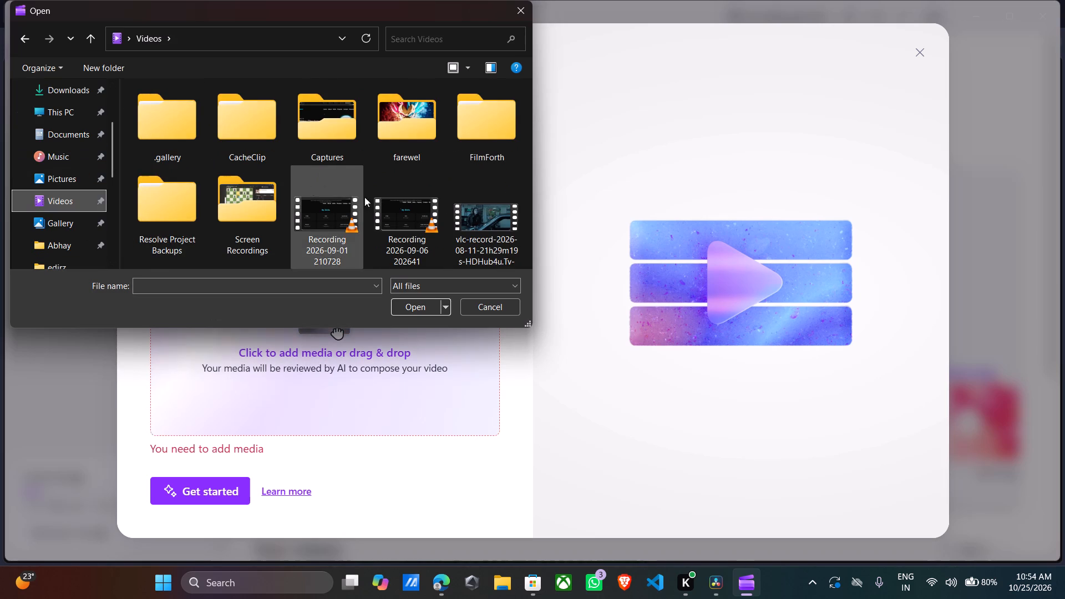
scroll(433, 201, "down", 1)
double_click(257, 207)
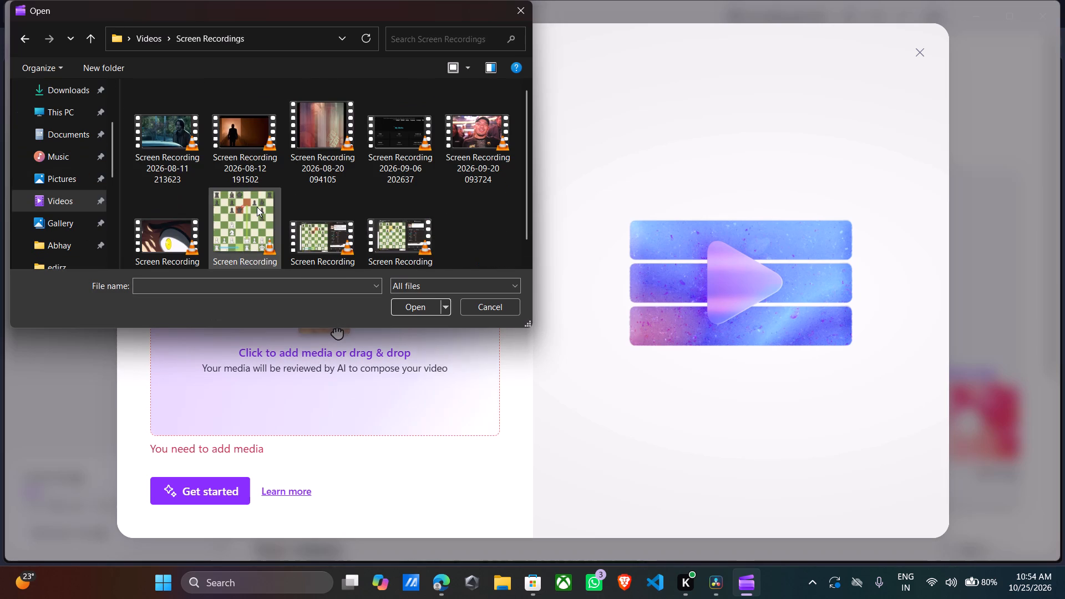
left_click(238, 238)
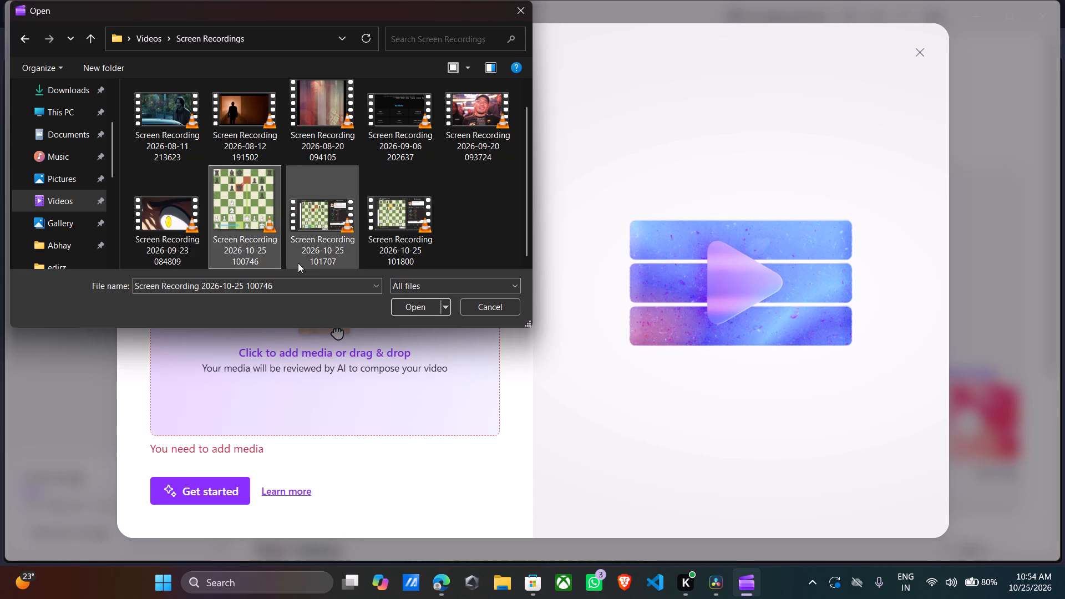
left_click(405, 304)
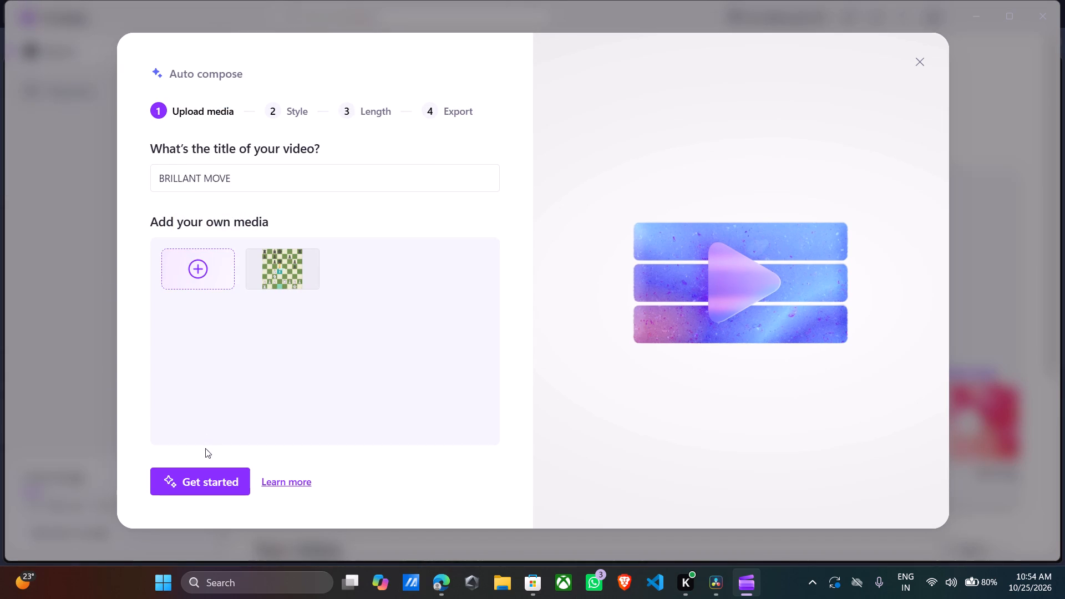
Start the auto compose, approve the Vibrant style and continue to the length stage.
left_click(206, 479)
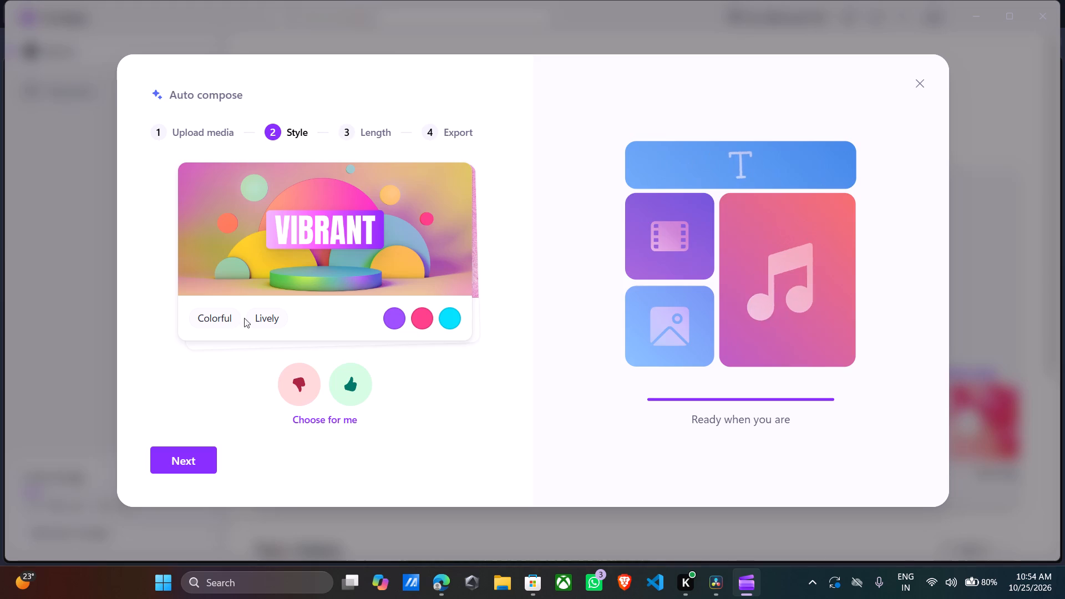
left_click(358, 377)
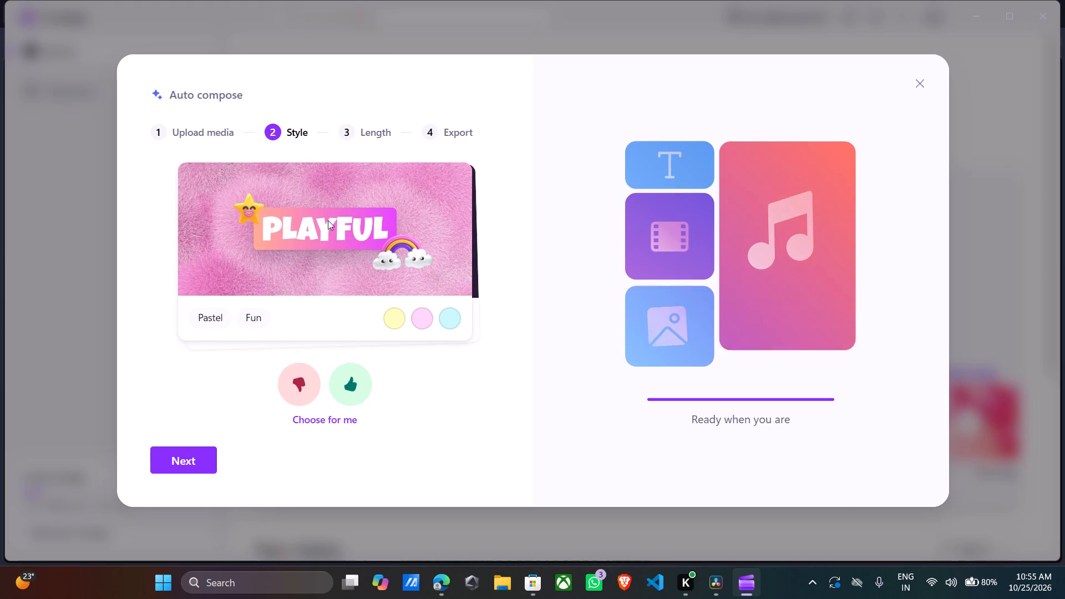
left_click_drag(332, 219, 229, 231)
left_click(248, 318)
left_click(210, 317)
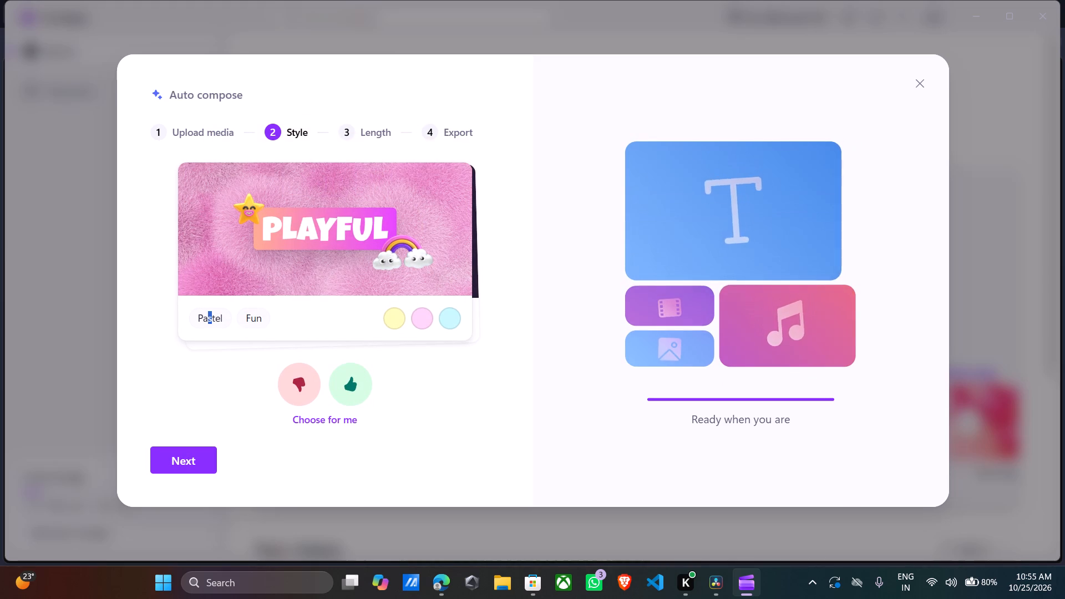
left_click(177, 461)
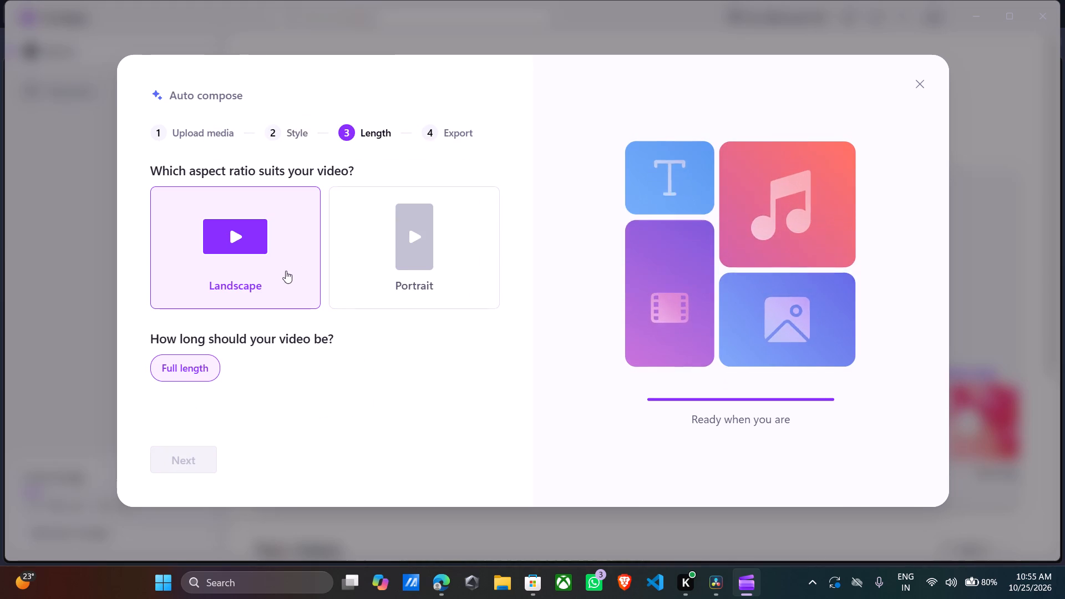
Set the composed video's aspect ratio to Portrait and its music to No music.
left_click(392, 257)
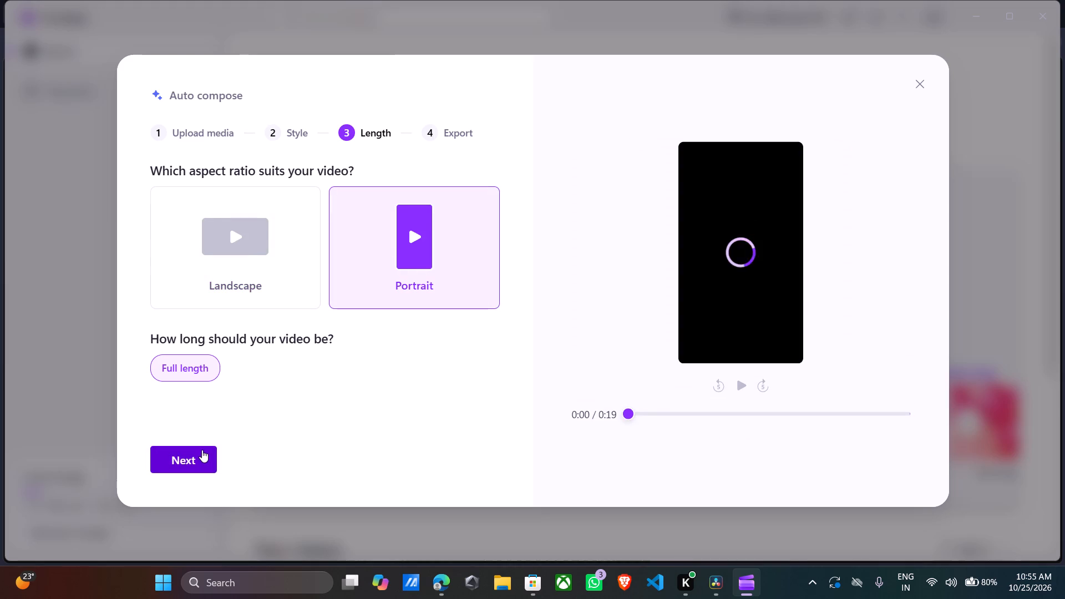
left_click(202, 450)
left_click(333, 175)
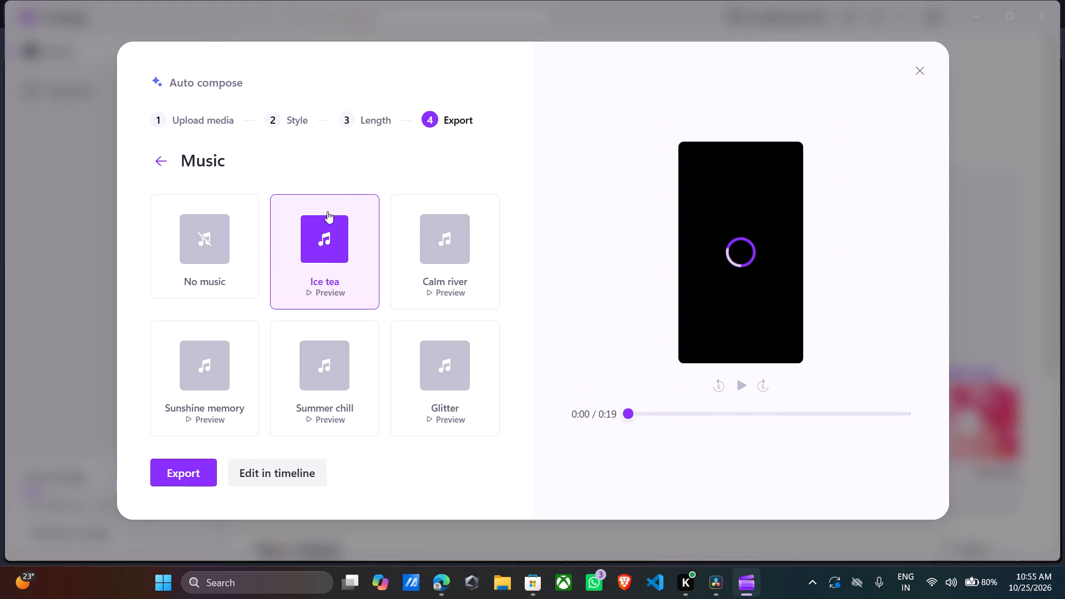
left_click(237, 256)
left_click(169, 164)
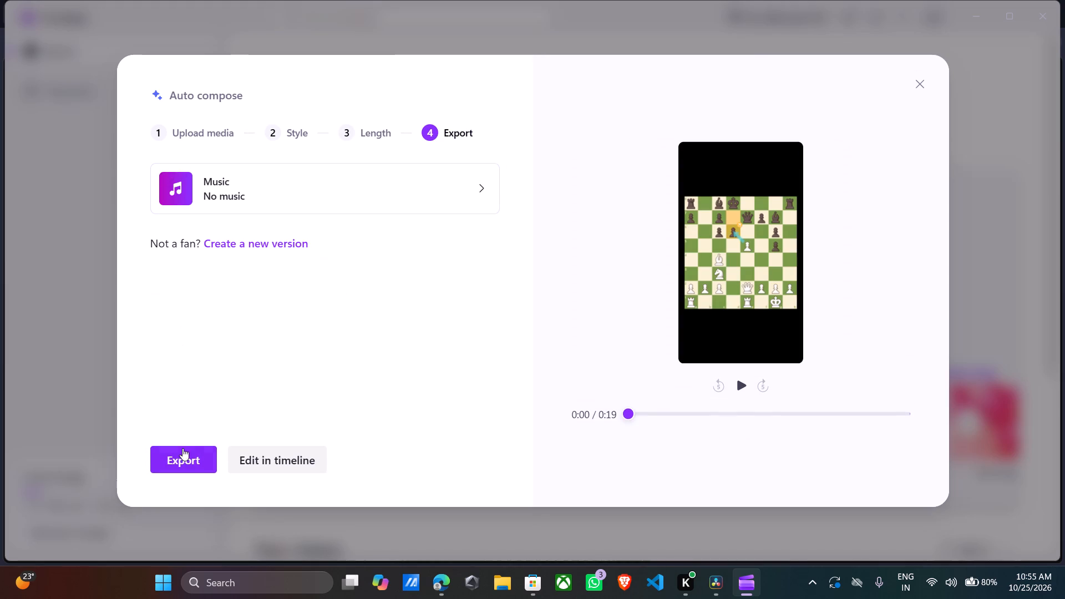
Start exporting the composed video and briefly play its preview.
left_click(181, 459)
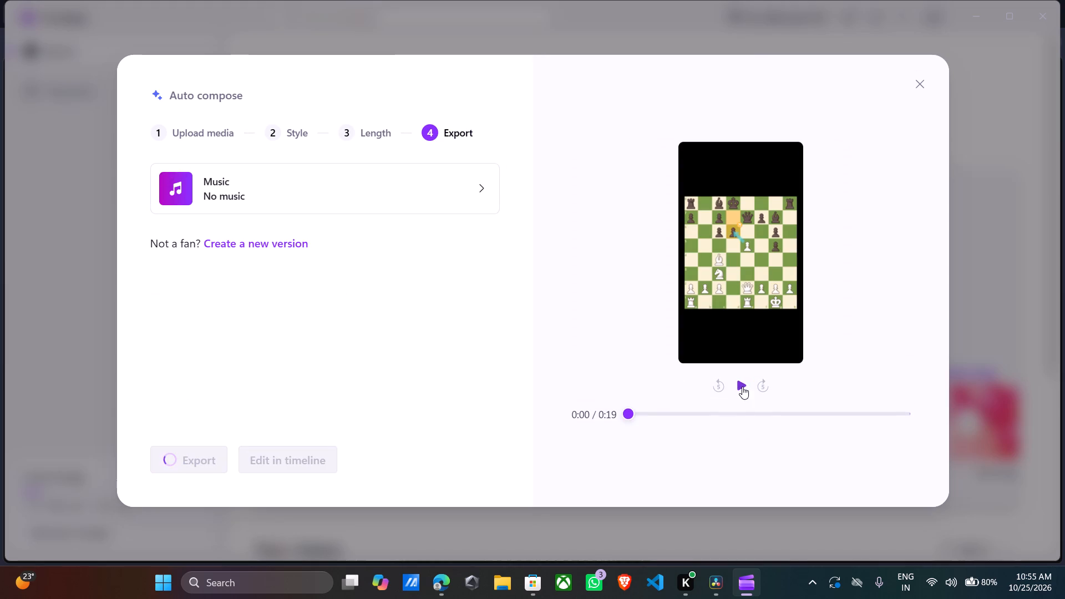
left_click(737, 385)
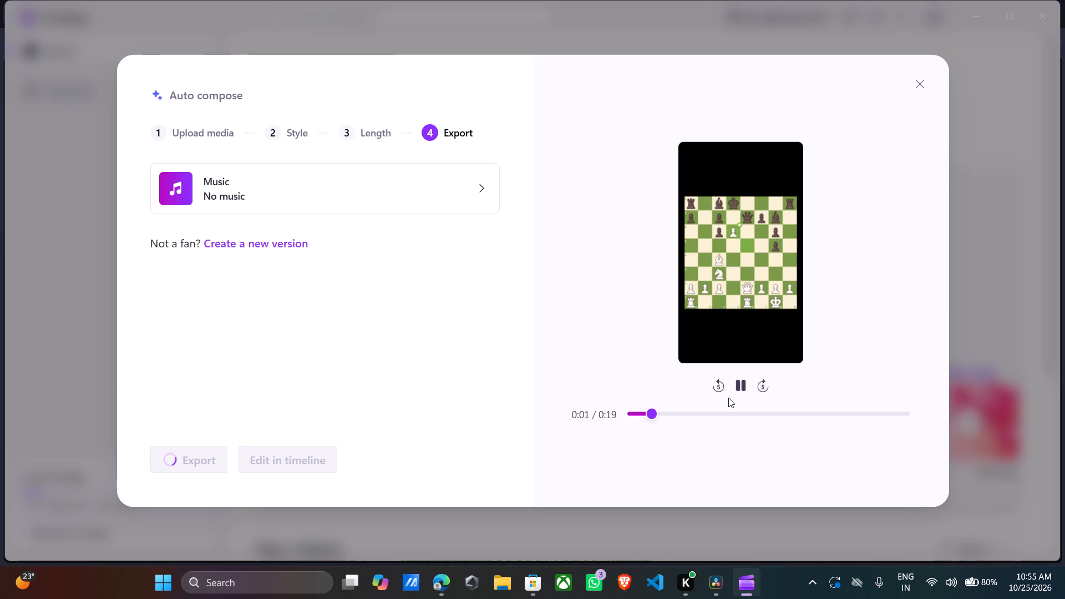
left_click(736, 385)
Leave auto compose, cancel the running export and go back to editing BRILLANT MOVE in the timeline.
double_click(922, 94)
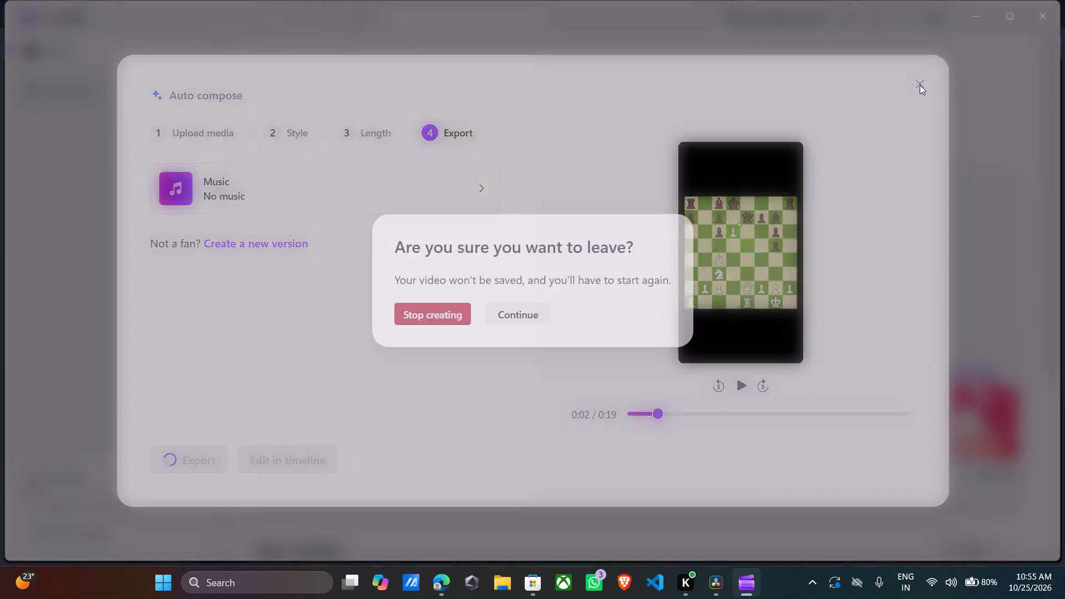
left_click(920, 85)
left_click(920, 90)
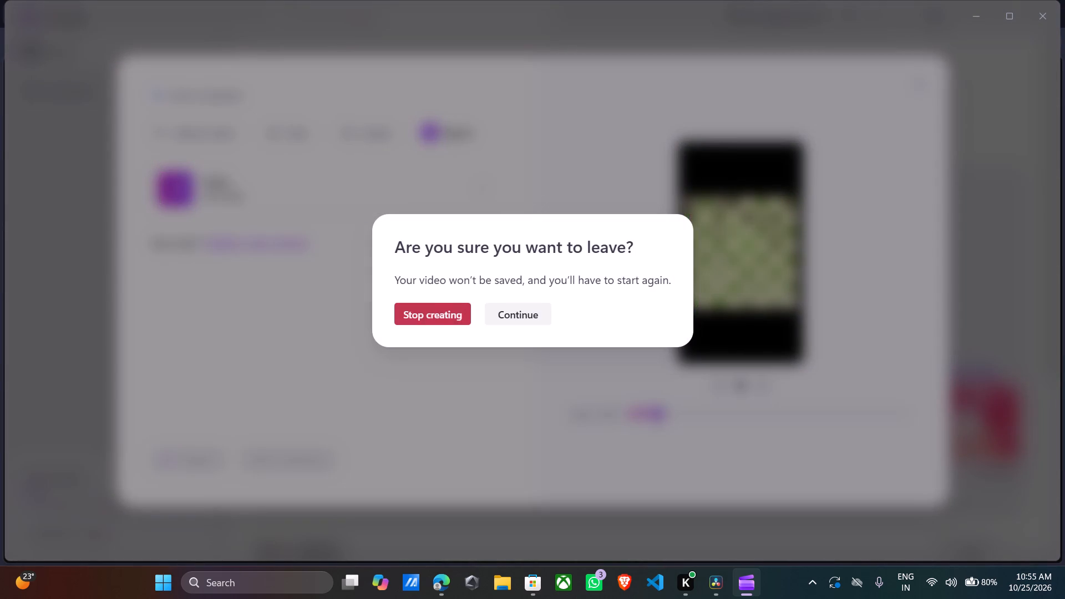
left_click(433, 311)
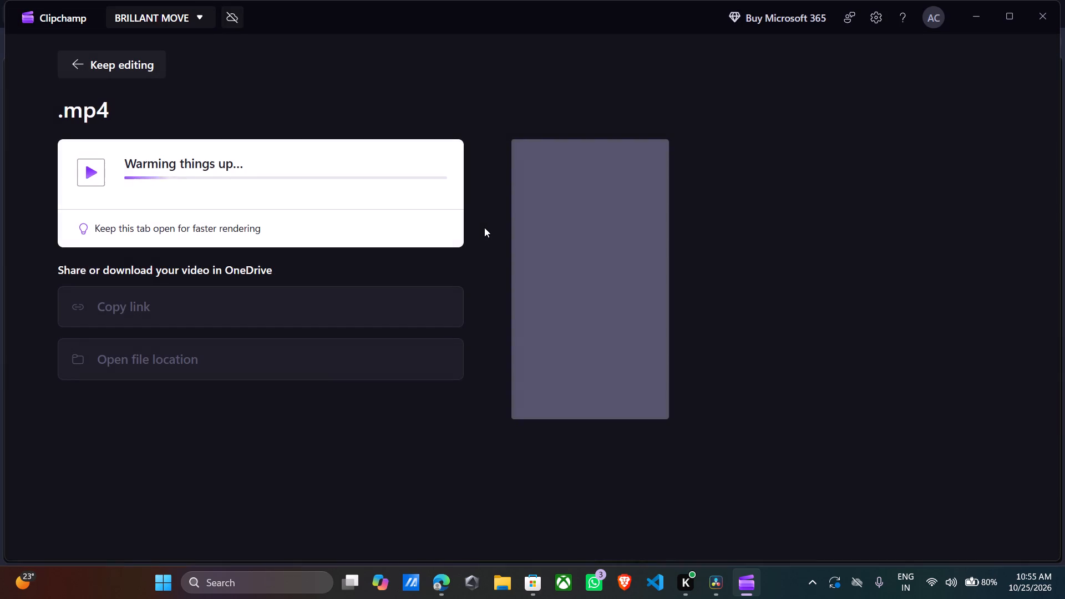
left_click(200, 16)
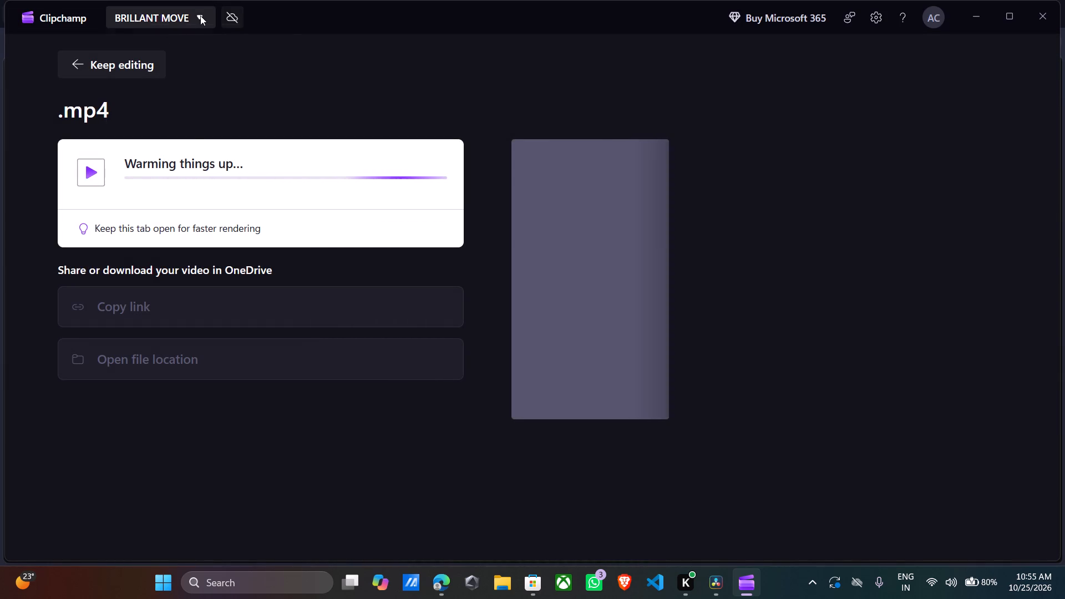
left_click(68, 62)
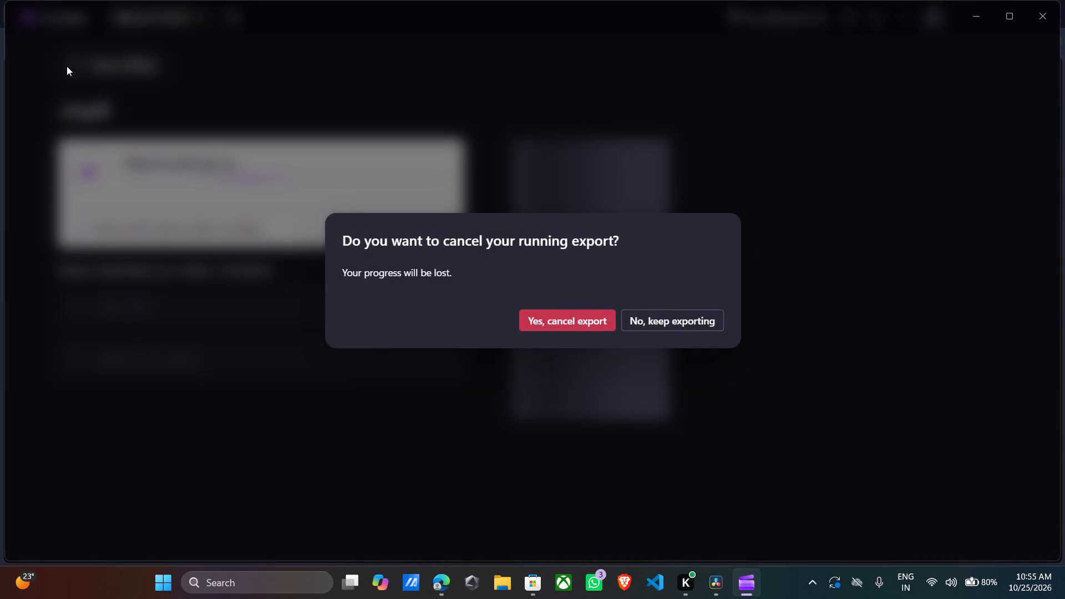
left_click(597, 326)
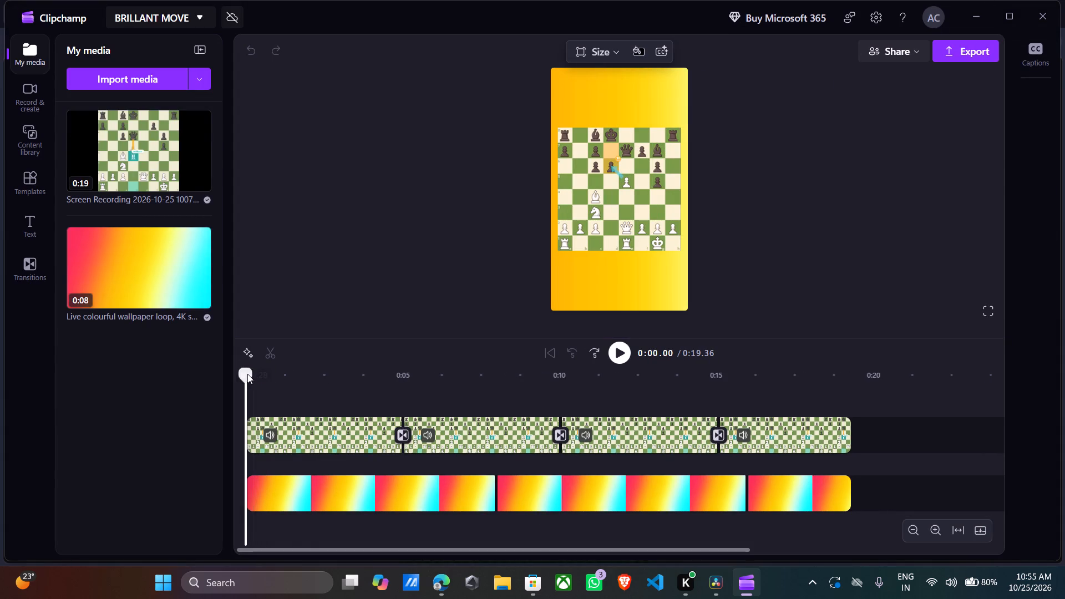
Play the first few seconds of the chess video from the start of the timeline.
left_click_drag(247, 373, 233, 375)
key("space")
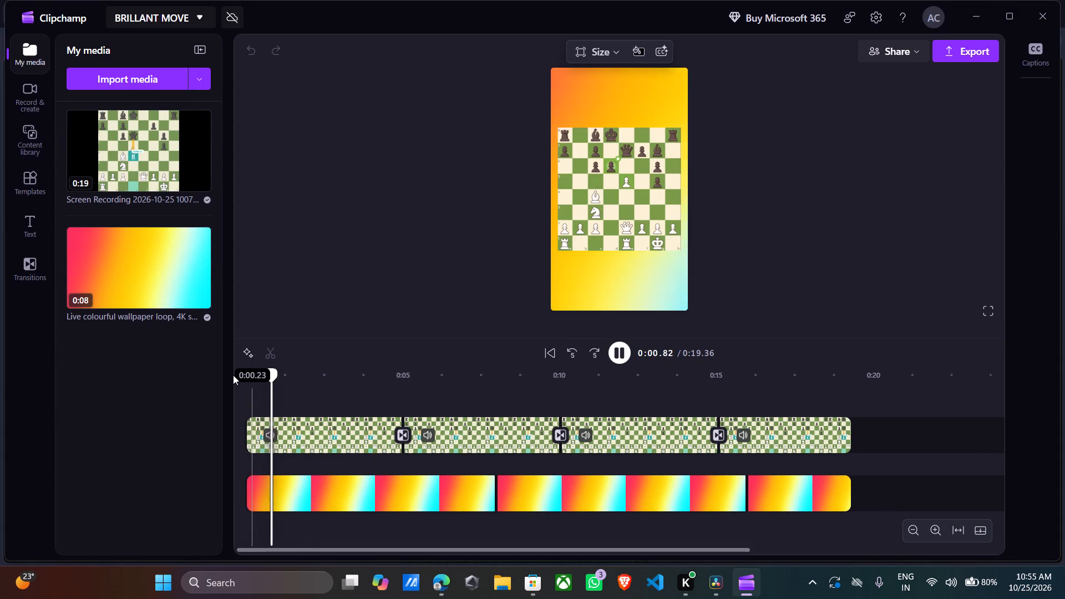
key("space")
key("space")
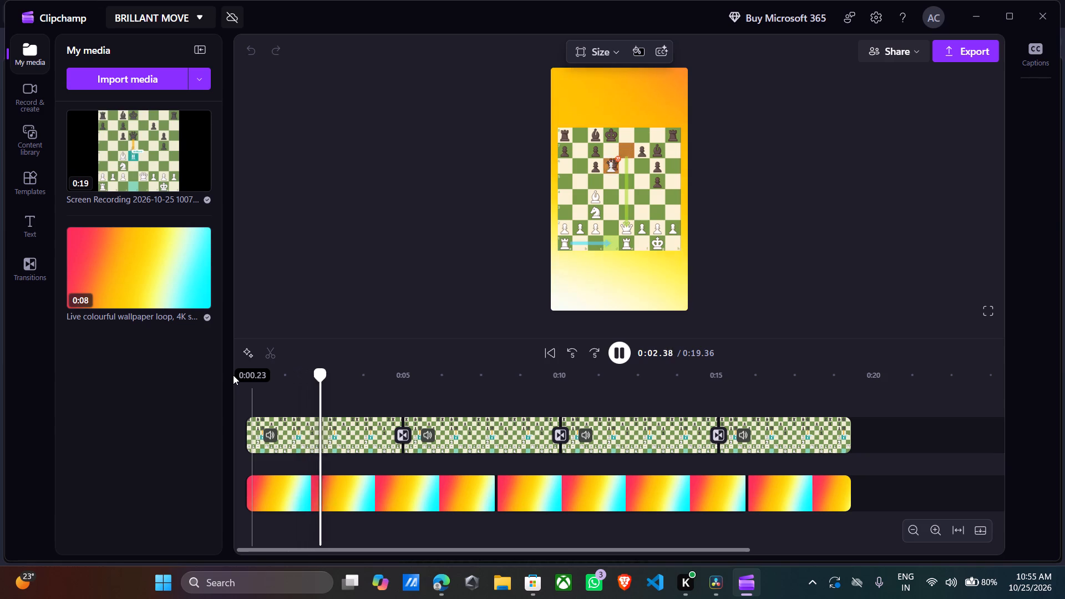
key("space")
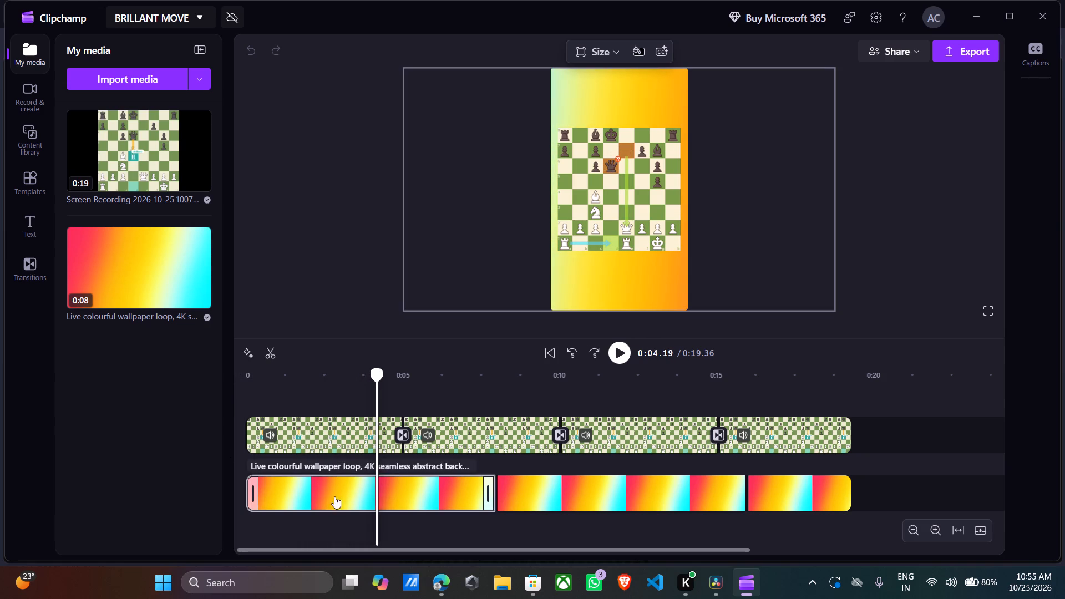
Mute the audio of all four chess clips on the timeline.
left_click(318, 499)
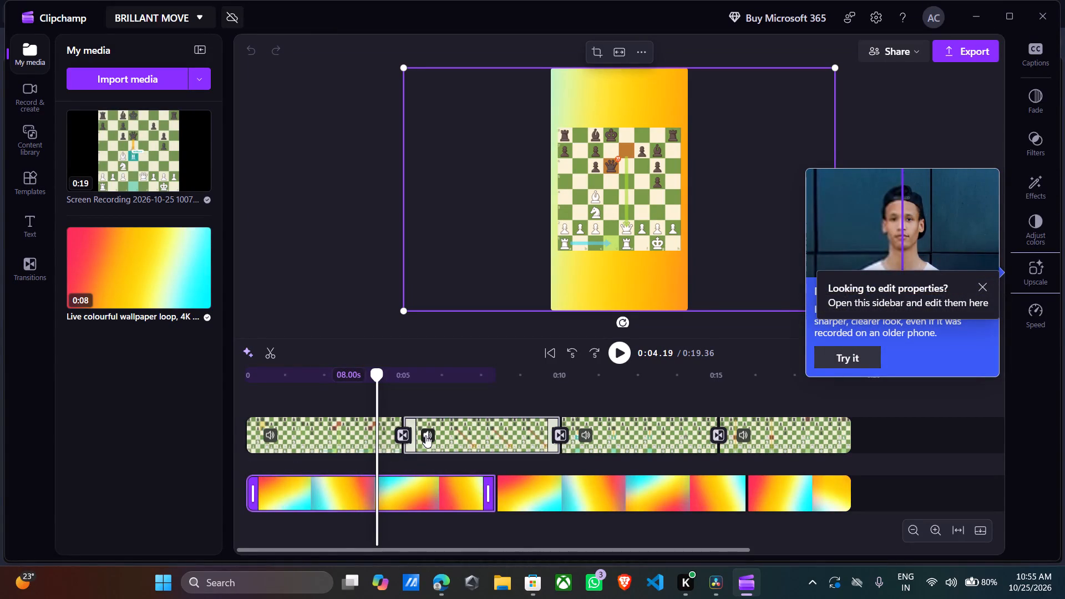
left_click(427, 435)
left_click(584, 433)
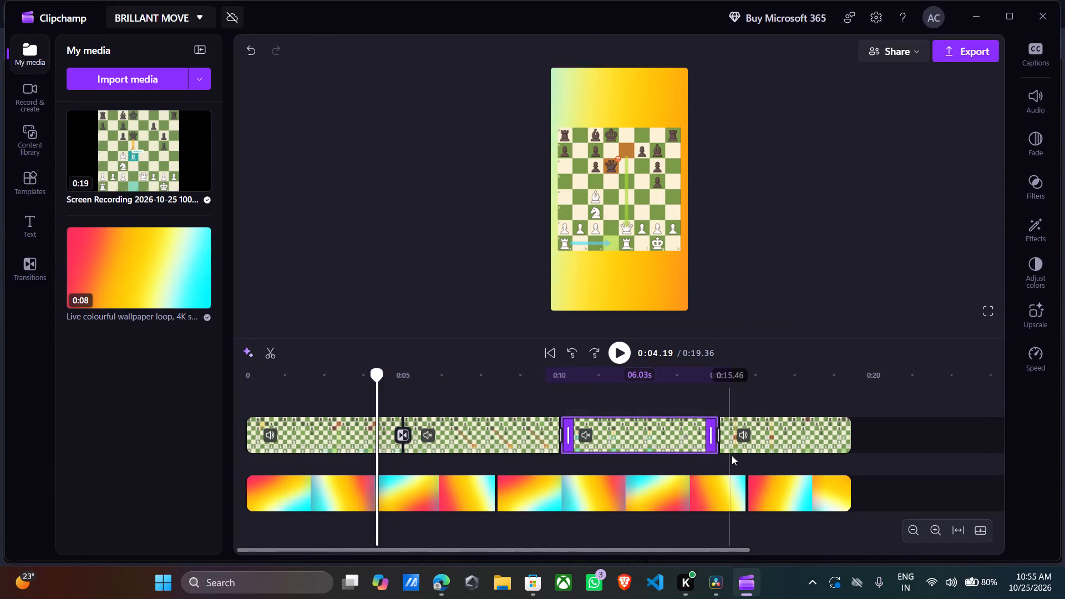
left_click(745, 440)
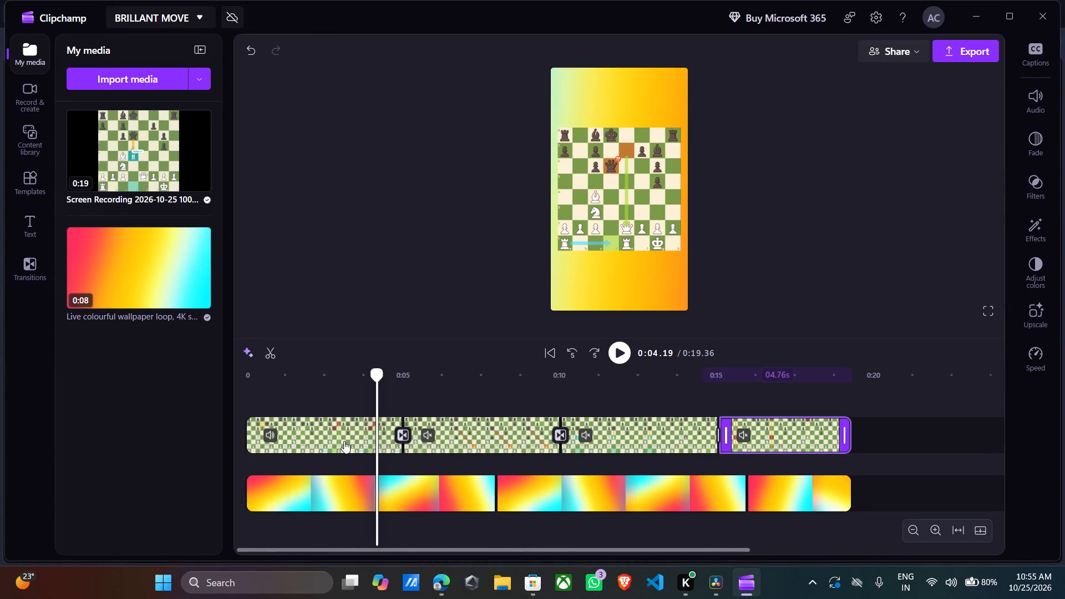
left_click(271, 436)
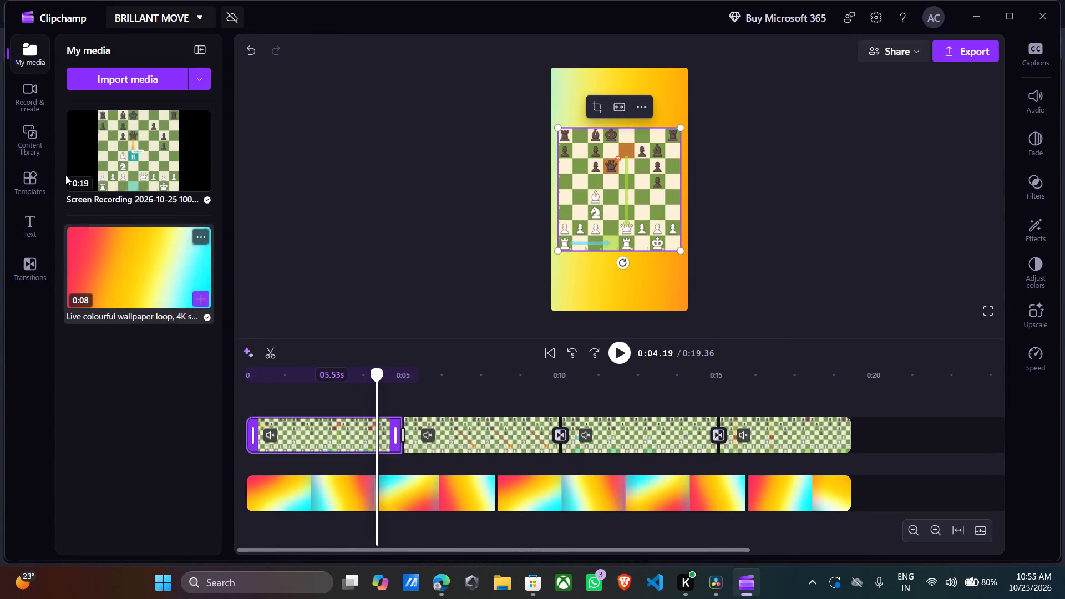
Browse the Clipchamp selects sound effects and preview Rapid crossfade sound, Crossfade sound effect and Electronic beep 6.
left_click(38, 139)
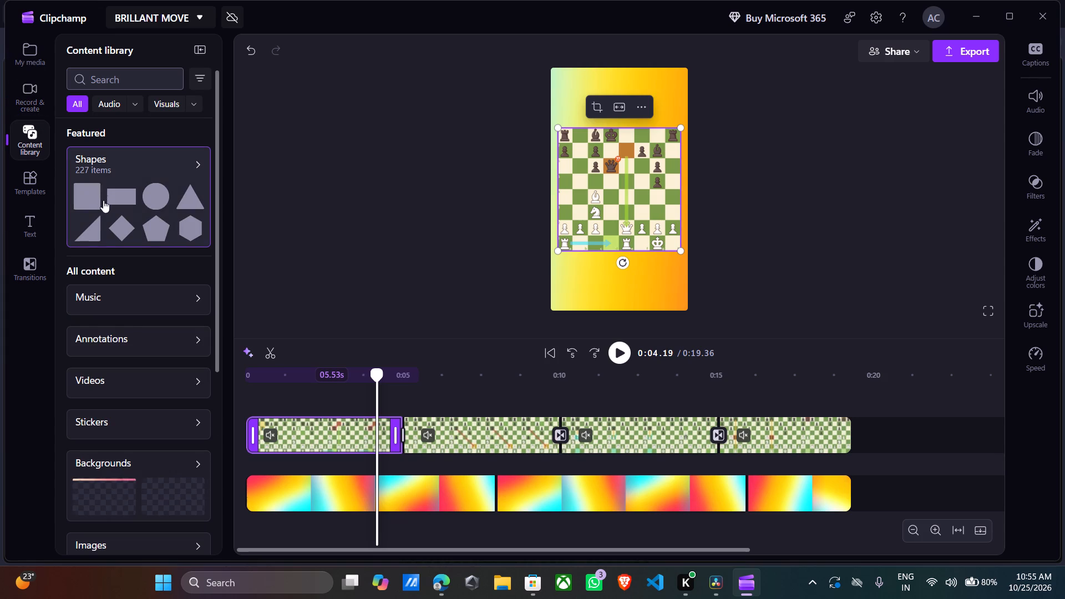
scroll(173, 440, "down", 1)
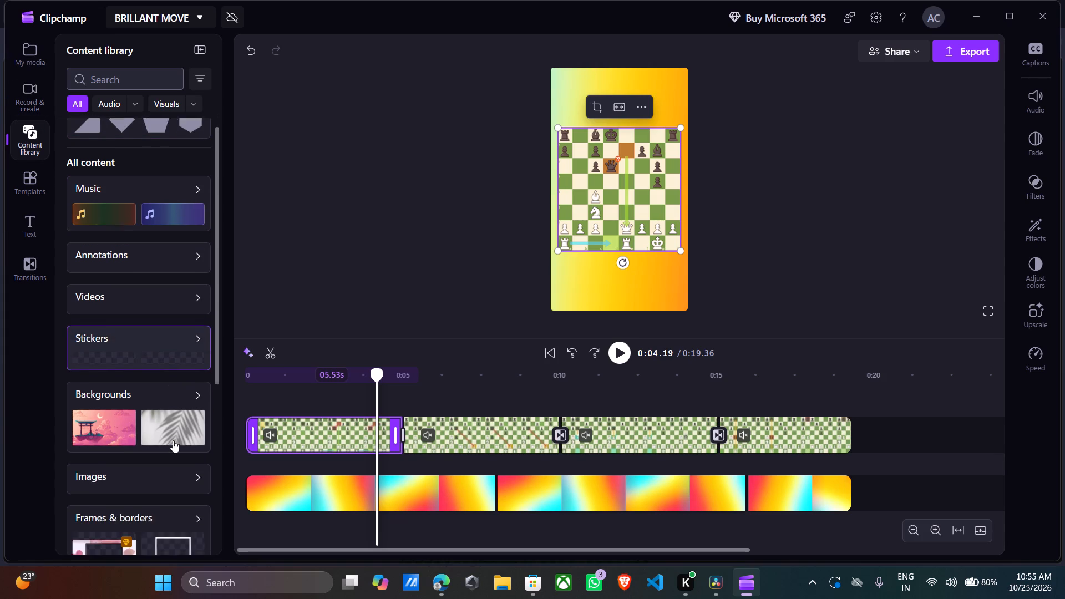
scroll(173, 440, "down", 1)
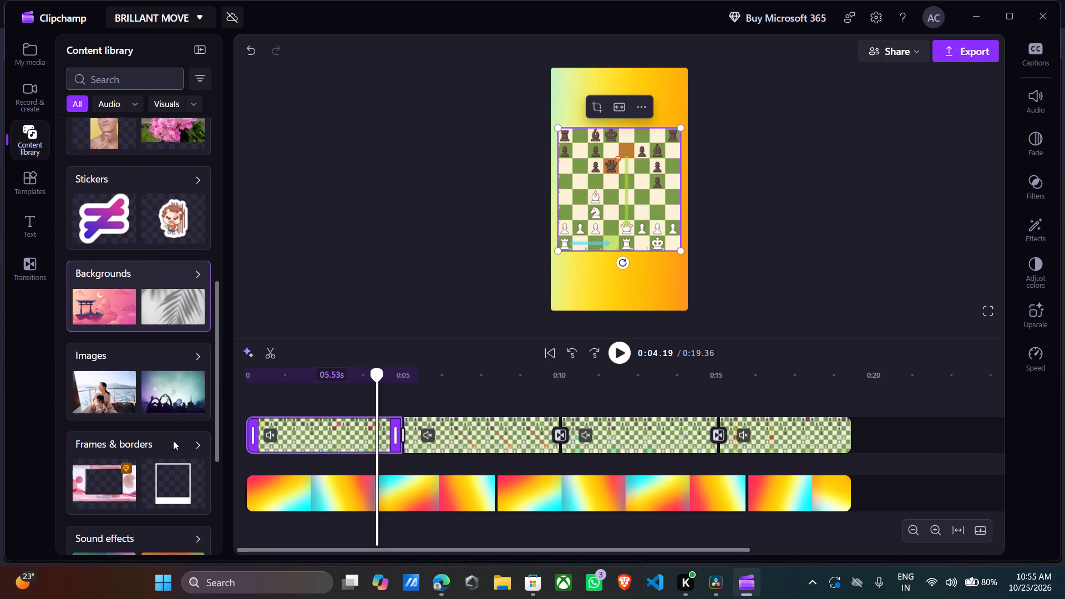
scroll(173, 440, "down", 1)
scroll(176, 358, "down", 1)
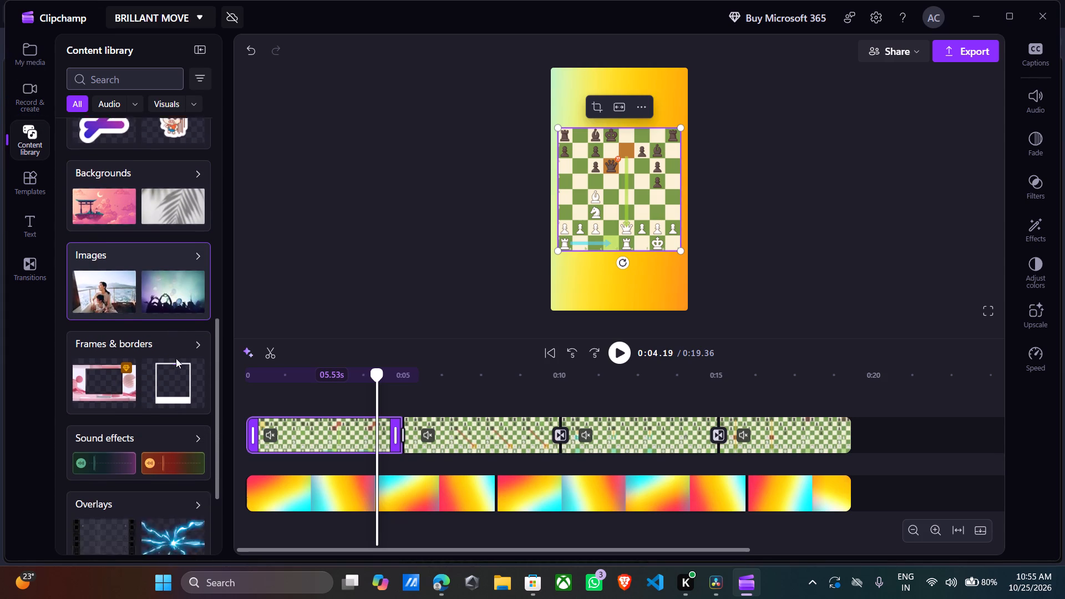
scroll(176, 358, "down", 1)
left_click(117, 334)
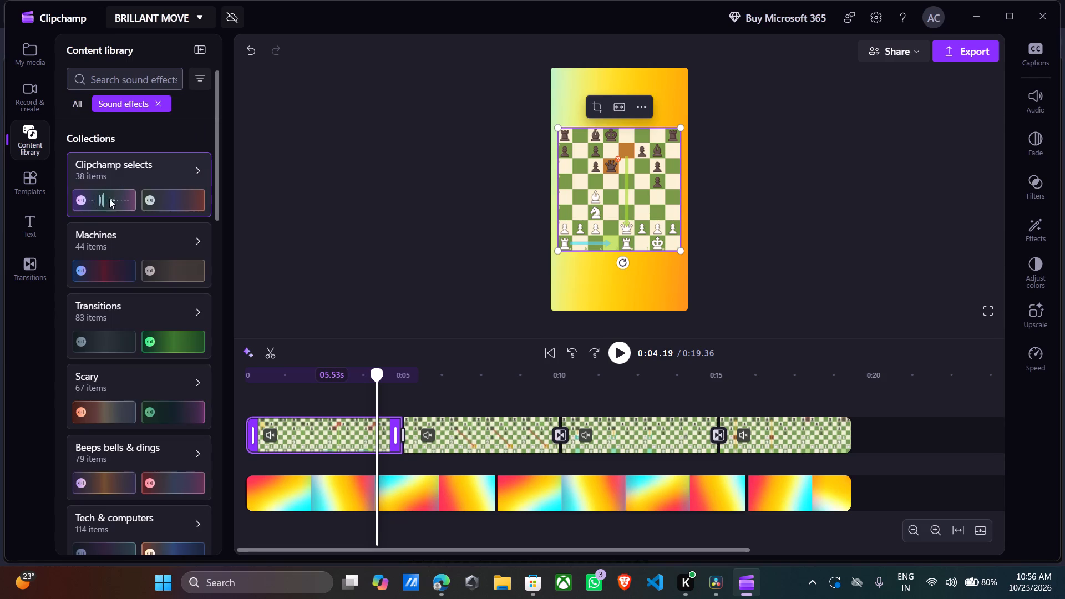
left_click(95, 199)
left_click(88, 214)
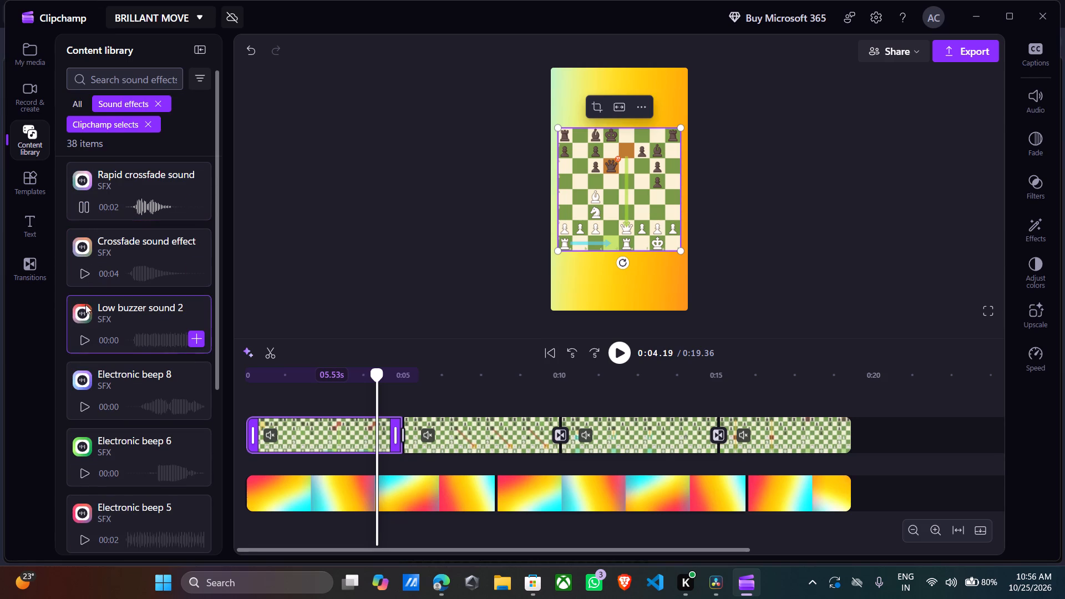
left_click(88, 266)
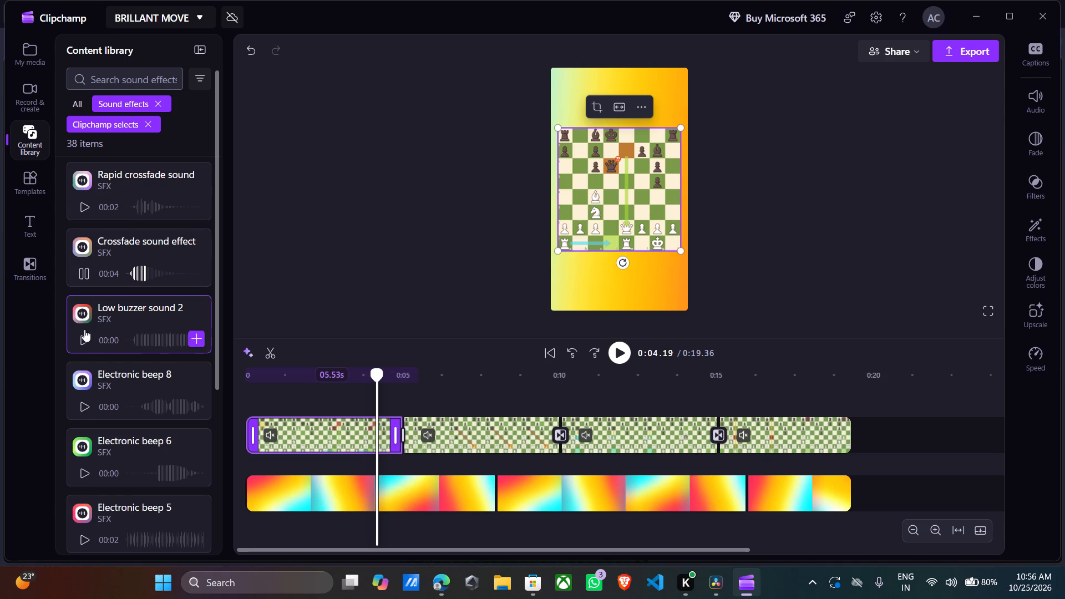
left_click(77, 483)
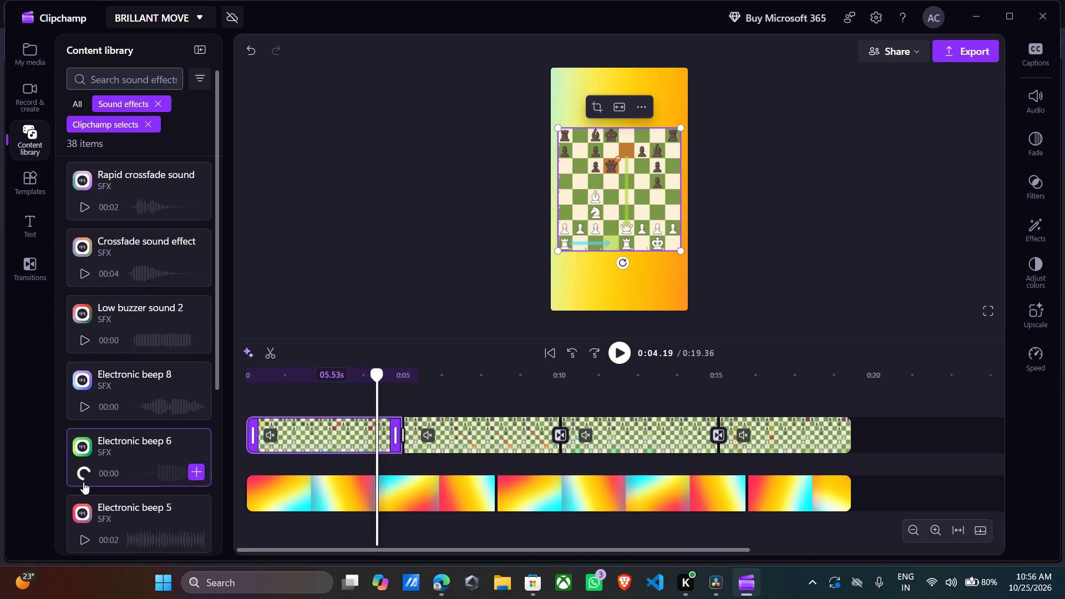
scroll(90, 488, "down", 1)
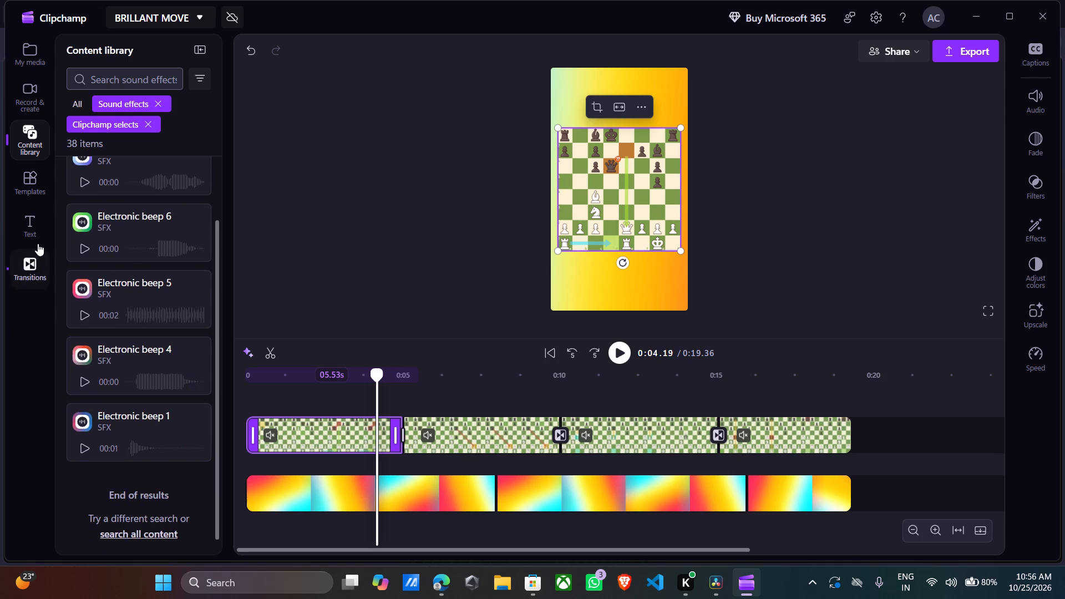
Show the available transitions and select the two middle chess clips on the timeline.
left_click(37, 235)
left_click(31, 266)
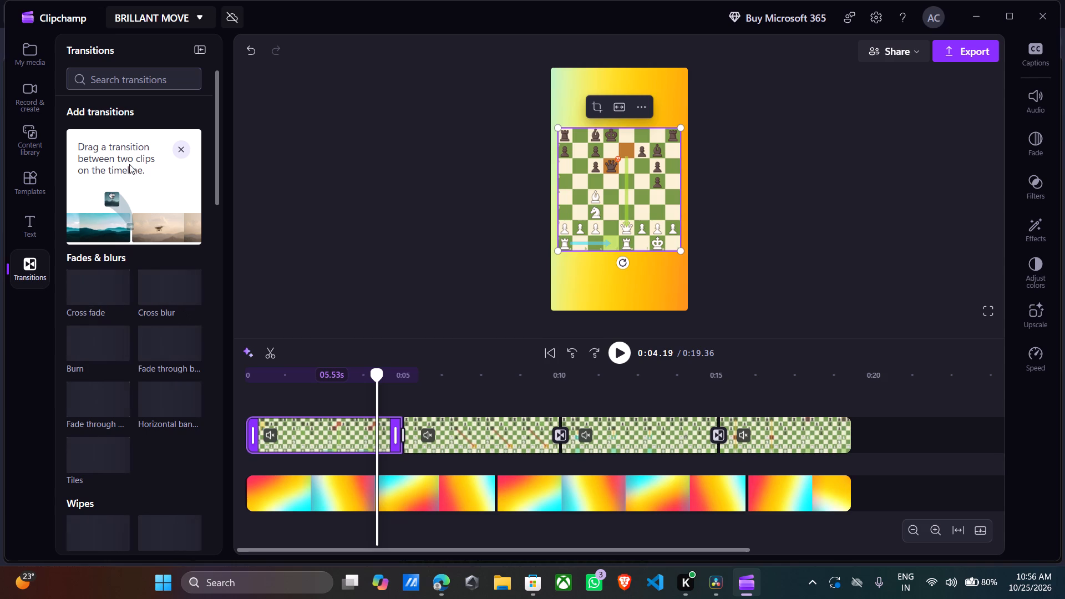
left_click_drag(424, 411, 552, 424)
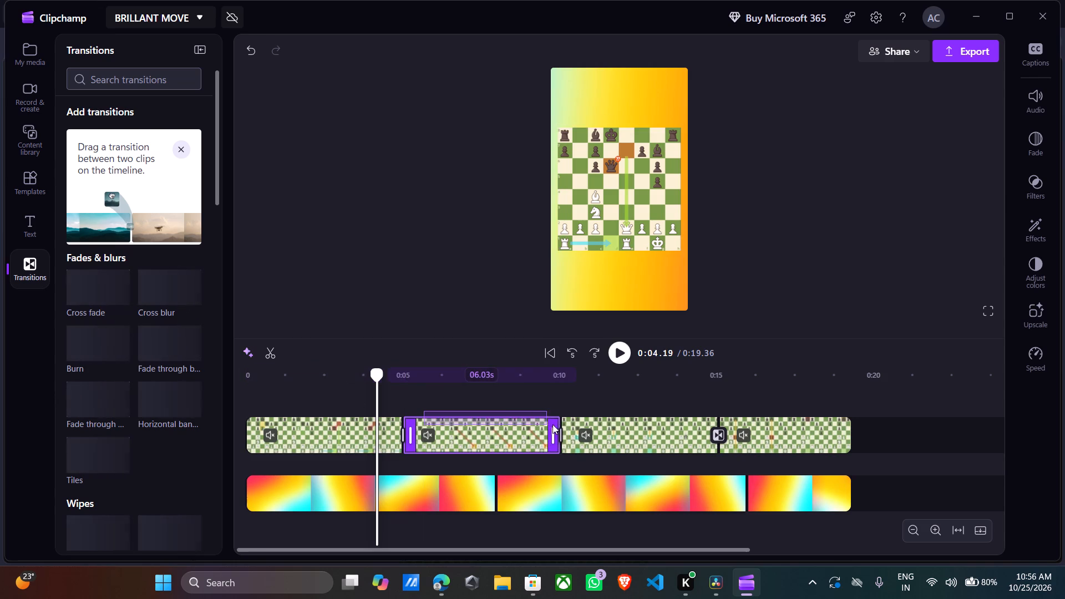
left_click_drag(552, 424, 597, 418)
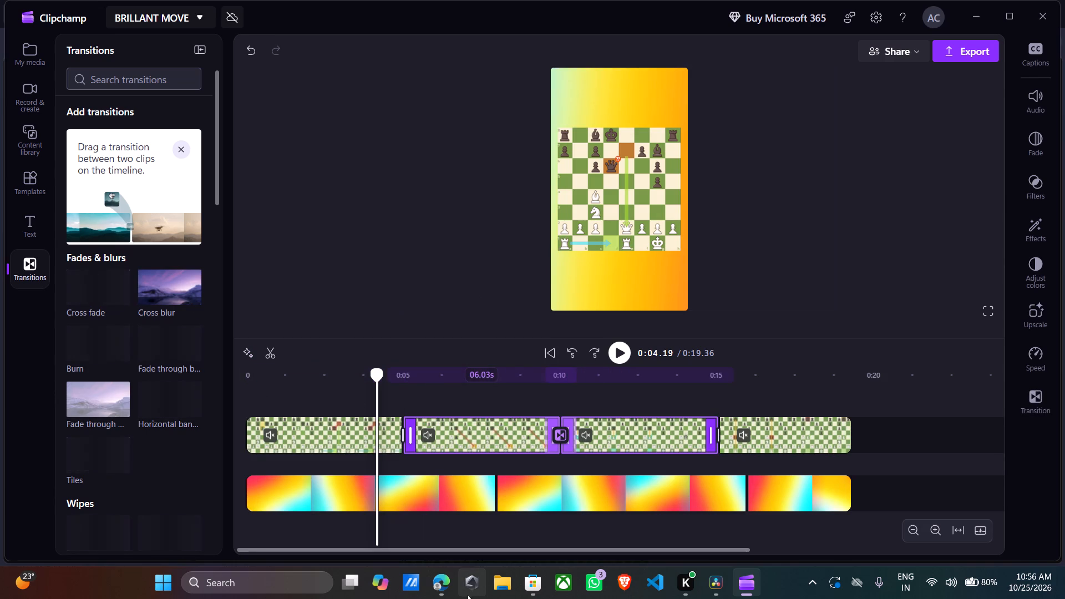
Switch to YouTube in Edge, search for "chess edit in microsoft clipchamp" and look through the results.
left_click(451, 588)
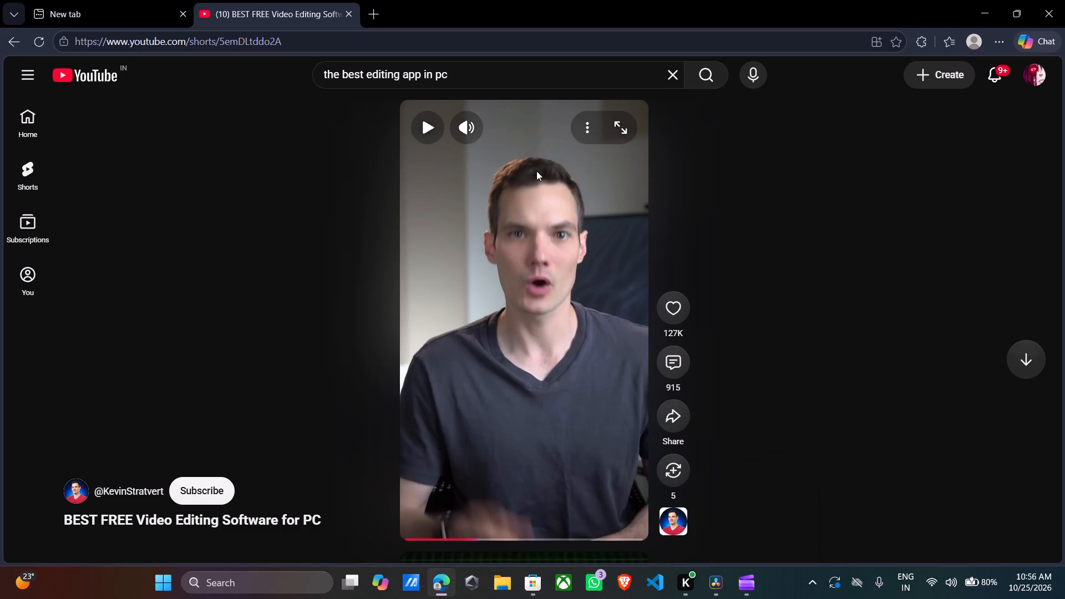
left_click(524, 79)
key("BackSpace")
key("BackSpace")
key("BackSpace")
key("BackSpace")
key("BackSpace")
key("BackSpace")
key("BackSpace")
key("BackSpace")
key("BackSpace")
key("BackSpace")
key("BackSpace")
key("BackSpace")
key("BackSpace")
key("BackSpace")
key("BackSpace")
key("BackSpace")
key("BackSpace")
key("BackSpace")
key("BackSpace")
key("BackSpace")
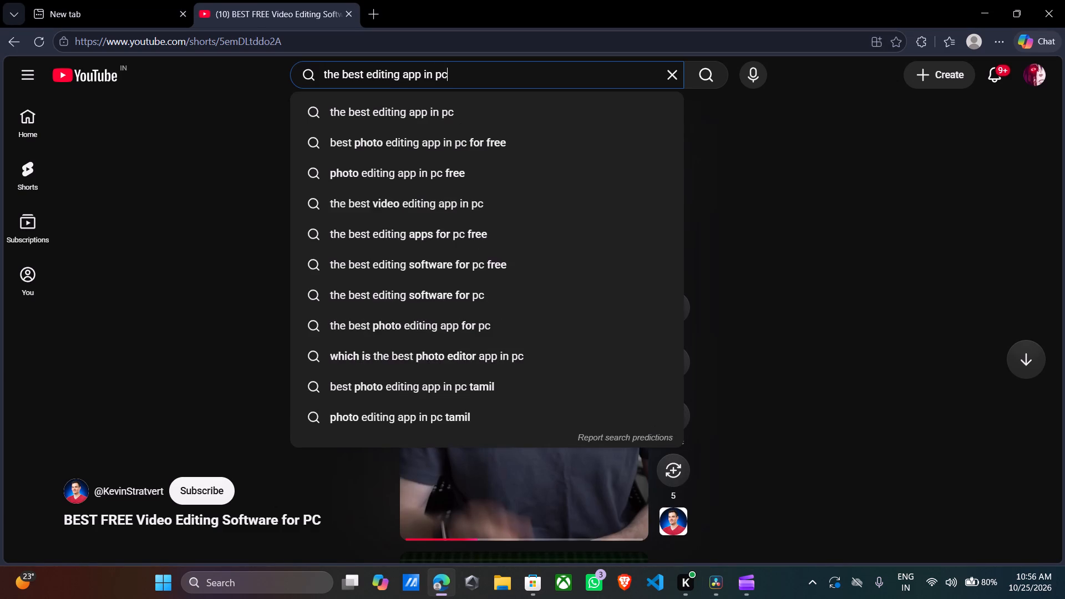
type("chess edit in mic")
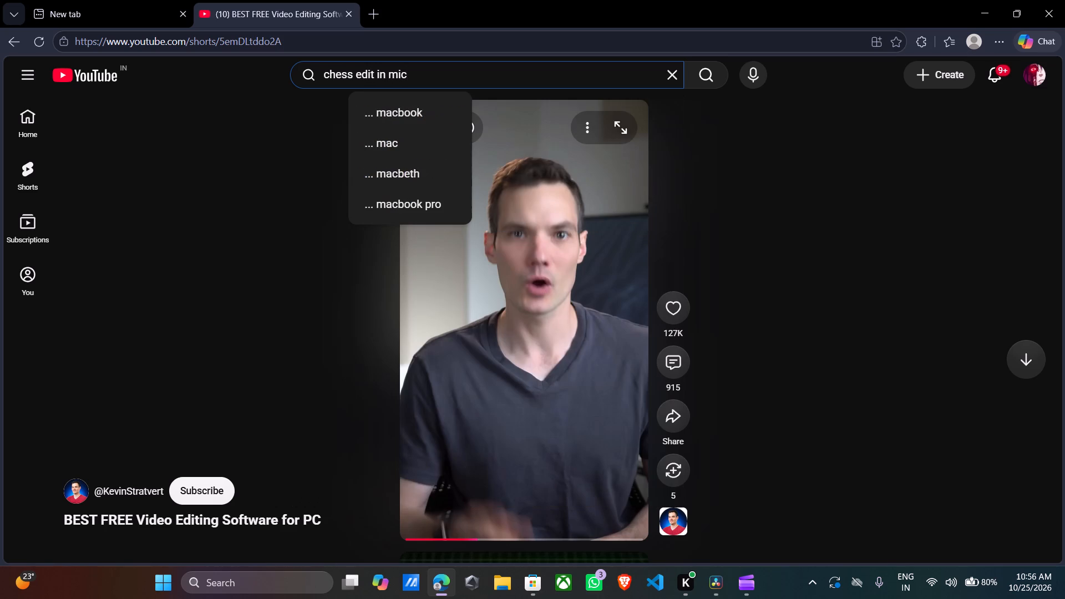
type("ro")
type("so")
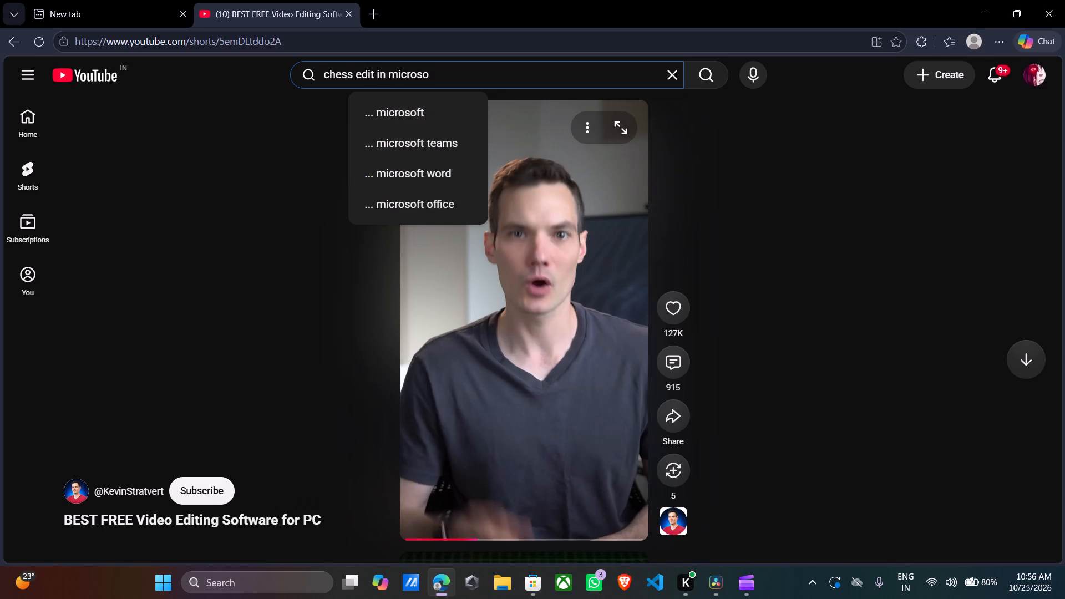
type("ft")
key("space")
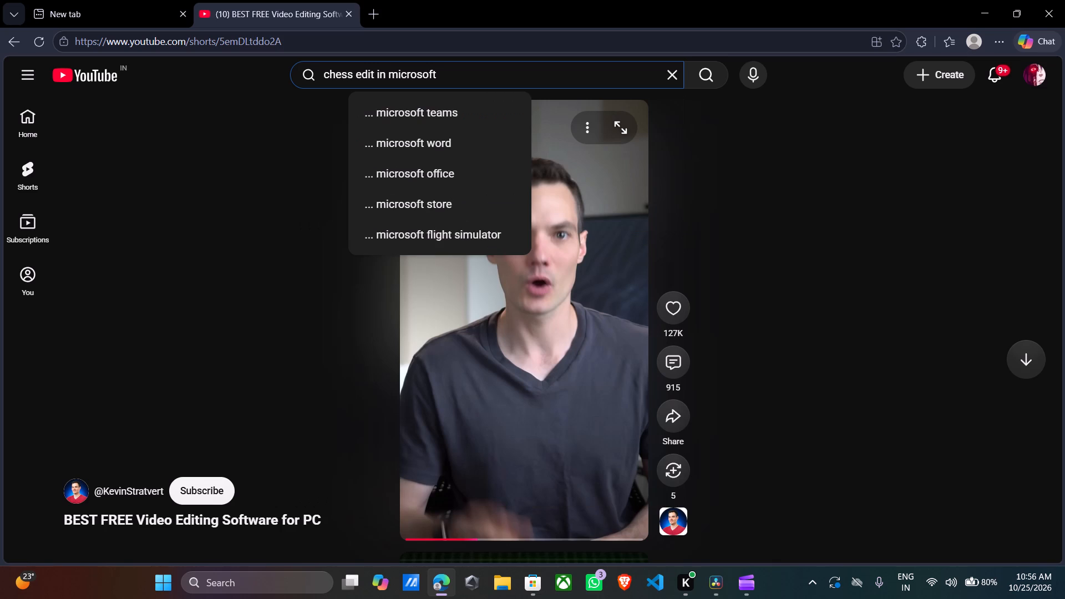
type("clip")
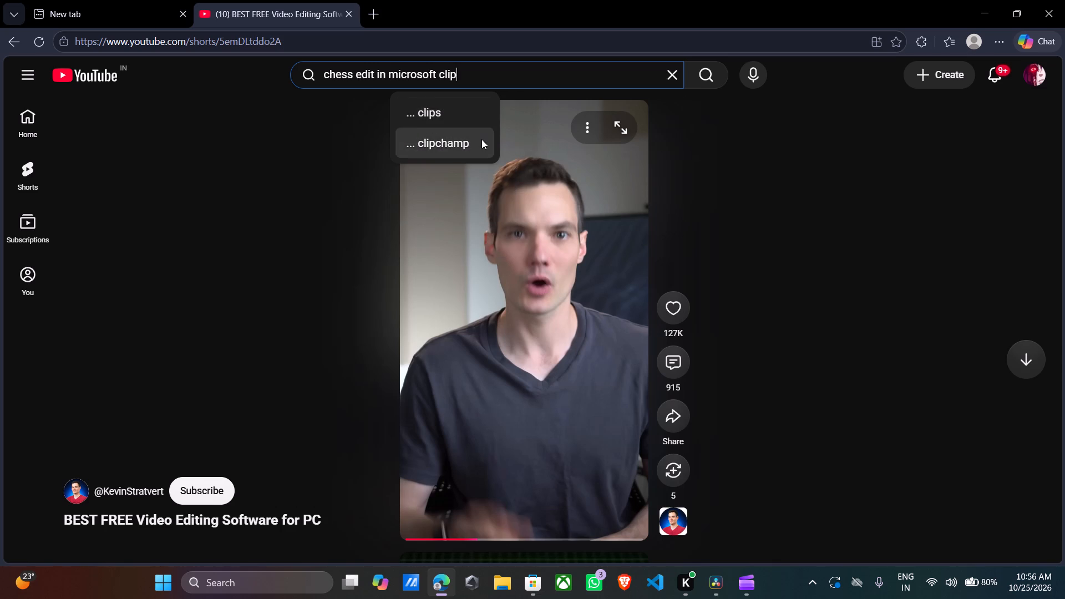
left_click(480, 140)
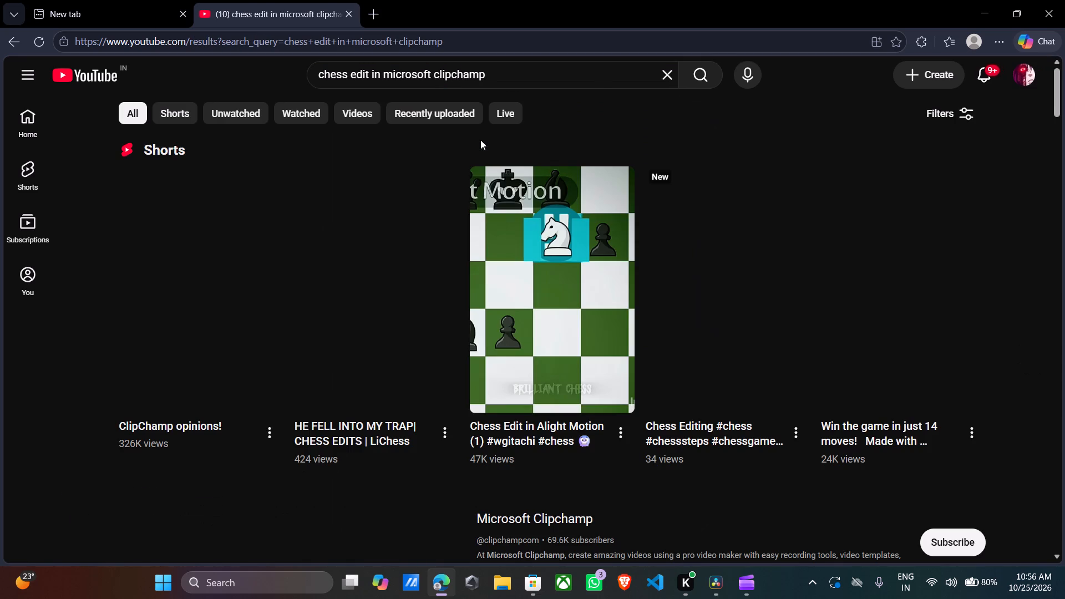
scroll(480, 140, "down", 7)
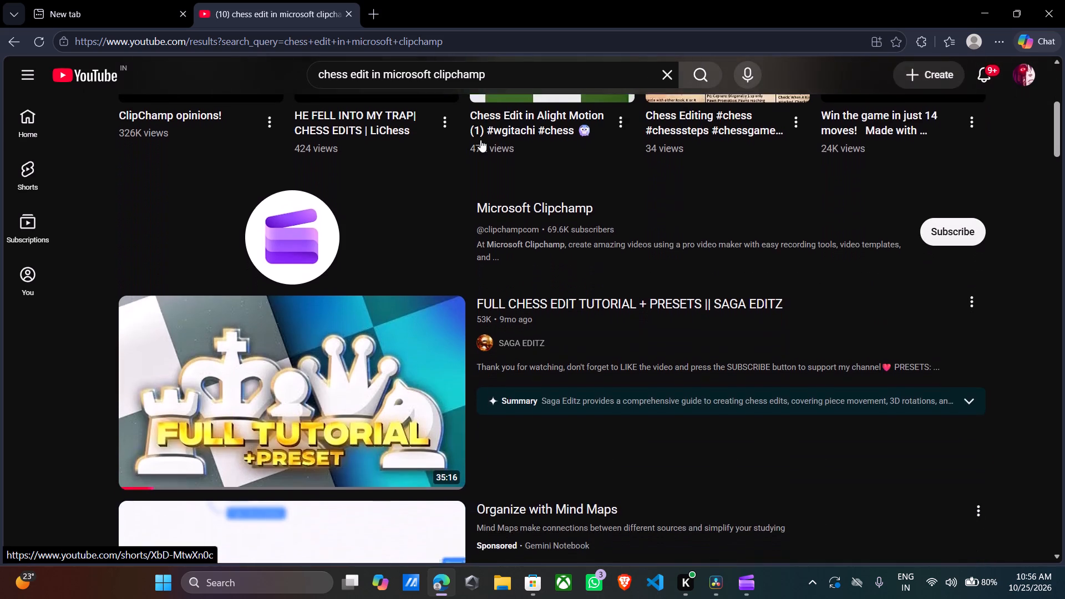
scroll(480, 140, "down", 3)
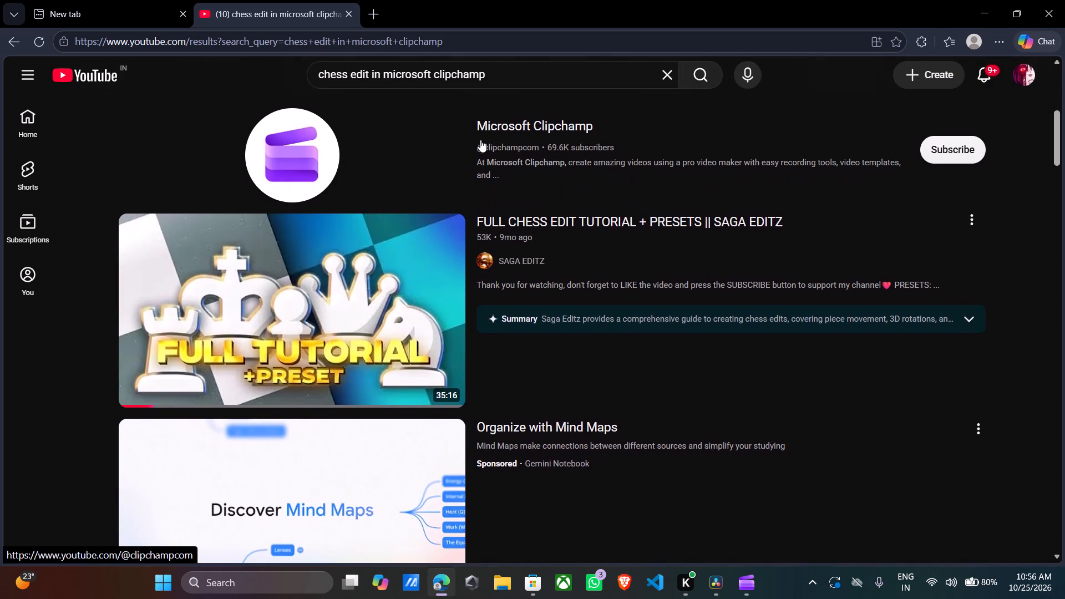
scroll(480, 140, "down", 1)
scroll(481, 155, "up", 7)
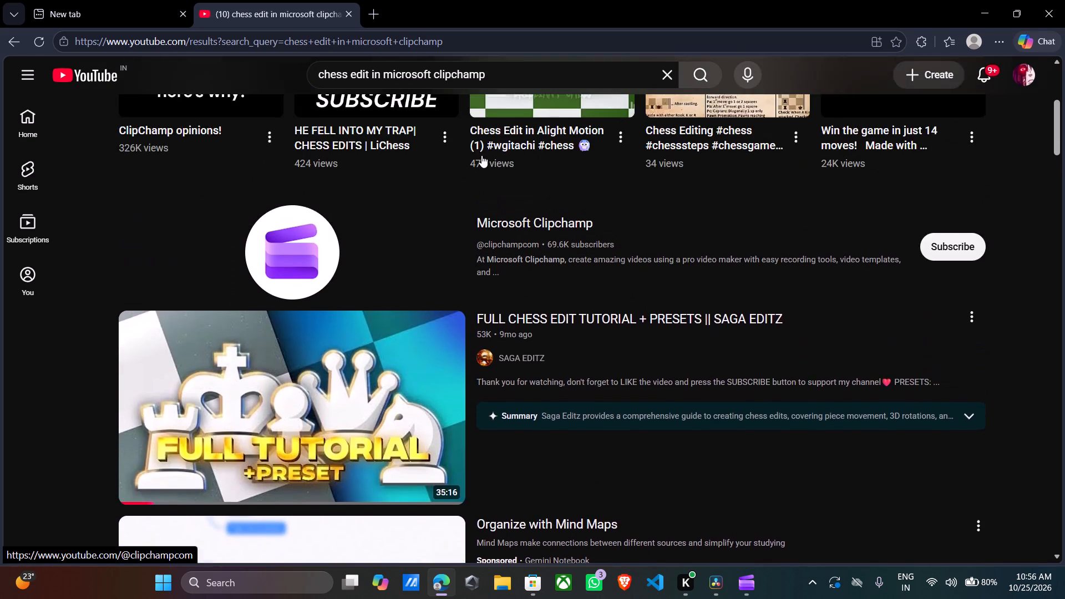
scroll(481, 155, "up", 2)
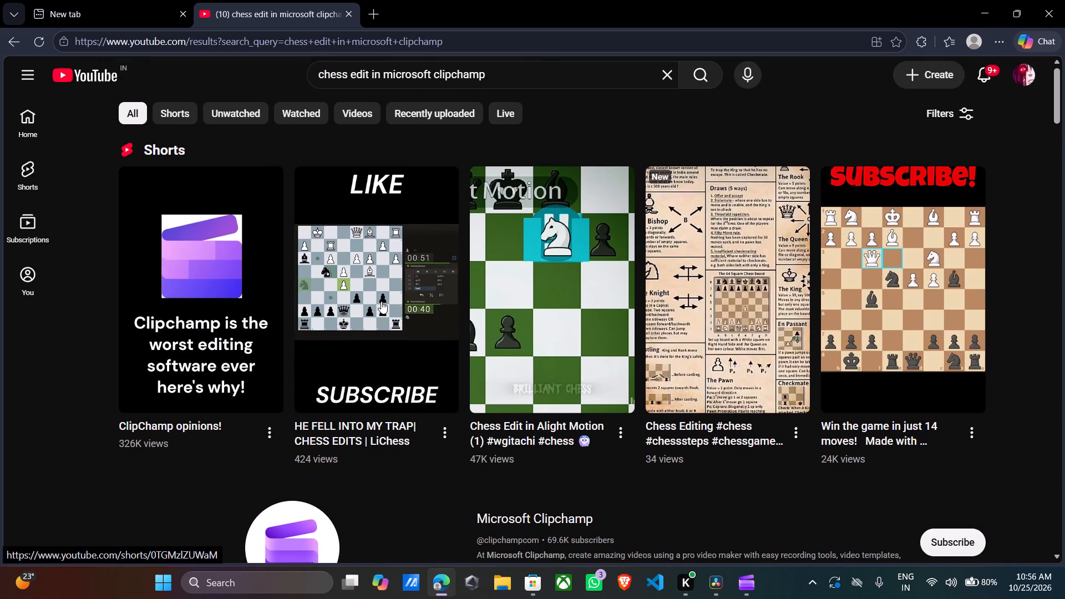
Close the browser and the Clipchamp window.
left_click(1064, 0)
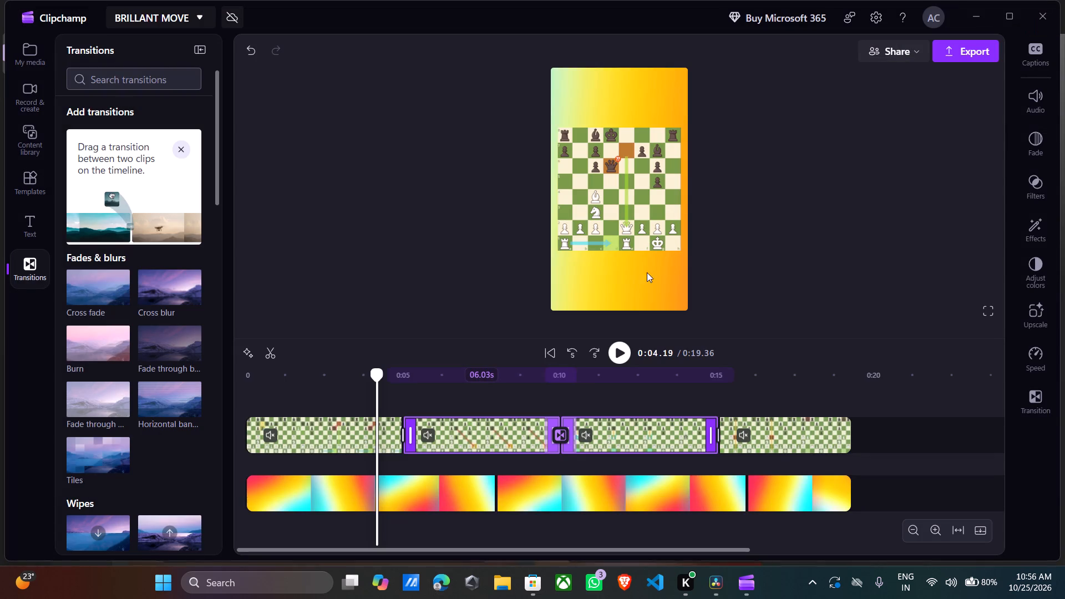
left_click(1027, 18)
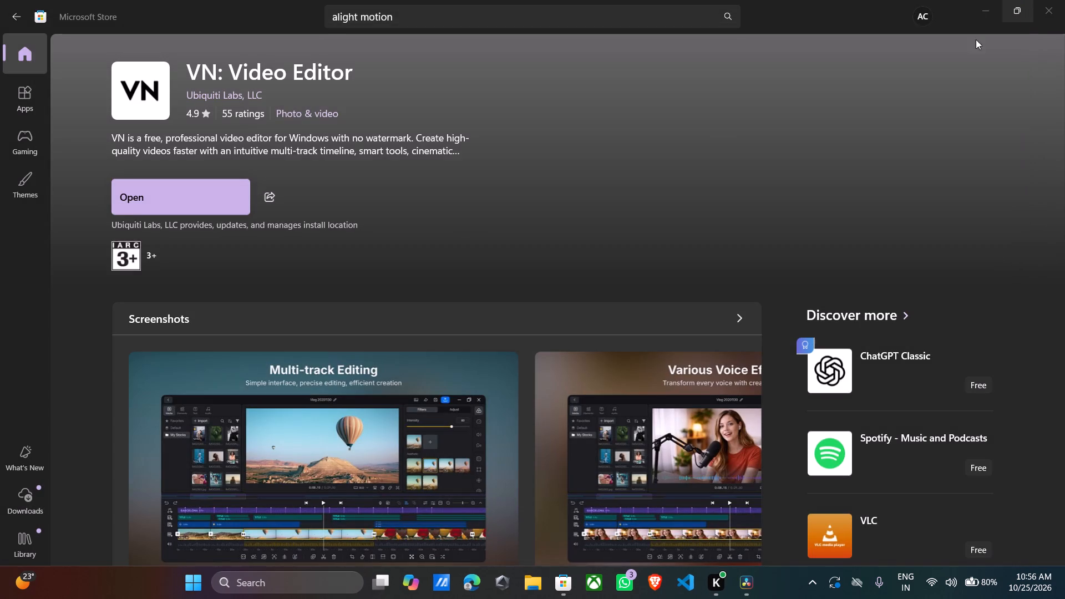
Launch VN: Video Editor from its Microsoft Store page, close any promotional web page and maximize the editor window.
left_click(156, 189)
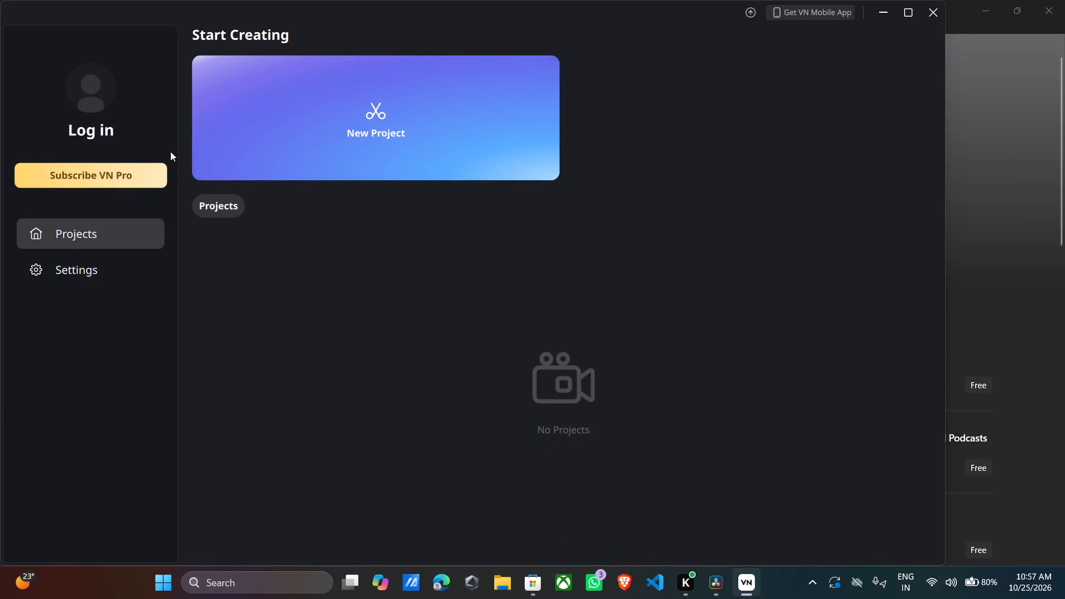
left_click(468, 93)
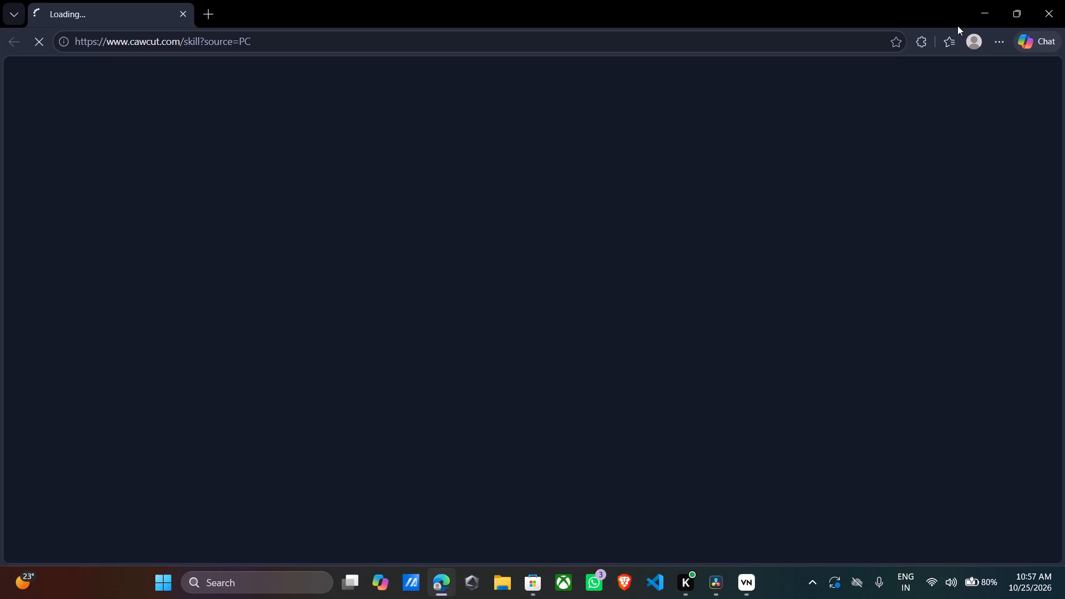
left_click(1038, 5)
left_click(902, 11)
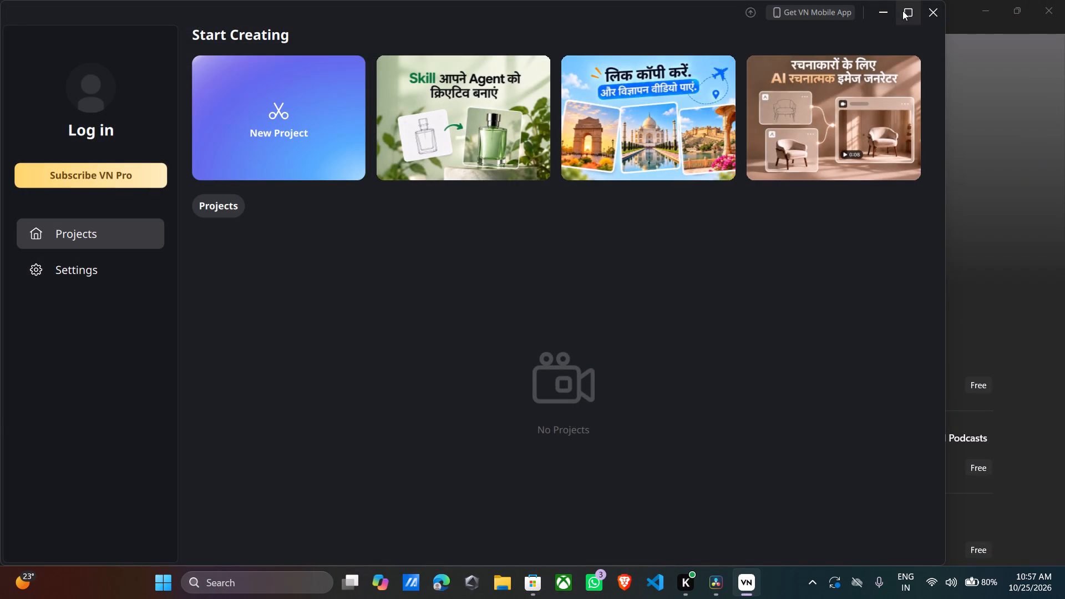
Dismiss the version update notice and maximize the editor window.
left_click(1030, 19)
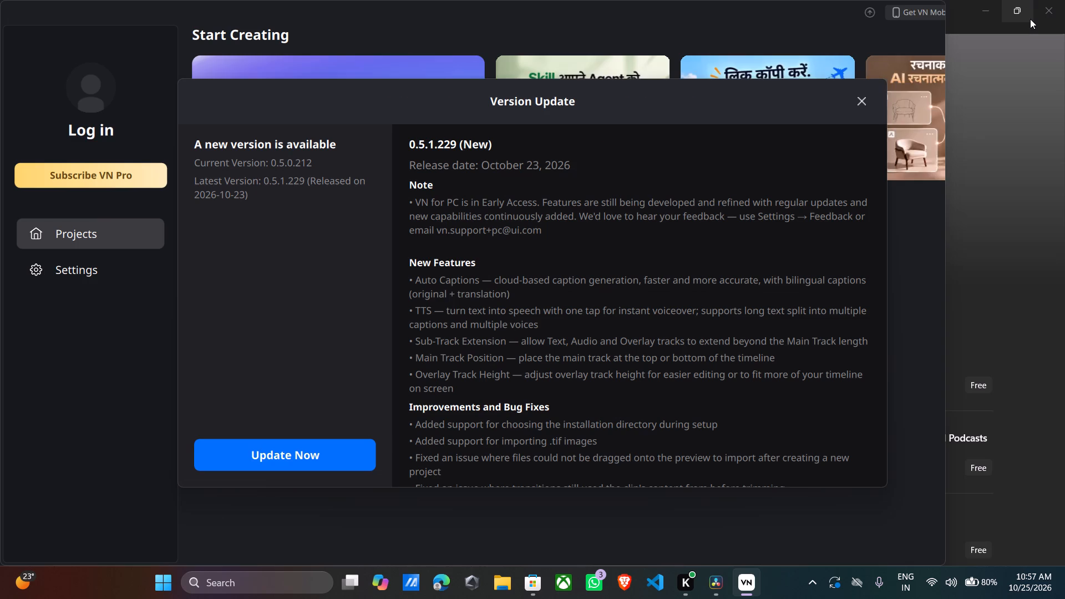
left_click(880, 94)
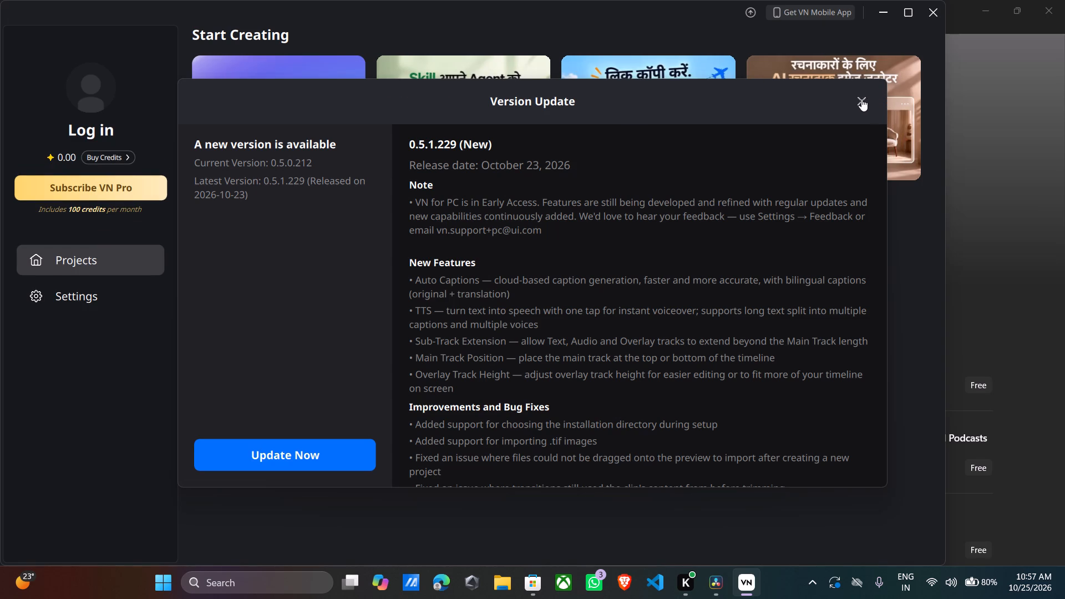
left_click(861, 99)
left_click(902, 19)
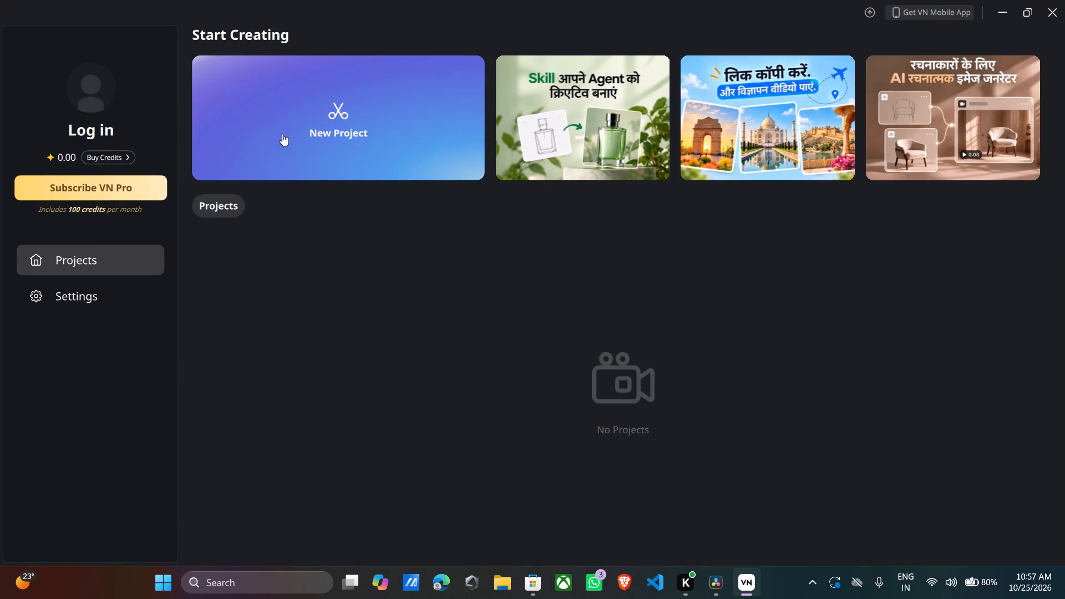
Create a new empty video project.
left_click(319, 143)
left_click(347, 109)
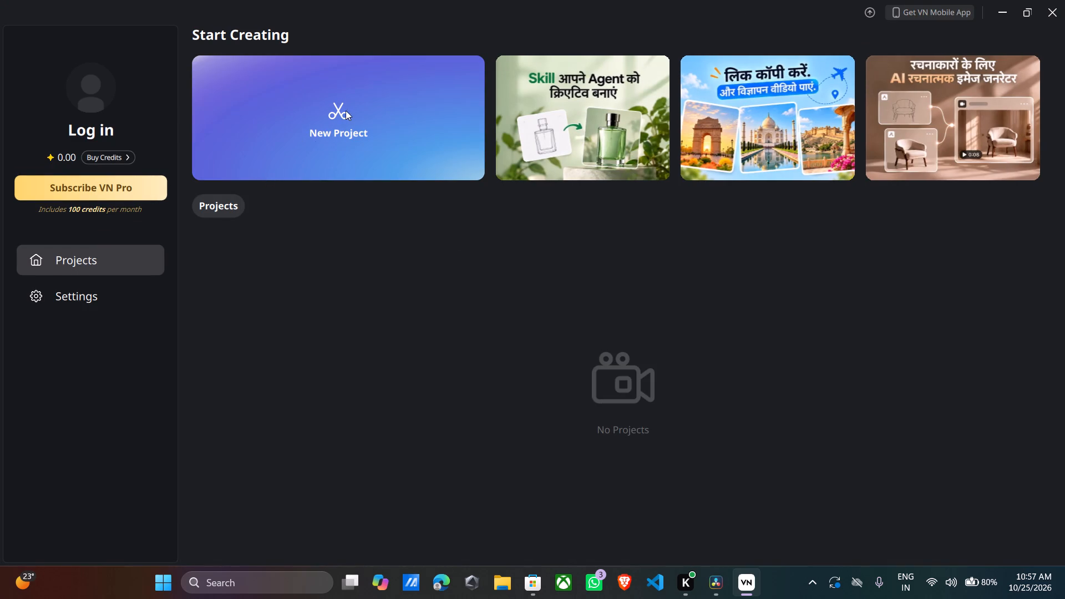
left_click(338, 113)
left_click(542, 301)
left_click(126, 284)
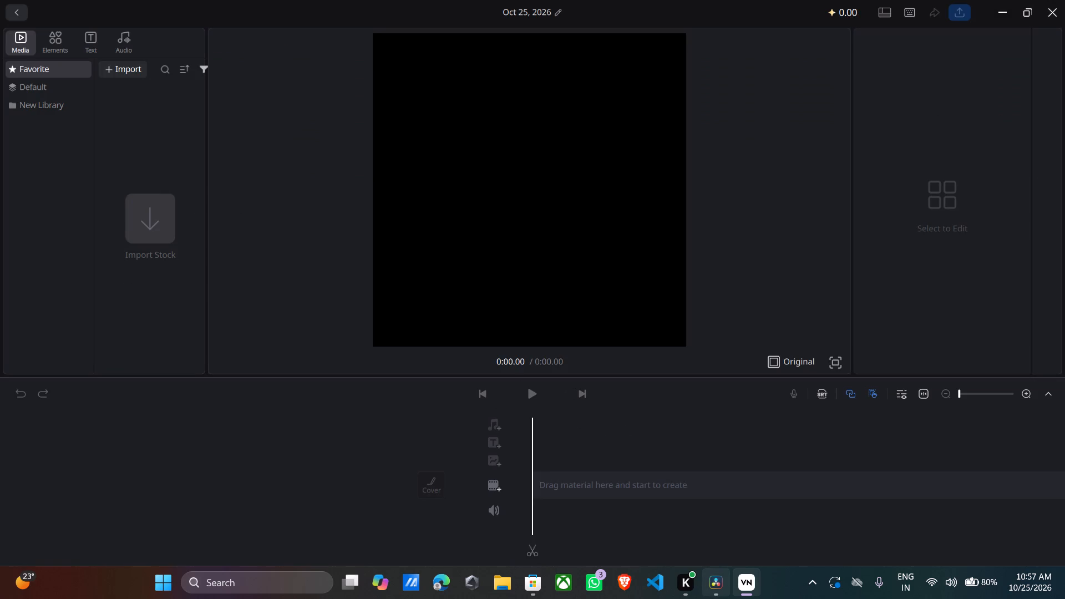
Close the DaVinci Resolve and Microsoft Store windows that are still open in the background.
left_click(773, 465)
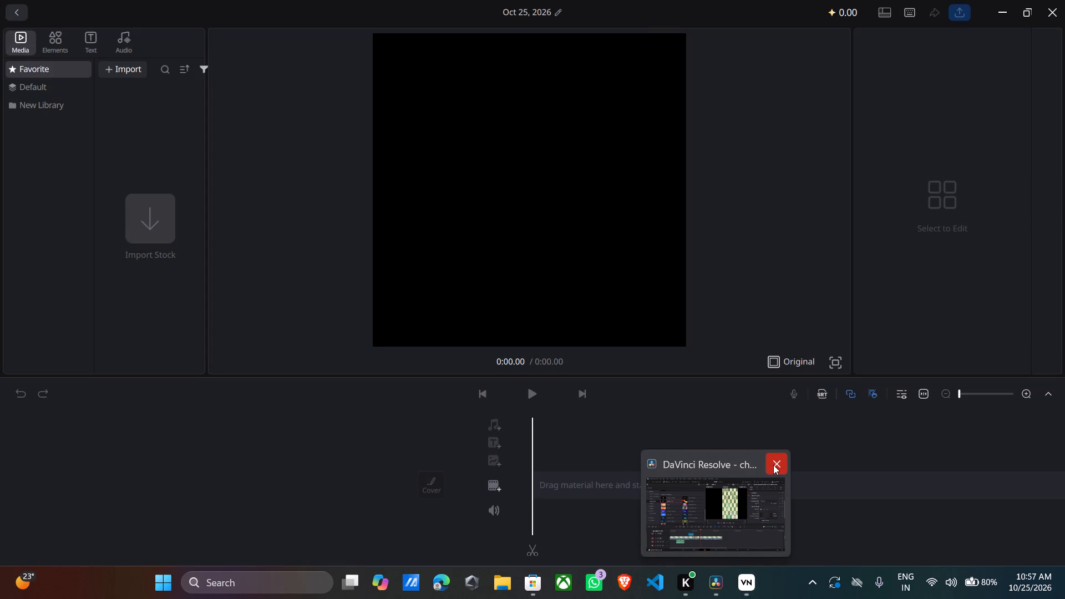
double_click(773, 465)
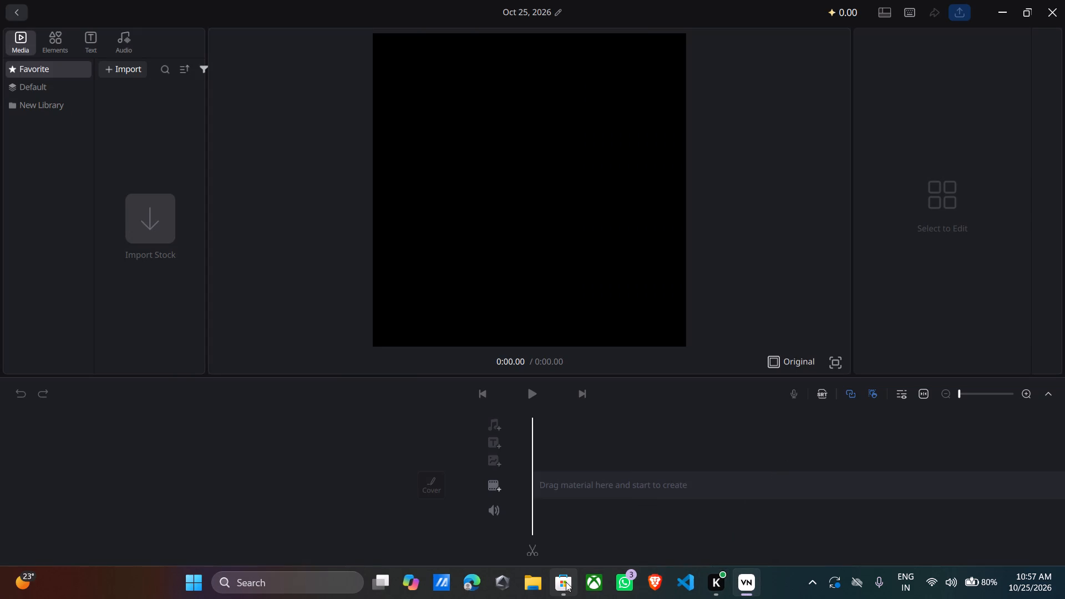
left_click(631, 460)
Start a media import, accept the import tips and browse to the Screen Recordings folder inside Videos.
left_click(133, 230)
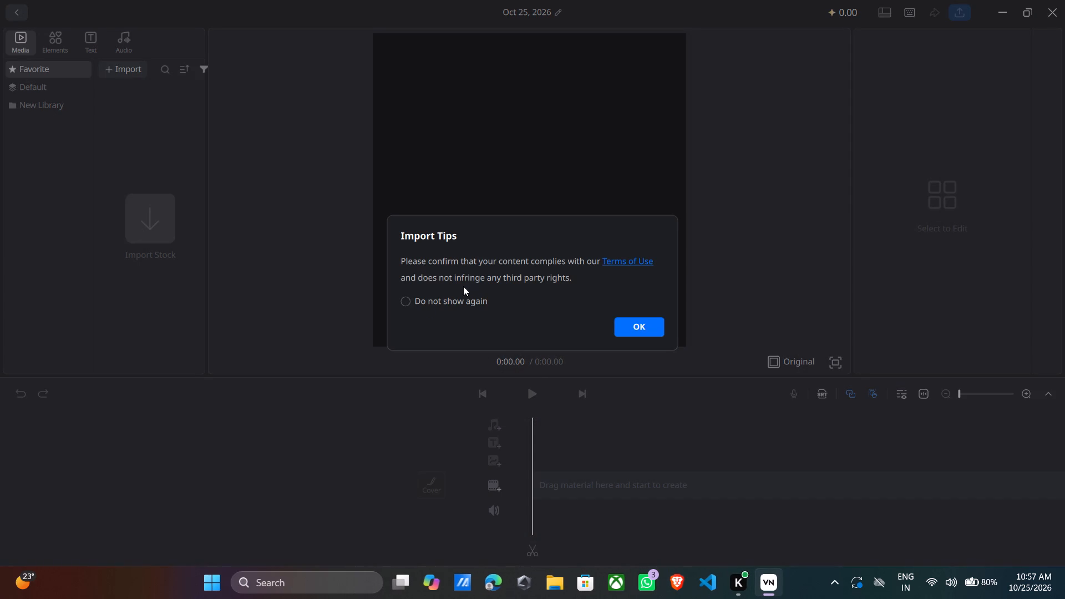
left_click(627, 324)
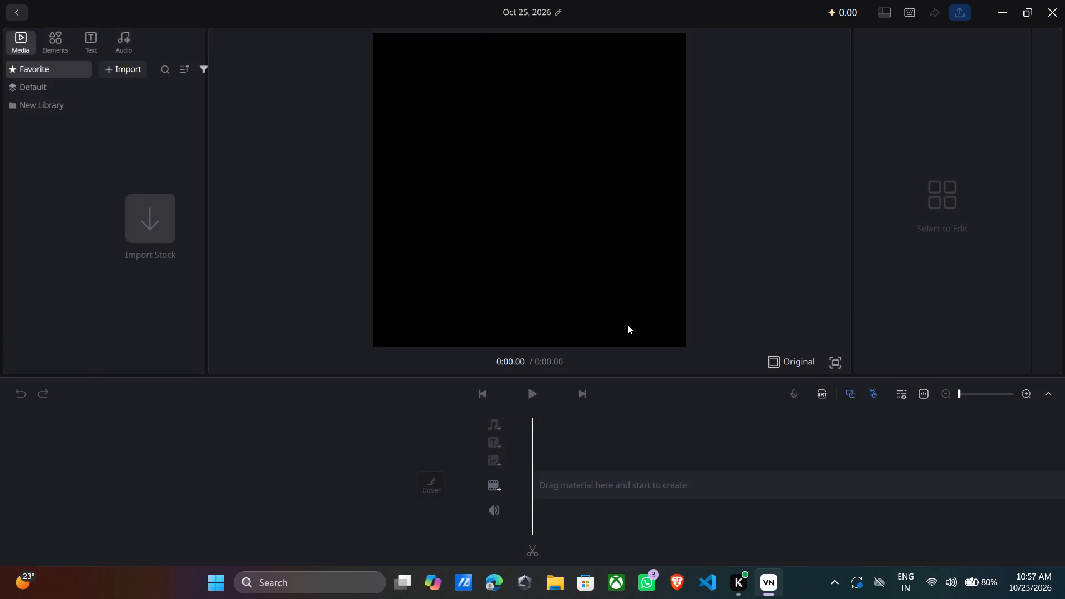
left_click(43, 167)
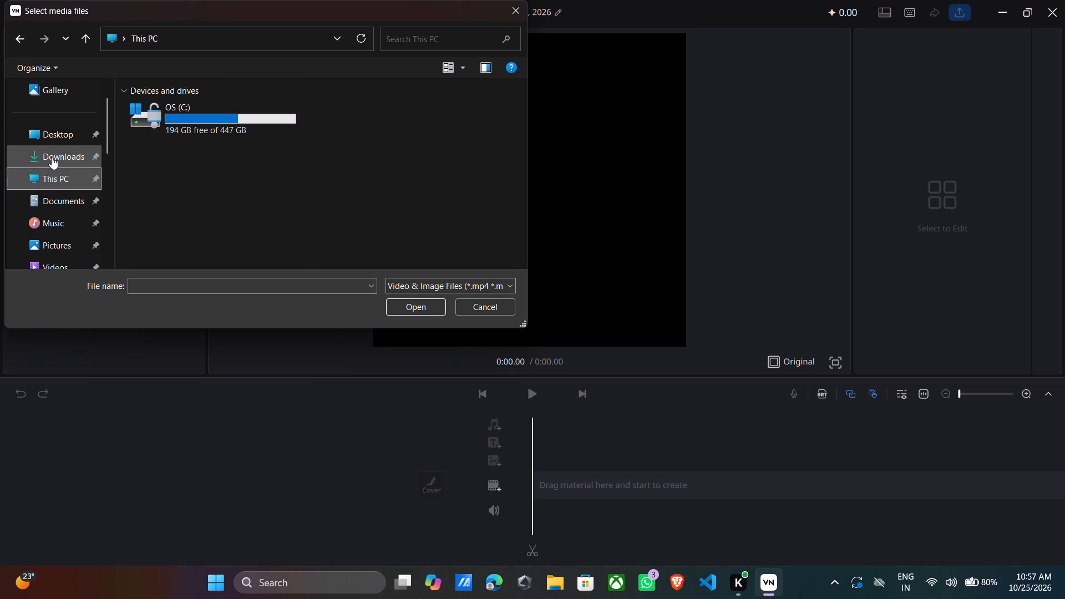
left_click(52, 157)
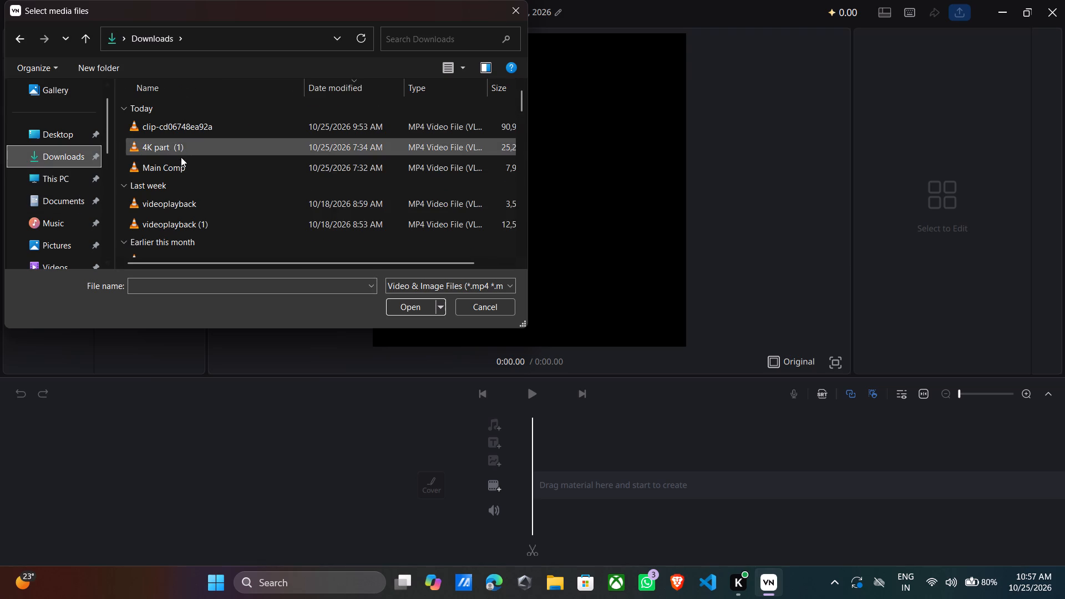
left_click(69, 261)
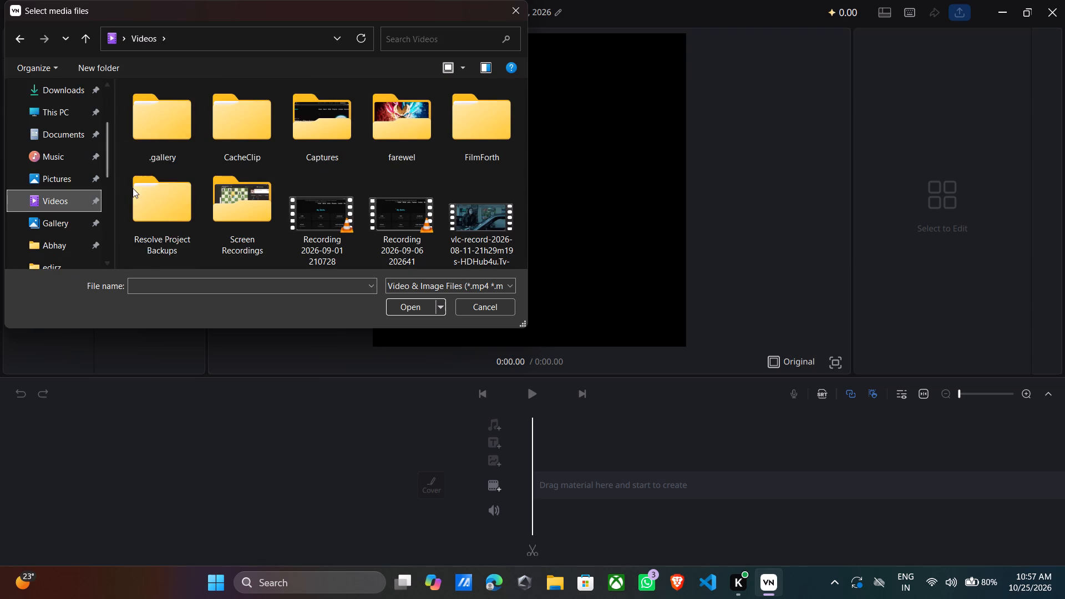
double_click(241, 196)
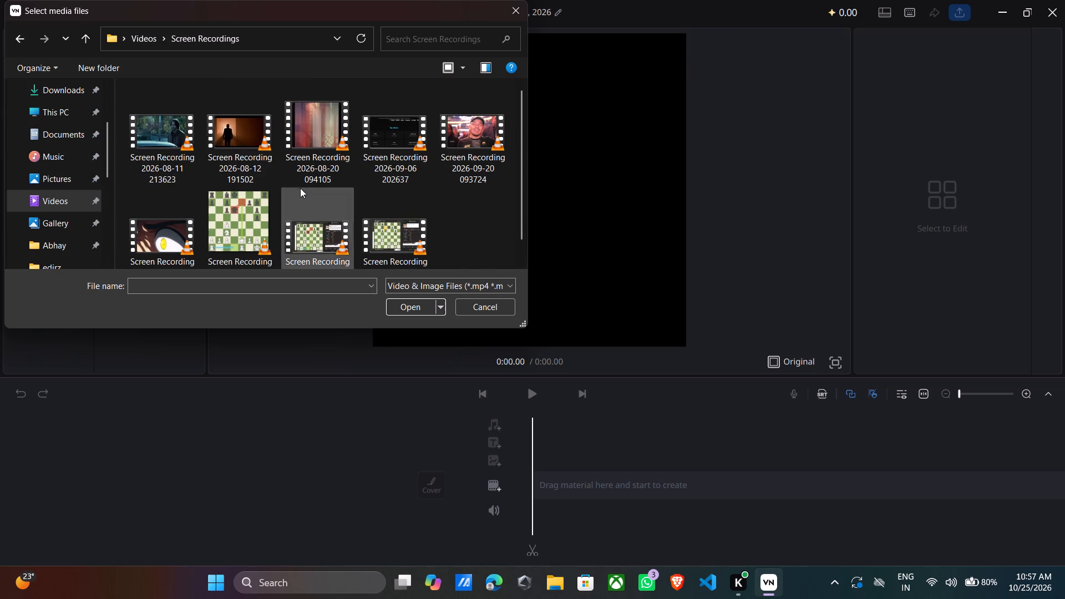
left_click(324, 571)
left_click(548, 590)
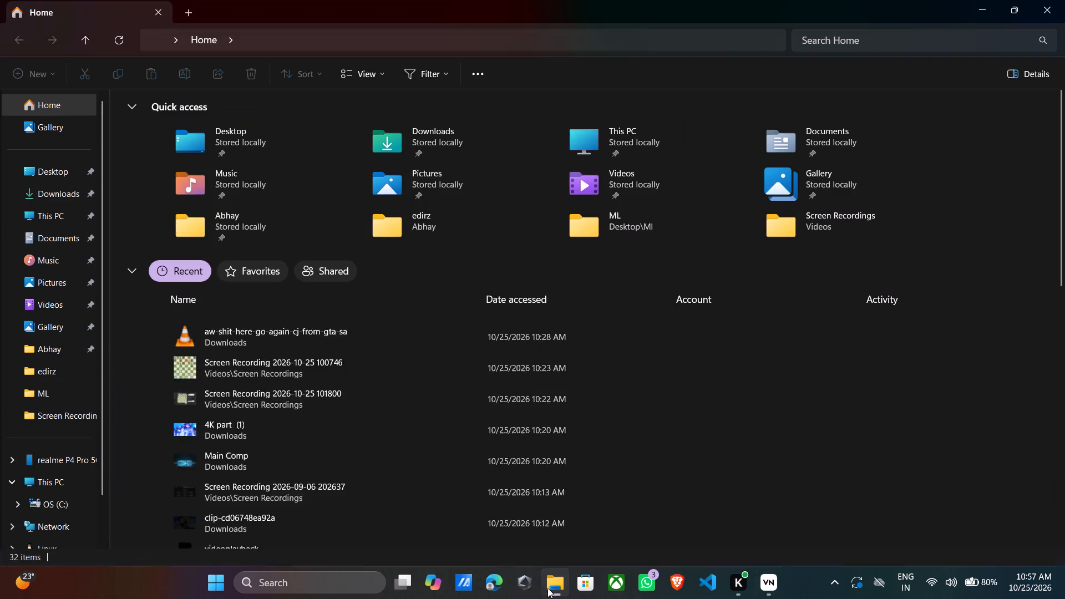
left_click(55, 357)
left_click(51, 388)
left_click(57, 418)
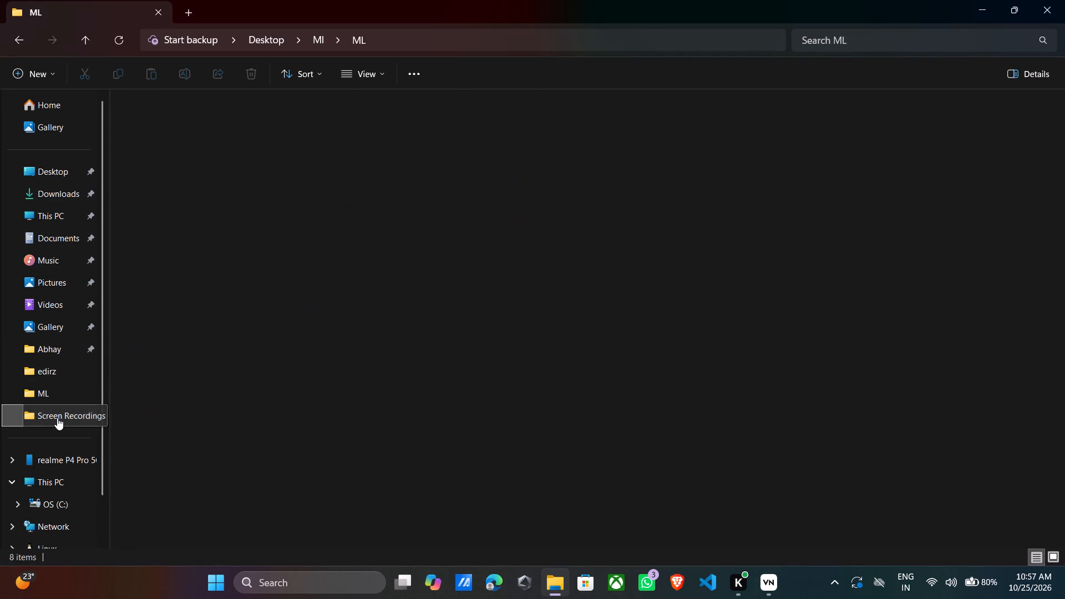
double_click(227, 177)
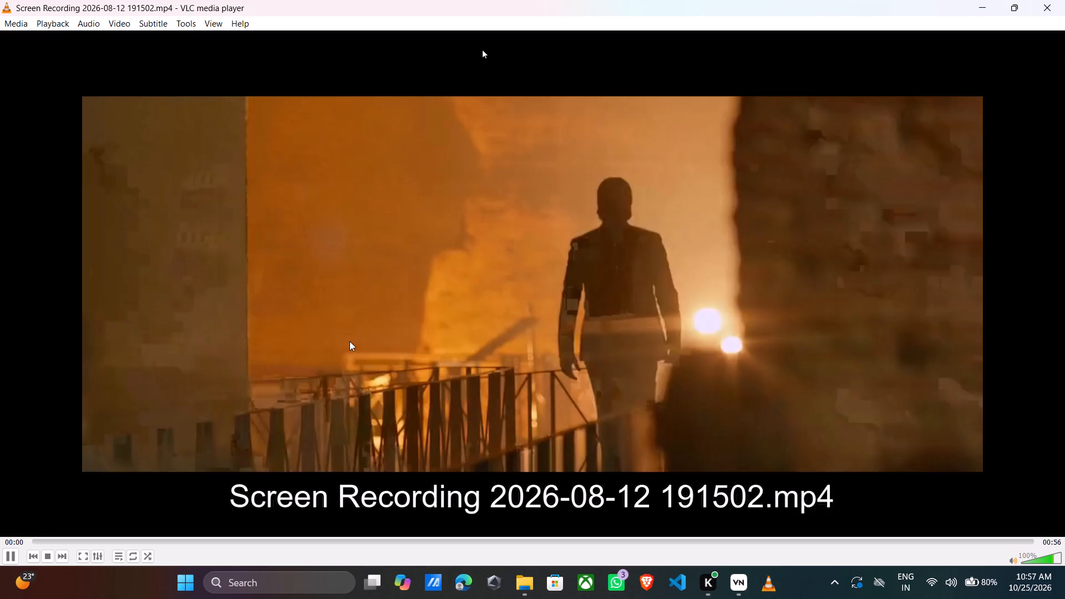
left_click(1064, 0)
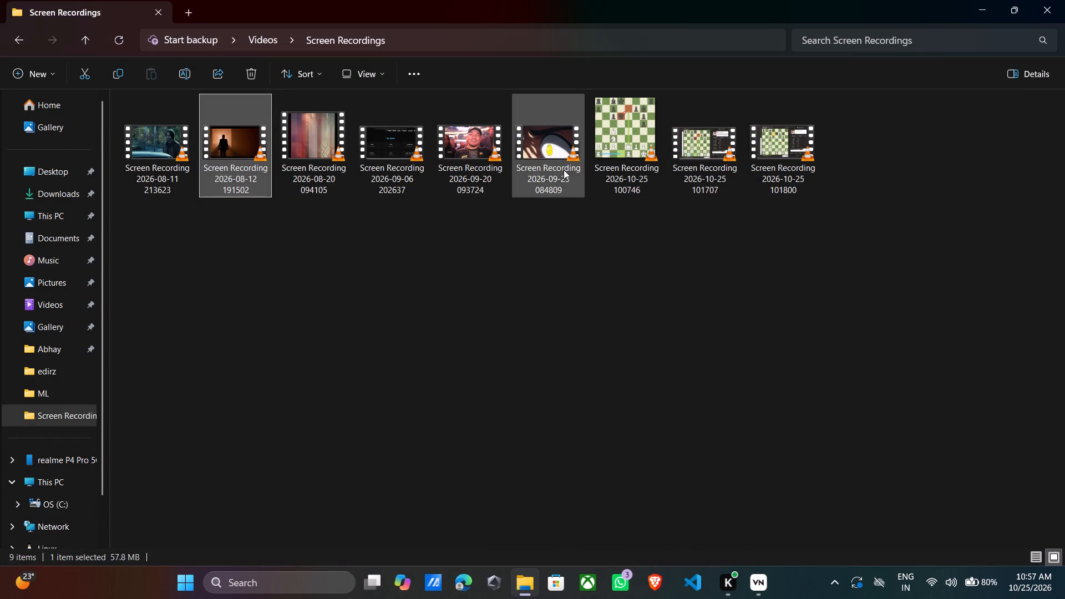
left_click(475, 146)
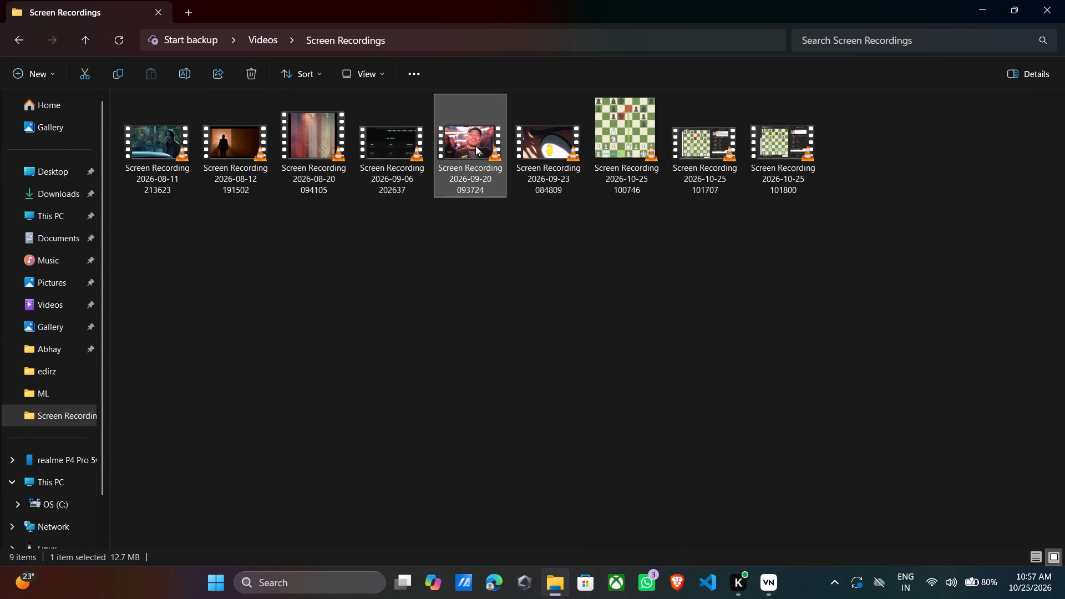
double_click(475, 146)
double_click(454, 278)
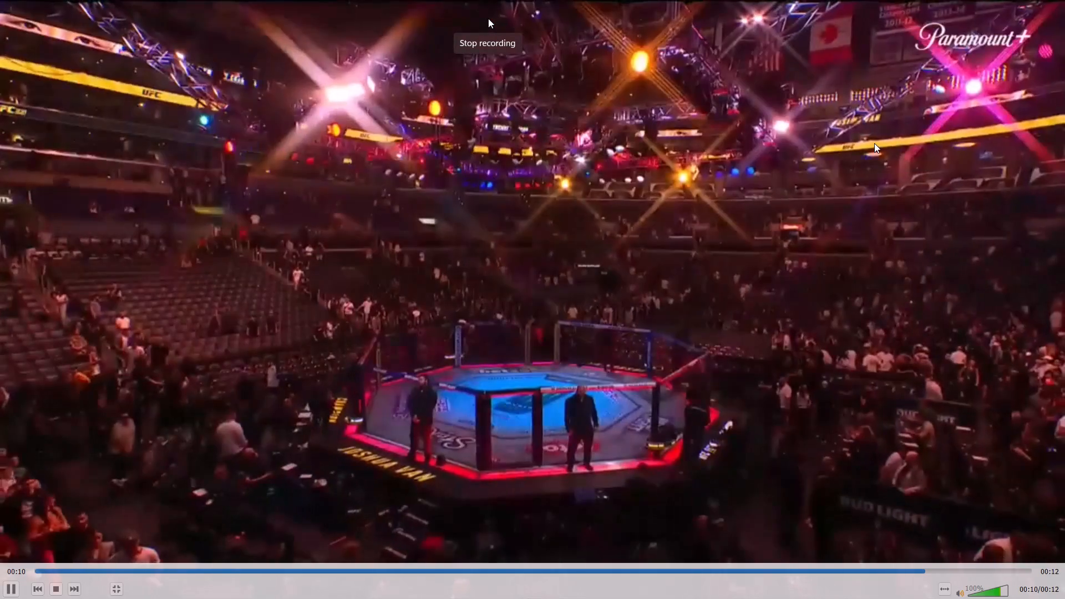
double_click(760, 206)
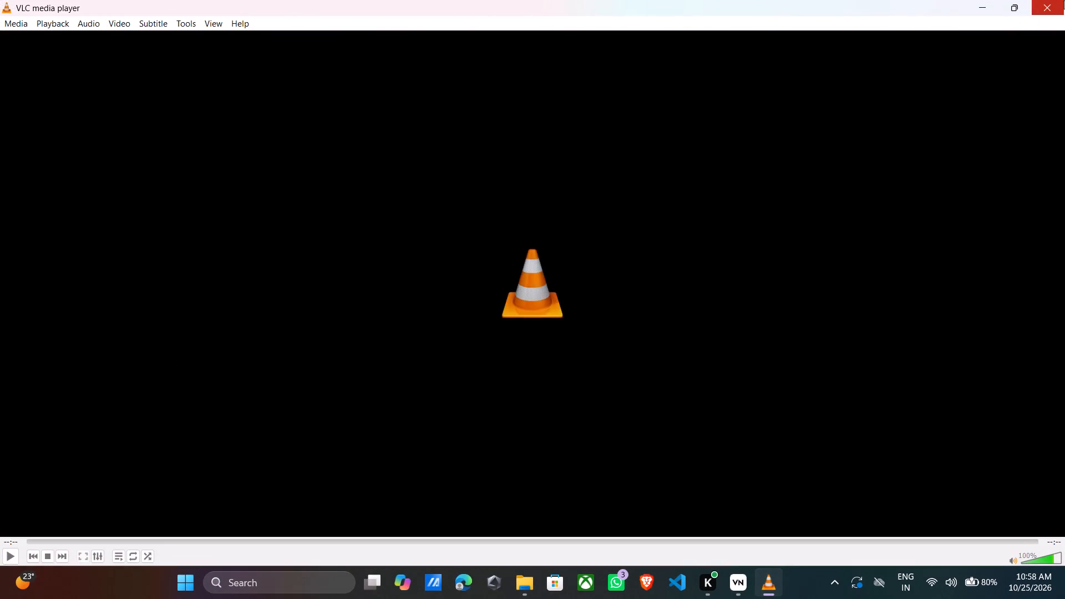
left_click(1063, 0)
double_click(558, 164)
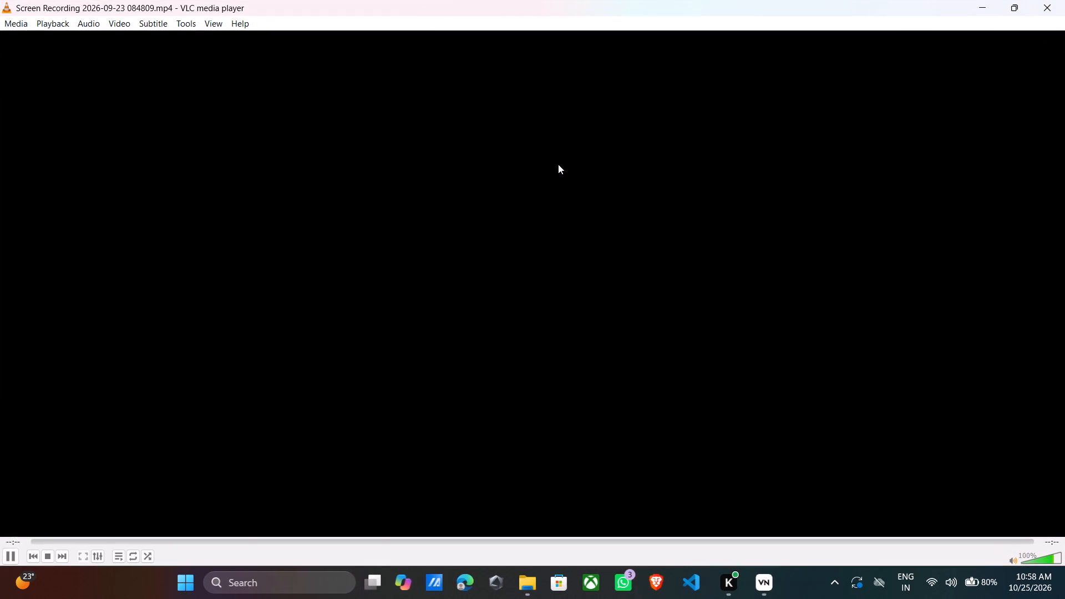
key("Right")
key("Right")
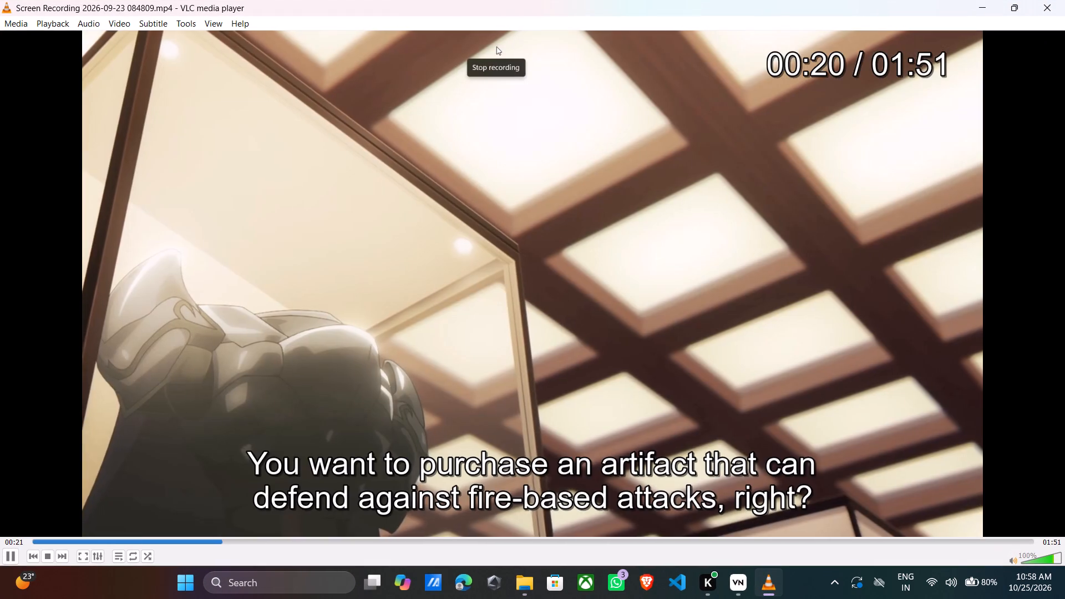
key("Right")
key("Right")
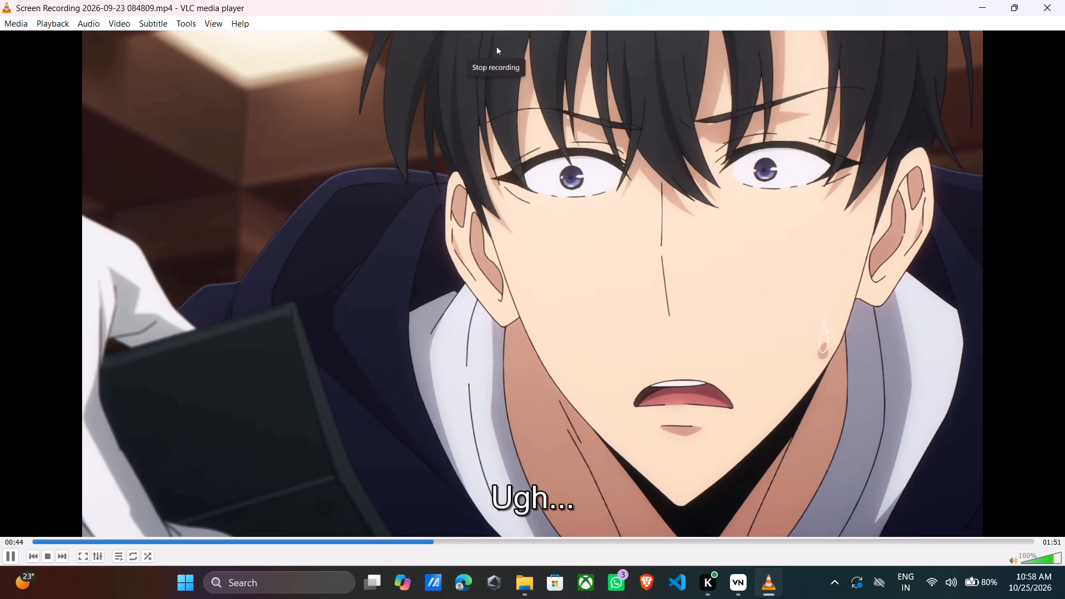
key("Right")
key("Right")
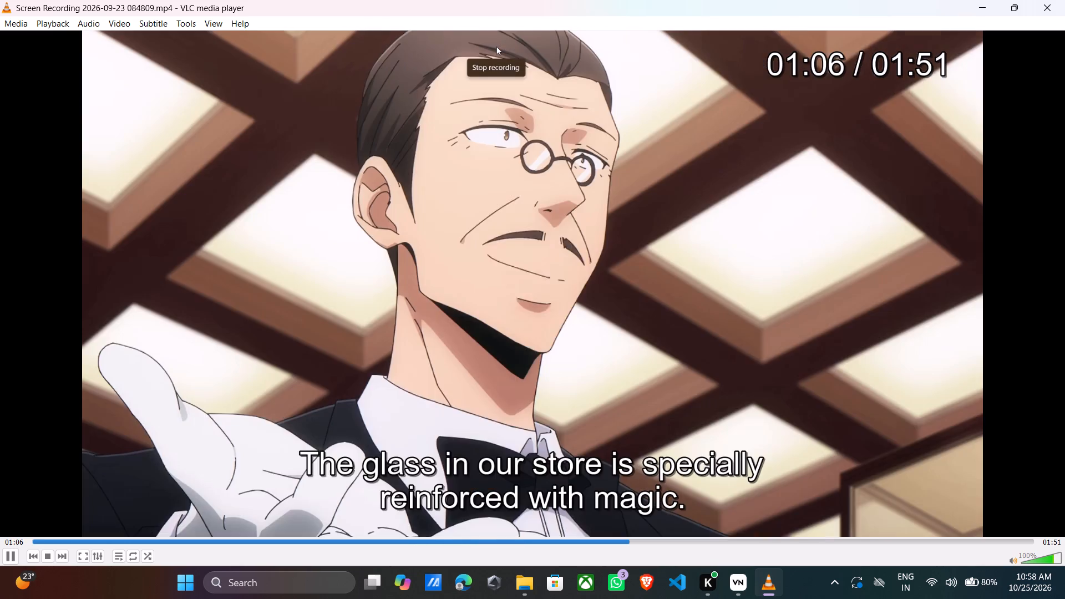
key("Right")
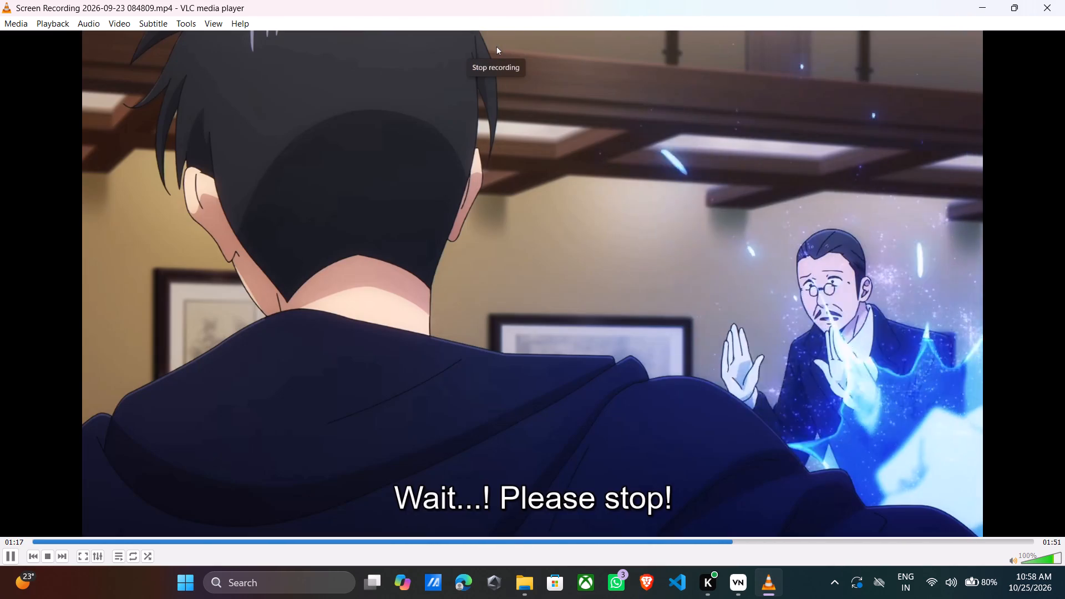
left_click(1031, 0)
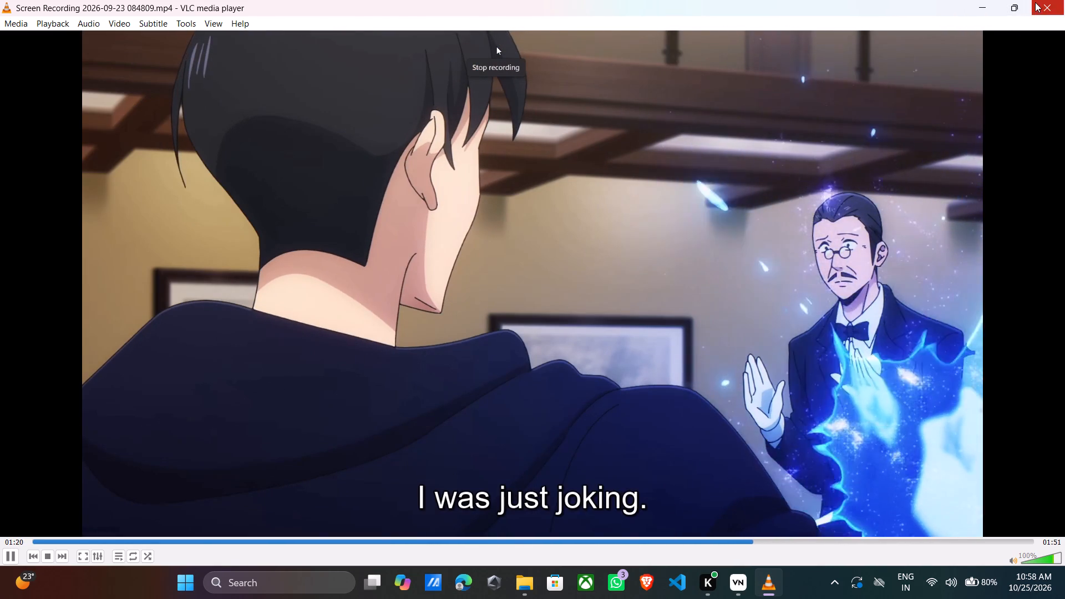
left_click(1035, 1)
left_click(637, 135)
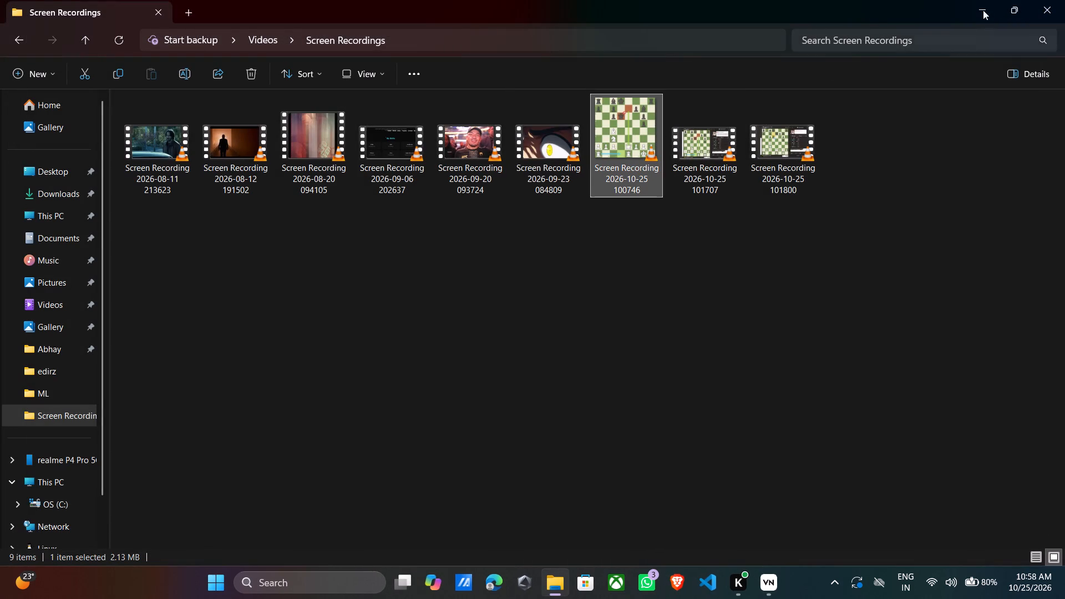
left_click(1063, 0)
left_click(283, 235)
left_click(255, 223)
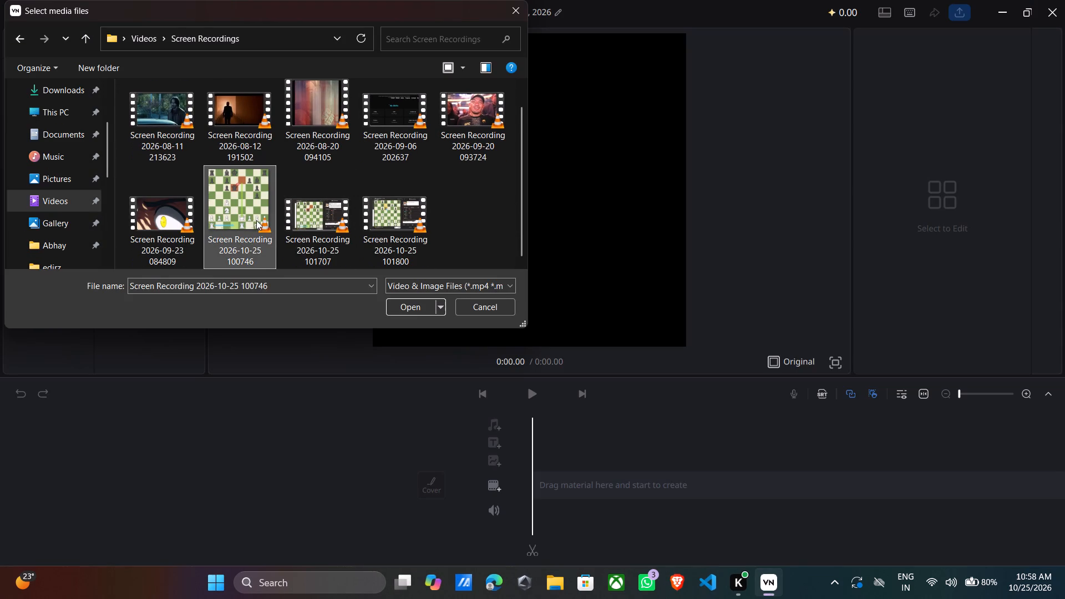
left_click(413, 311)
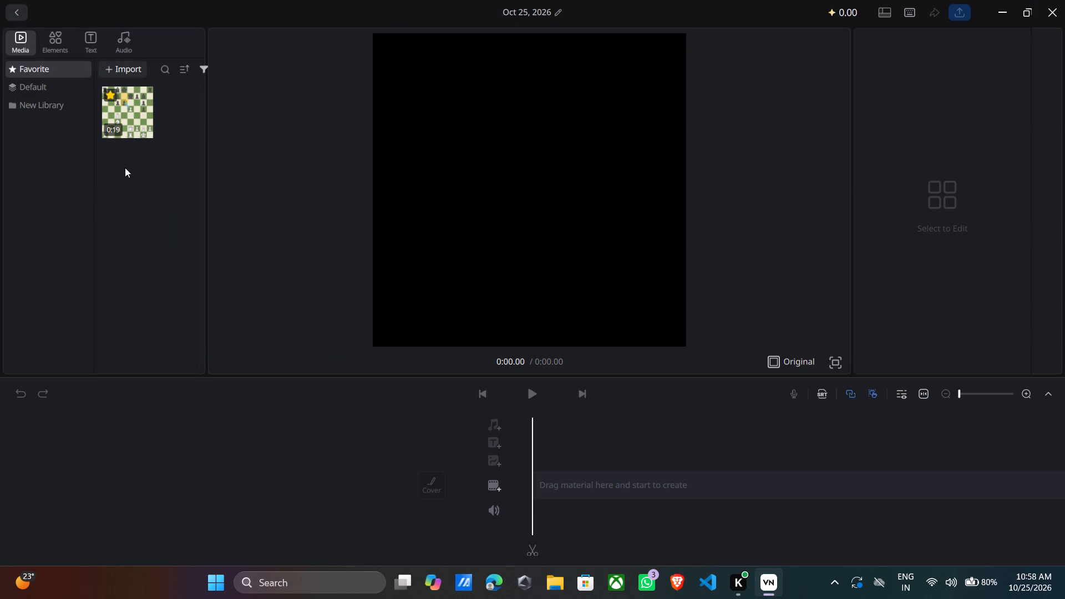
Place the imported chess clip at the start of the main timeline track.
left_click_drag(128, 115, 582, 474)
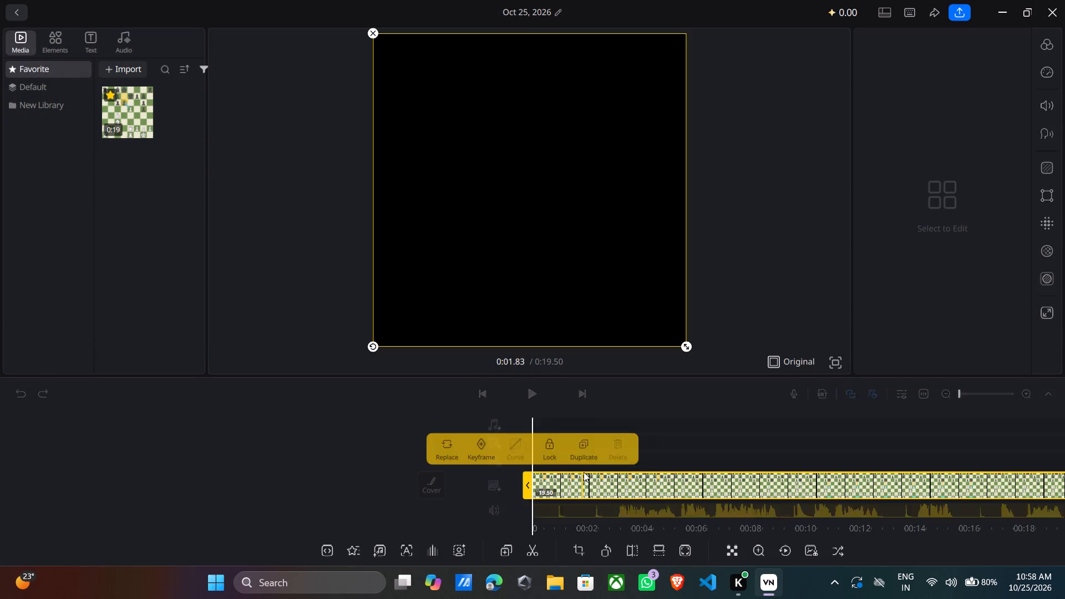
left_click(674, 415)
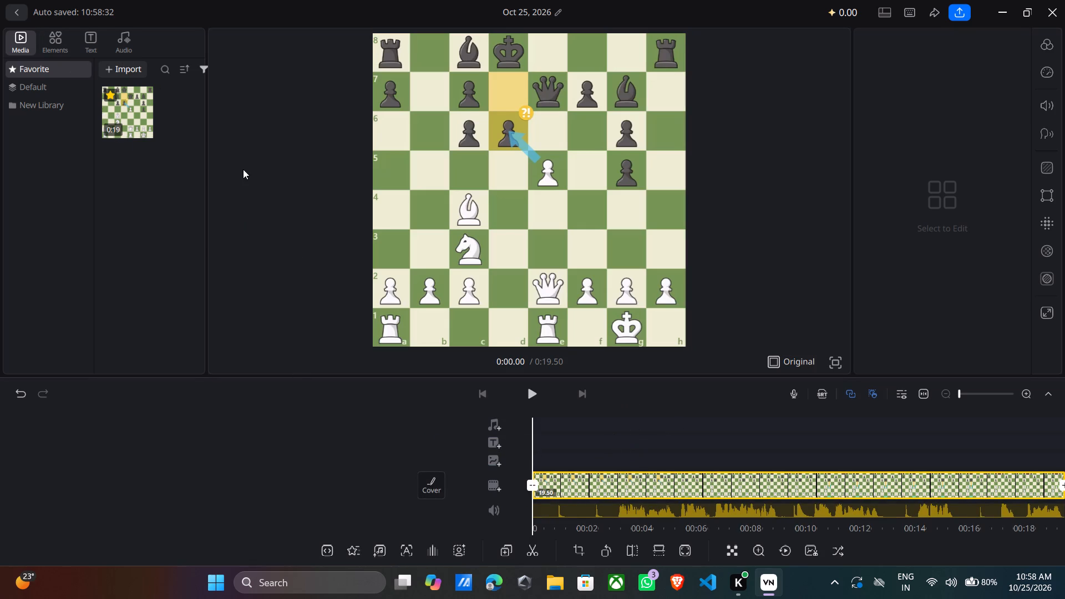
Play back the first few seconds of the chess clip and pause it.
key("space")
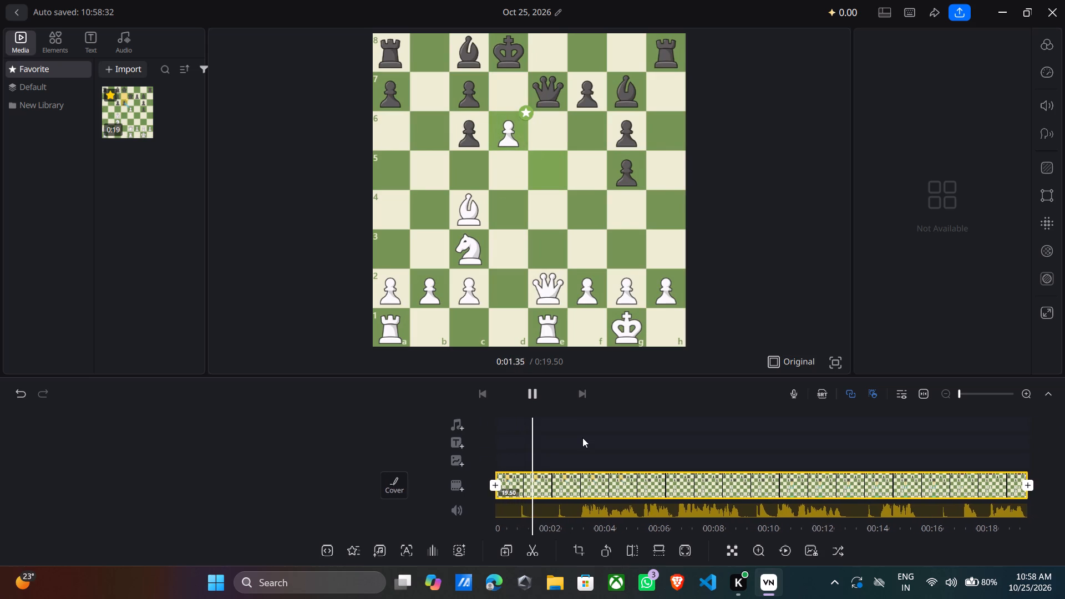
key("space")
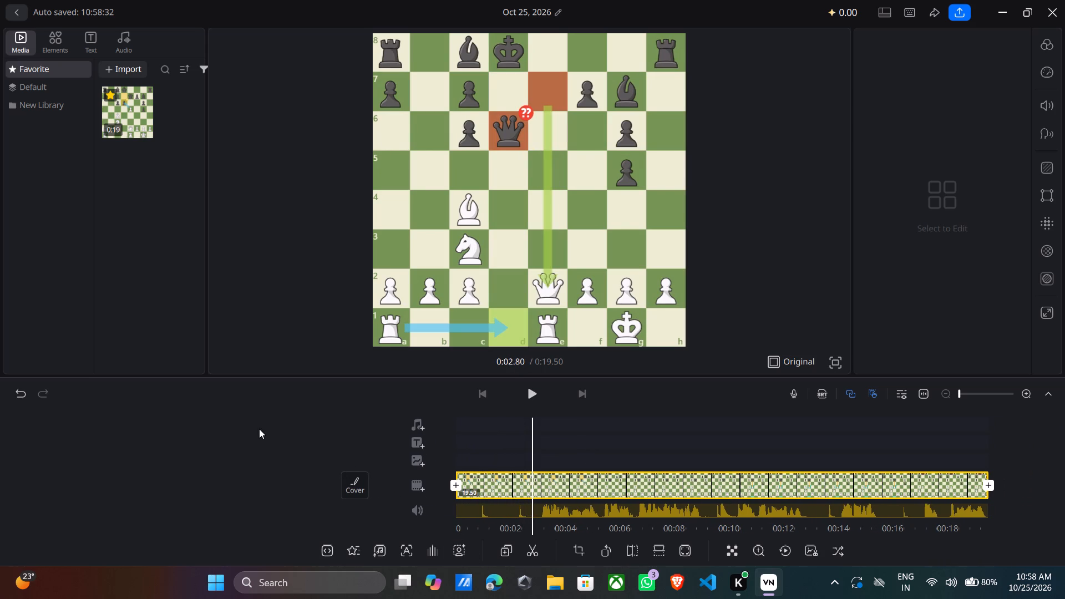
left_click(206, 275)
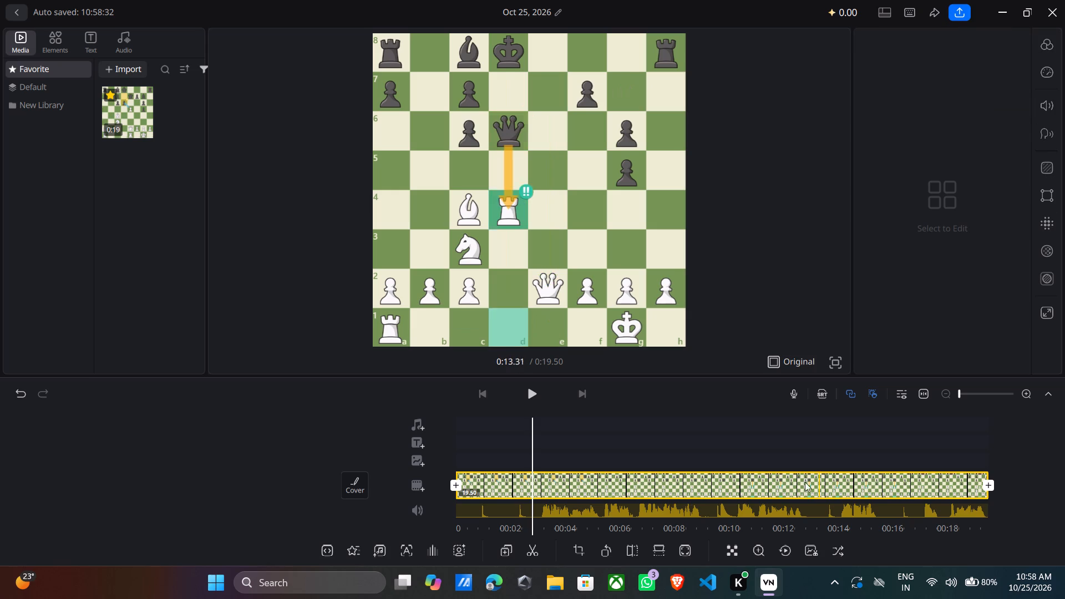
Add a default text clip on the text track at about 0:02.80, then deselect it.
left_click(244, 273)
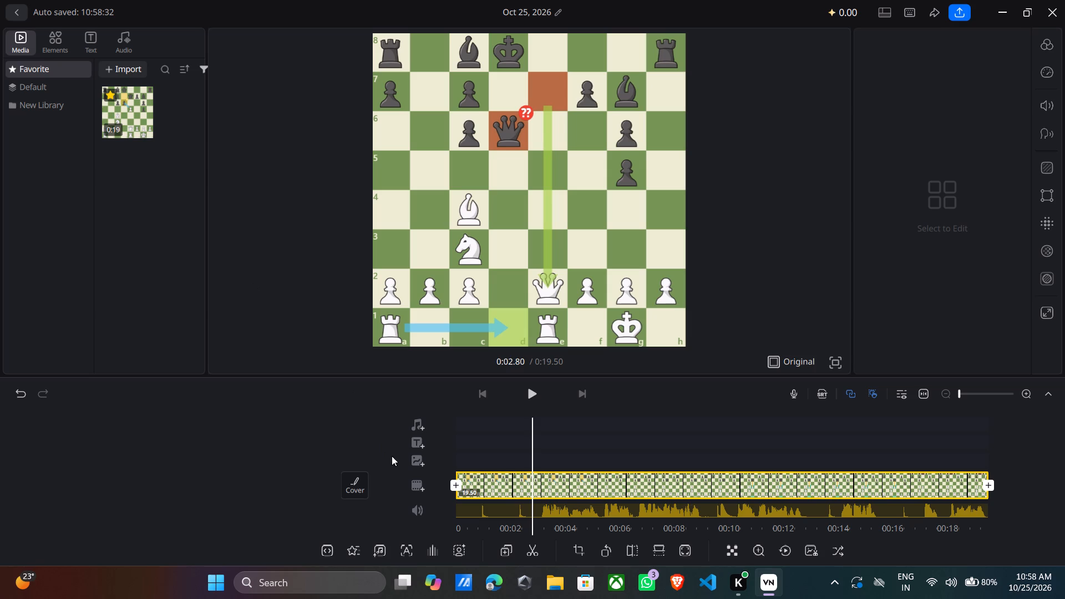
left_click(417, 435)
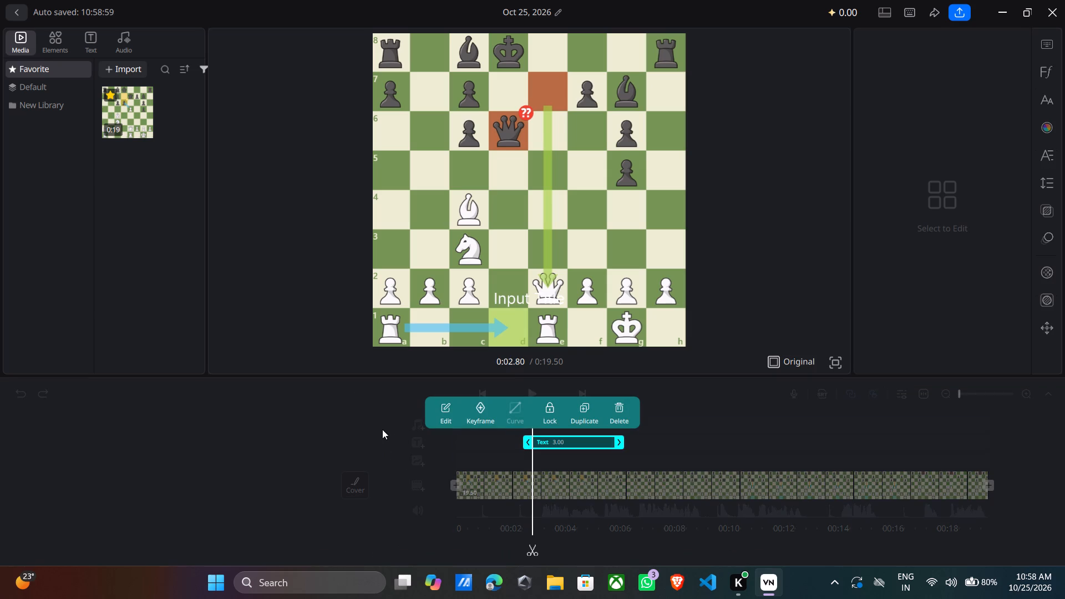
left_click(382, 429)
Add the sound aw-shit-here-go-again-cj-from-gta-sa from Downloads to the audio track at about 0:02.80.
left_click(419, 422)
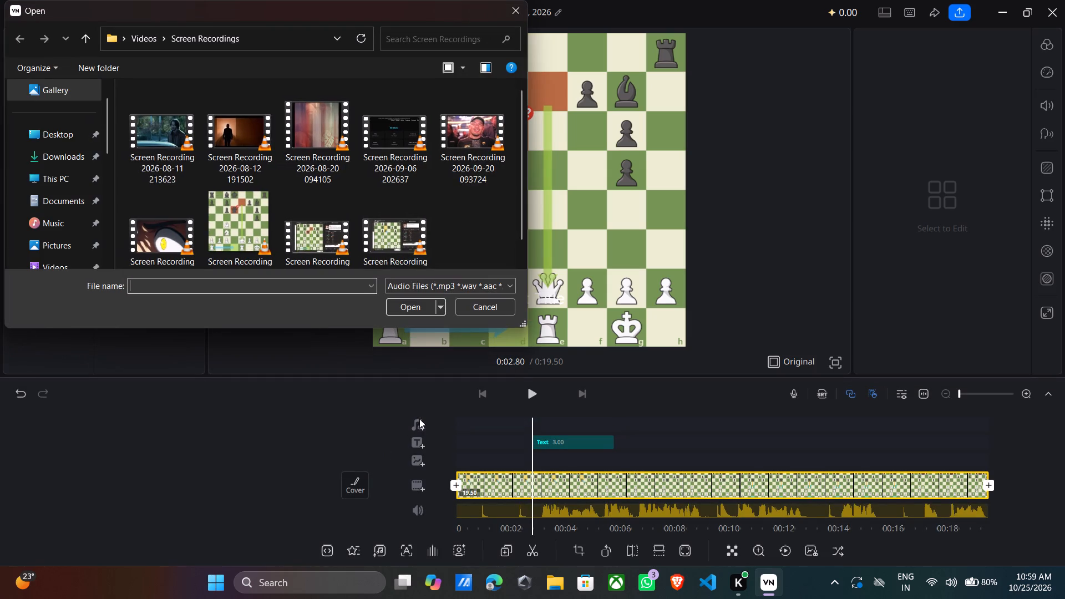
left_click(28, 159)
left_click(43, 177)
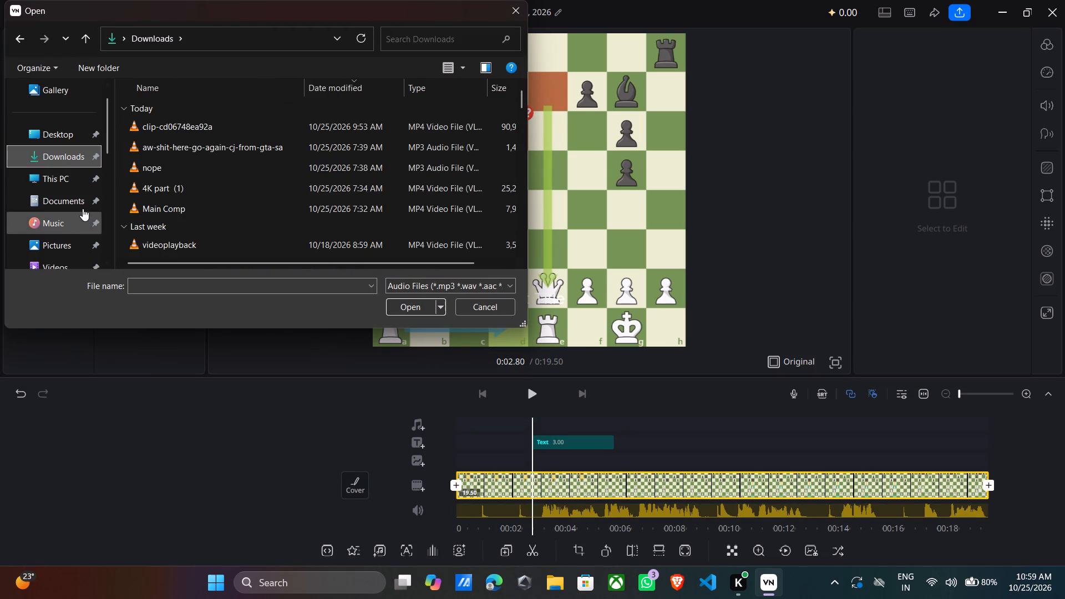
left_click(206, 148)
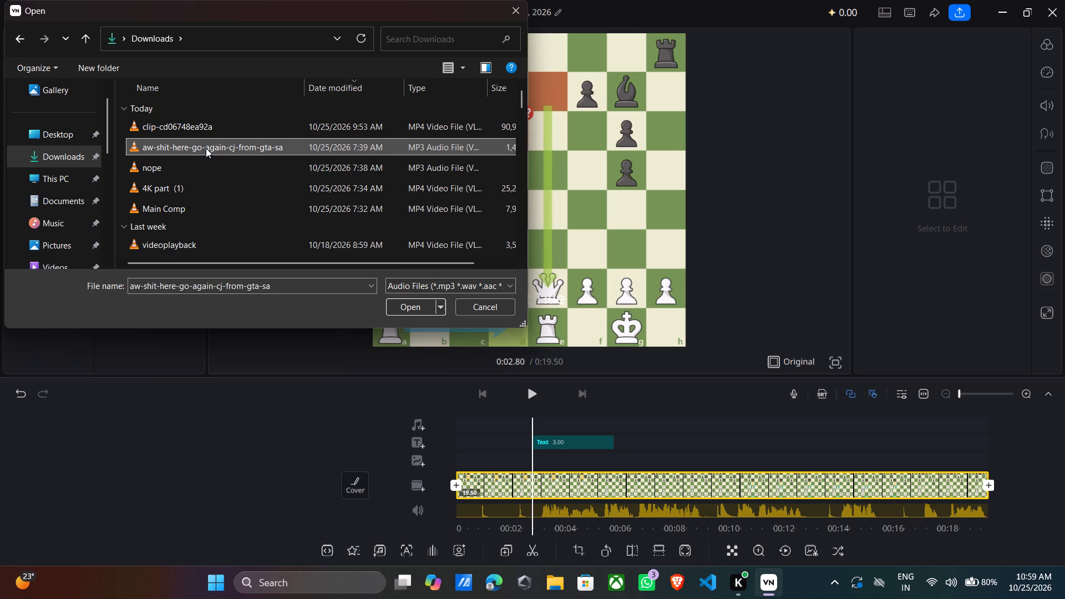
left_click(413, 307)
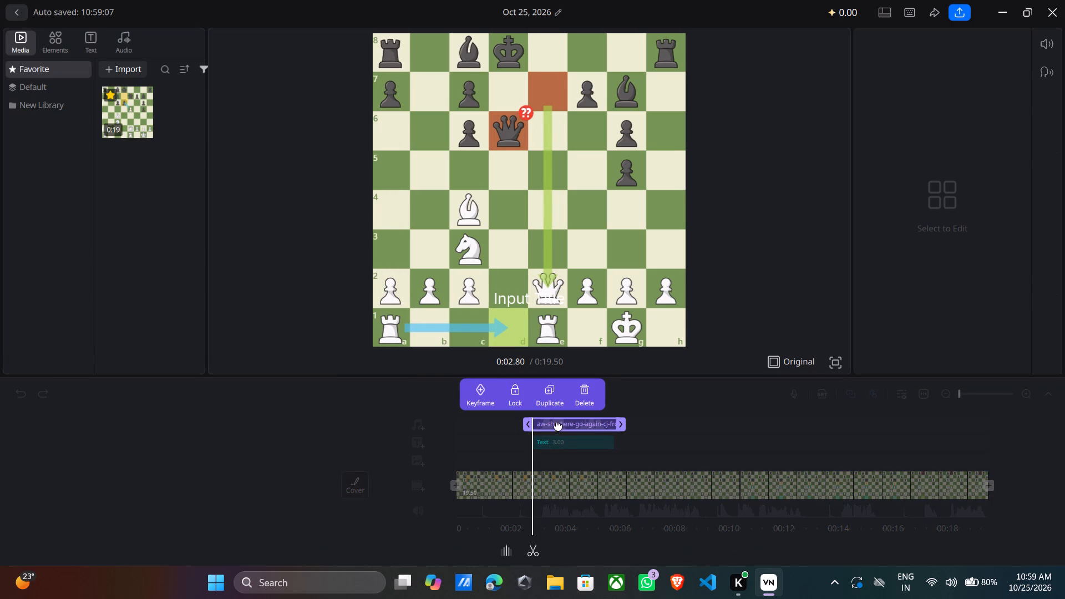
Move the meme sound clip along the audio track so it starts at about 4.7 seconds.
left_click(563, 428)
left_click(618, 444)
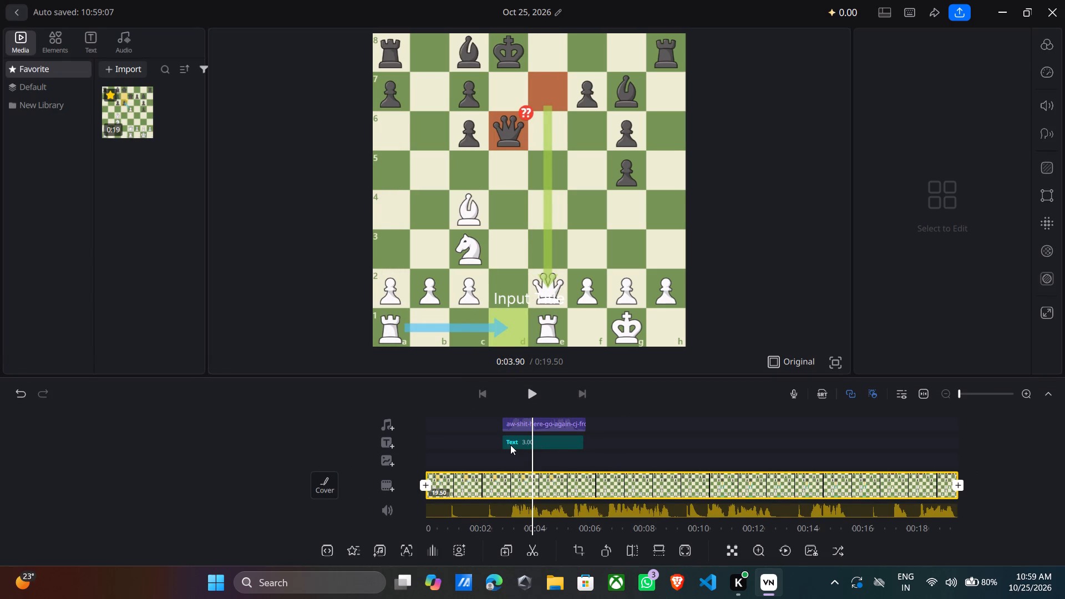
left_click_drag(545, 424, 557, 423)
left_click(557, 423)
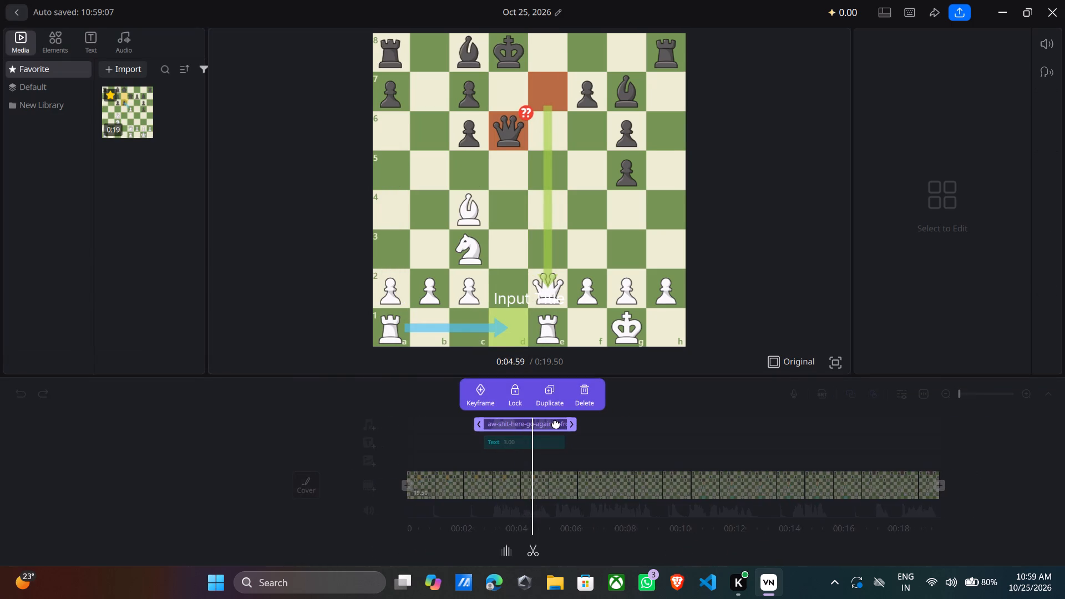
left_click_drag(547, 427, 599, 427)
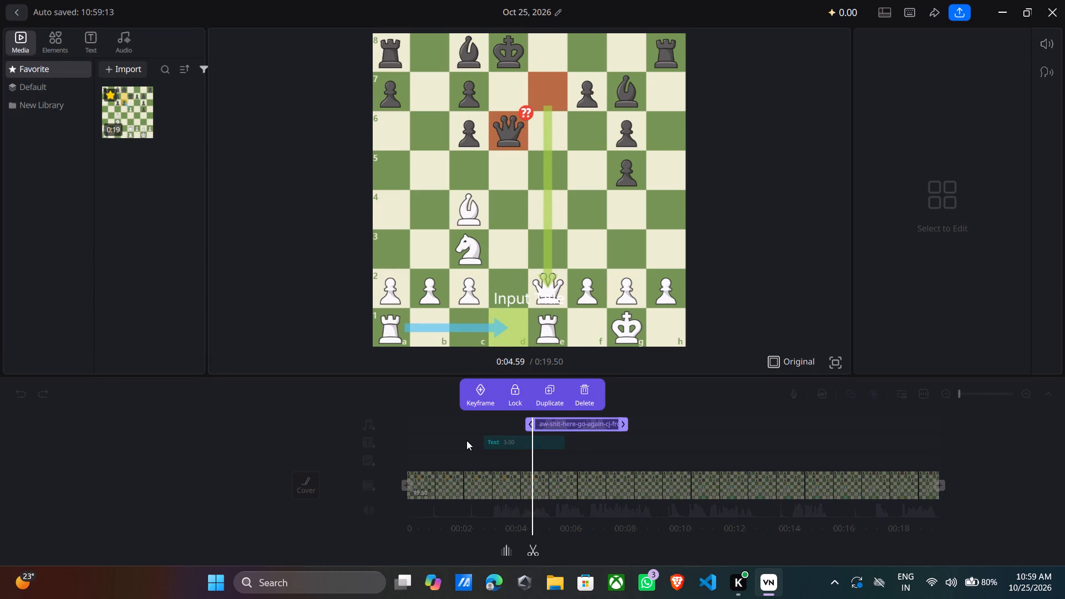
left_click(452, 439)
Mute the original sound of the main chess video track.
left_click(529, 396)
key("space")
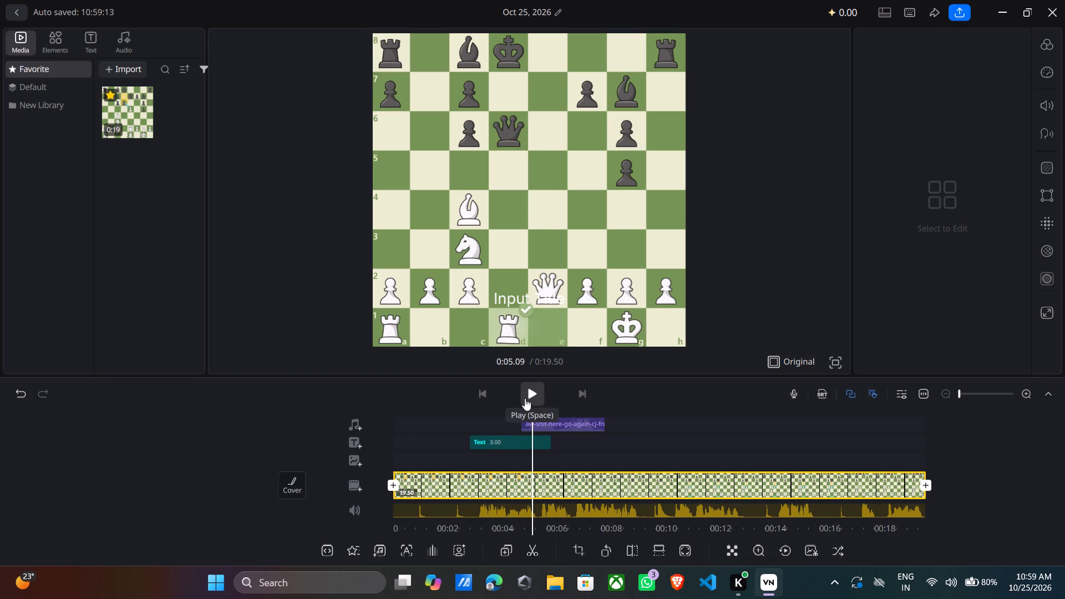
left_click(569, 497)
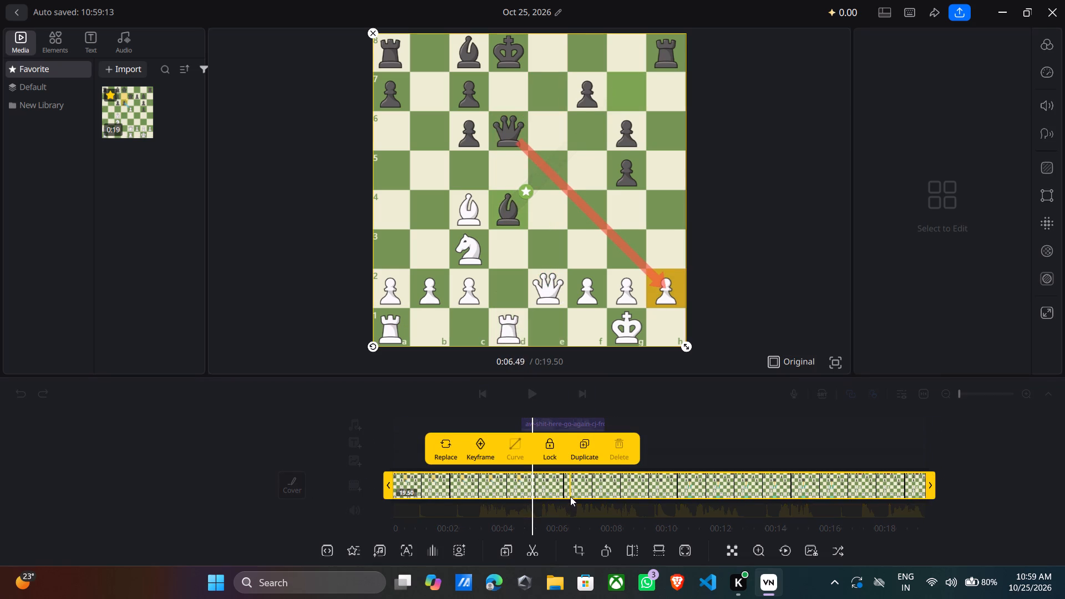
left_click(679, 435)
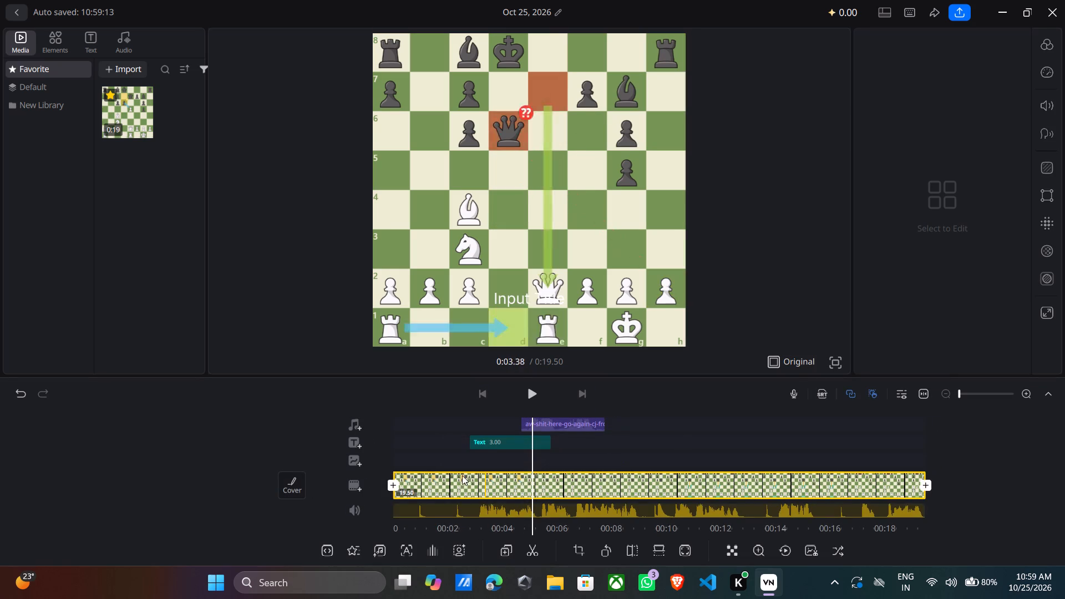
left_click(357, 507)
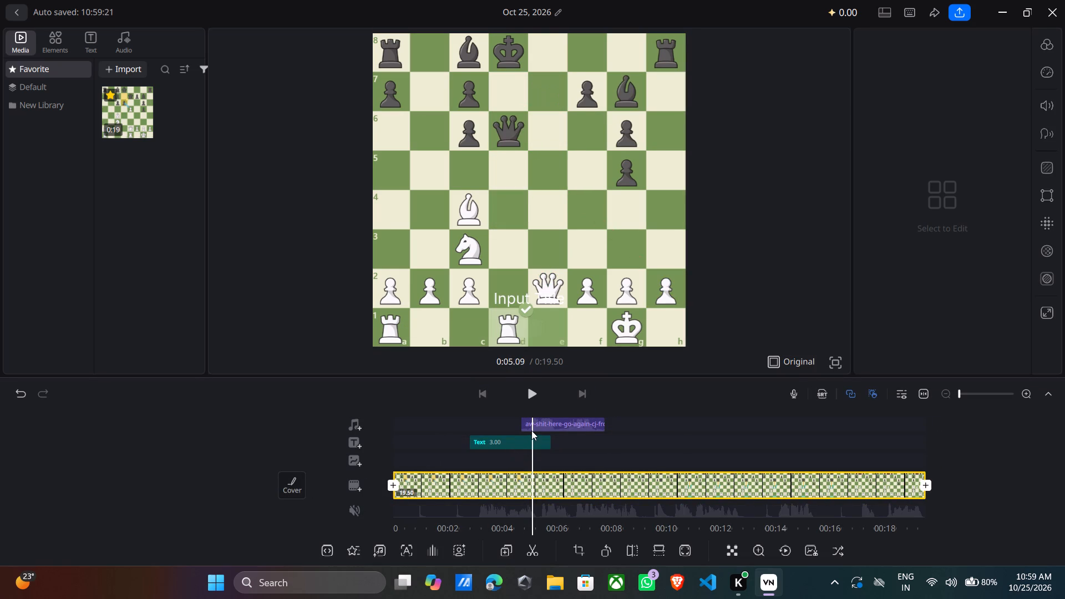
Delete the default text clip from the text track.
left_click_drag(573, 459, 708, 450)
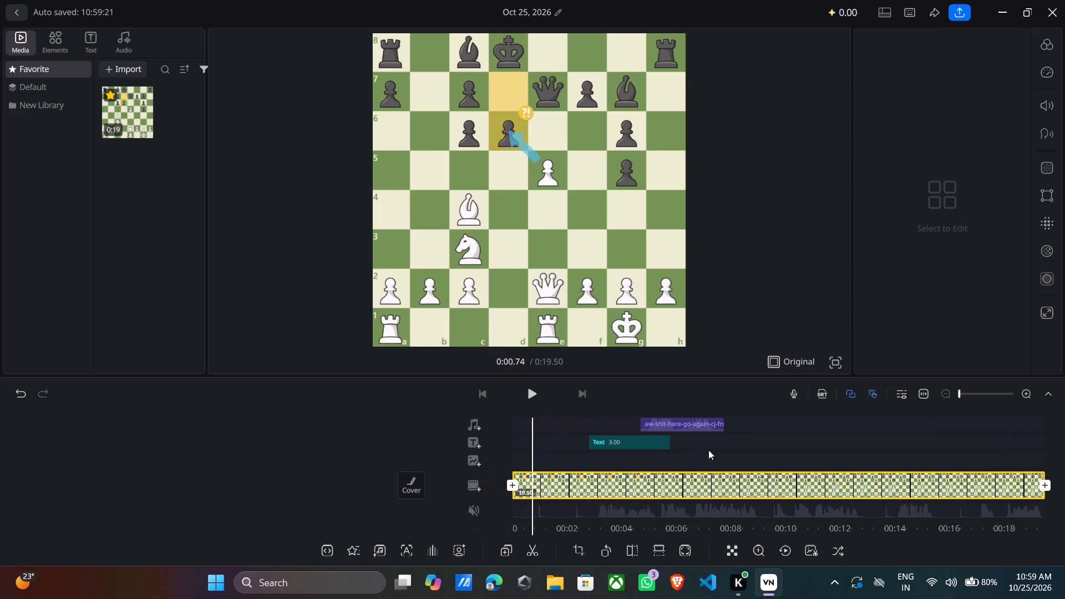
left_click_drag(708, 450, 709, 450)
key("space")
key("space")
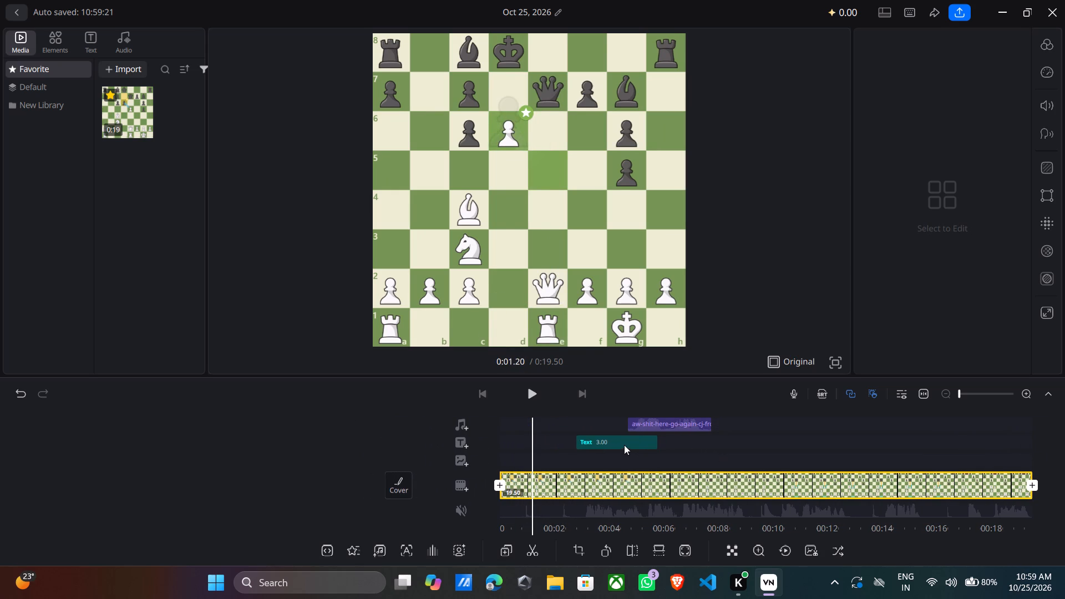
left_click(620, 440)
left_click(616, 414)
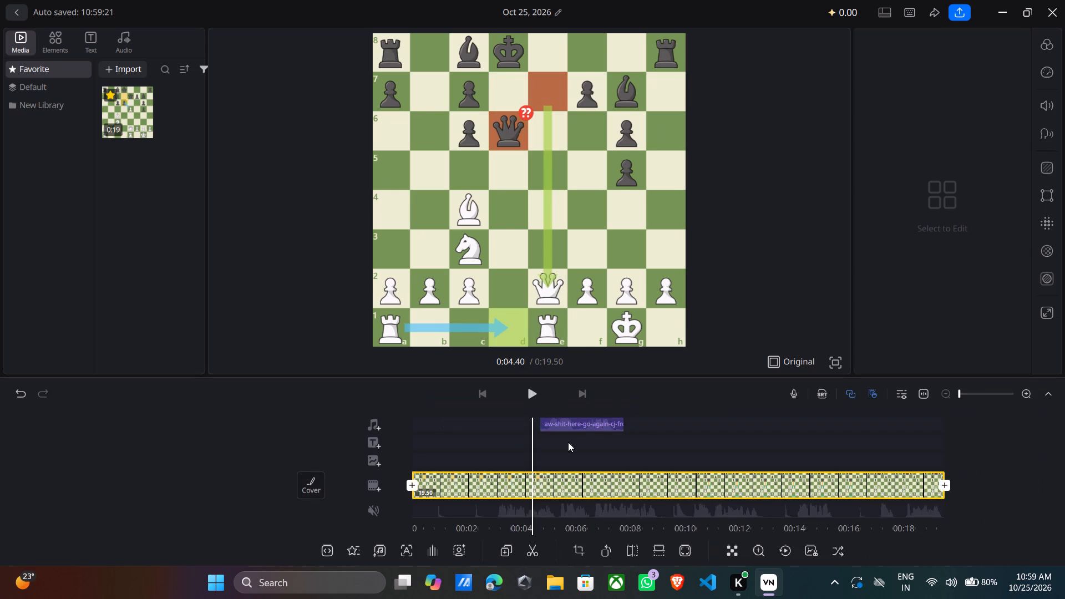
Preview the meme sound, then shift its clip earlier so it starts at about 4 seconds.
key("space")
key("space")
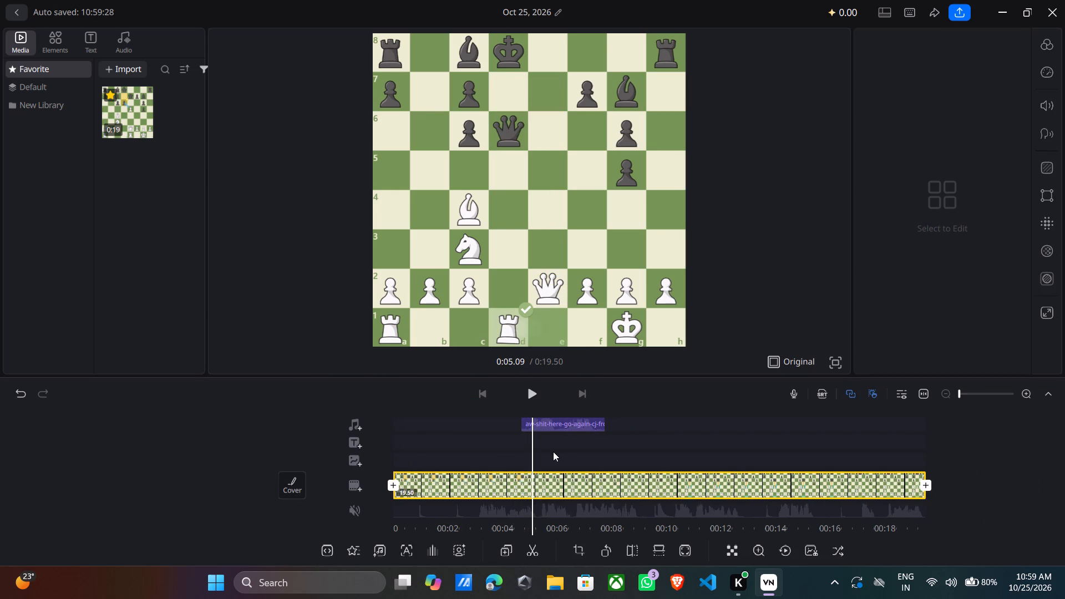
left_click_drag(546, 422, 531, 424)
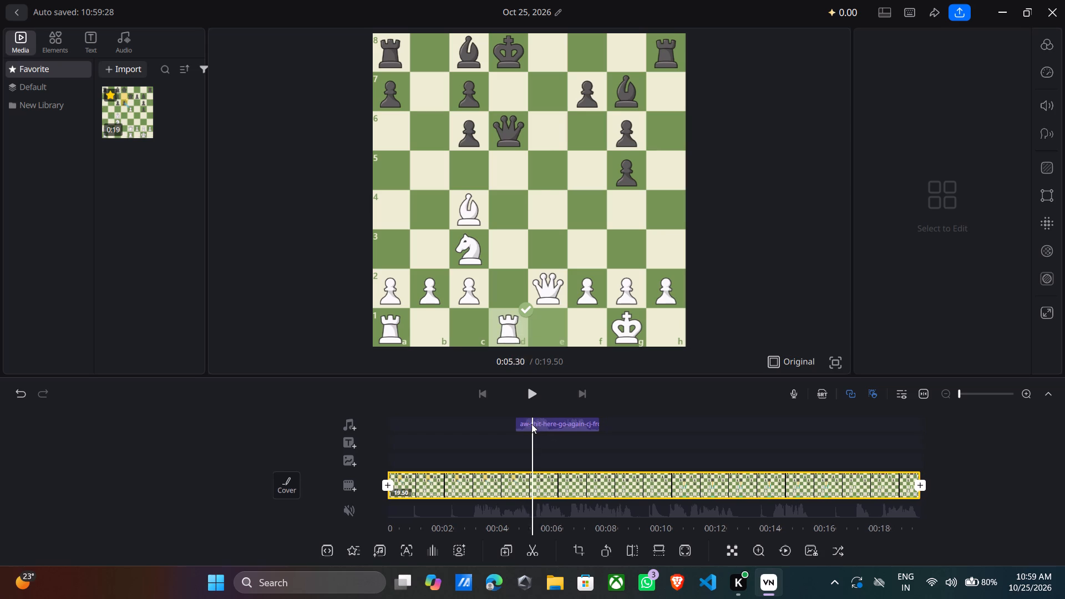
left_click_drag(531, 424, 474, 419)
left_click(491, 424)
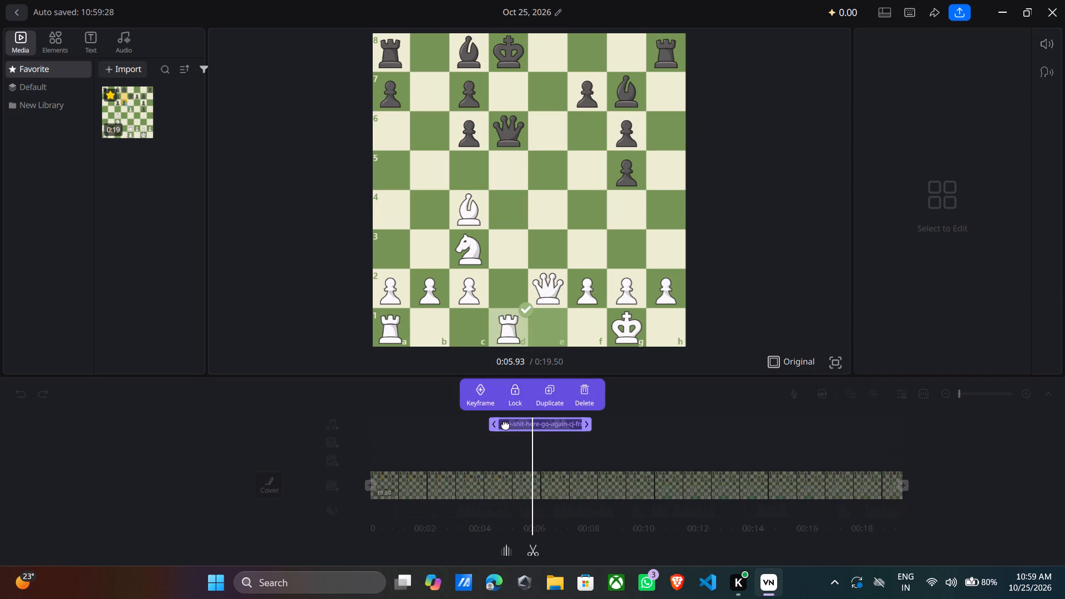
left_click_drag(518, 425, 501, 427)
Move the meme sound clip earlier on the audio track so it starts at about 2 seconds.
left_click_drag(592, 450, 658, 455)
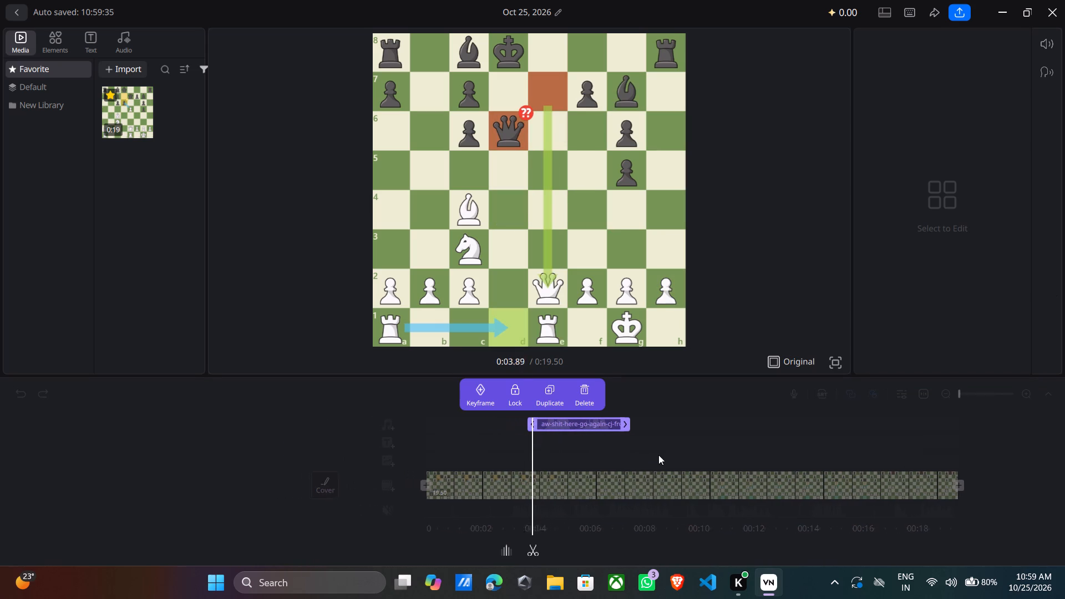
left_click_drag(658, 455, 682, 454)
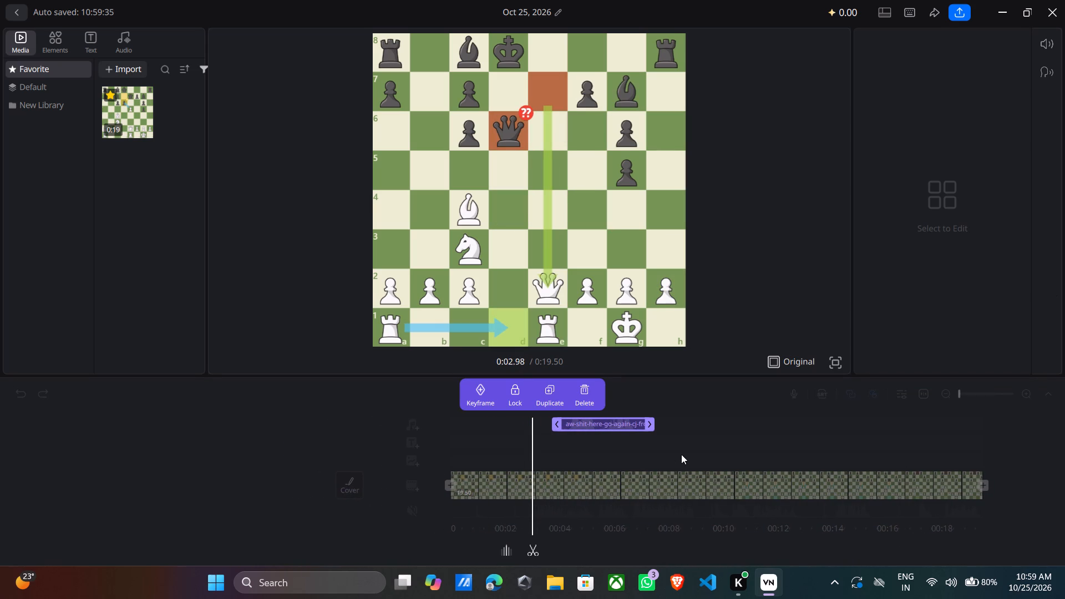
left_click_drag(677, 453, 702, 450)
left_click_drag(702, 450, 697, 450)
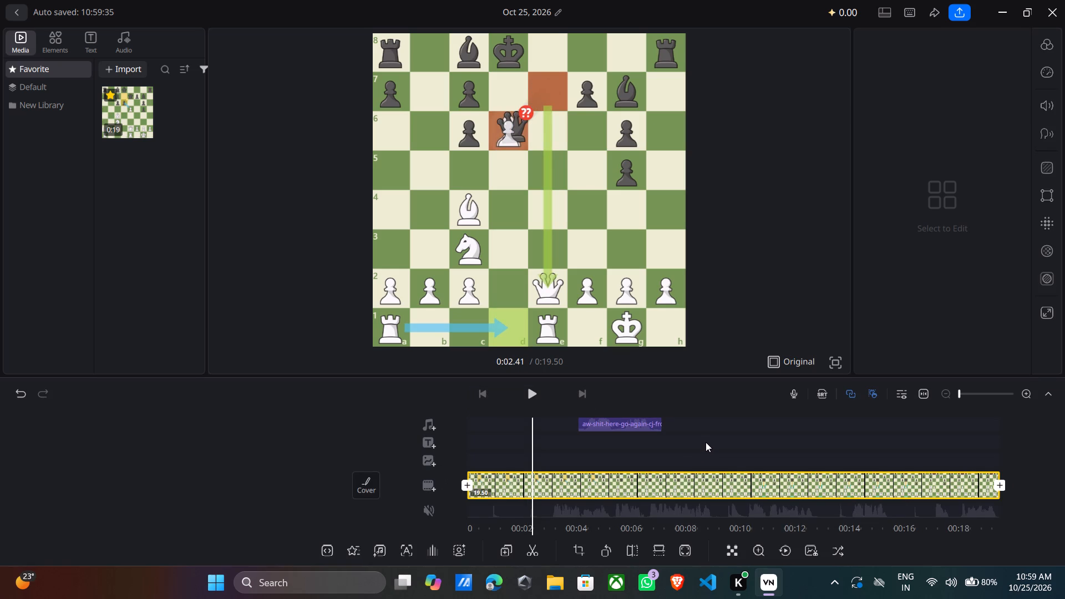
left_click_drag(706, 439, 689, 441)
left_click(603, 423)
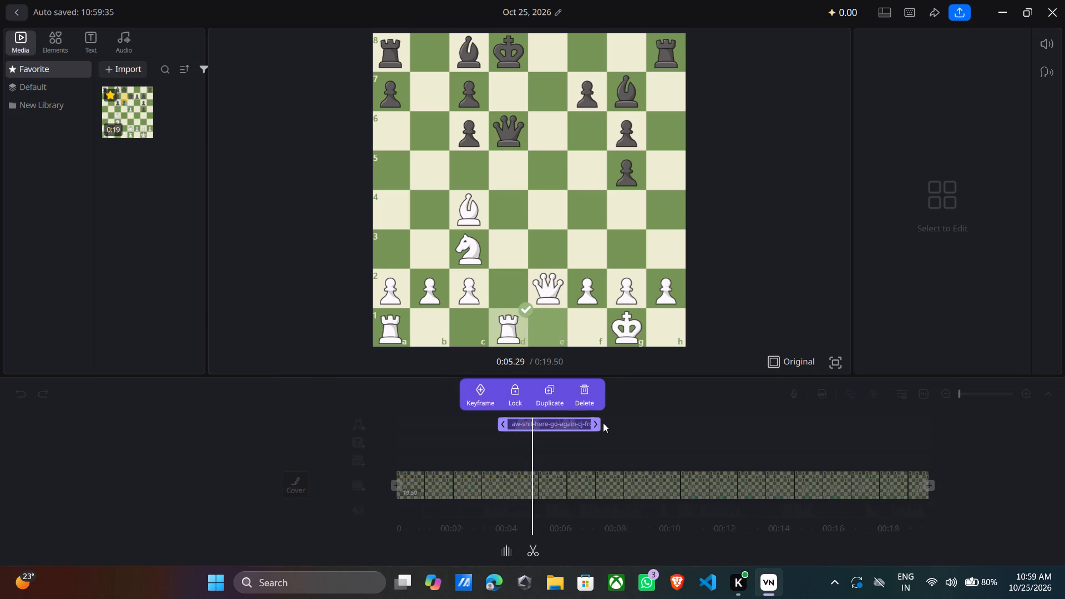
left_click_drag(562, 423, 505, 422)
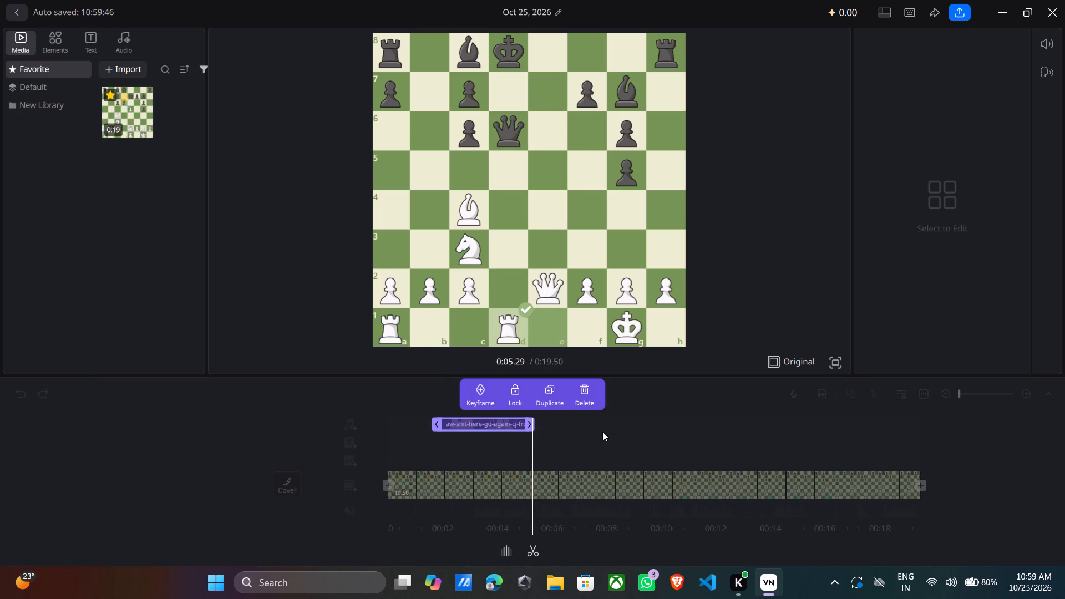
Play back the timeline from just before the meme sound to check how it lines up with the chess moves.
left_click_drag(621, 440, 726, 447)
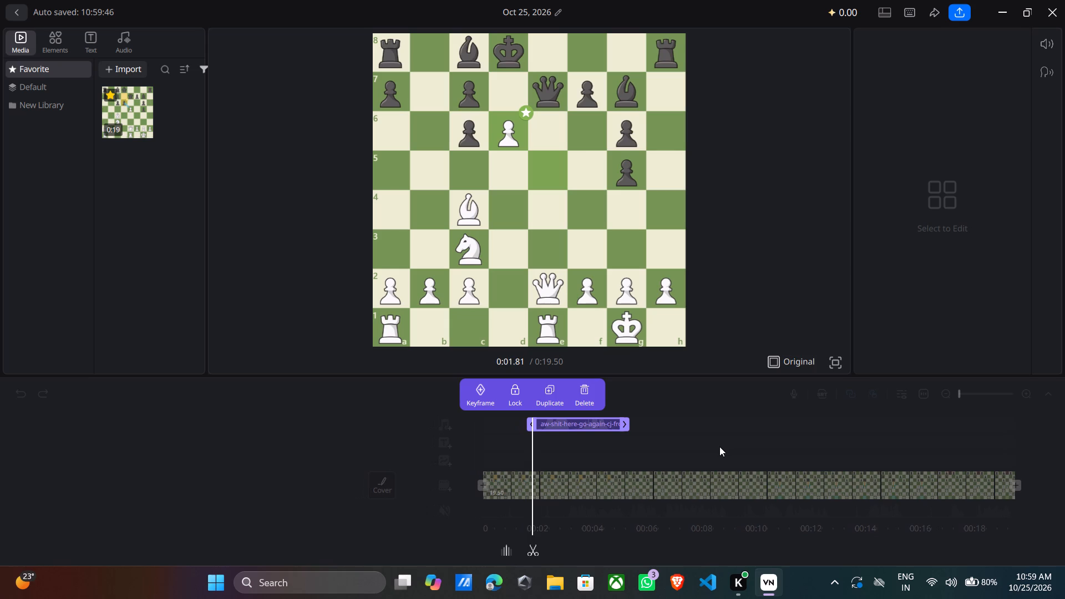
key("space")
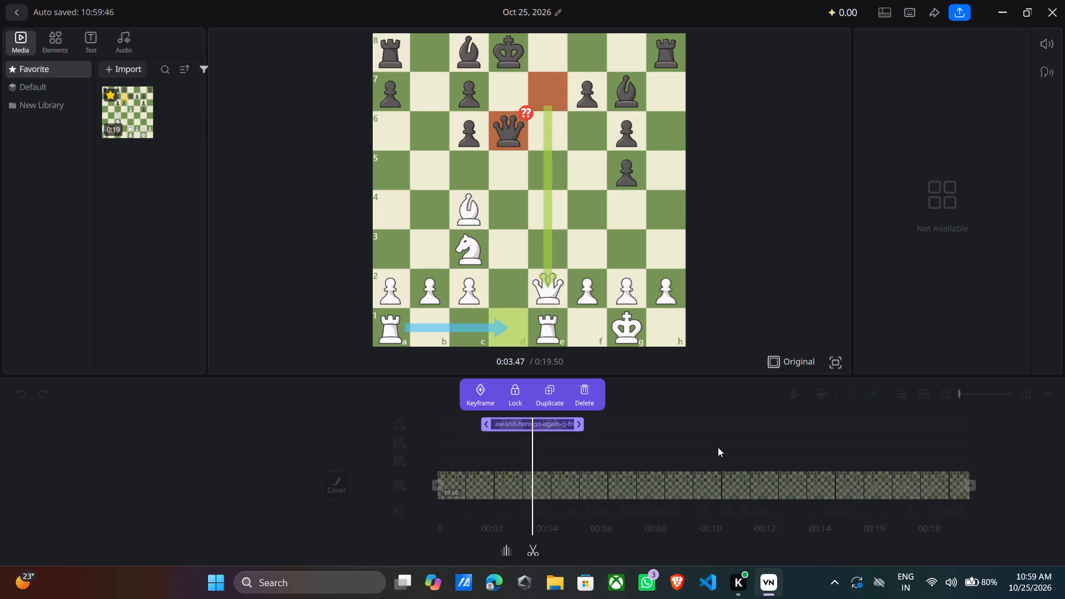
left_click(718, 447)
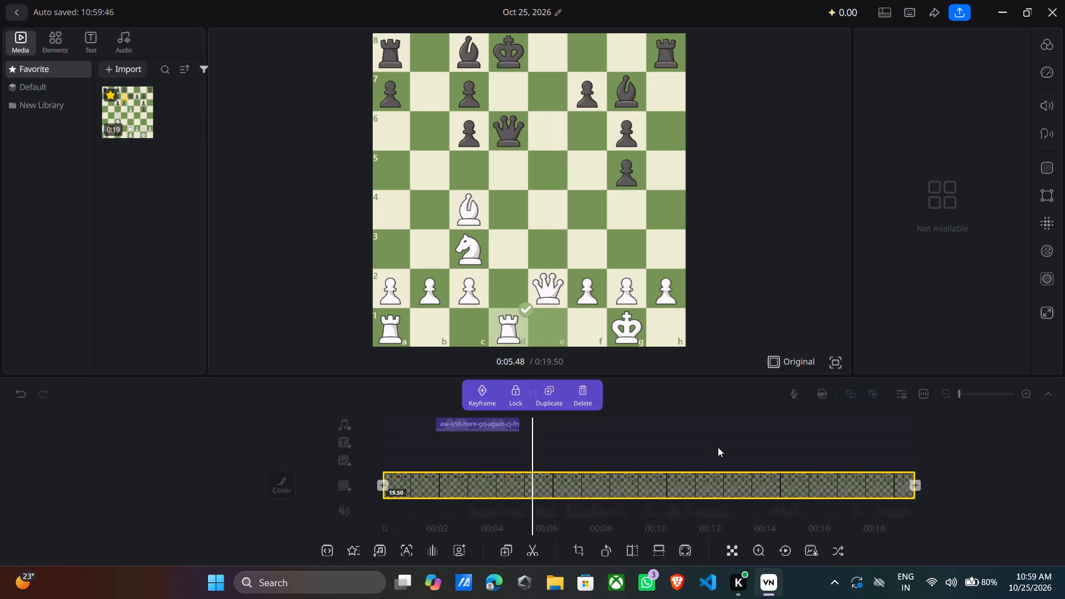
key("space")
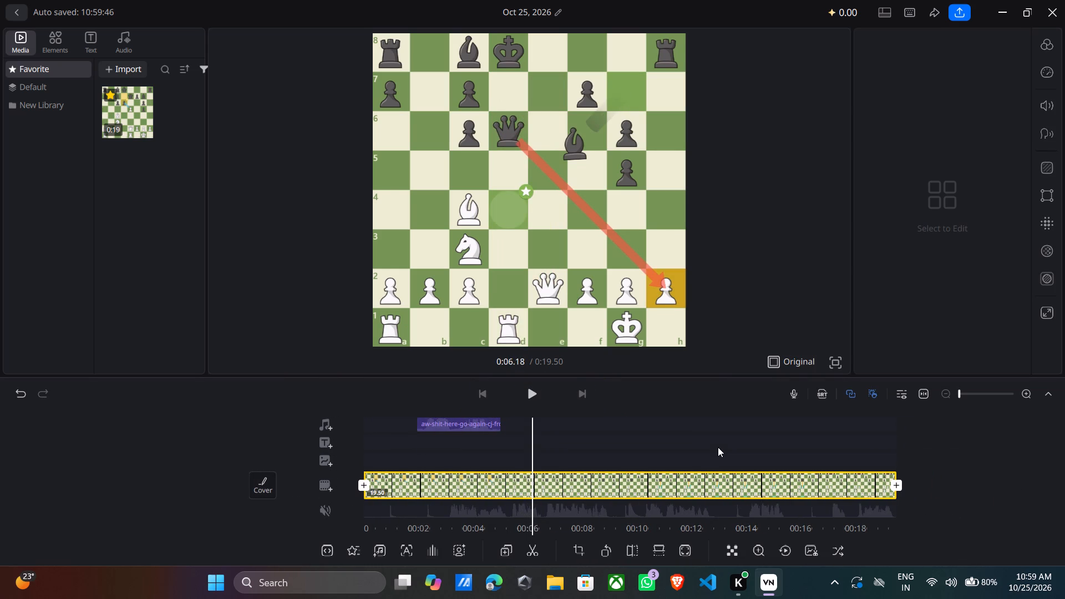
key("space")
key("space")
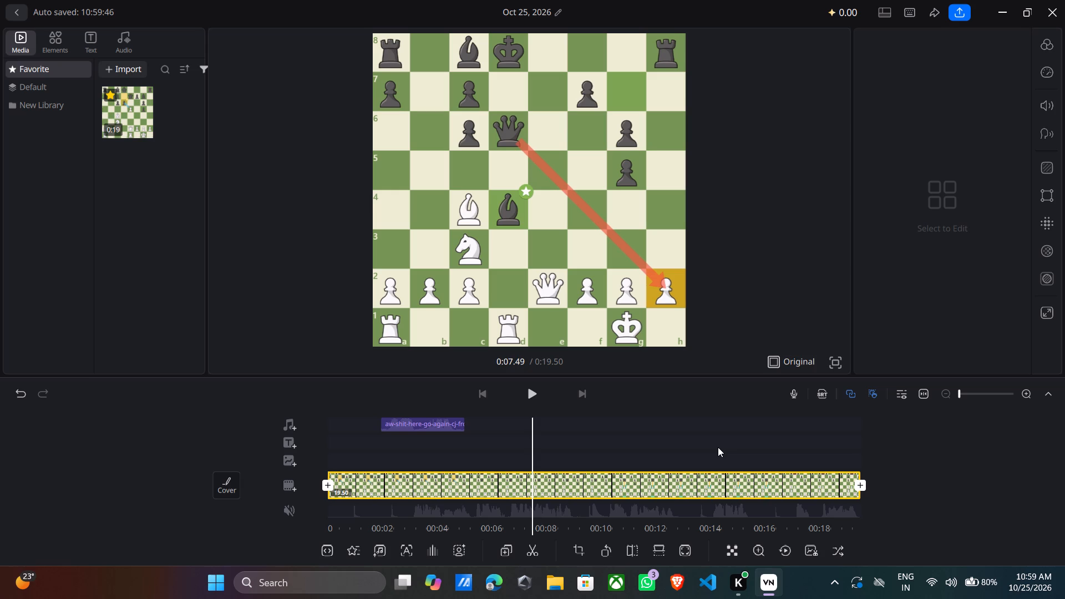
key("space")
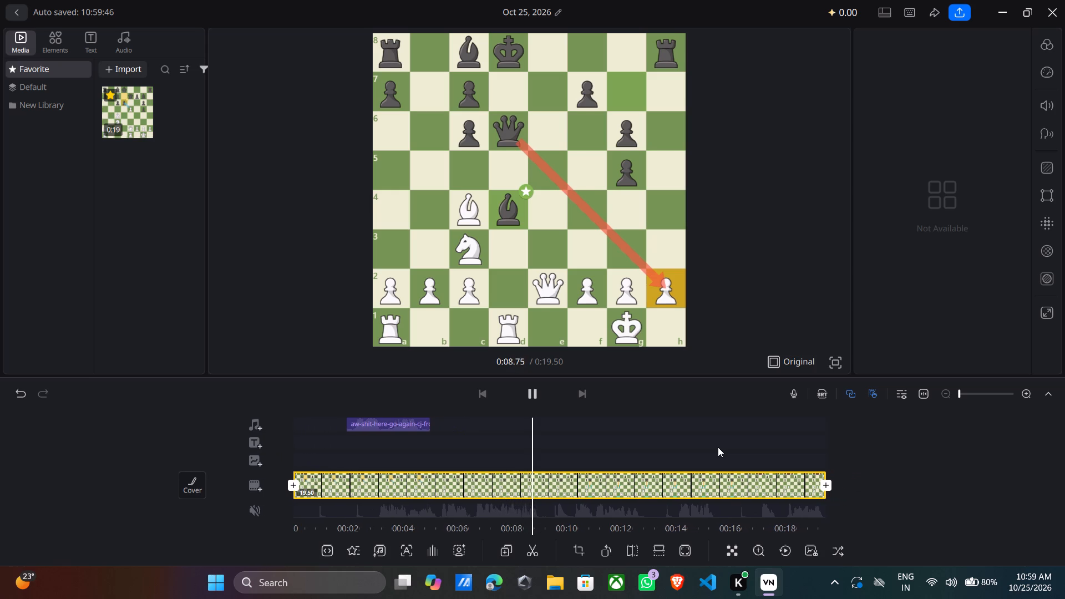
key("space")
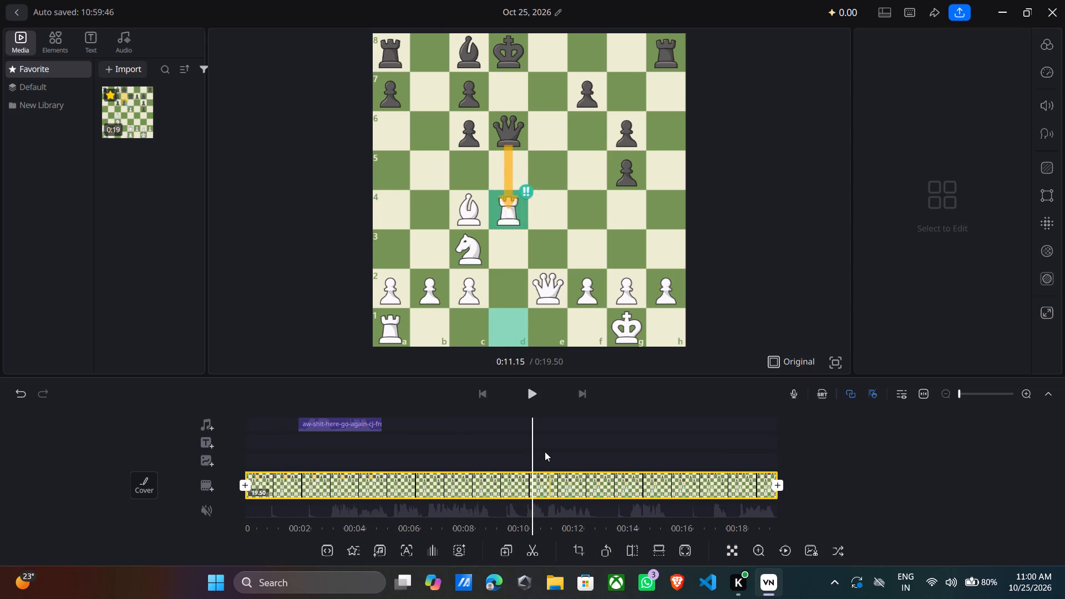
Step through playback in short bursts from about 5.6 seconds to find the moment the brilliant rook move starts.
left_click_drag(562, 425, 569, 427)
left_click_drag(584, 428, 647, 428)
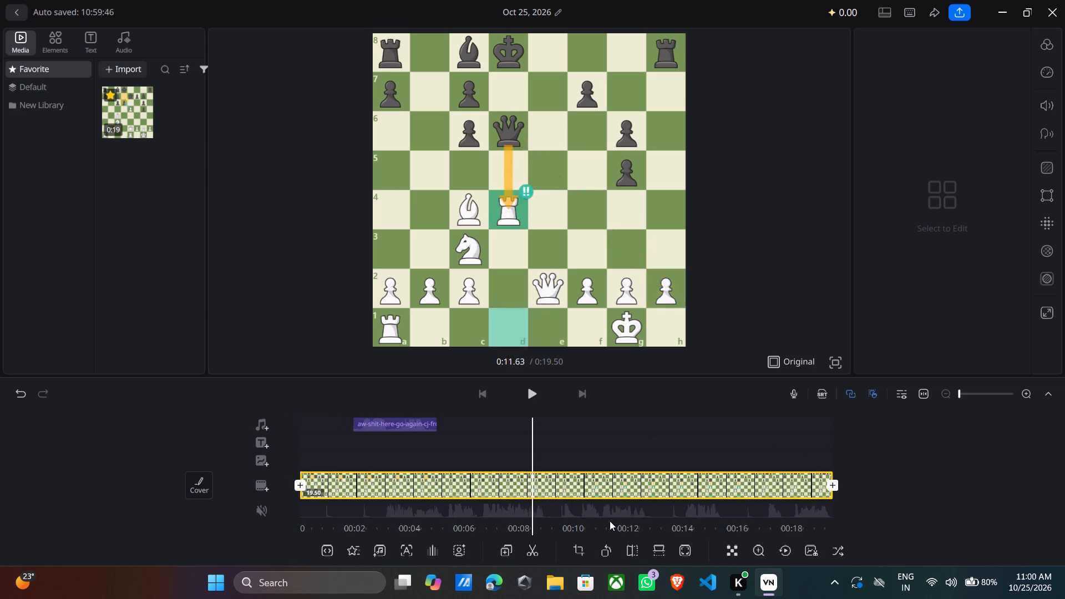
left_click_drag(587, 463, 668, 460)
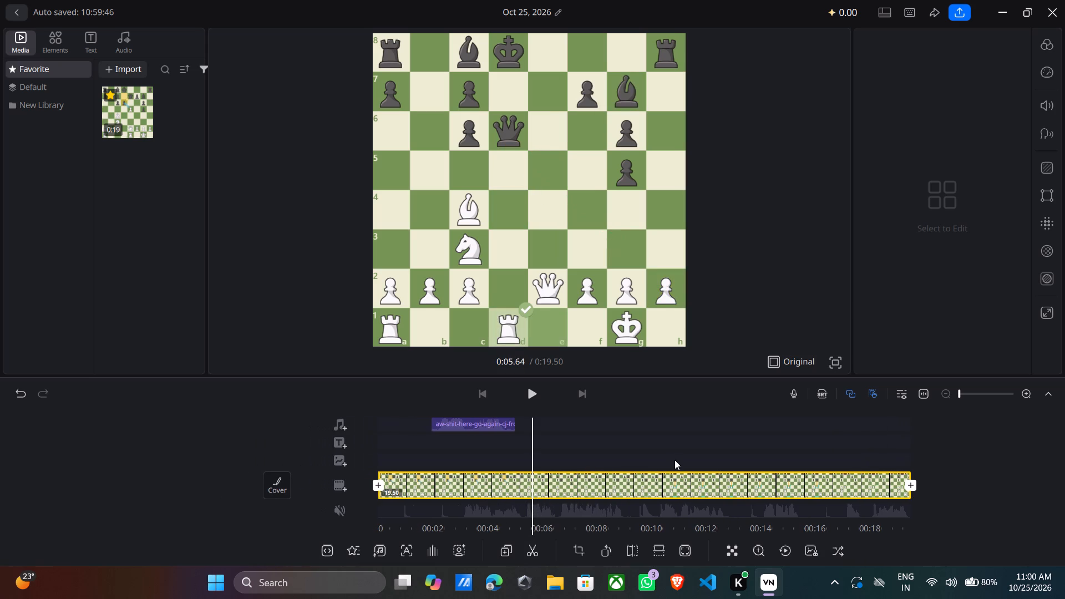
key("space")
key("space")
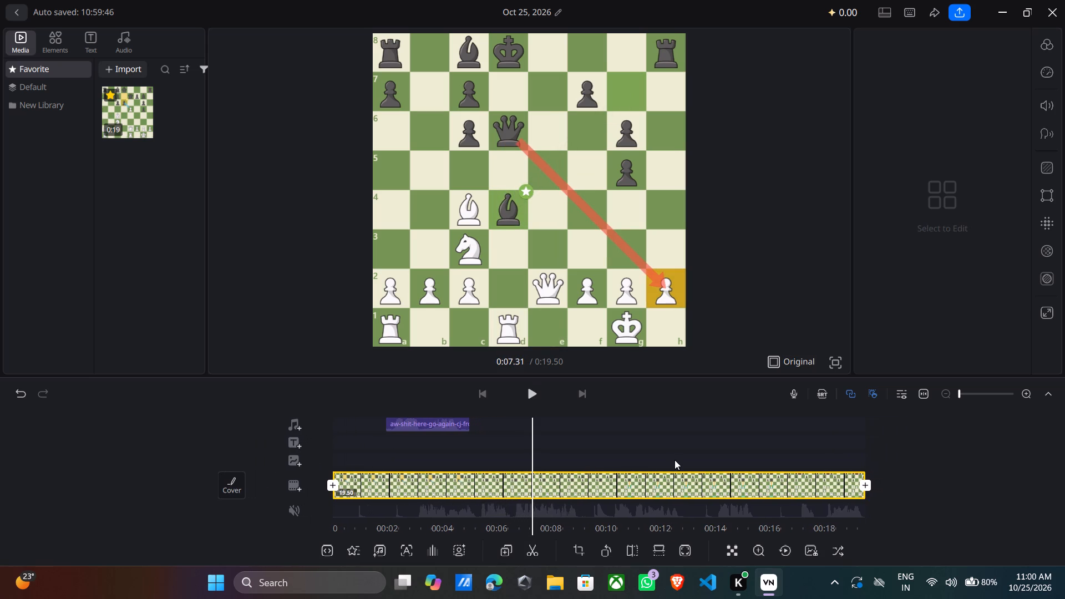
key("space")
key("space")
key("space")
key("space")
key("space")
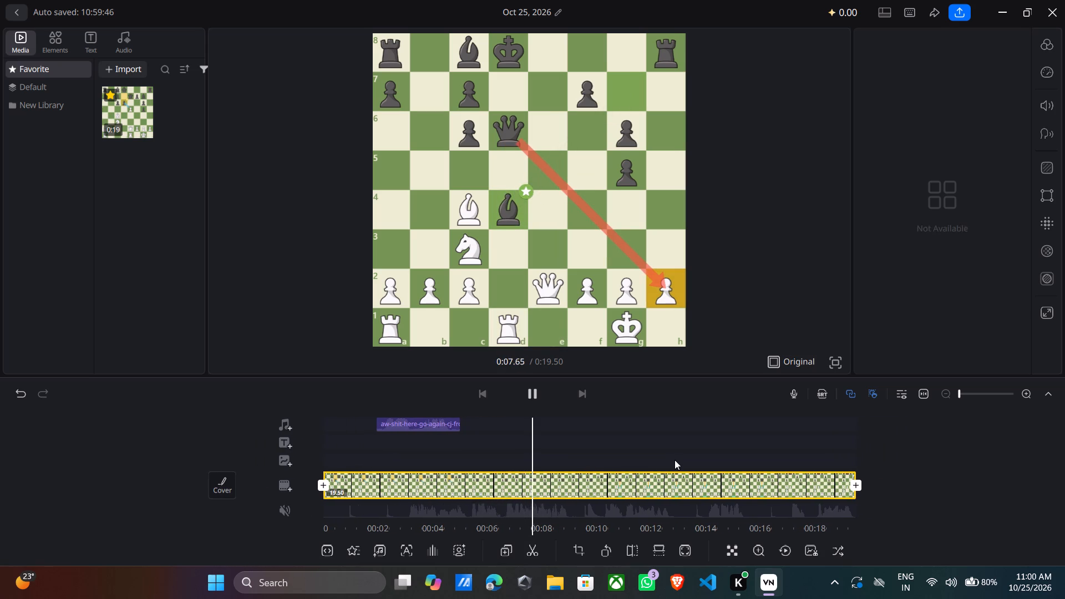
key("space")
key("space")
key("space")
key("space")
key("space")
key("space")
key("space")
key("space")
key("space")
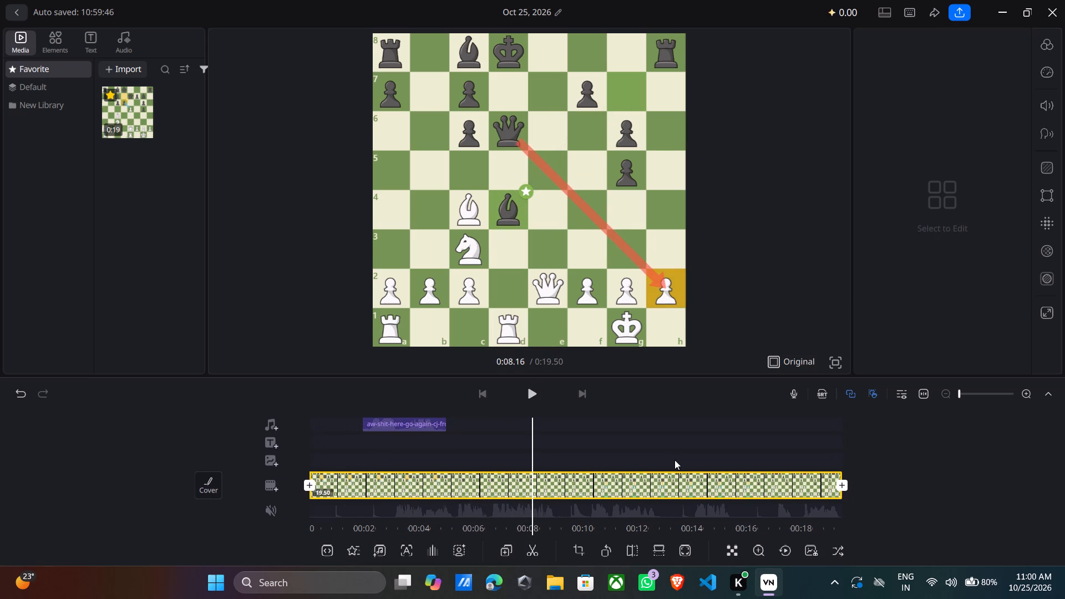
key("space")
key("space")
key("space")
key("space")
key("space")
key("space")
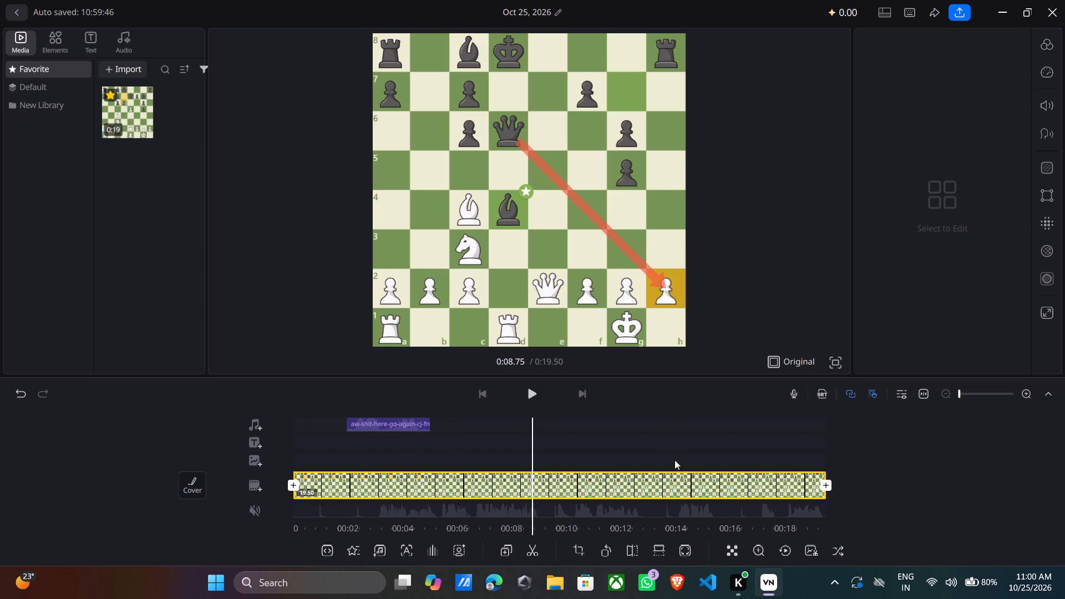
key("space")
key("space")
key("space")
key("space")
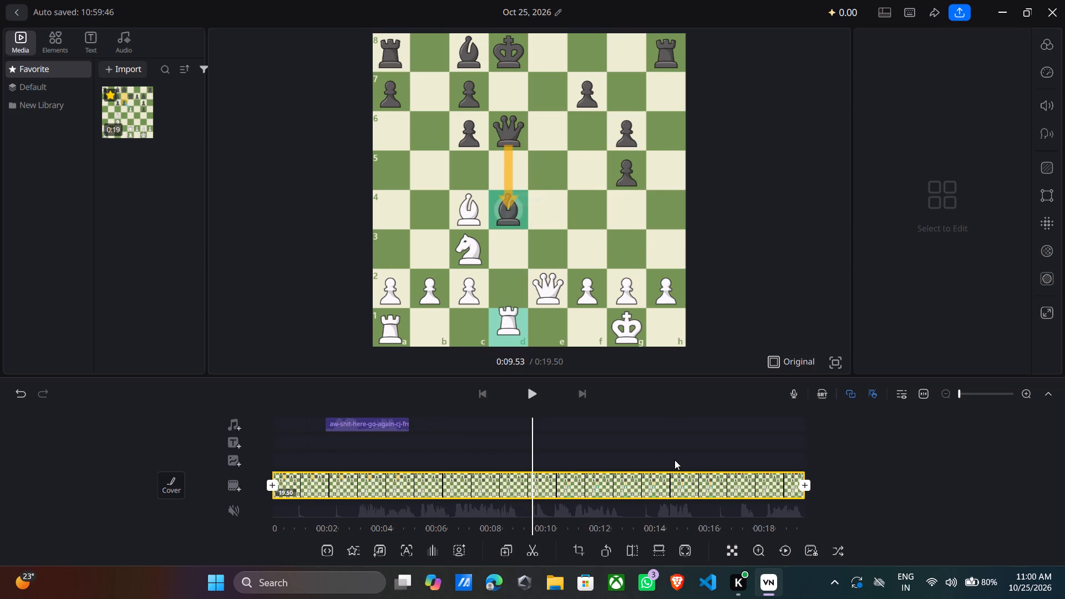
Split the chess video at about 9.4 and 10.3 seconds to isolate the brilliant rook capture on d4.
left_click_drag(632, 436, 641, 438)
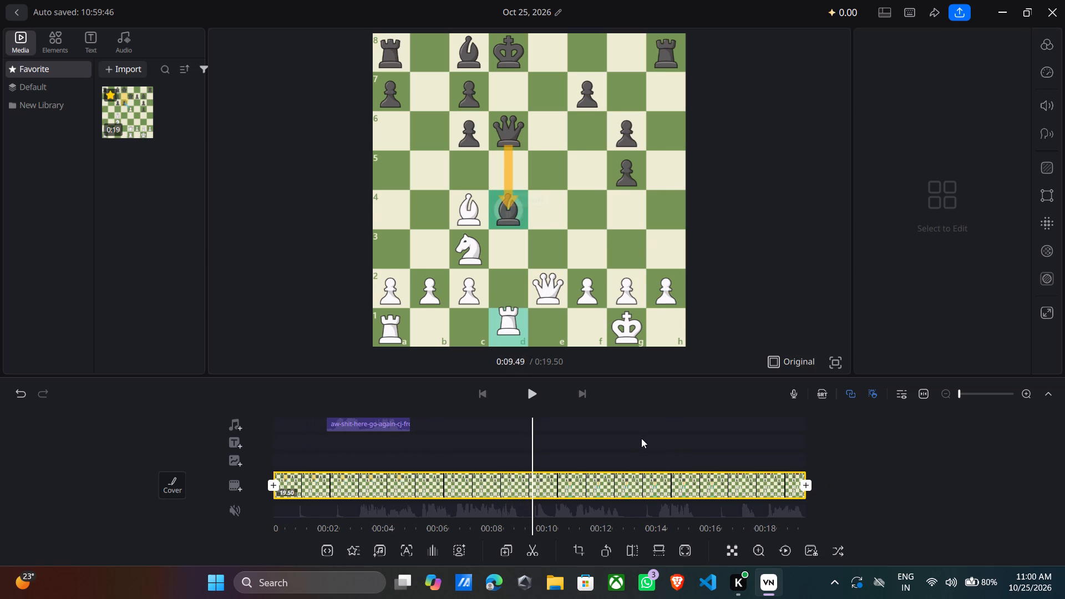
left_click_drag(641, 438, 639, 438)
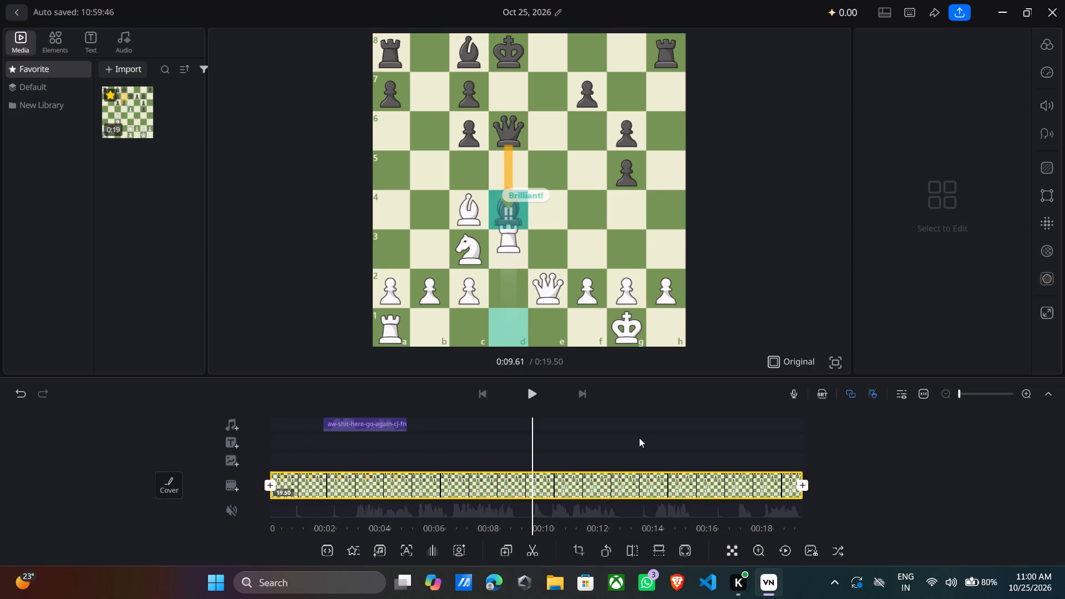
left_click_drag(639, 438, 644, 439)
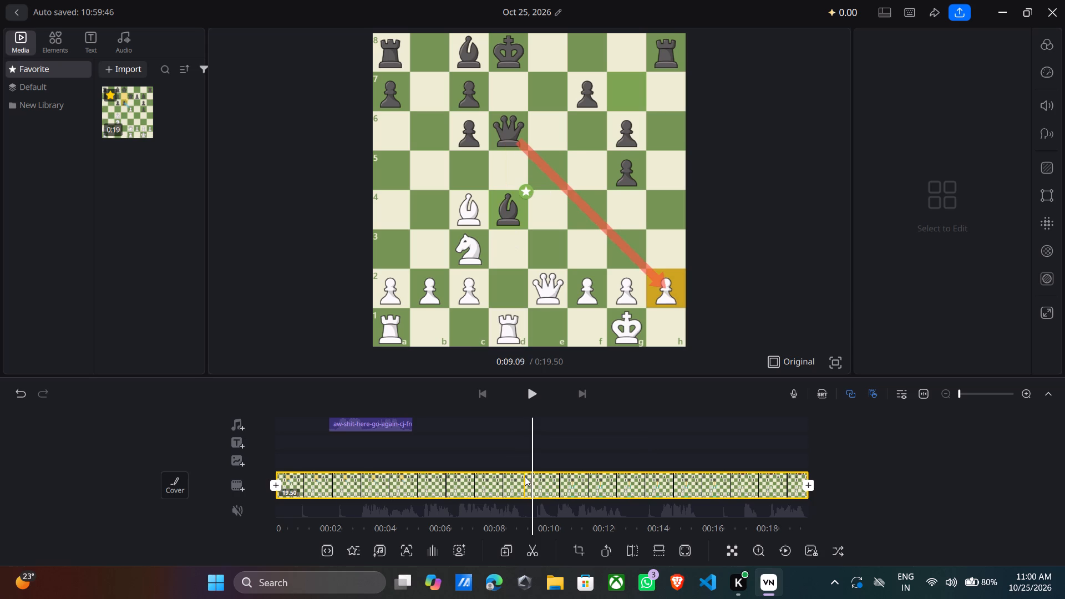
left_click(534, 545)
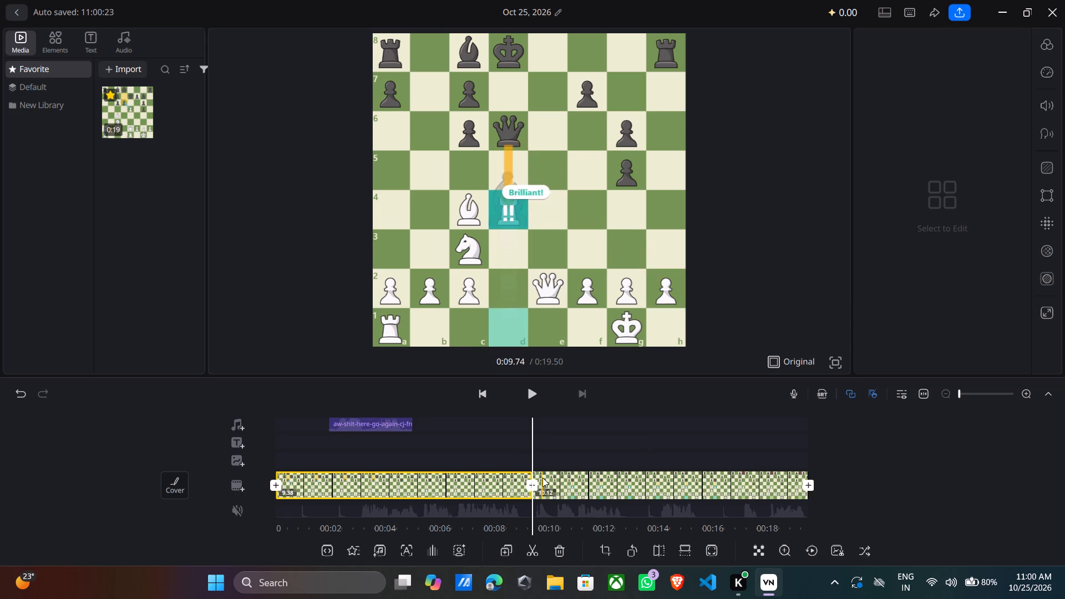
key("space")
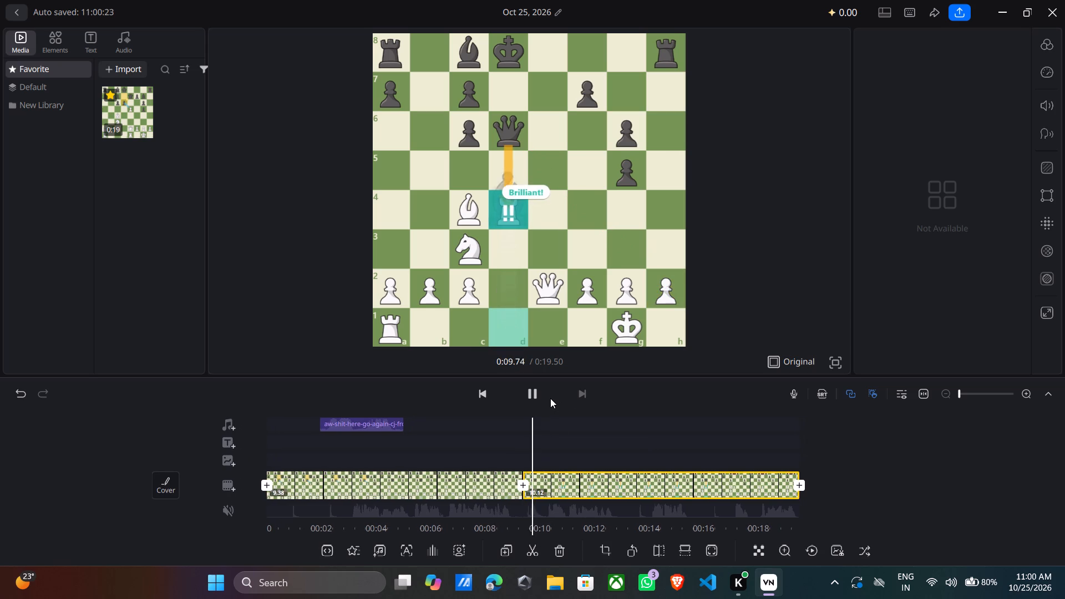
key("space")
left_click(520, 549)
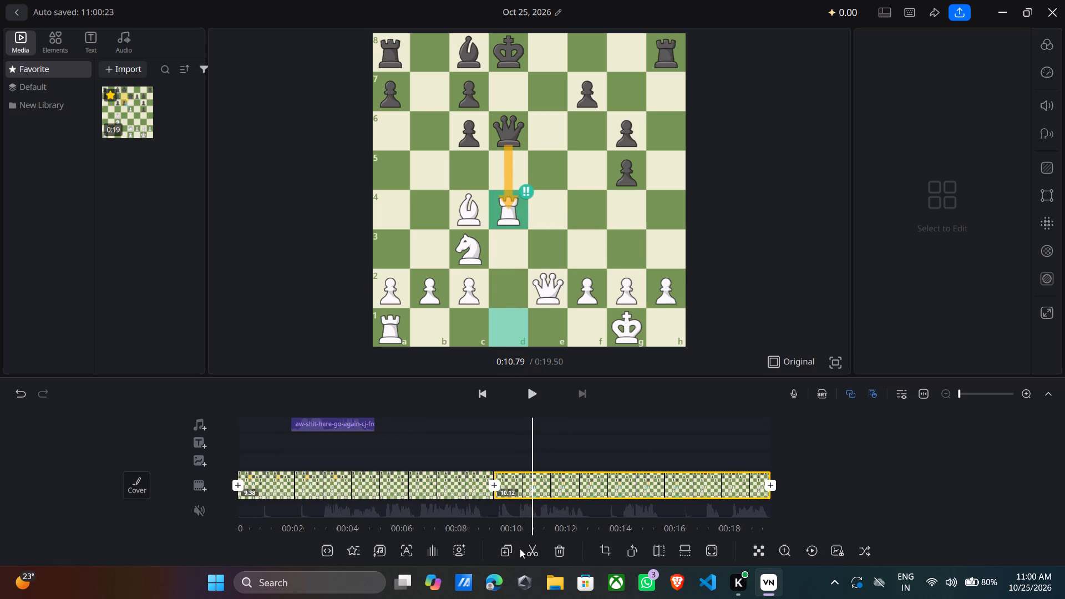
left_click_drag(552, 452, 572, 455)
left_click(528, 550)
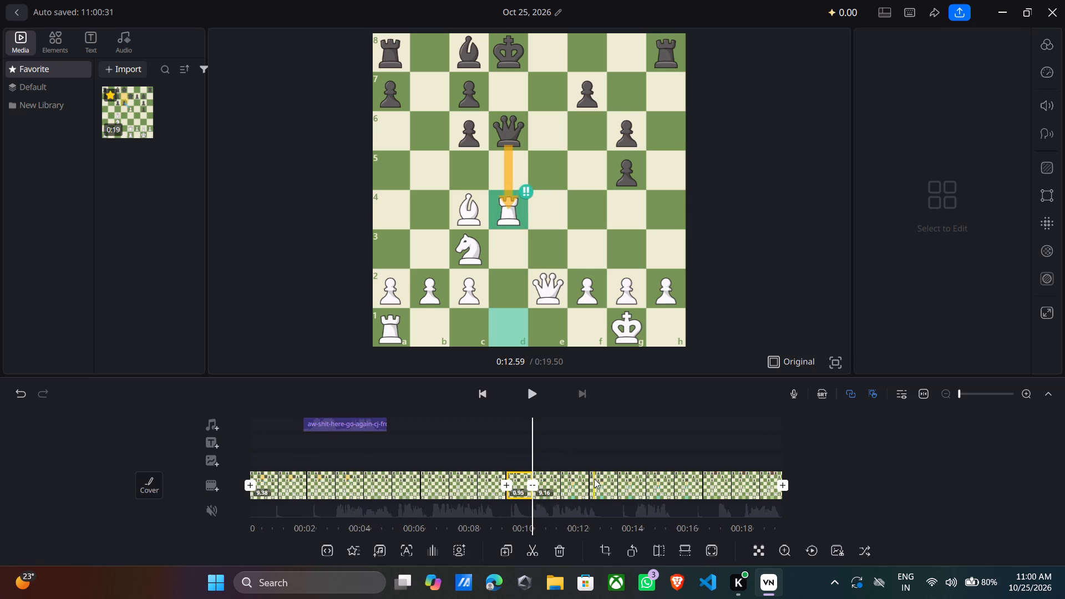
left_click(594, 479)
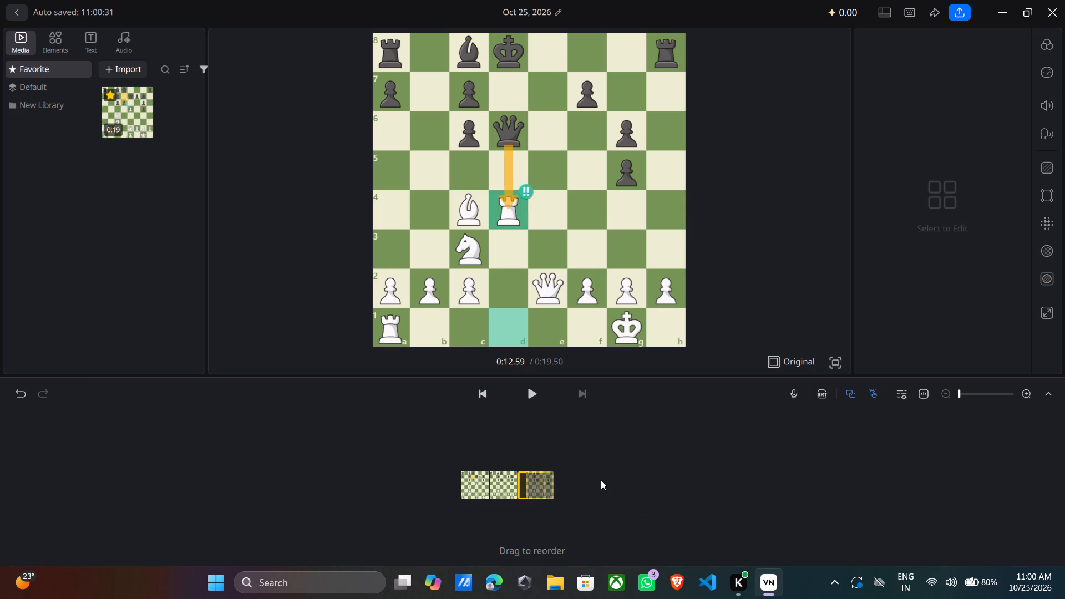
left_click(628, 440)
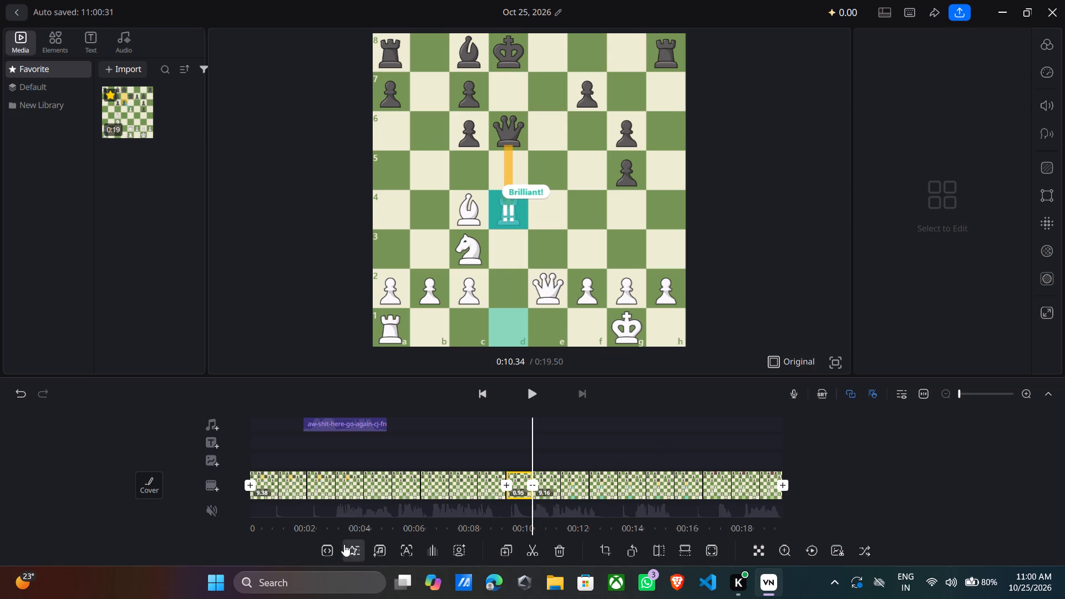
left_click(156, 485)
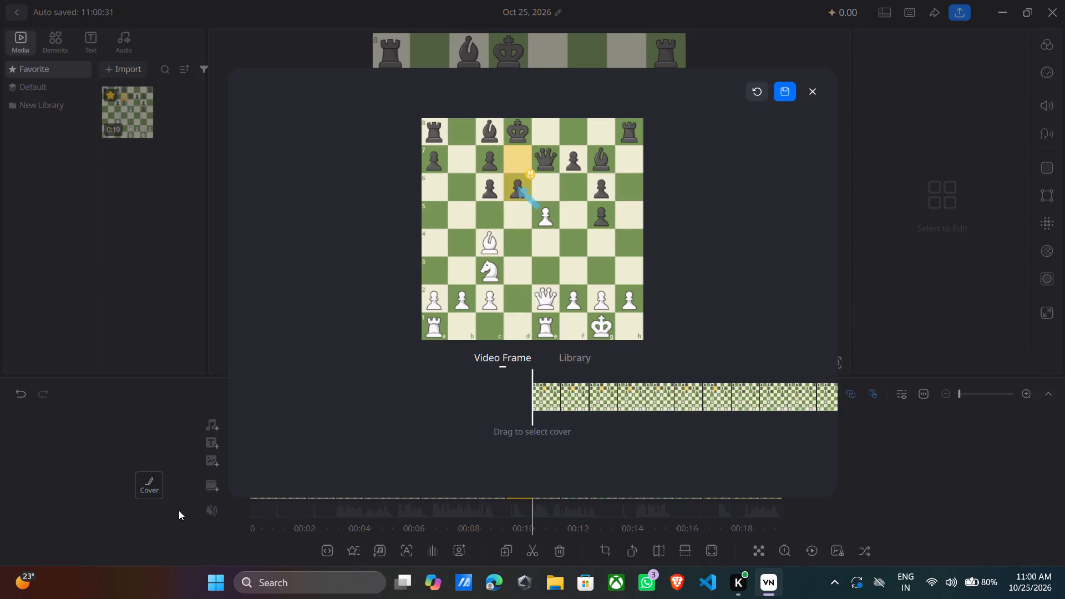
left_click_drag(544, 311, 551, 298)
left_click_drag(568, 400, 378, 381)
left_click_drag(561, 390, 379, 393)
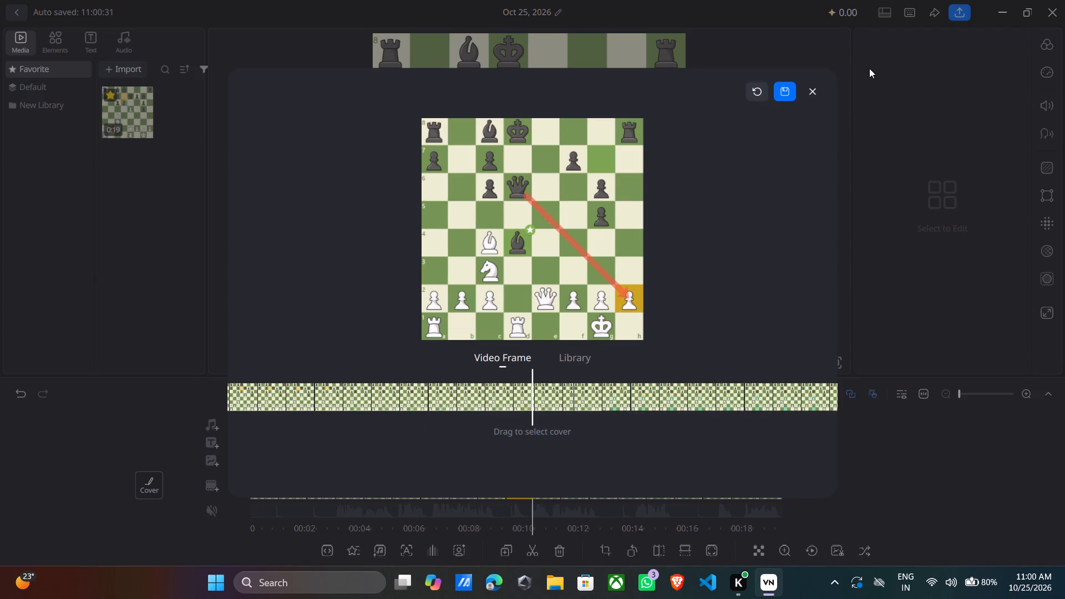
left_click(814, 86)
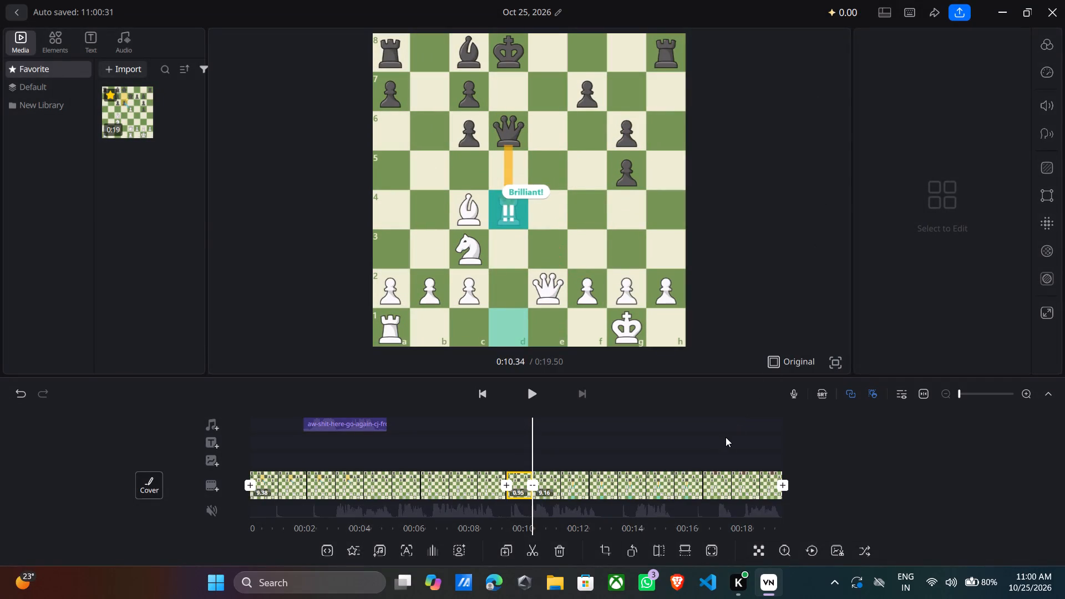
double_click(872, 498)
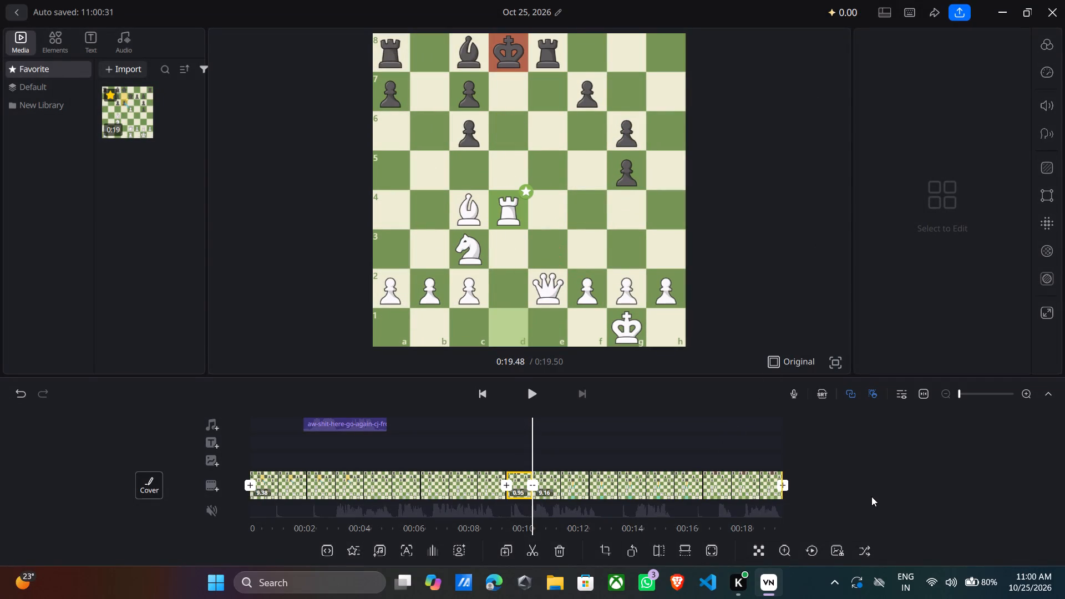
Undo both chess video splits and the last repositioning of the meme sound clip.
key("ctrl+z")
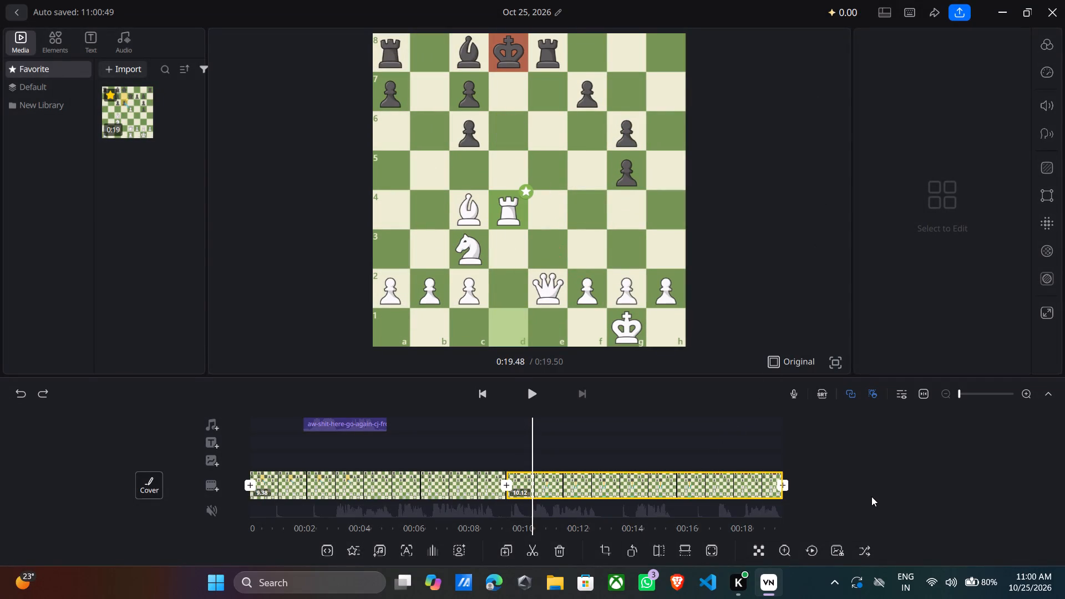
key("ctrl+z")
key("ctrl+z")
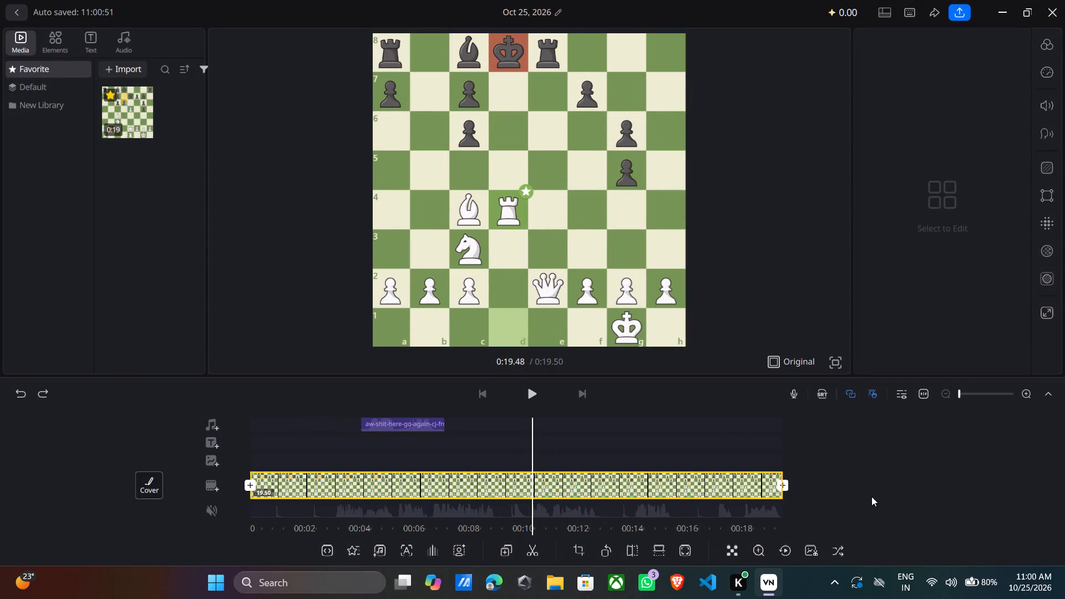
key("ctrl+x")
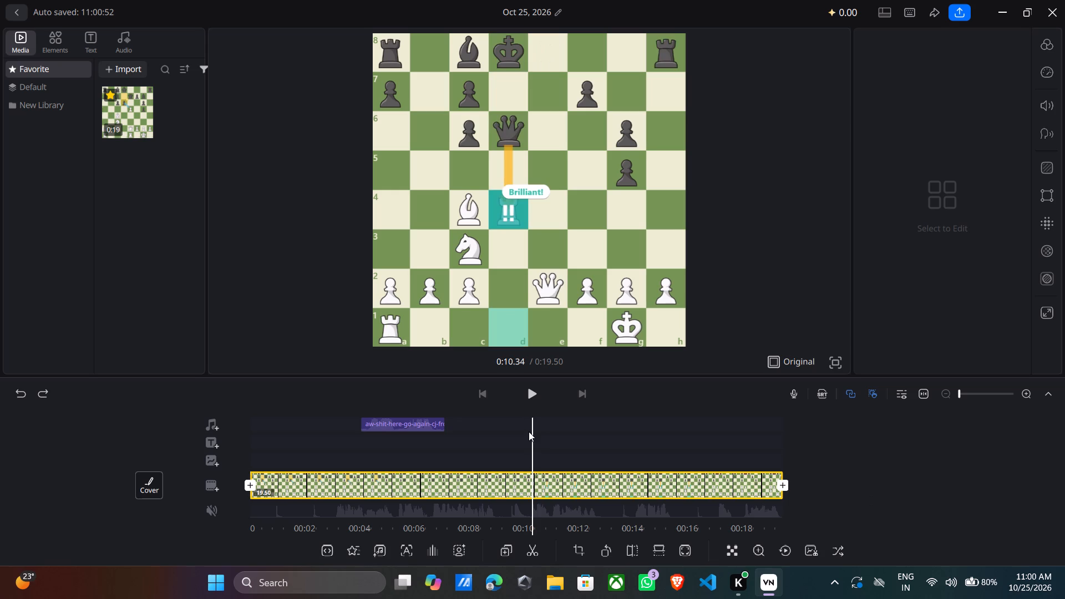
Move the meme sound clip earlier on the audio track so it starts at about 2.4 seconds, and play it back.
left_click_drag(531, 425, 669, 454)
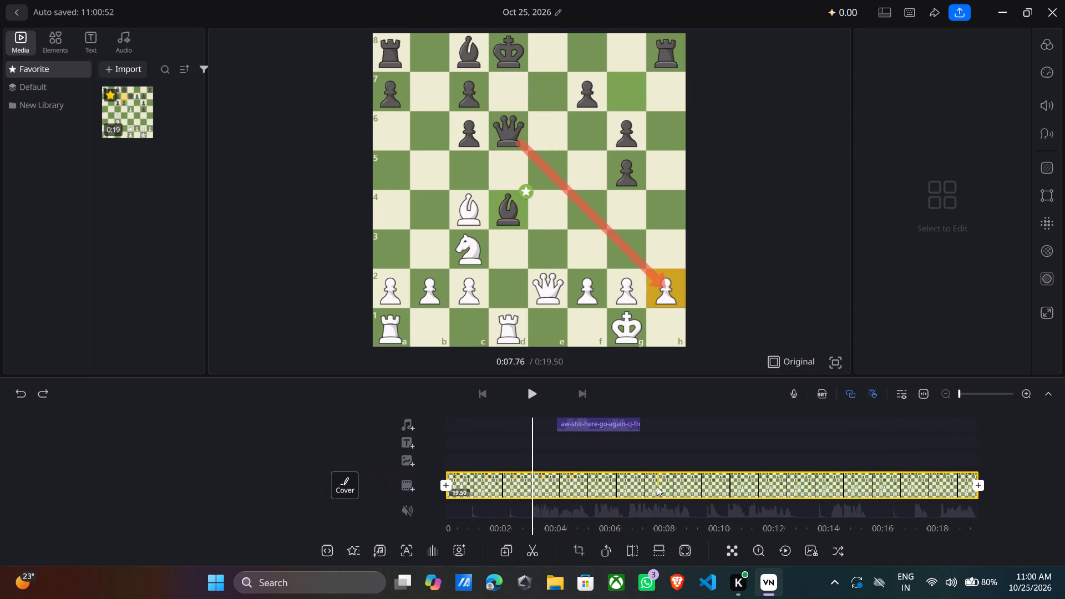
left_click_drag(653, 433, 665, 450)
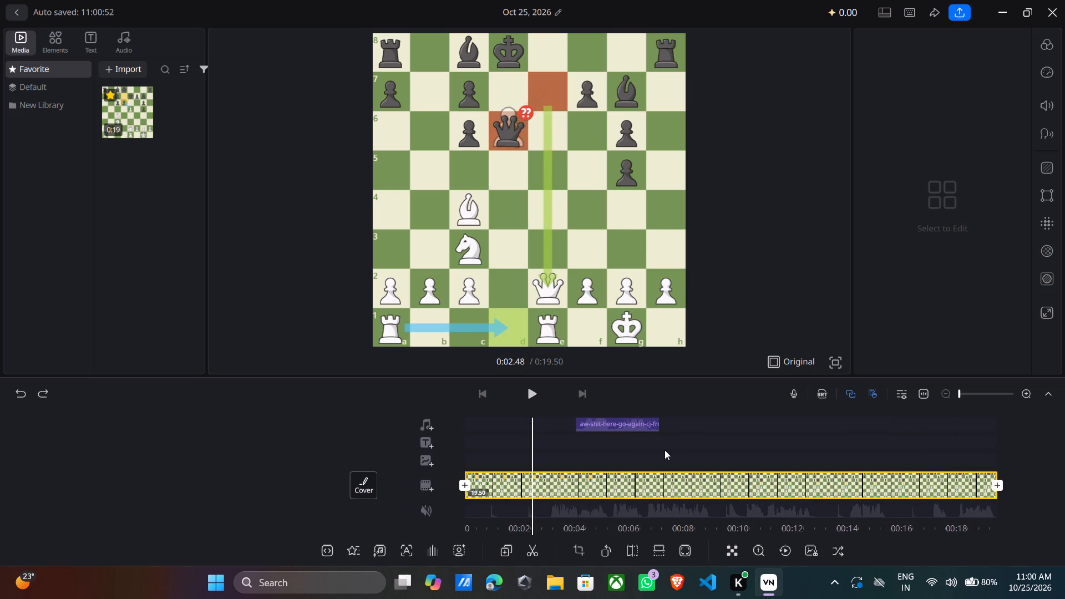
left_click_drag(665, 450, 665, 450)
left_click(663, 449)
key("space")
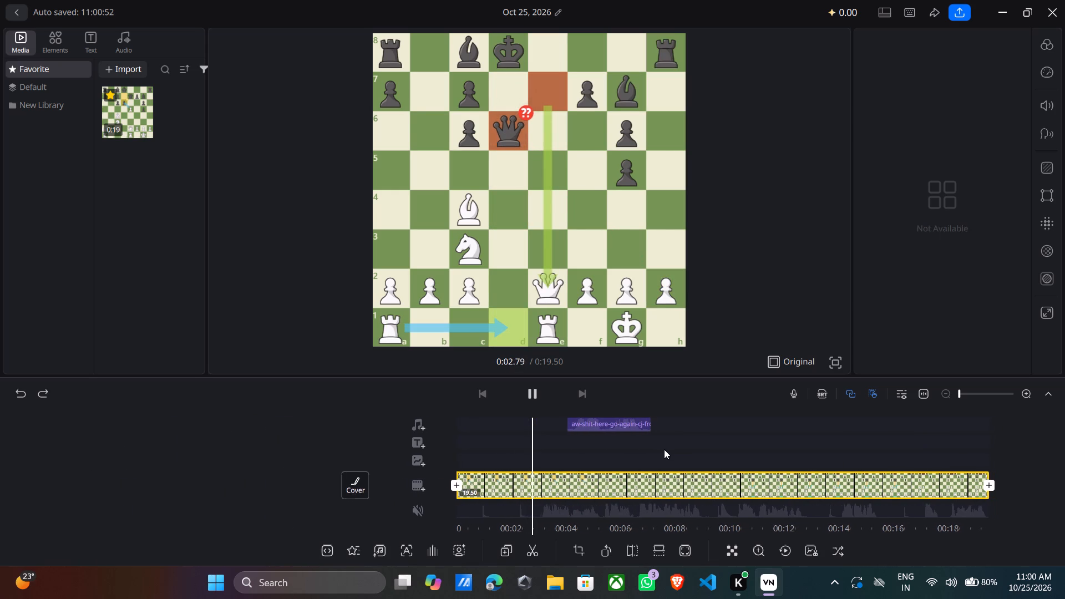
key("space")
left_click_drag(605, 422, 584, 425)
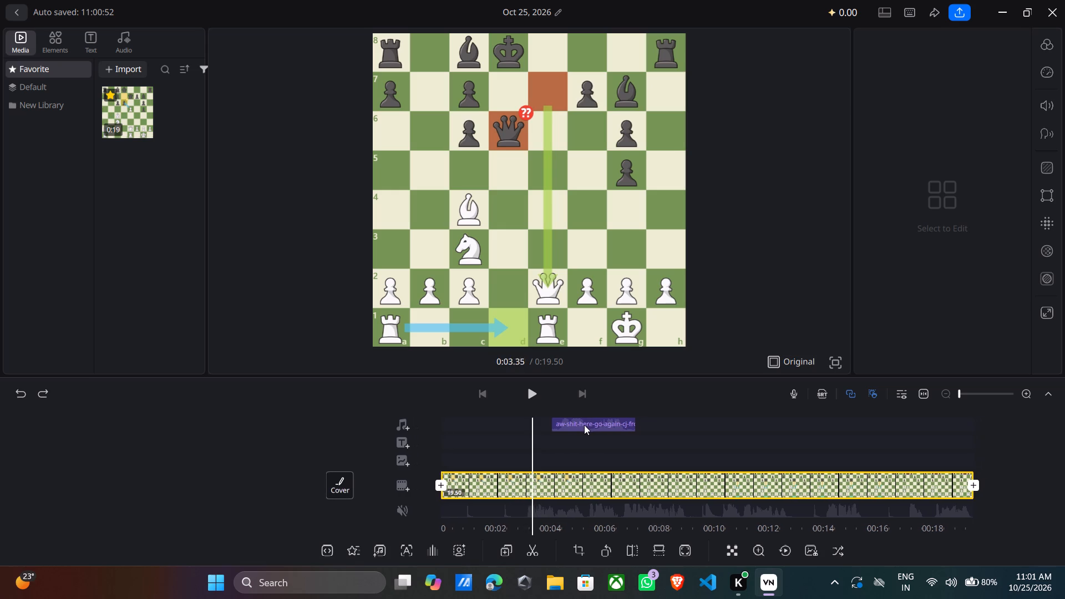
left_click_drag(584, 425, 595, 424)
left_click(598, 420)
left_click_drag(552, 425, 525, 425)
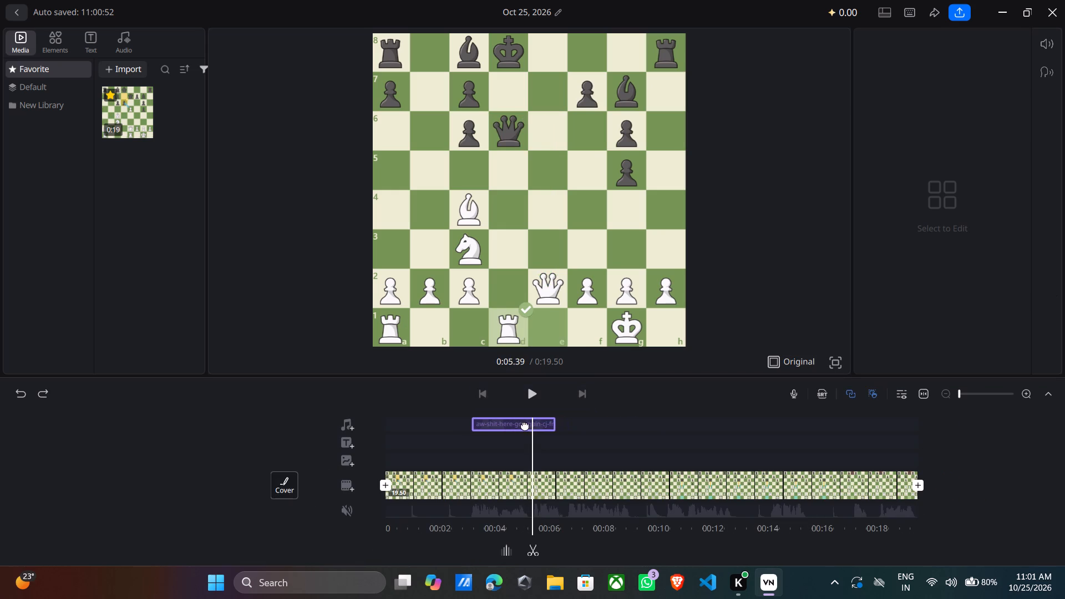
left_click_drag(525, 425, 506, 425)
left_click_drag(575, 428, 661, 423)
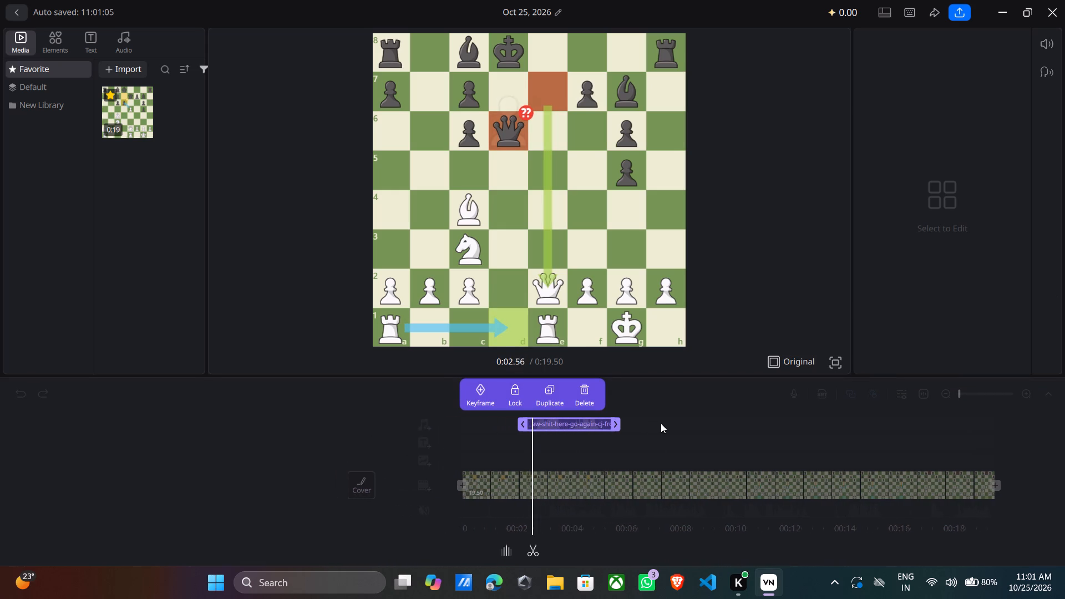
left_click_drag(661, 423, 663, 424)
key("space")
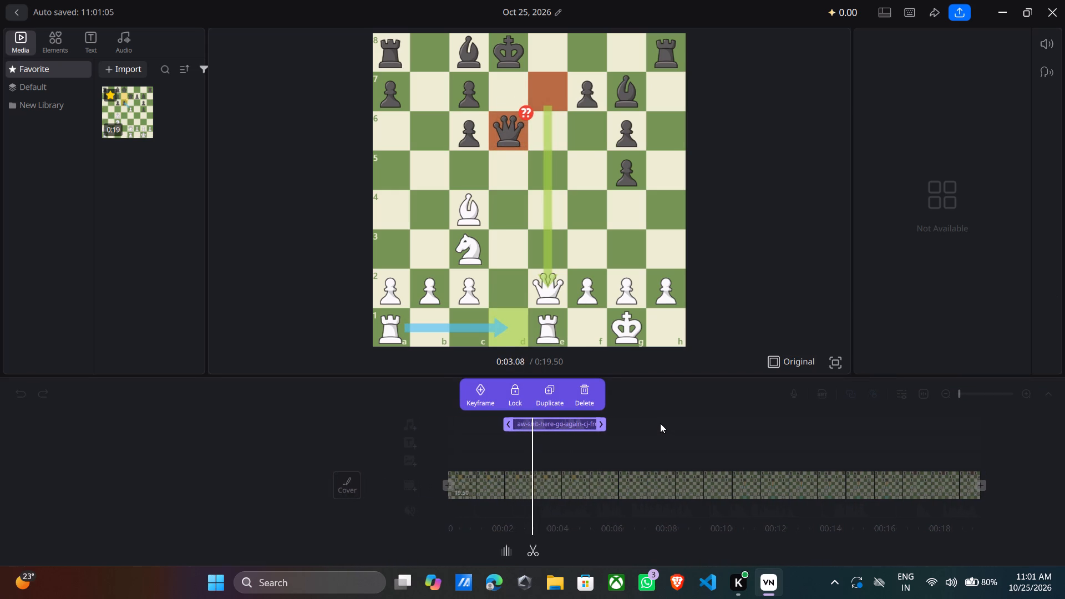
left_click(660, 431)
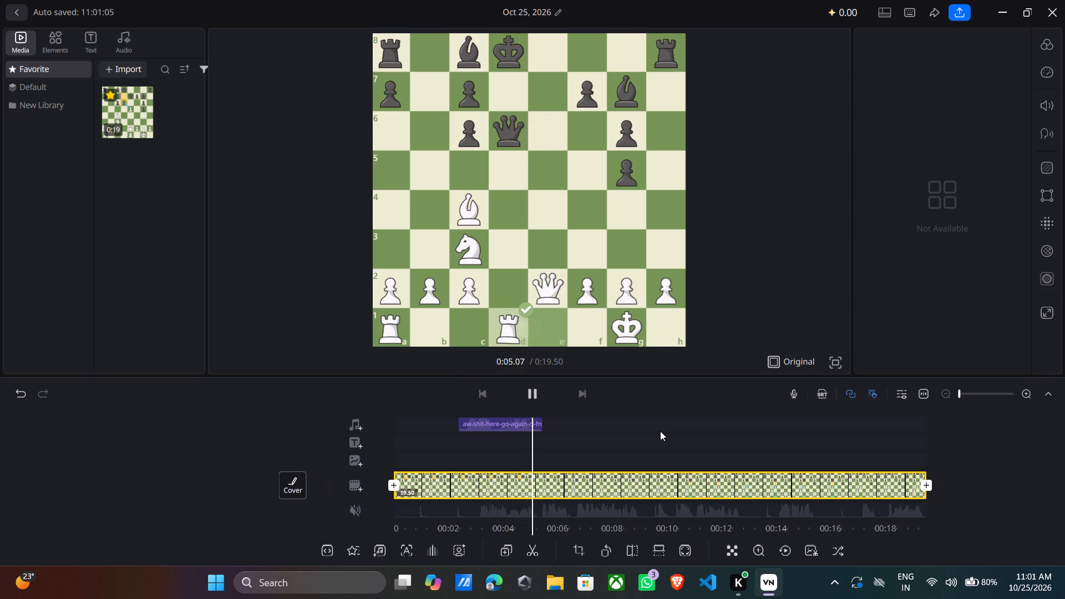
key("space")
Lock the meme sound clip on the audio track.
left_click(514, 420)
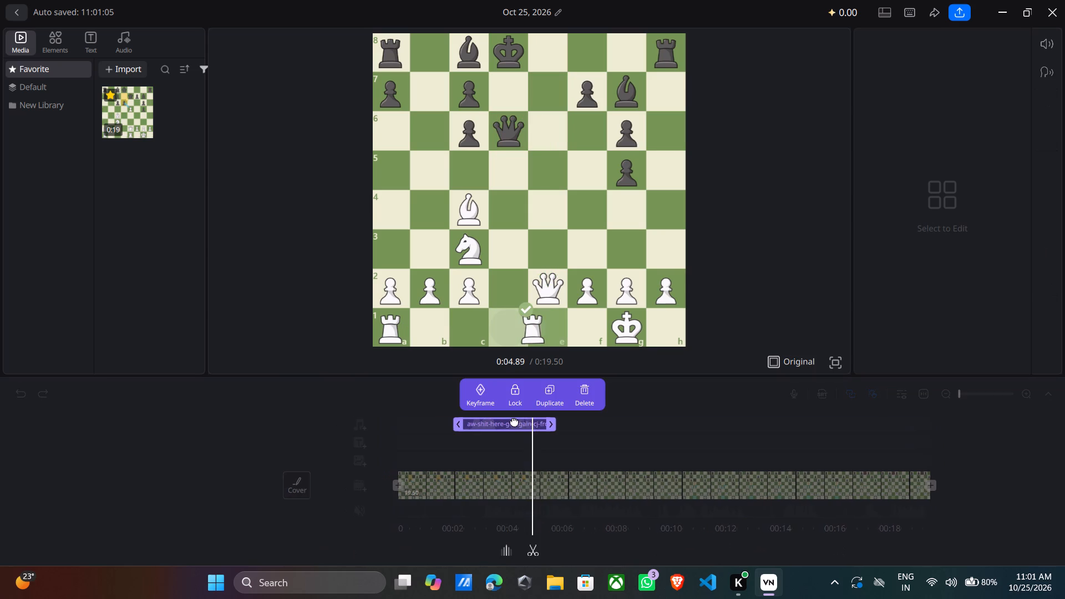
left_click(515, 402)
left_click(622, 423)
Split the chess video at about 9.26 and 9.94 seconds to isolate the brilliant rook capture on d4.
key("space")
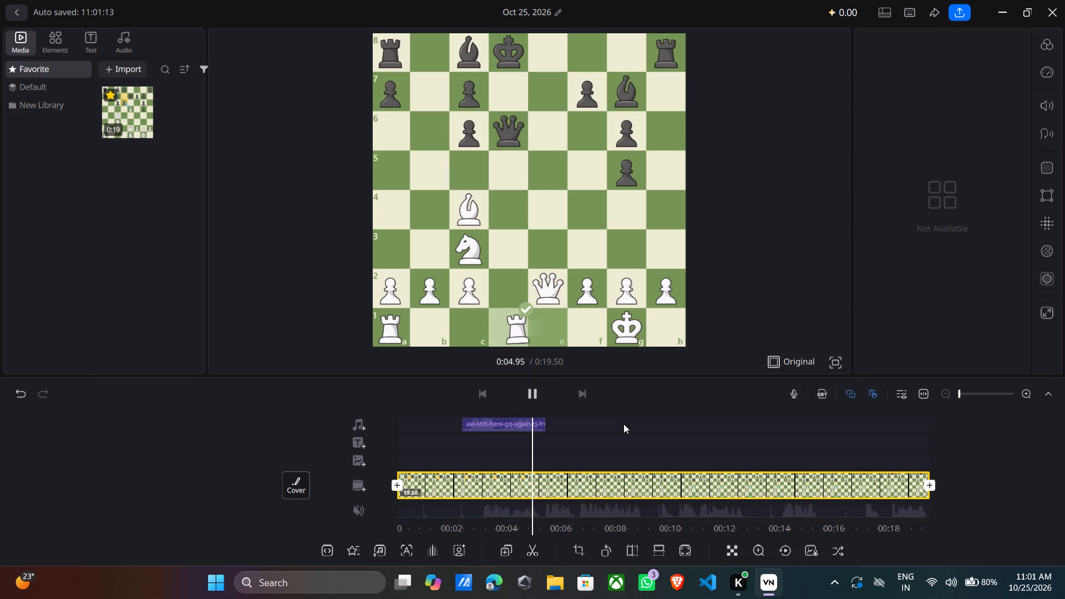
key("space")
key("space")
key("space")
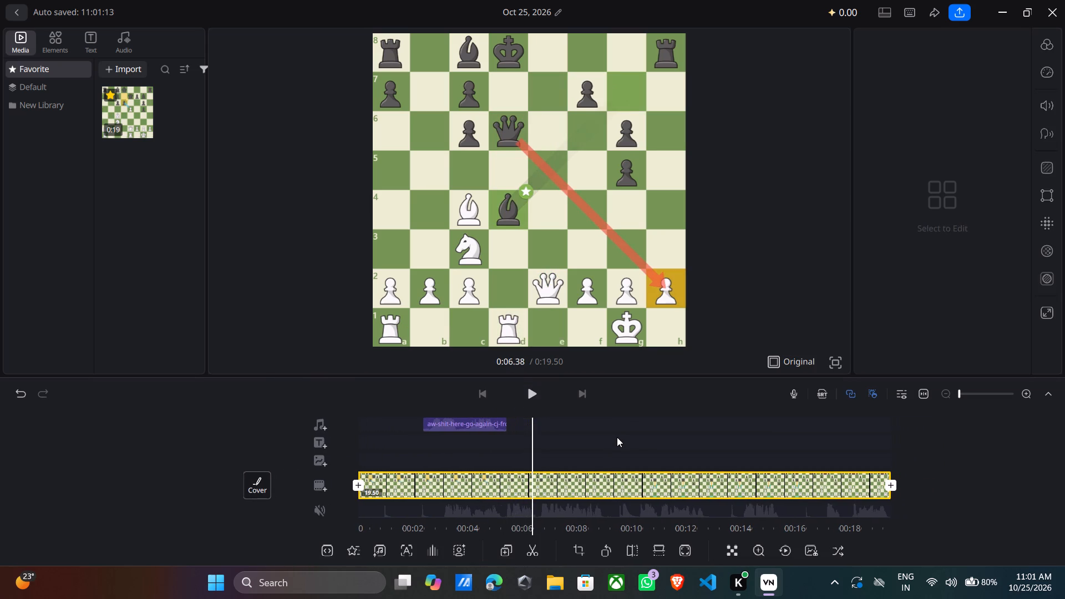
key("space")
key("space")
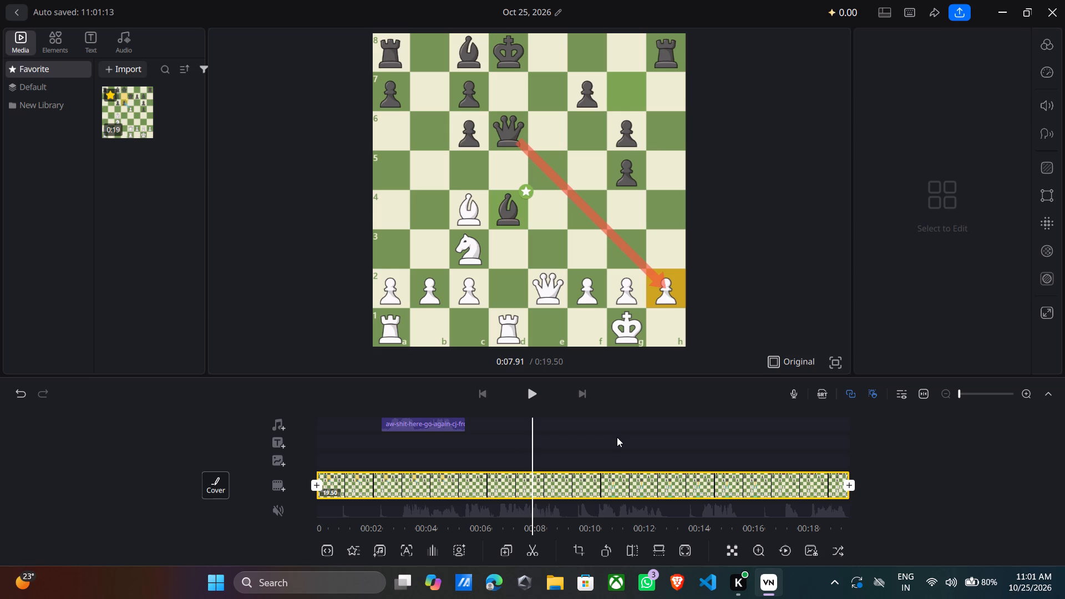
key("space")
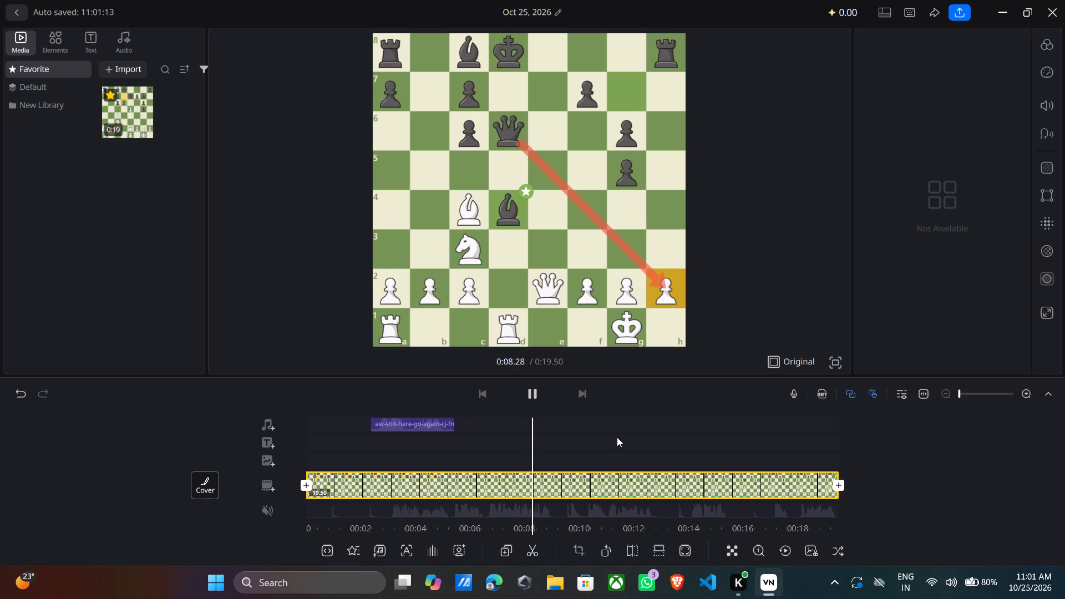
key("space")
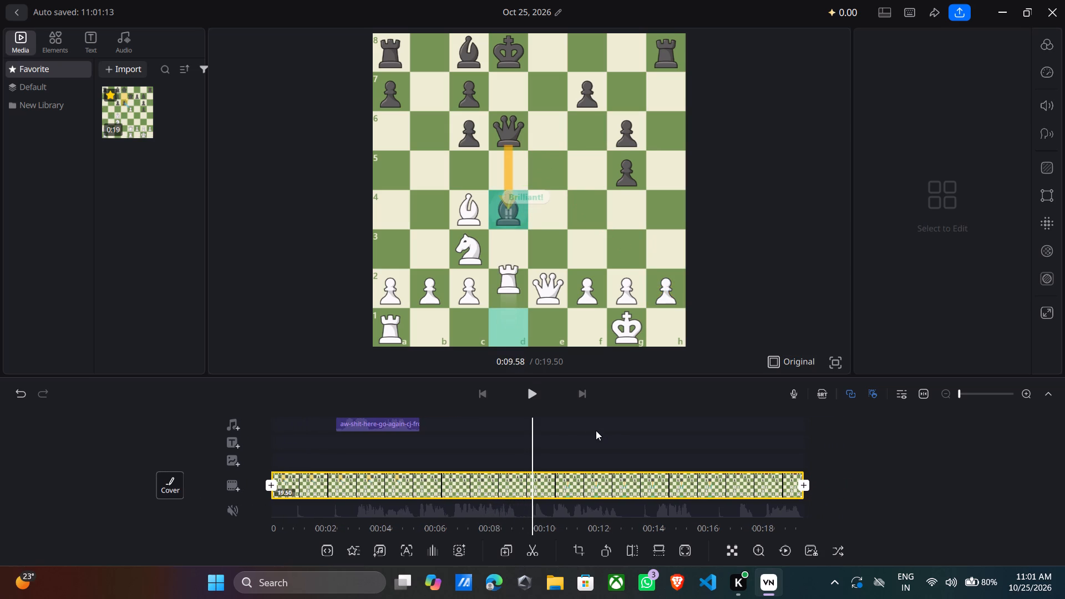
left_click_drag(590, 428, 606, 430)
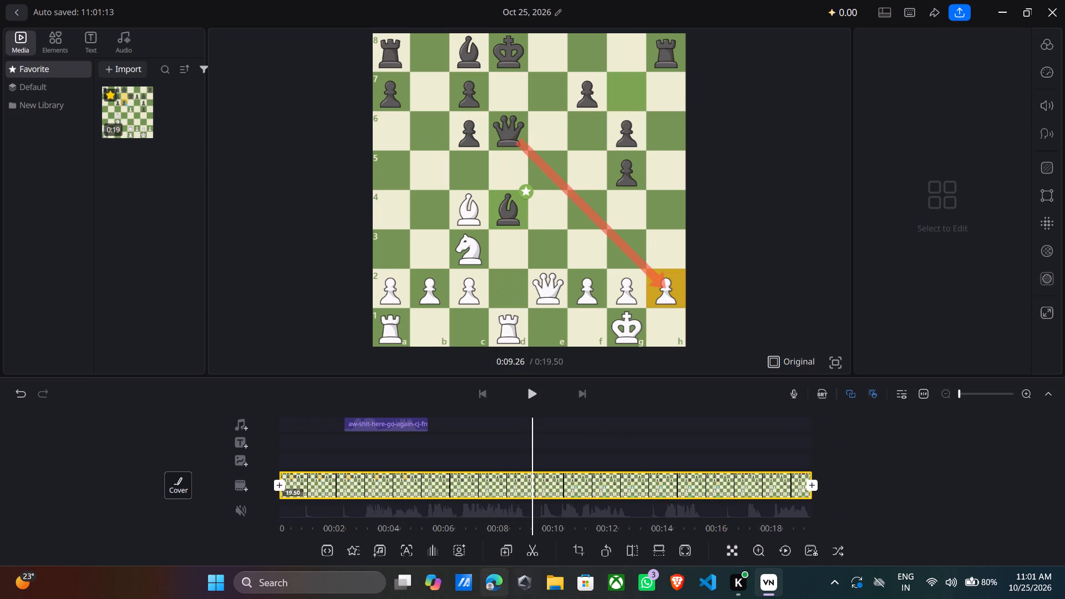
left_click(530, 554)
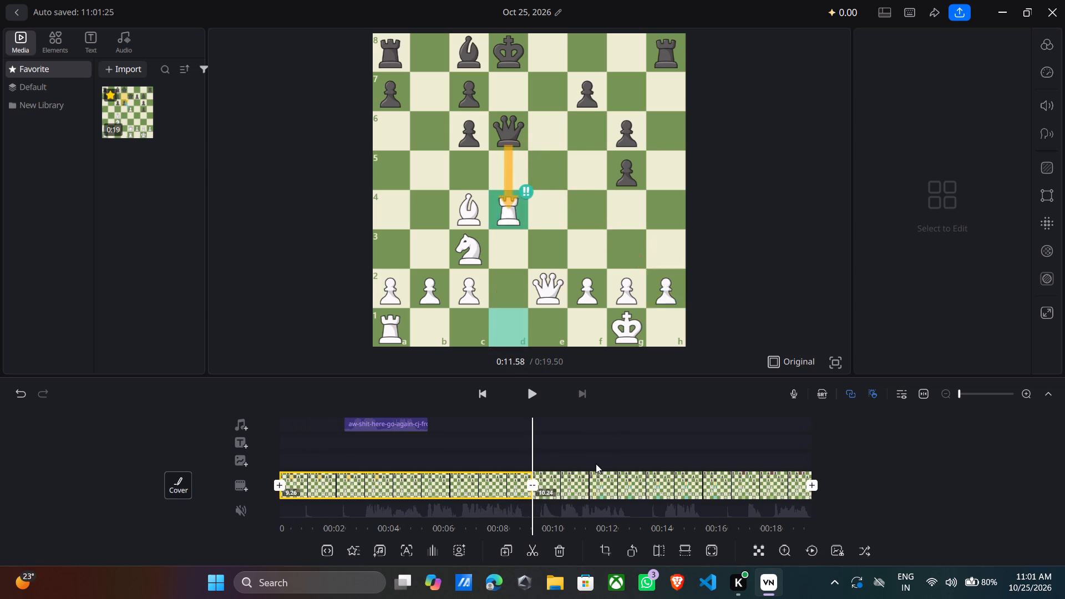
left_click_drag(591, 453, 567, 459)
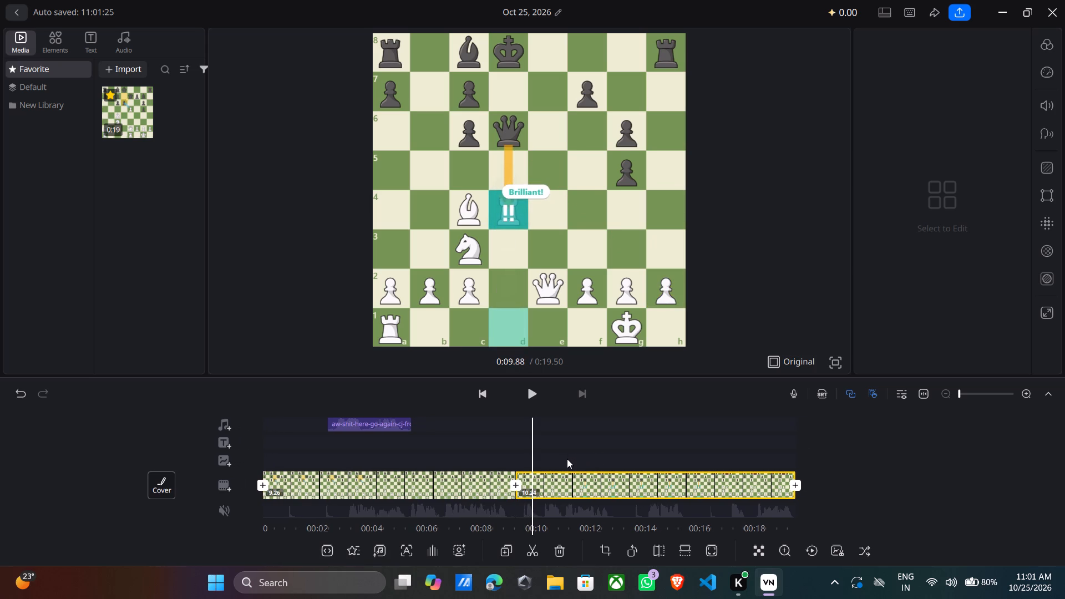
left_click_drag(567, 459, 565, 460)
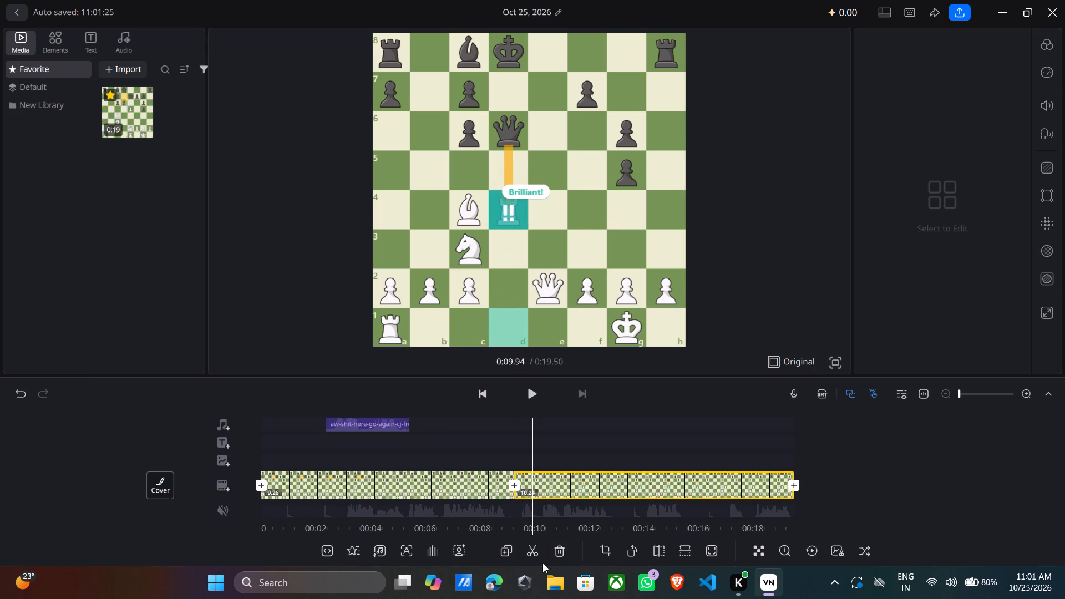
left_click(534, 552)
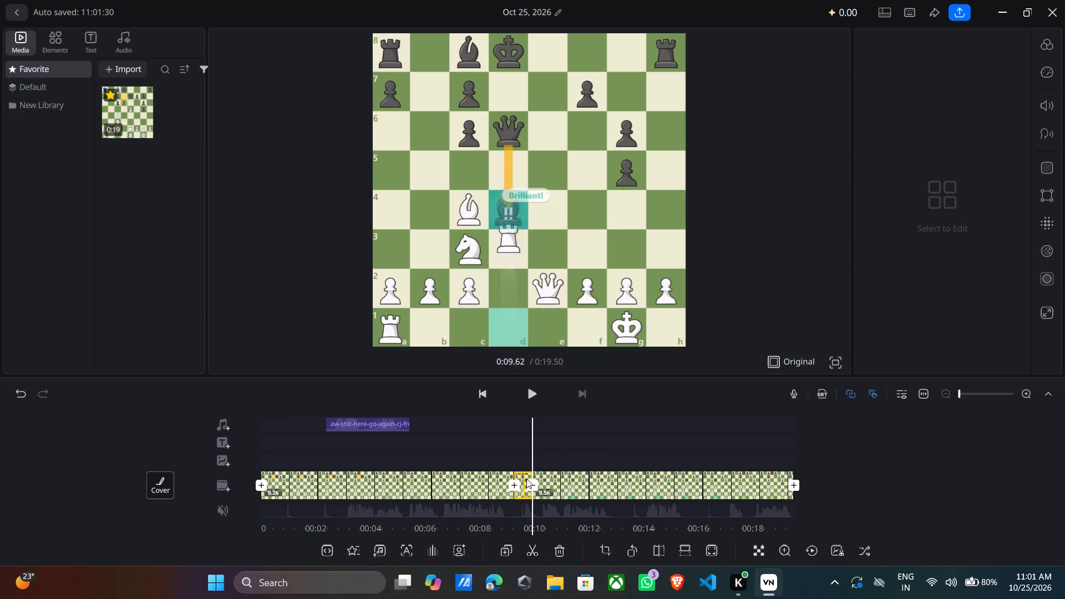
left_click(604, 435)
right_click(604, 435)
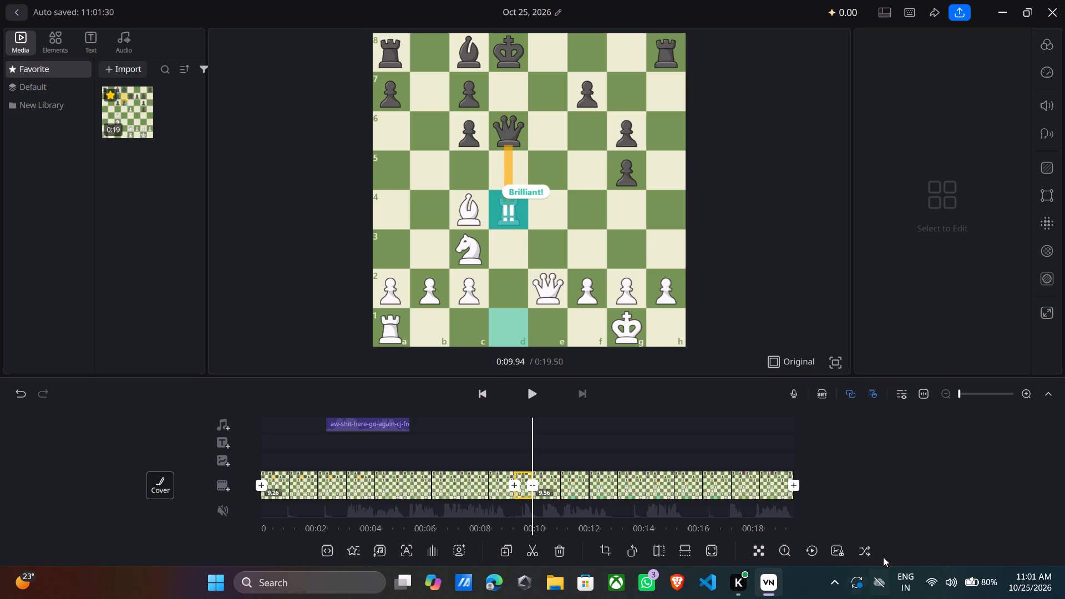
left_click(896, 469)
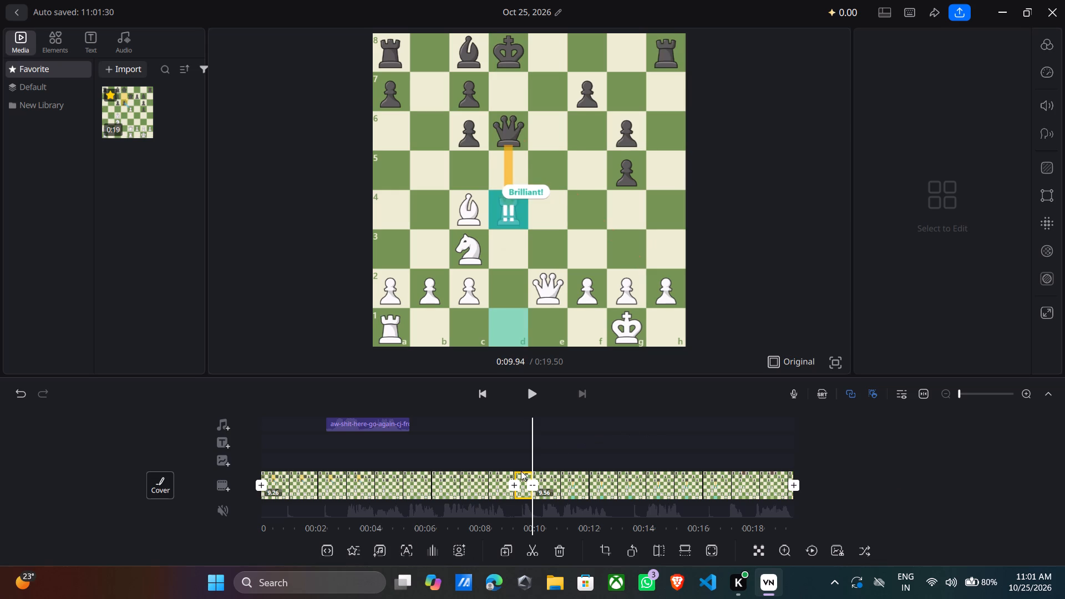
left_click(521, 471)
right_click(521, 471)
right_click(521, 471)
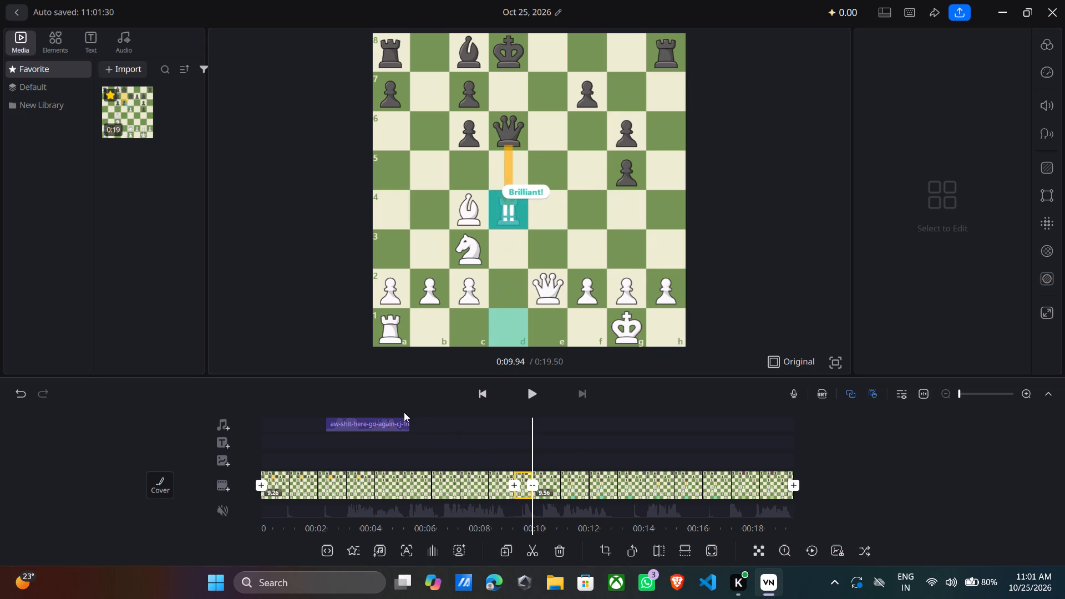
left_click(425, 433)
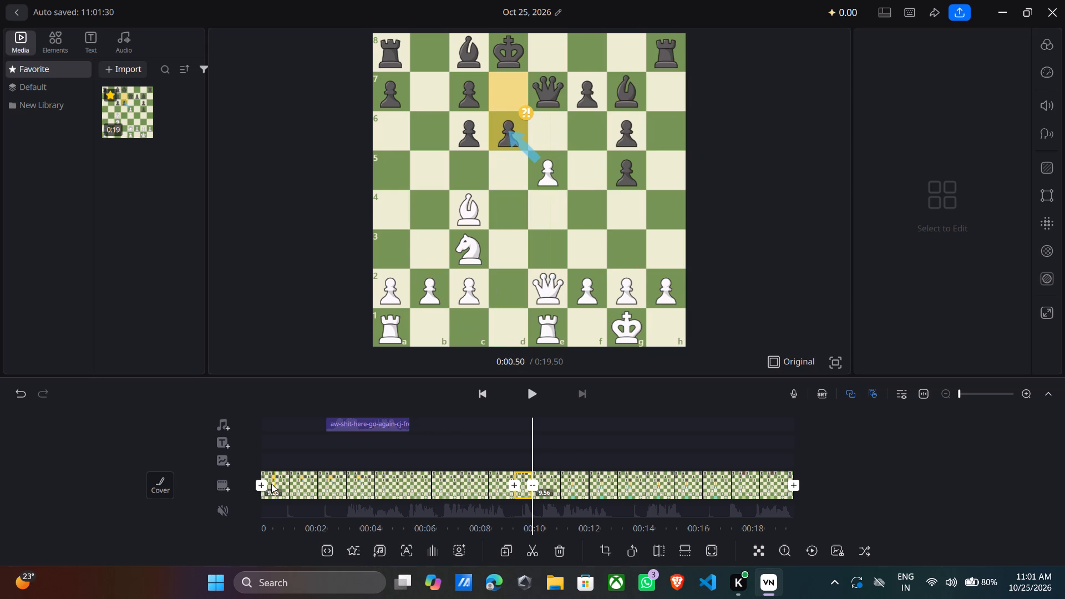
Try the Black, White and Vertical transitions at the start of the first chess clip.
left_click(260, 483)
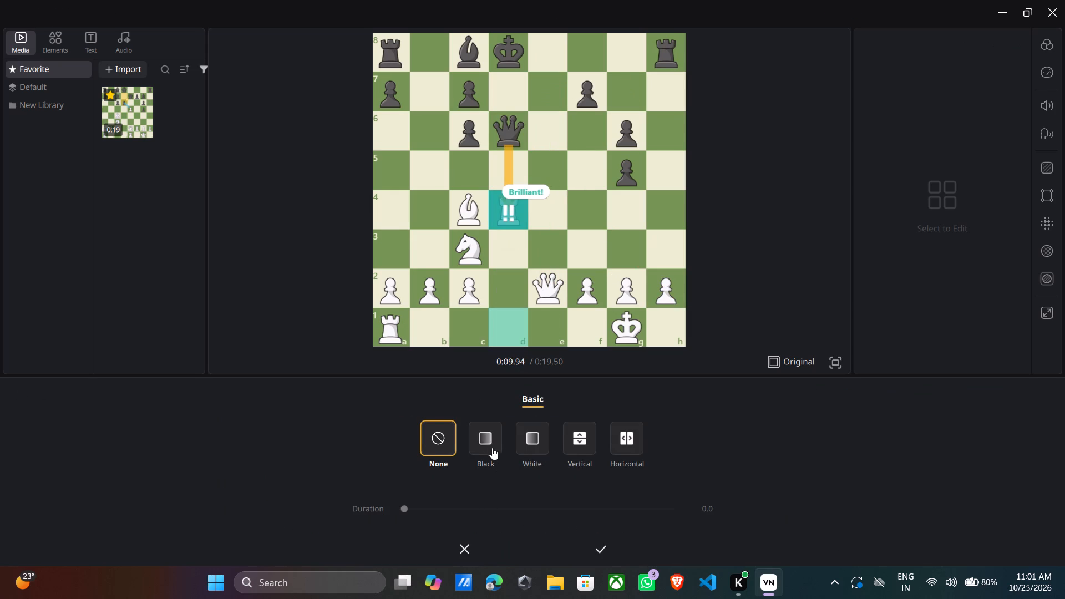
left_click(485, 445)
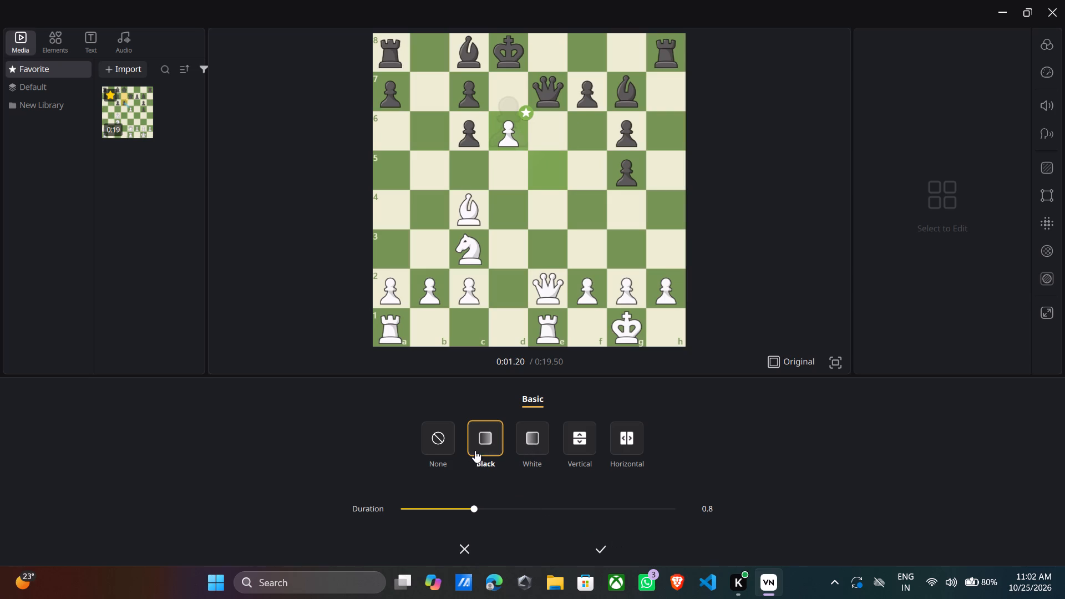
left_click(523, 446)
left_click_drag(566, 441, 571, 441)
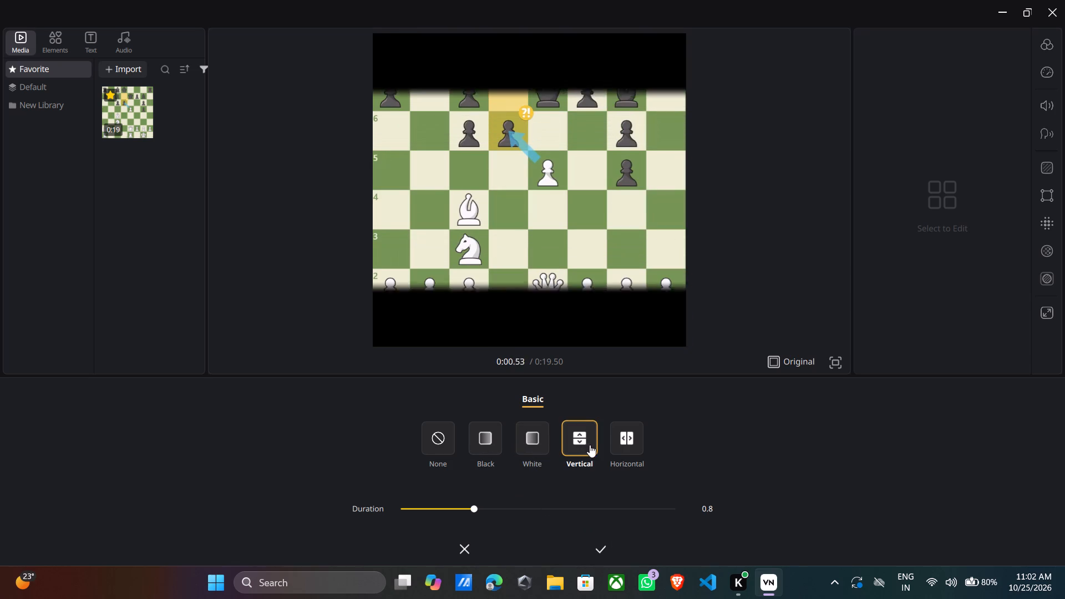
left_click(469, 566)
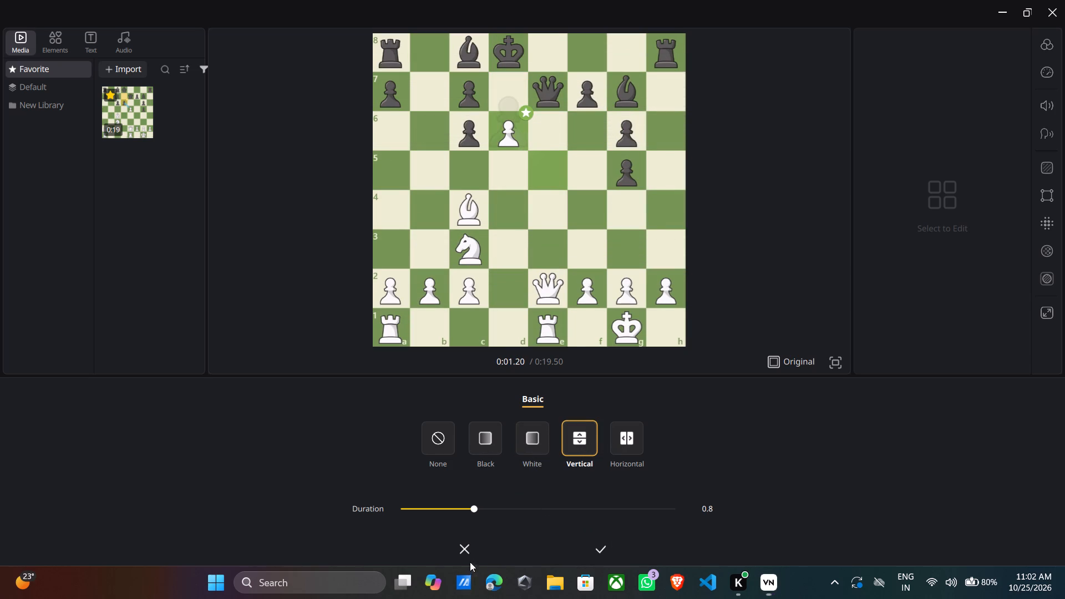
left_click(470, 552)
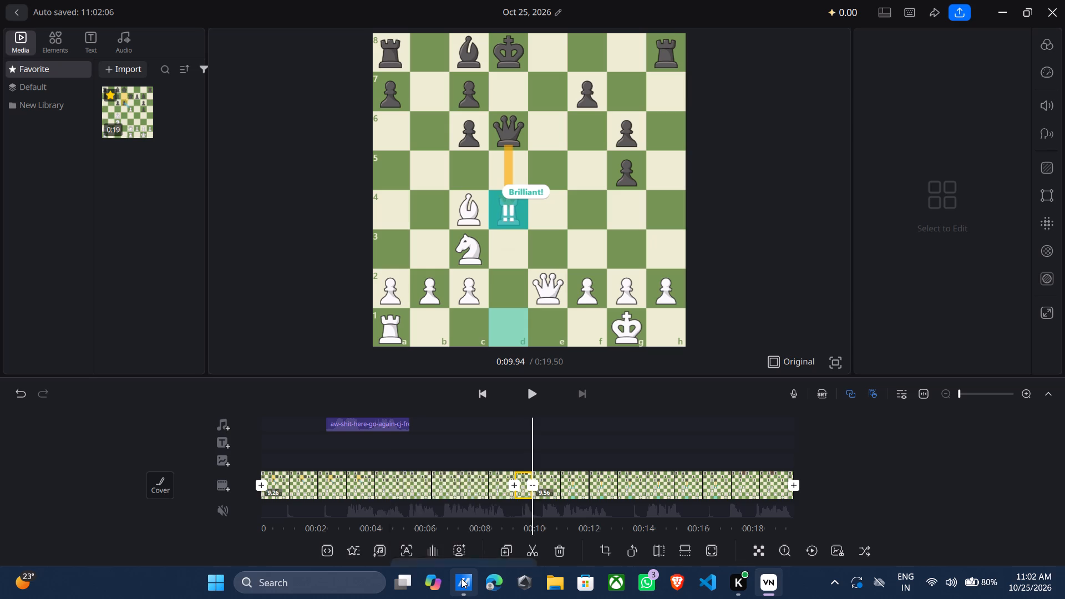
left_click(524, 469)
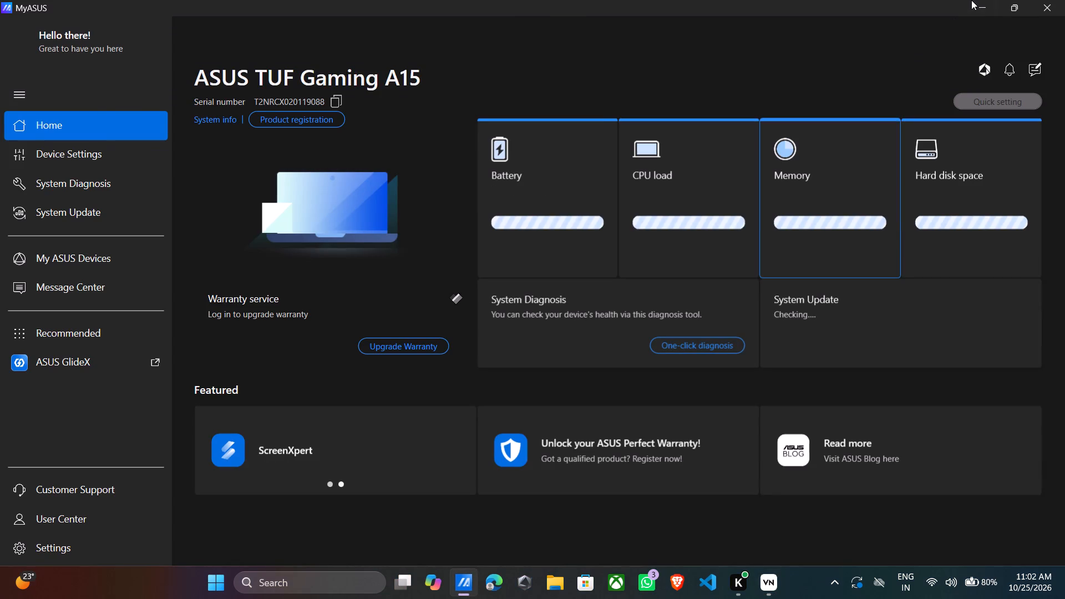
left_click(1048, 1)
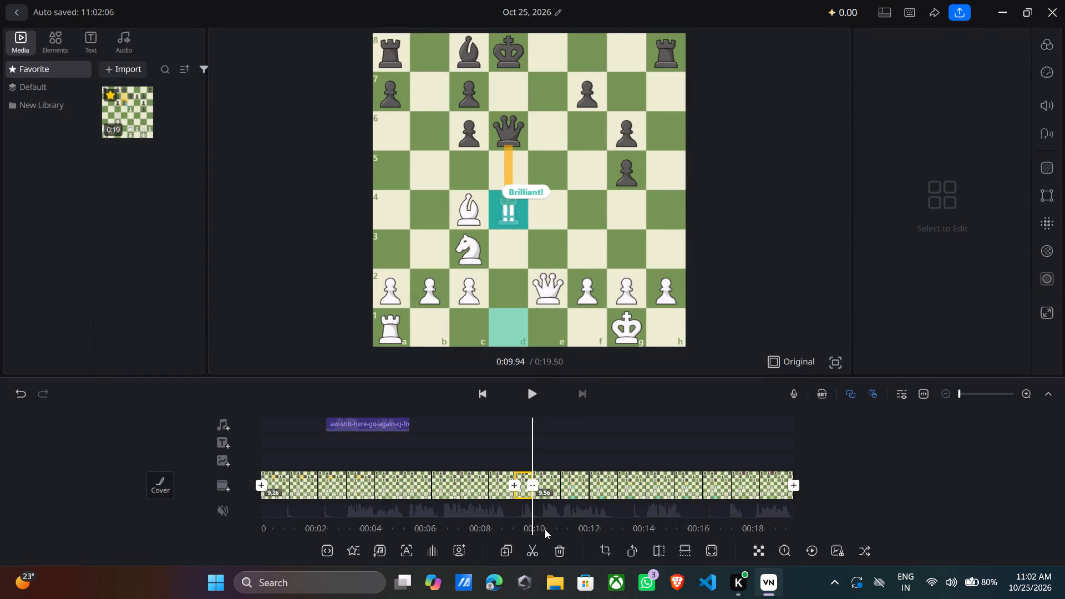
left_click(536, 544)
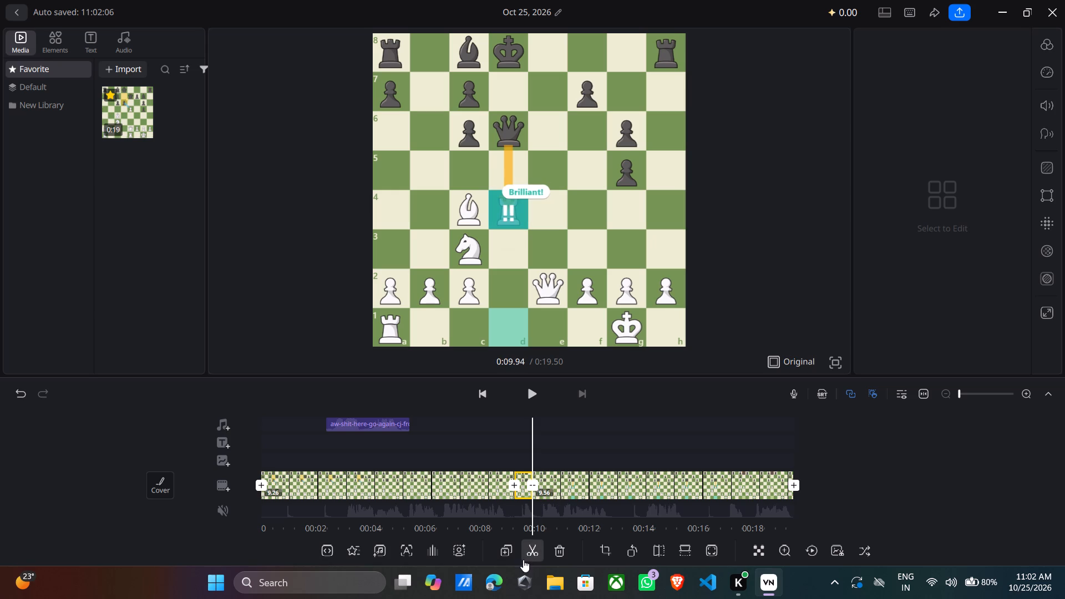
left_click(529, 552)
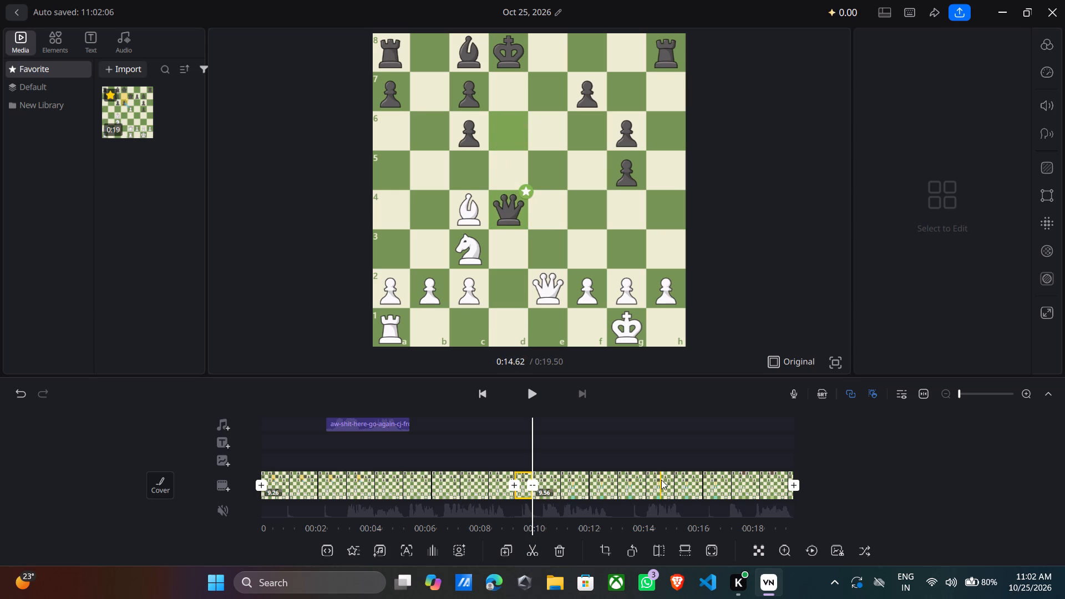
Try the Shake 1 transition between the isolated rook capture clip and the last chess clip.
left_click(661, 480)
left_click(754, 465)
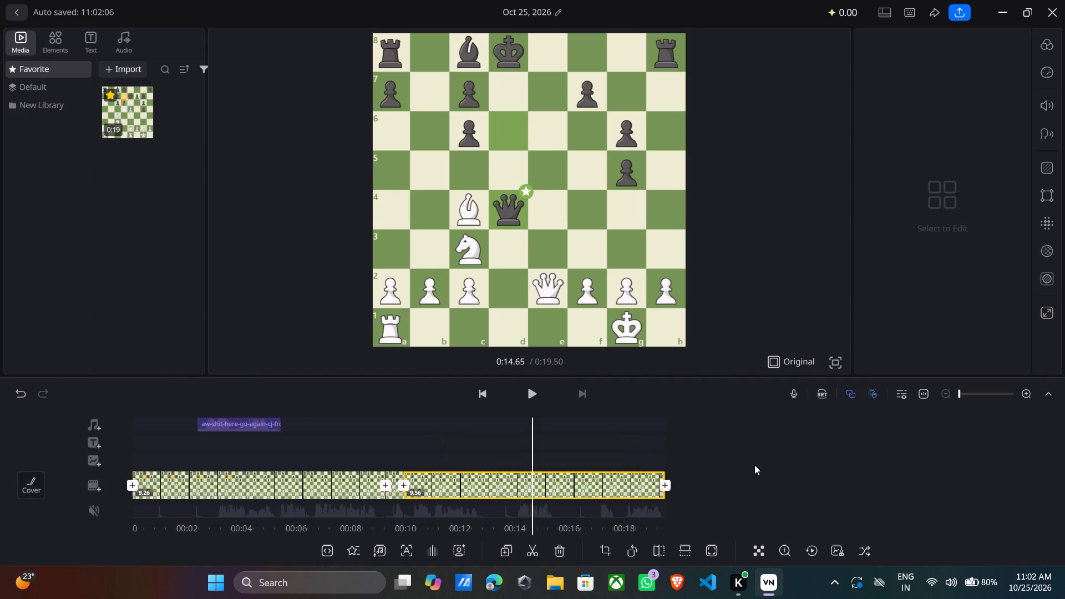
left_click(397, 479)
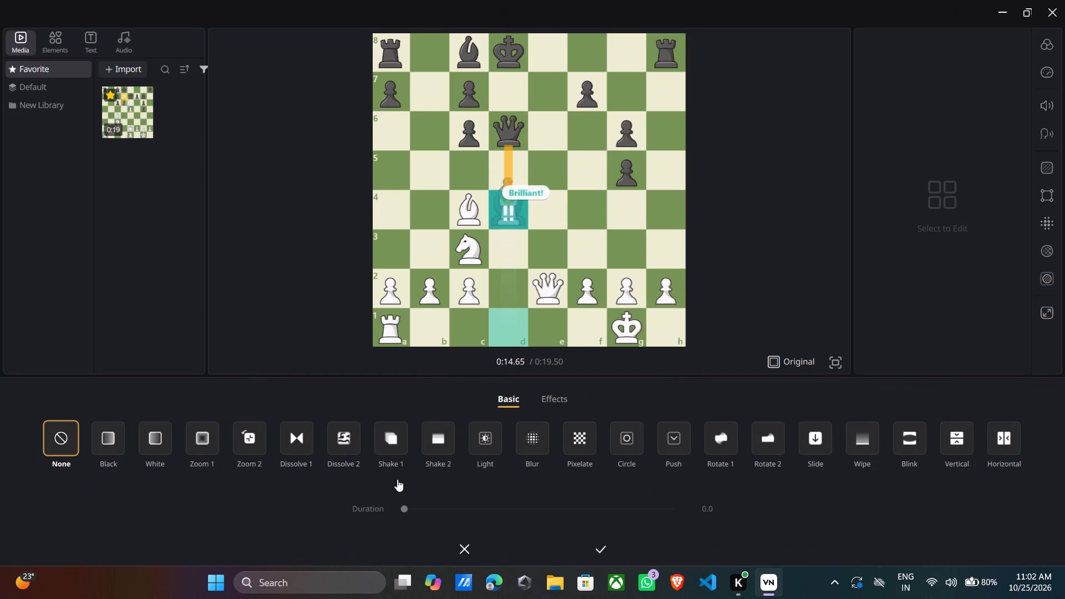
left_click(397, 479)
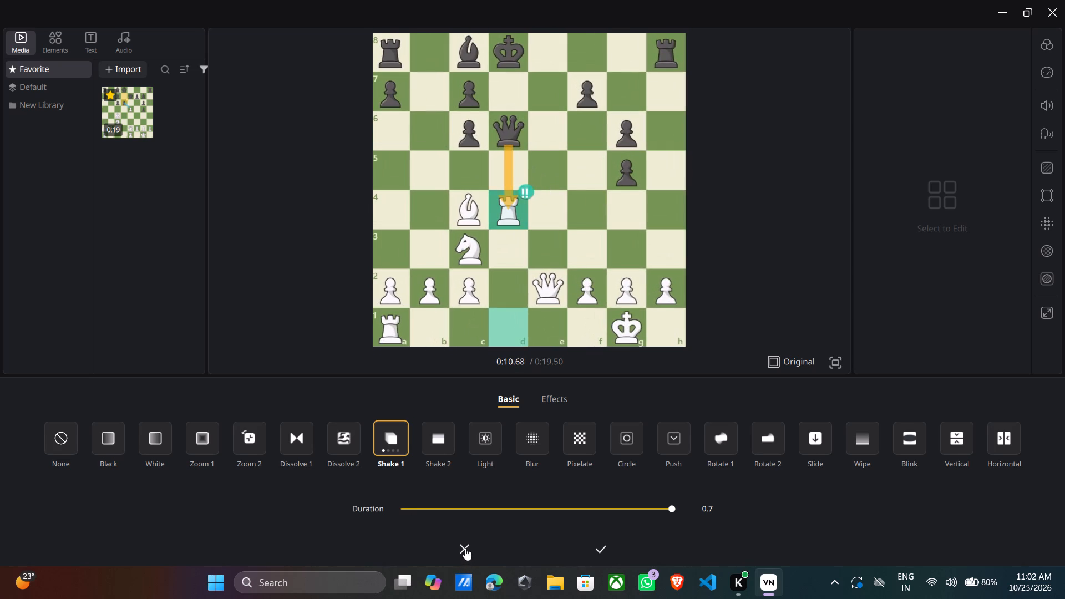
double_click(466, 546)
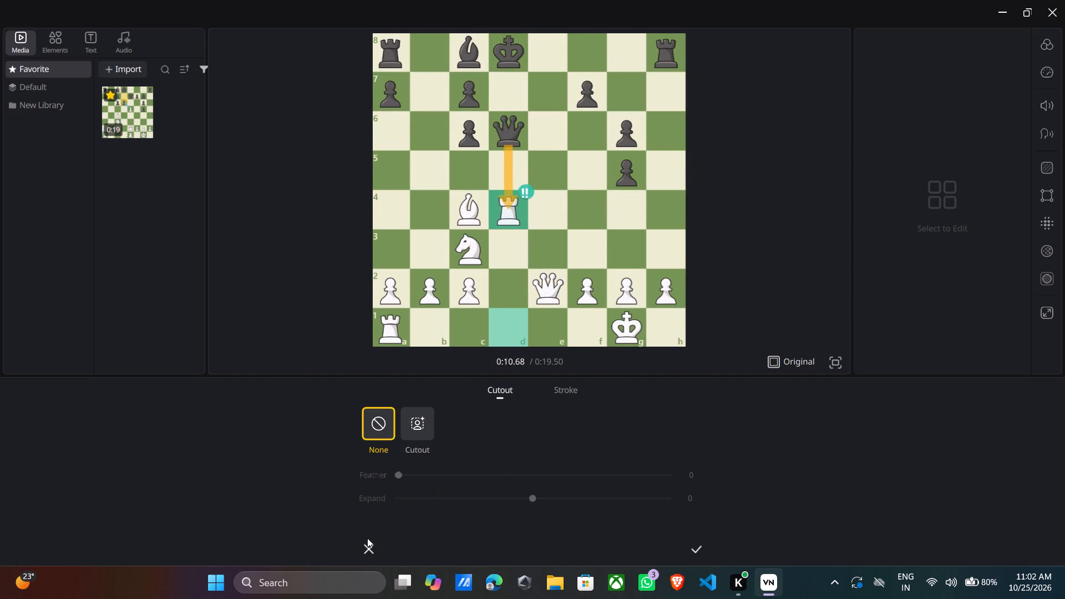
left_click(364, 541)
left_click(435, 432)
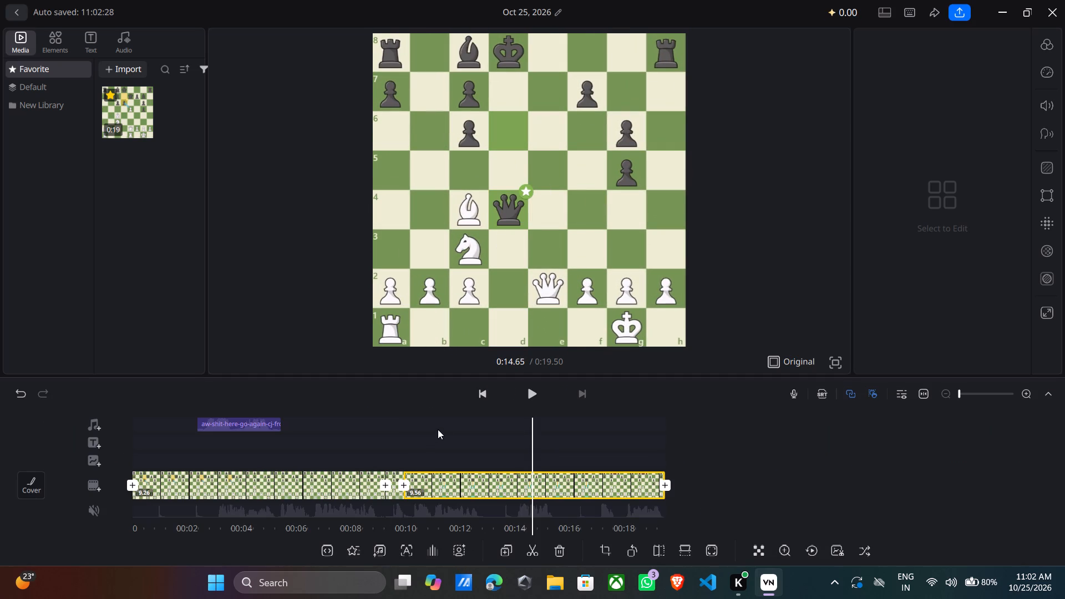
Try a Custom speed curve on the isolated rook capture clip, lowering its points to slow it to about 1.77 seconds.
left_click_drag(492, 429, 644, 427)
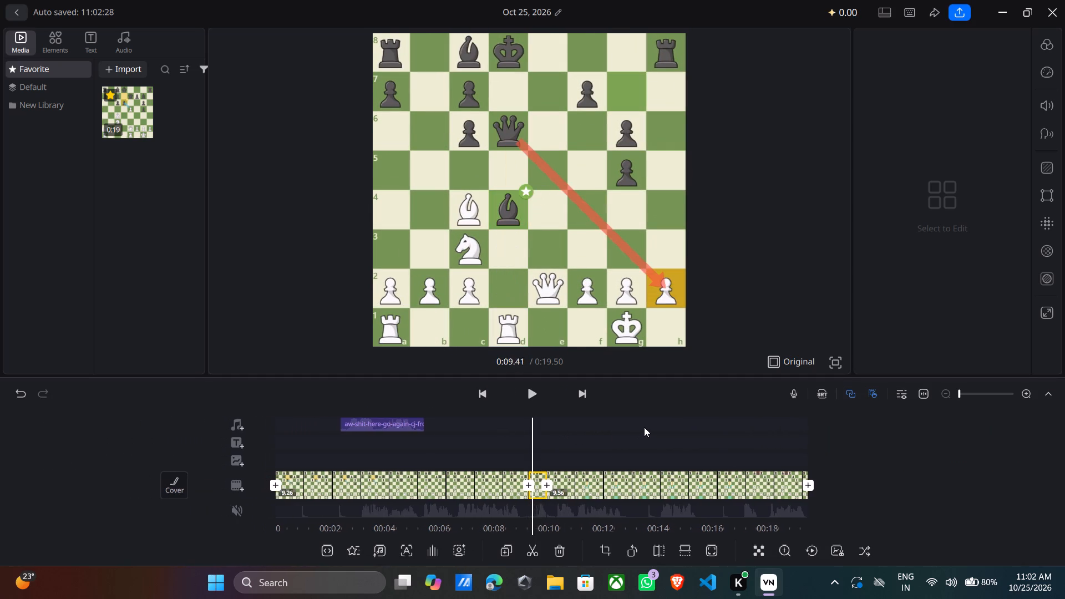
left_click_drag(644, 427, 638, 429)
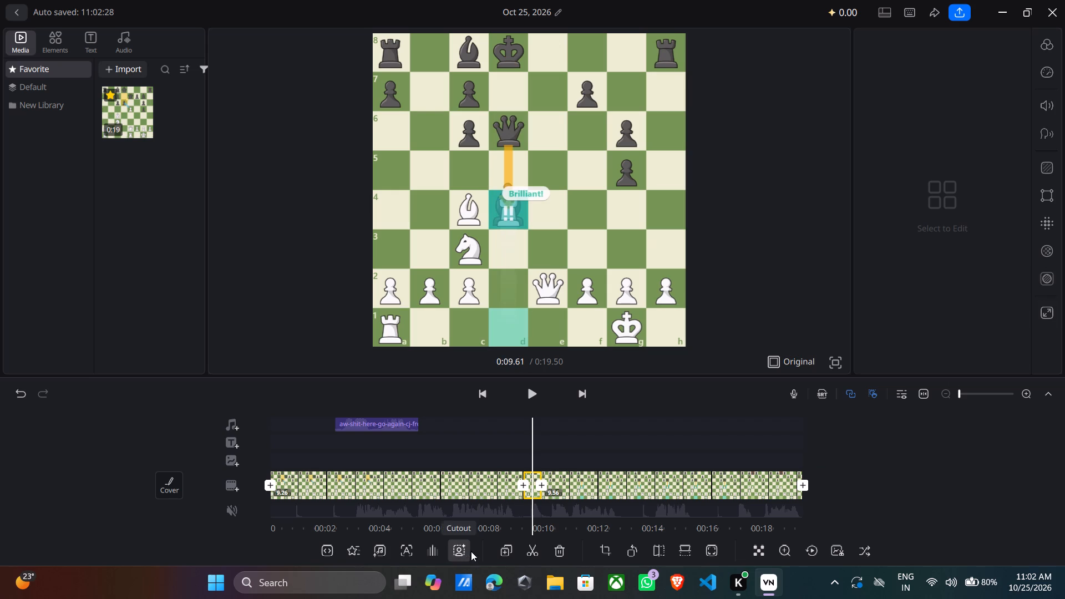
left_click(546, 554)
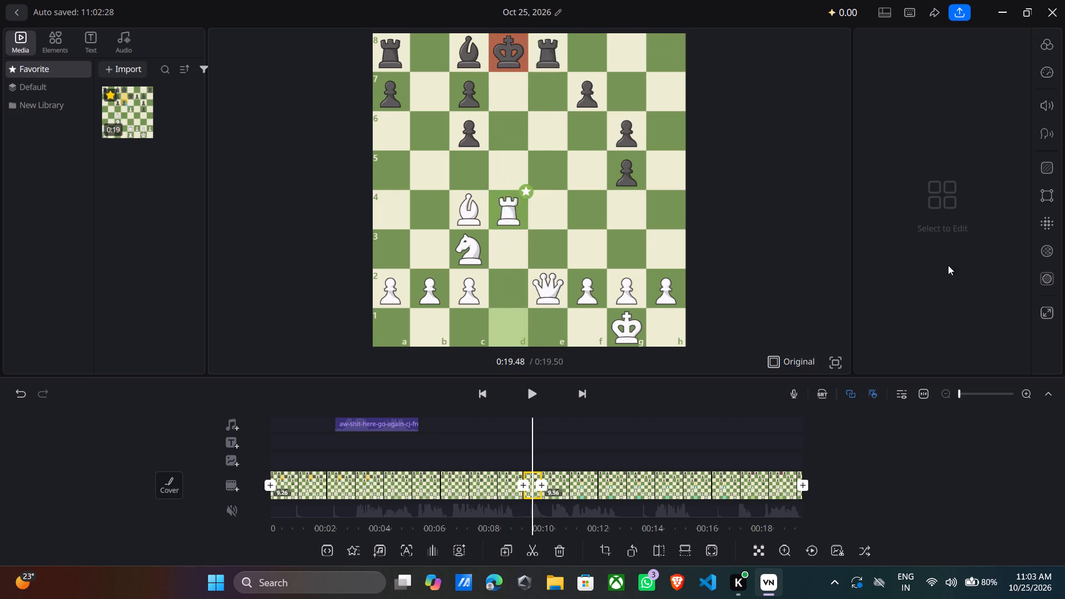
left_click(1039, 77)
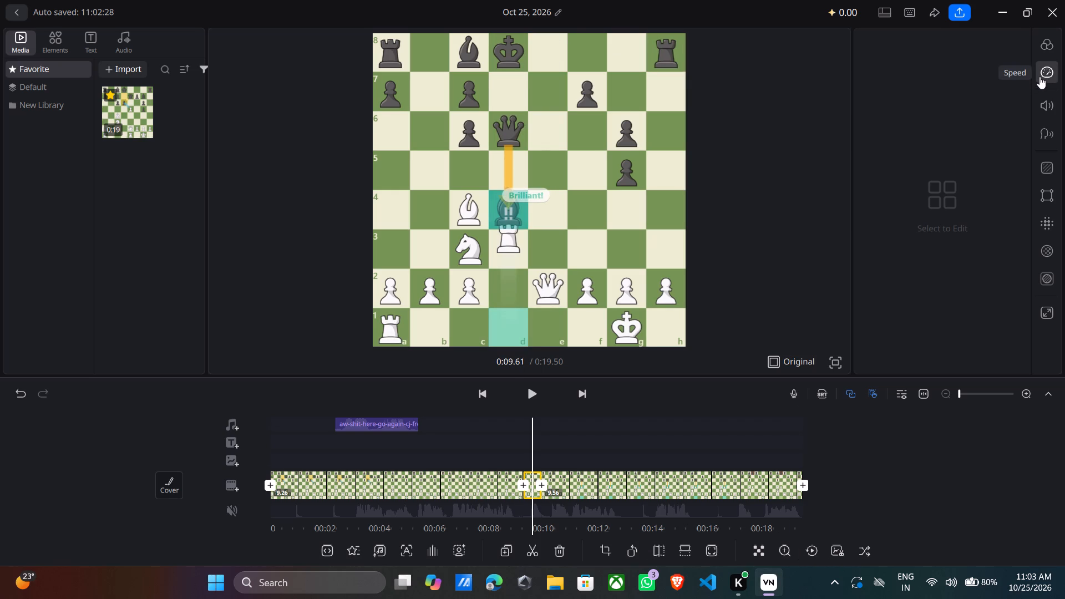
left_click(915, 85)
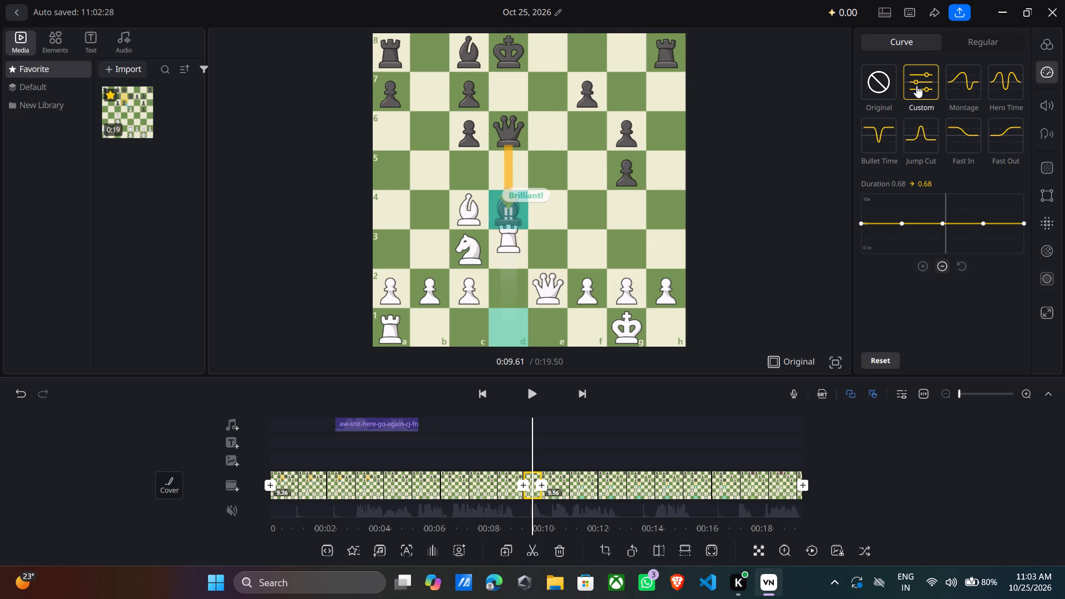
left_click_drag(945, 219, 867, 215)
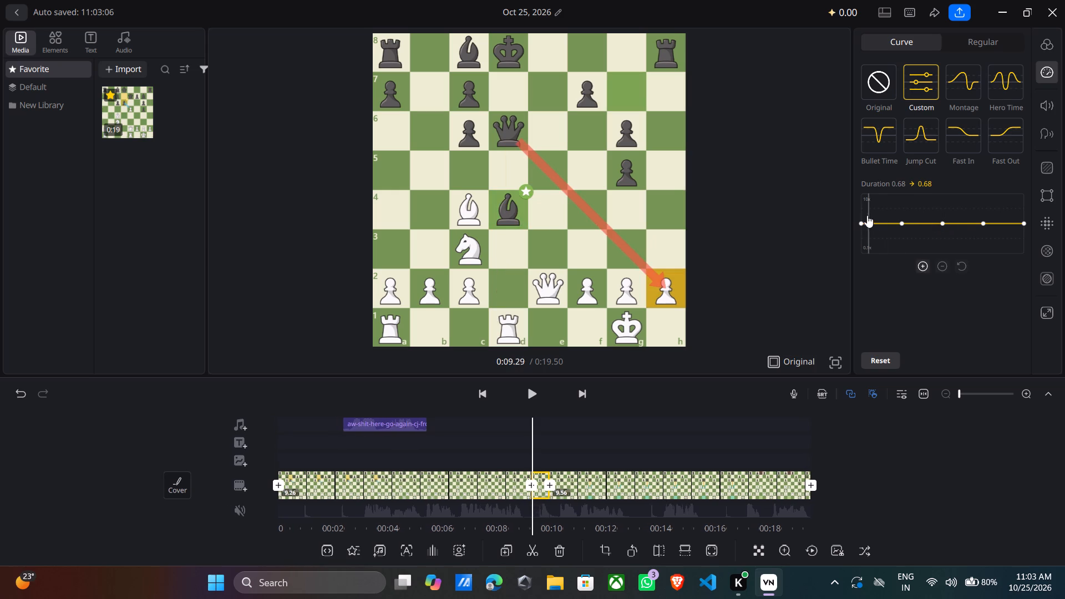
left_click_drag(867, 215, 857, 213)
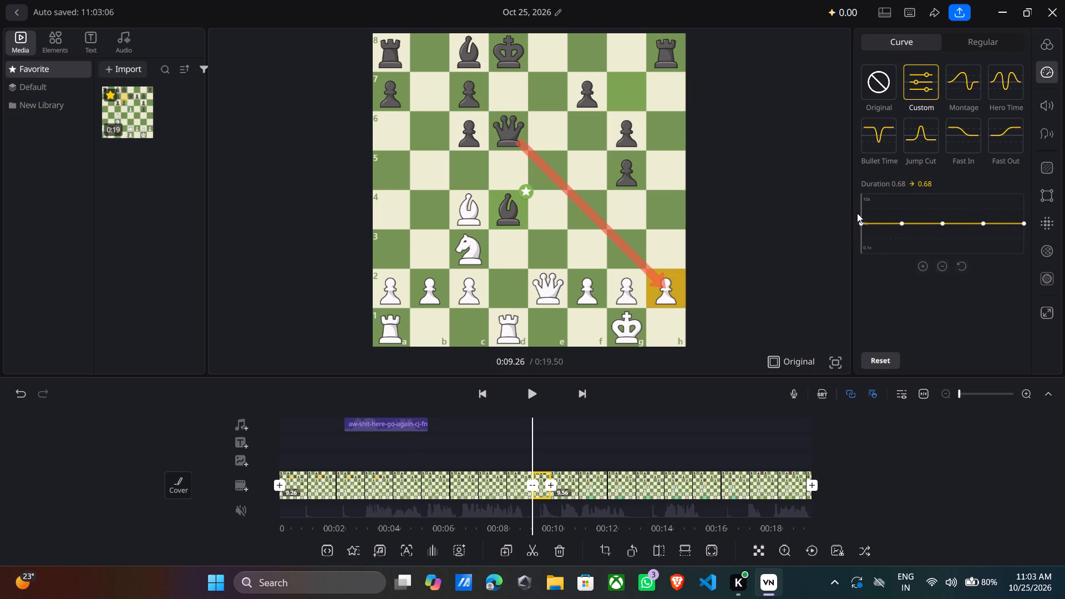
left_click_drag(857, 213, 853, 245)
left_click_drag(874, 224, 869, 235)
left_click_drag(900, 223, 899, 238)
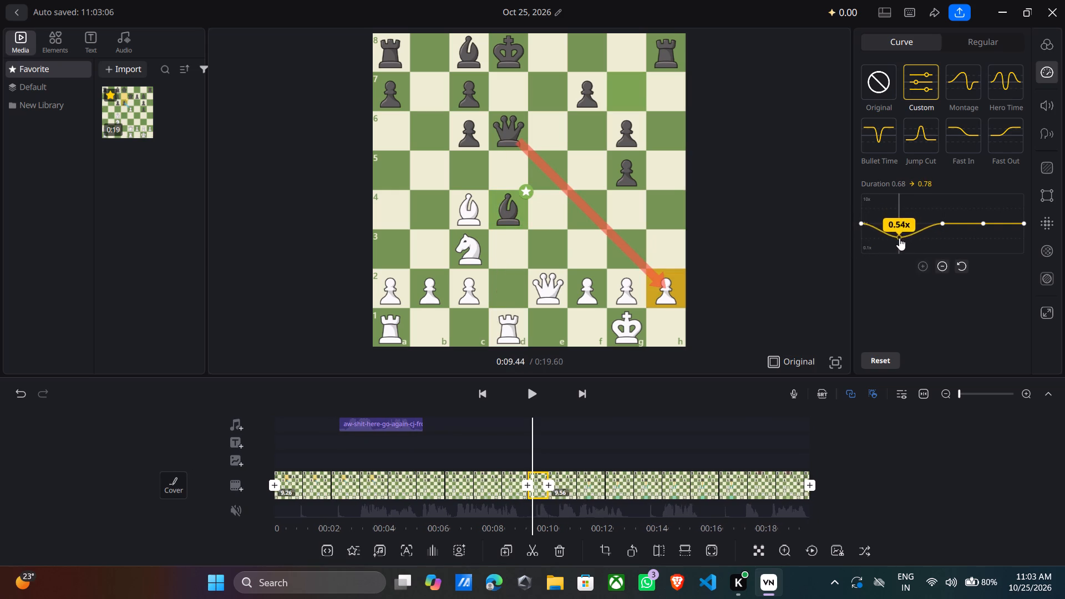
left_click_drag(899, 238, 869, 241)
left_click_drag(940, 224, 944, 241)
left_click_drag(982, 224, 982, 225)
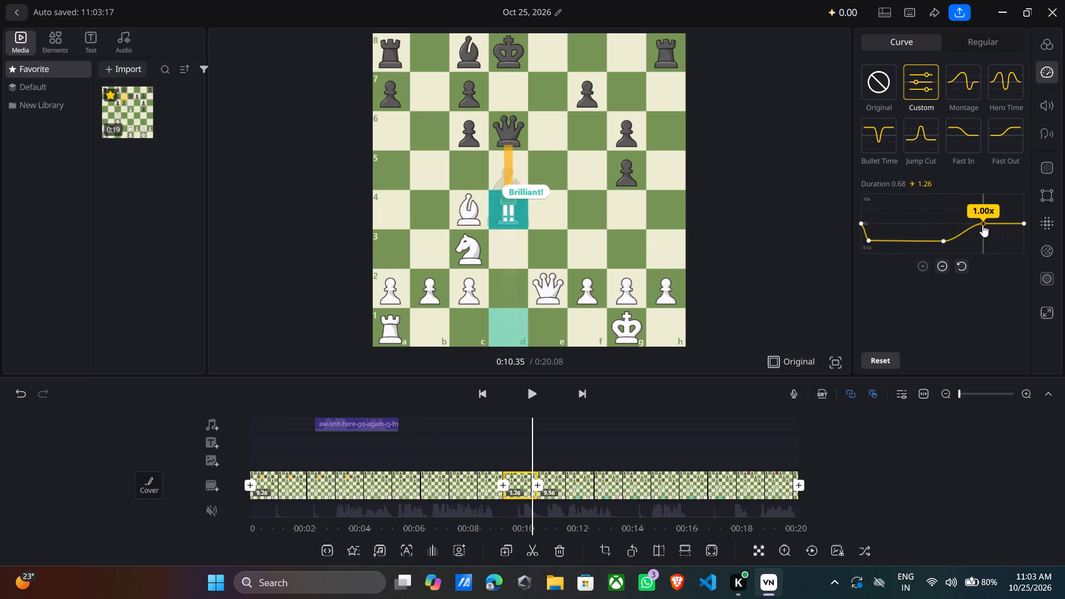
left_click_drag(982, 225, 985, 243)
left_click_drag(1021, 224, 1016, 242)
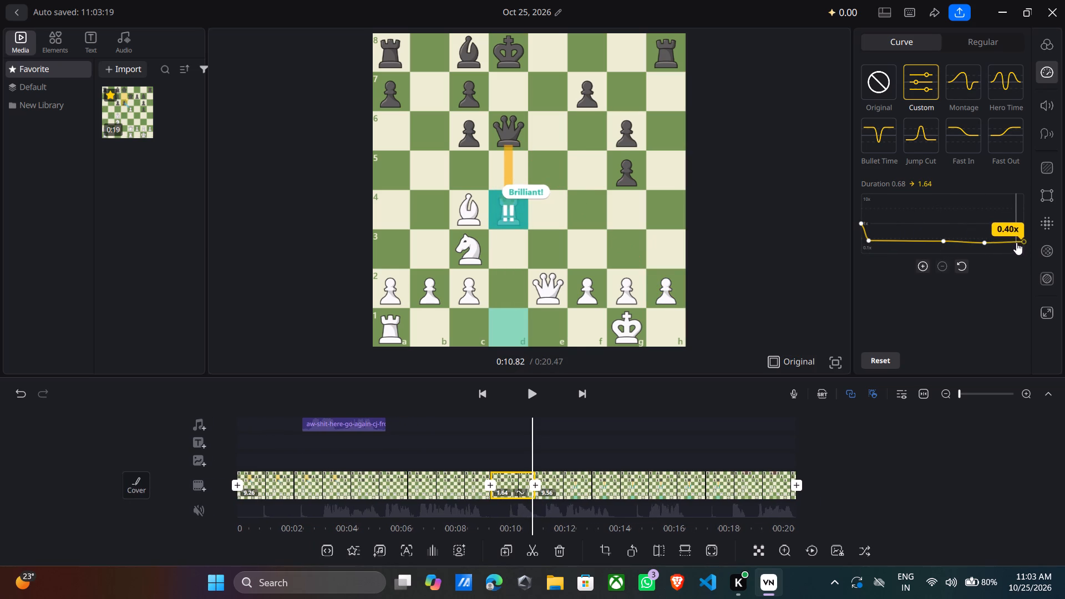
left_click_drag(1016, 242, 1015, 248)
Play back the slowed rook capture, starting from just before the move.
left_click_drag(591, 417, 636, 432)
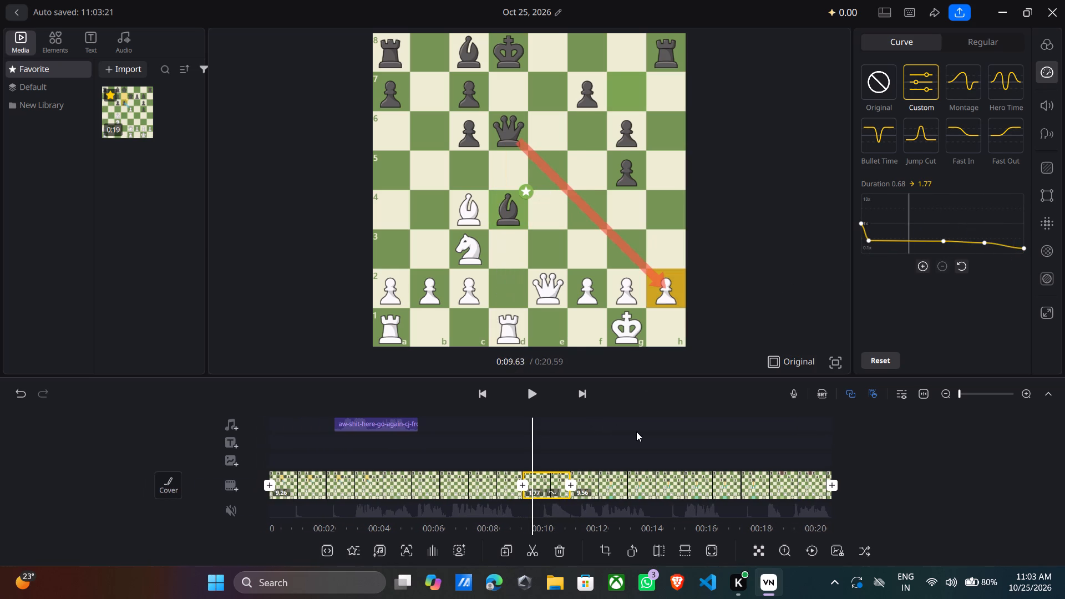
left_click_drag(636, 432, 658, 433)
key("space")
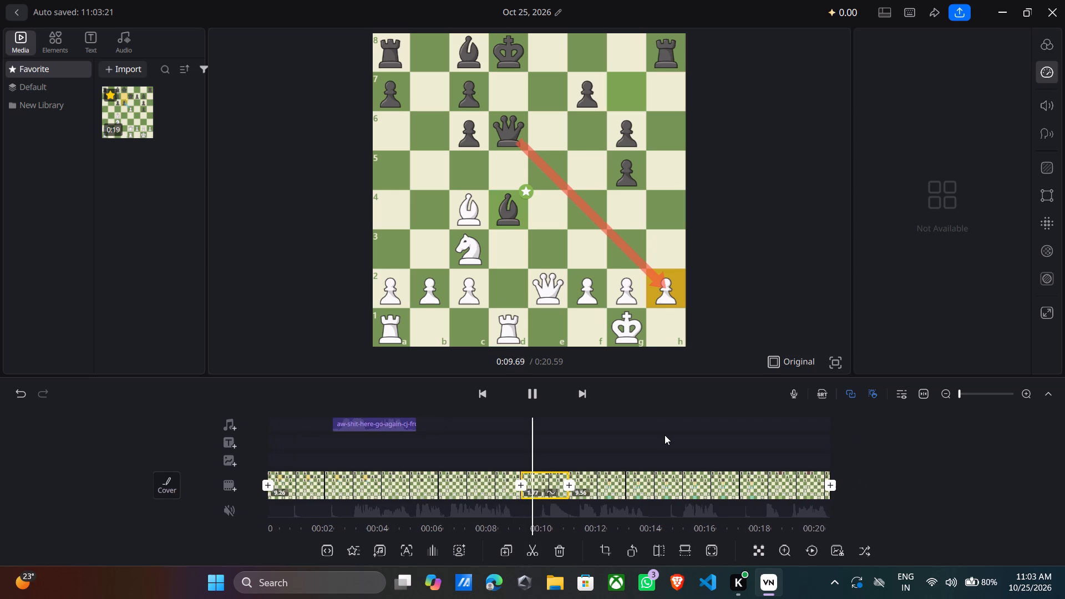
key("space")
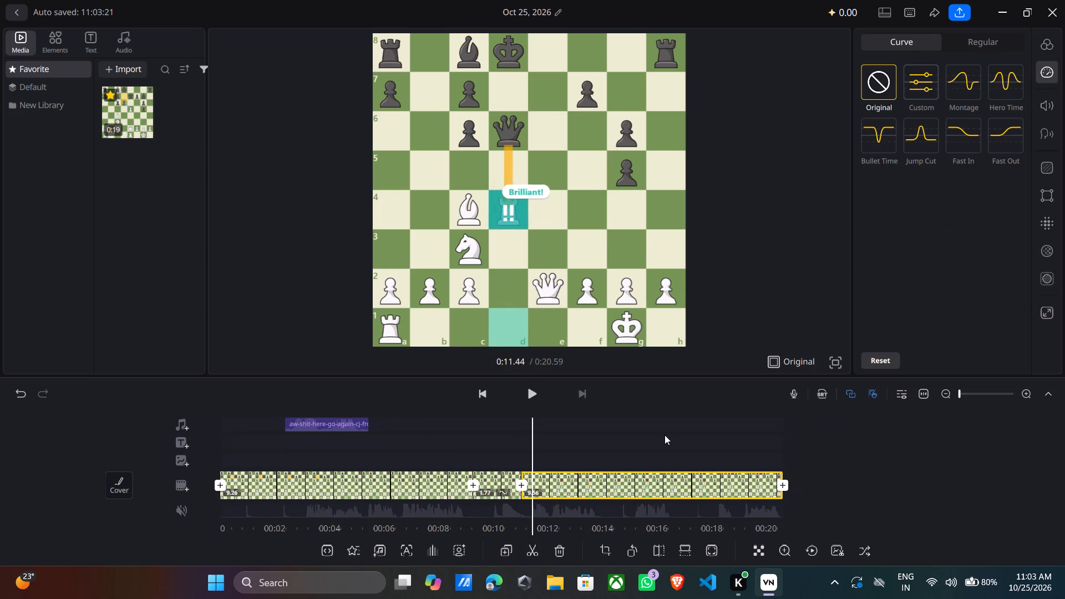
left_click(874, 362)
left_click_drag(551, 407, 637, 428)
left_click_drag(606, 430, 675, 428)
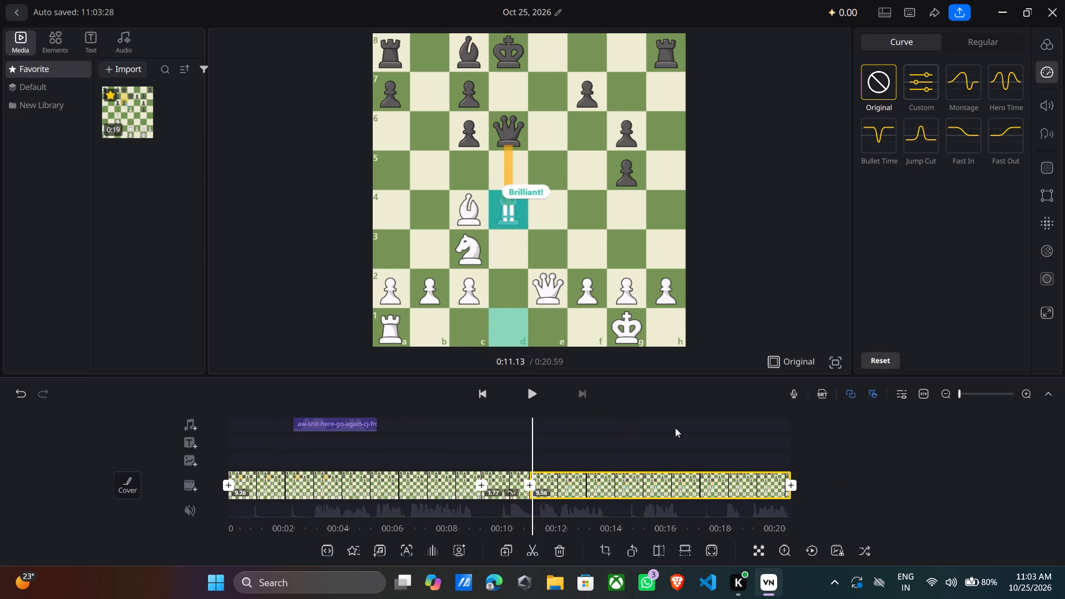
left_click_drag(675, 428, 713, 423)
key("space")
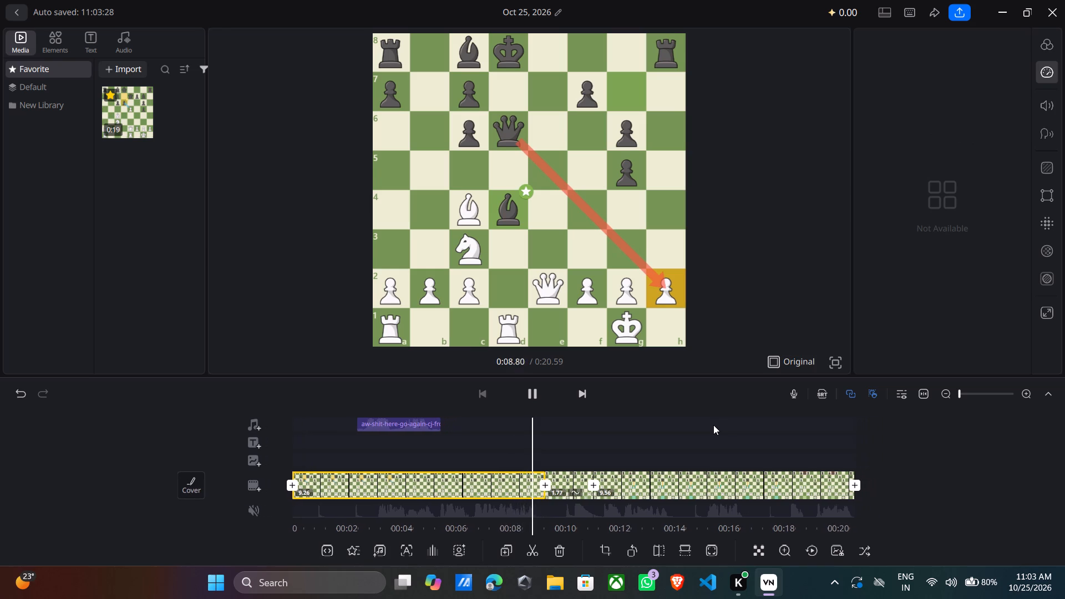
key("space")
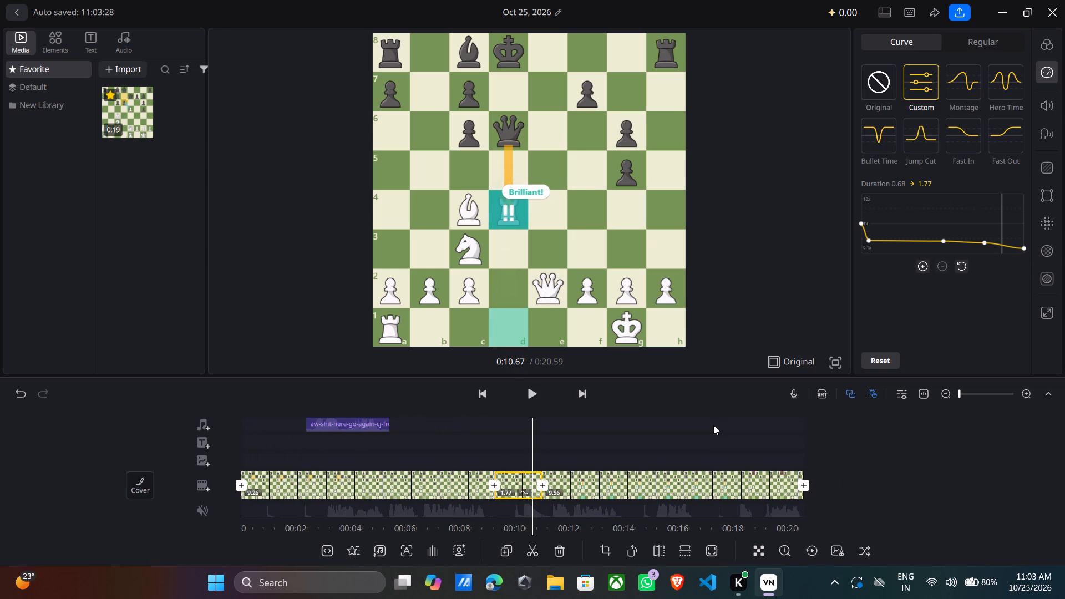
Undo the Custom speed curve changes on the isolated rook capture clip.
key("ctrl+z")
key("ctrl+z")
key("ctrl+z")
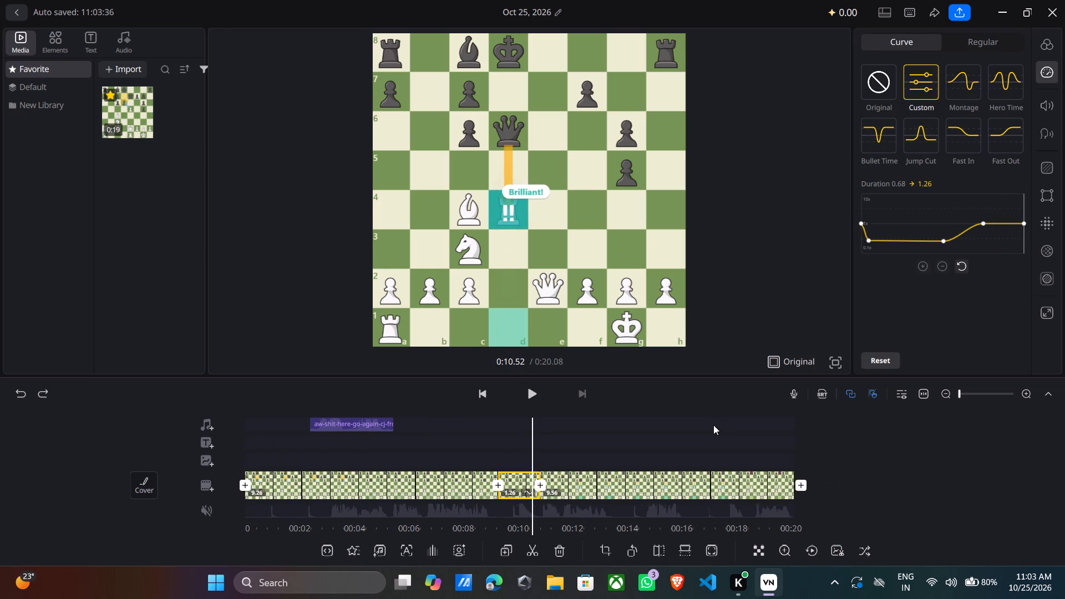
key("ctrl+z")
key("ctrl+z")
Add a round Magnifier with zoom 15 to the last chess clip at about 10.67 seconds.
left_click_drag(719, 425, 759, 425)
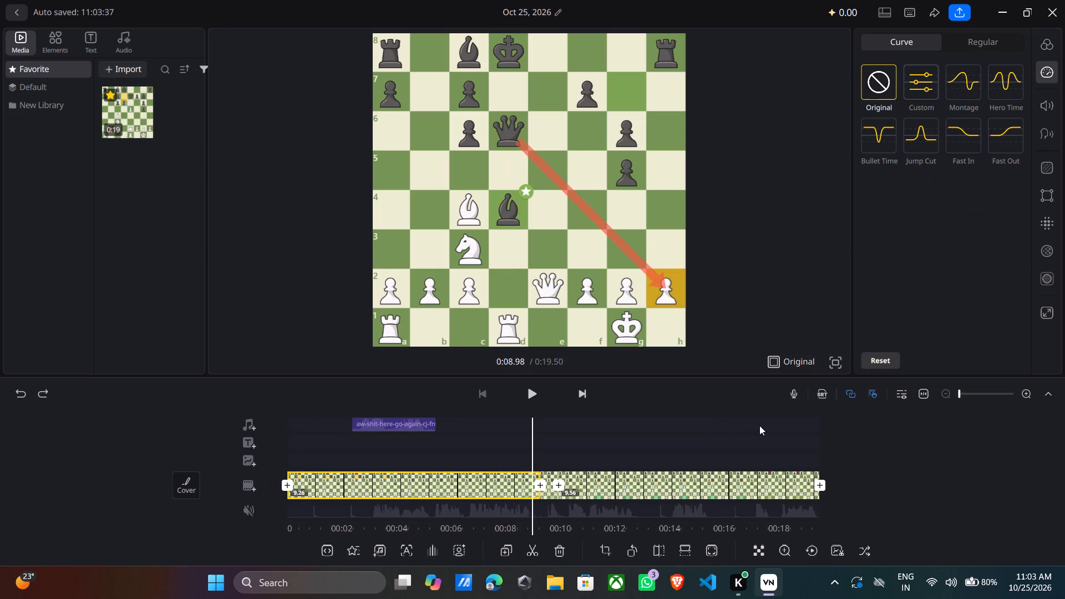
left_click_drag(759, 425, 773, 425)
key("space")
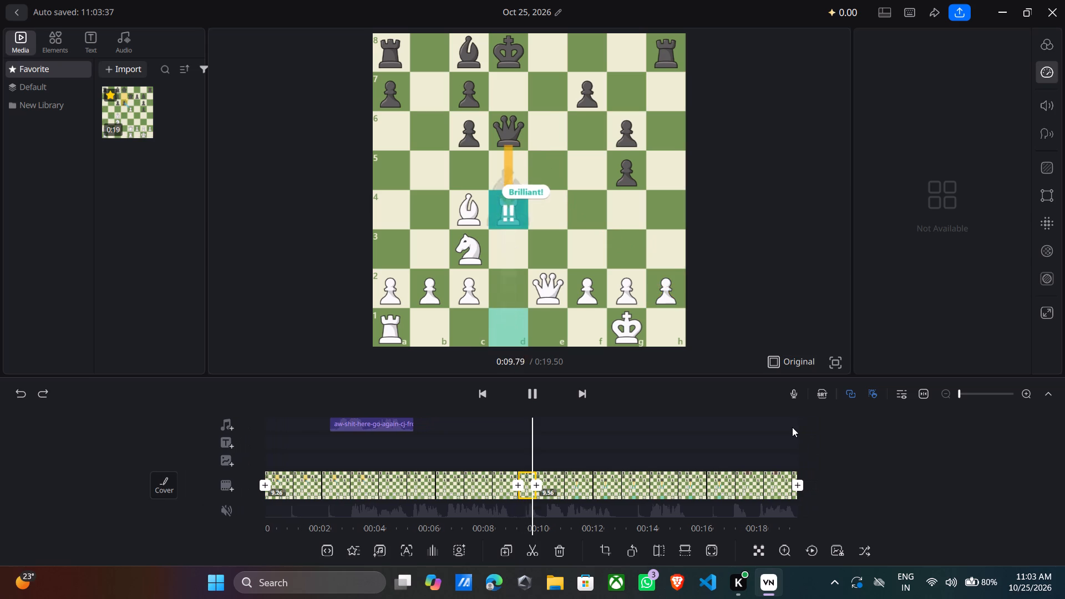
key("space")
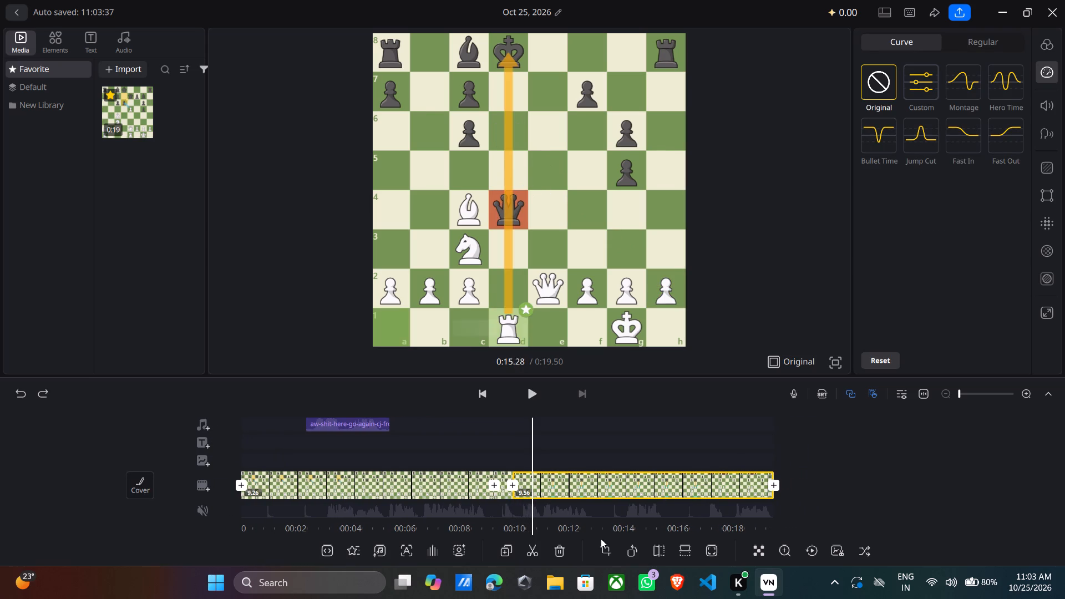
left_click(782, 548)
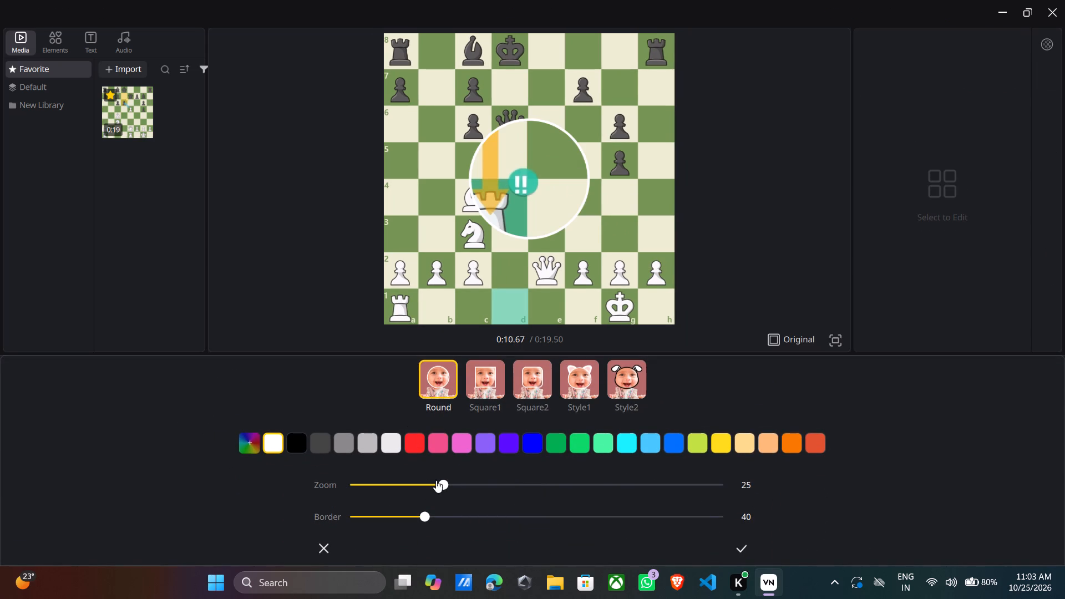
left_click_drag(447, 489, 404, 469)
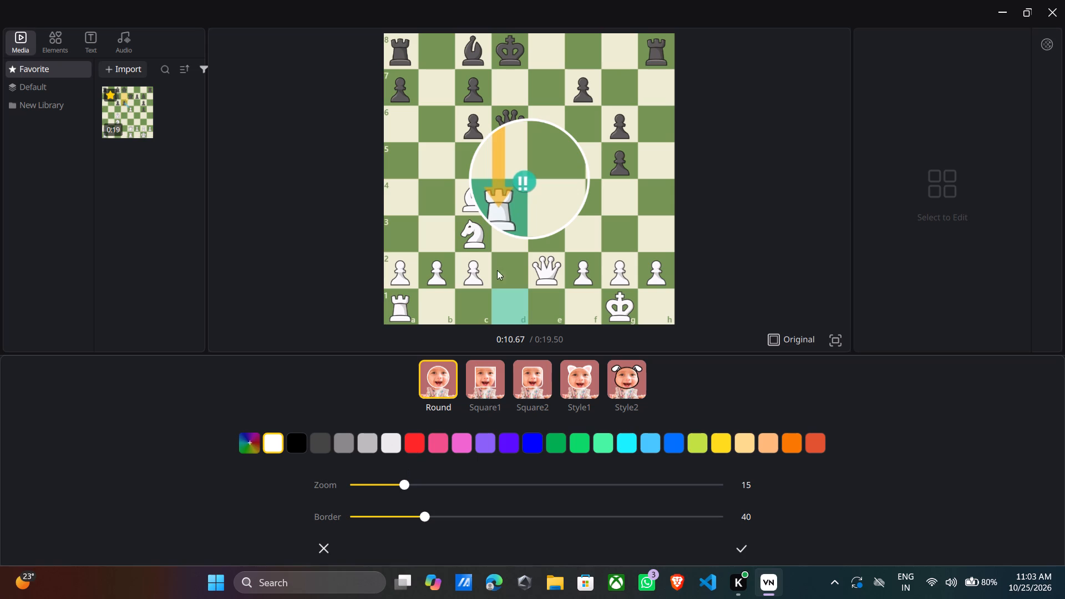
Shift the last chess clip within the frame so the rook on d4 sits inside the round magnifier.
left_click_drag(527, 156, 513, 204)
left_click_drag(514, 206, 530, 197)
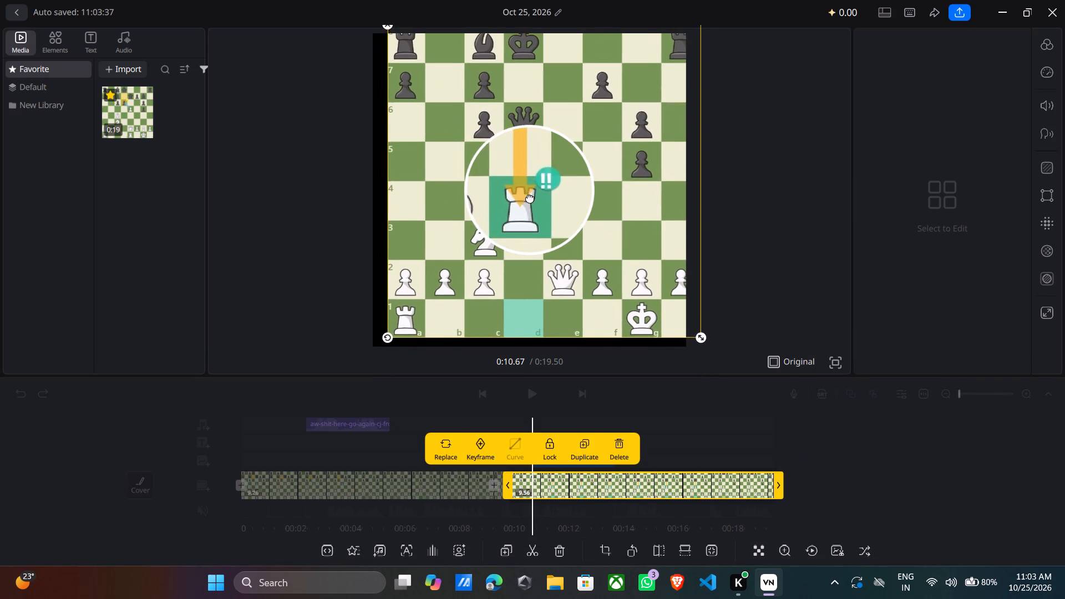
left_click_drag(530, 197, 535, 203)
left_click_drag(531, 255, 532, 262)
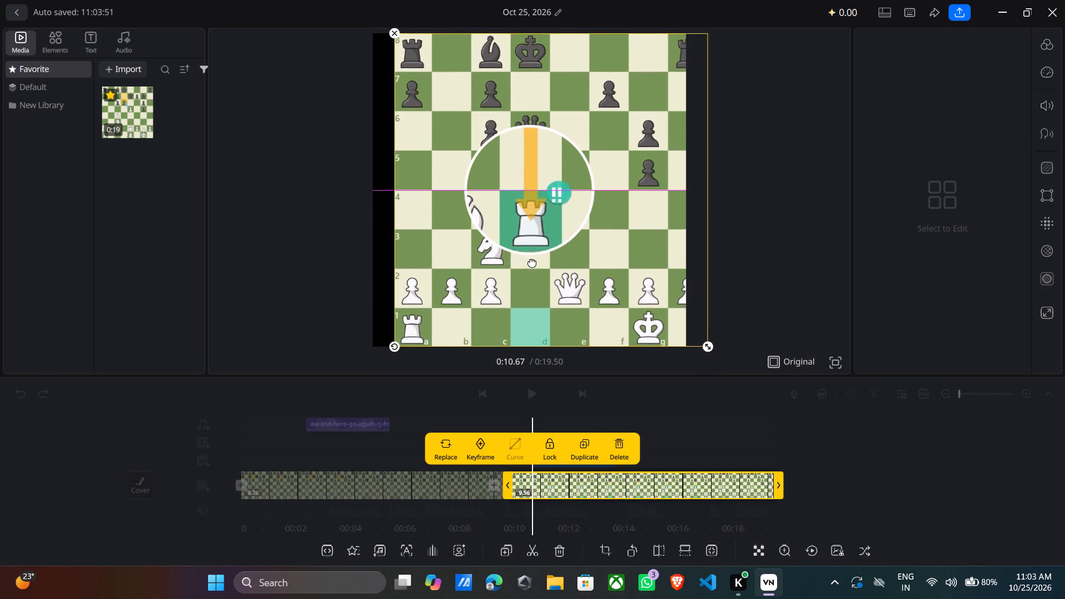
left_click_drag(532, 262, 523, 247)
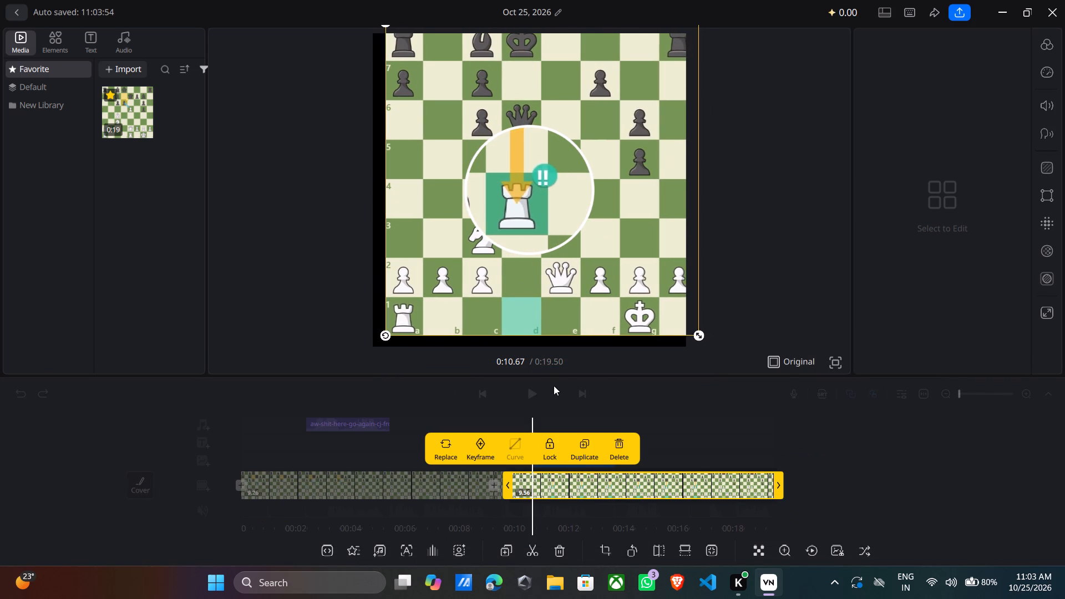
Set the magnifier's zoom to 0 and its border to 38.
left_click(782, 552)
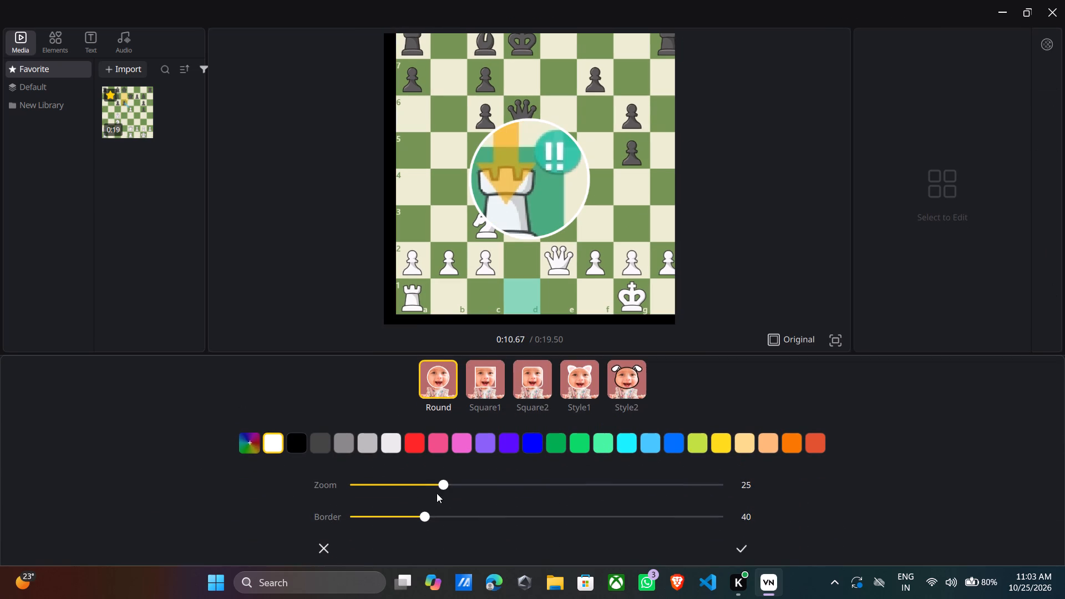
left_click_drag(437, 493, 443, 492)
left_click_drag(443, 489, 408, 490)
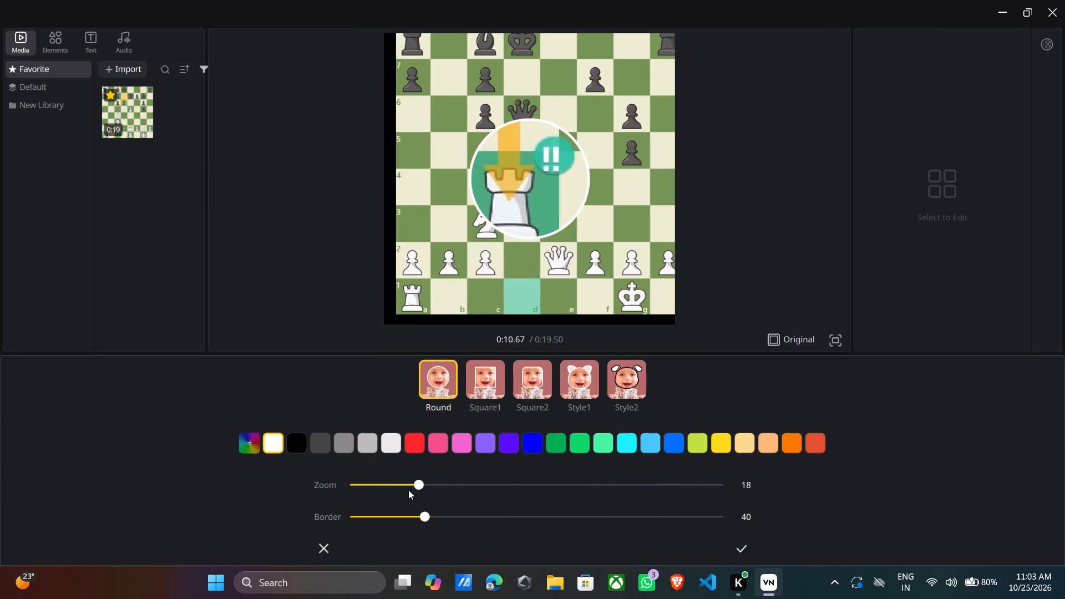
left_click_drag(408, 490, 335, 461)
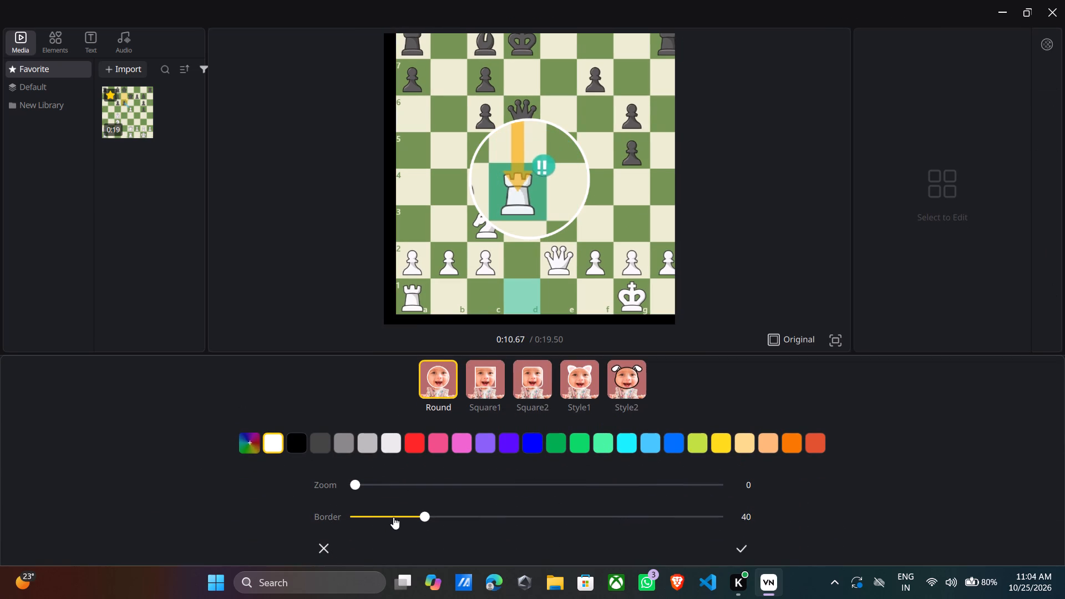
left_click_drag(415, 518, 507, 513)
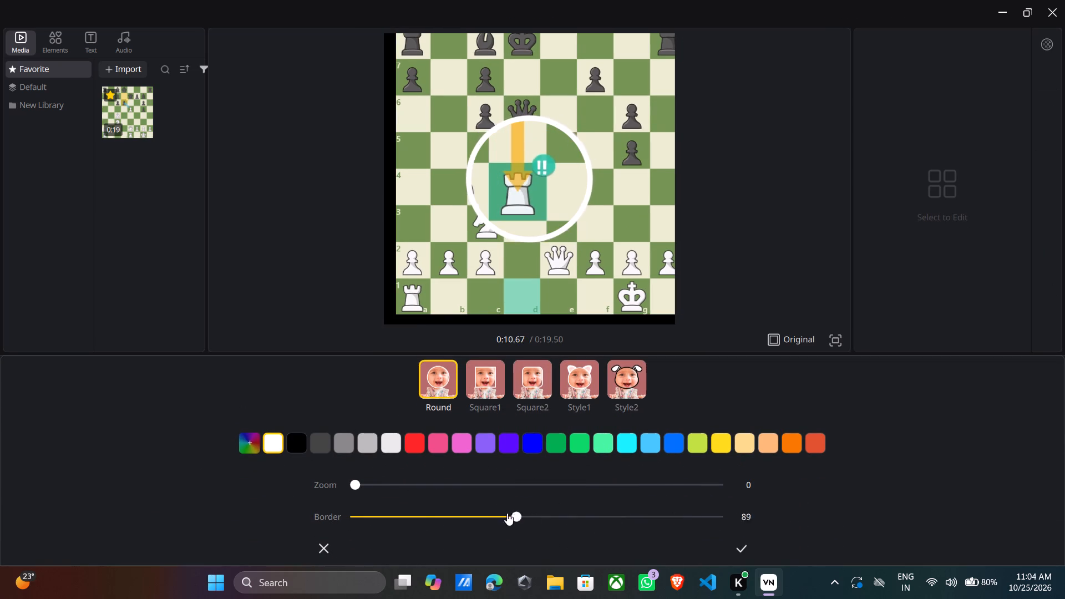
left_click_drag(507, 513, 421, 499)
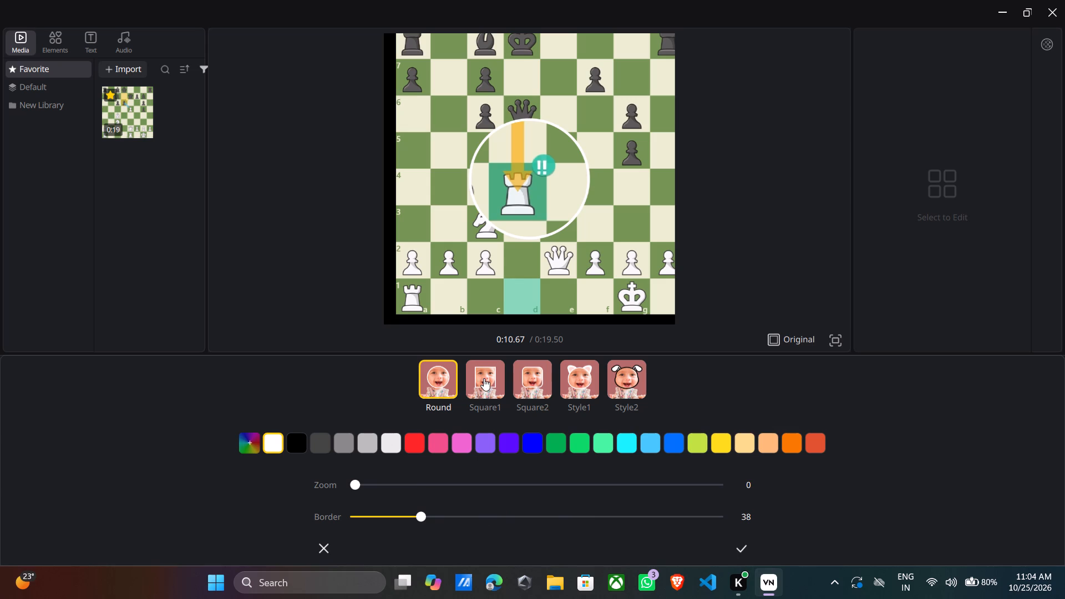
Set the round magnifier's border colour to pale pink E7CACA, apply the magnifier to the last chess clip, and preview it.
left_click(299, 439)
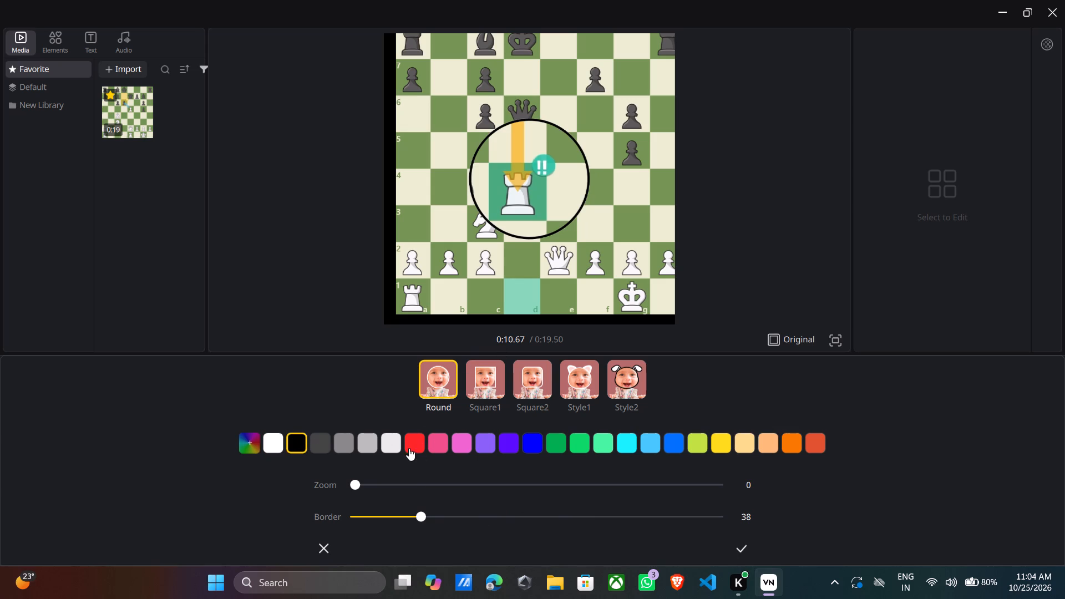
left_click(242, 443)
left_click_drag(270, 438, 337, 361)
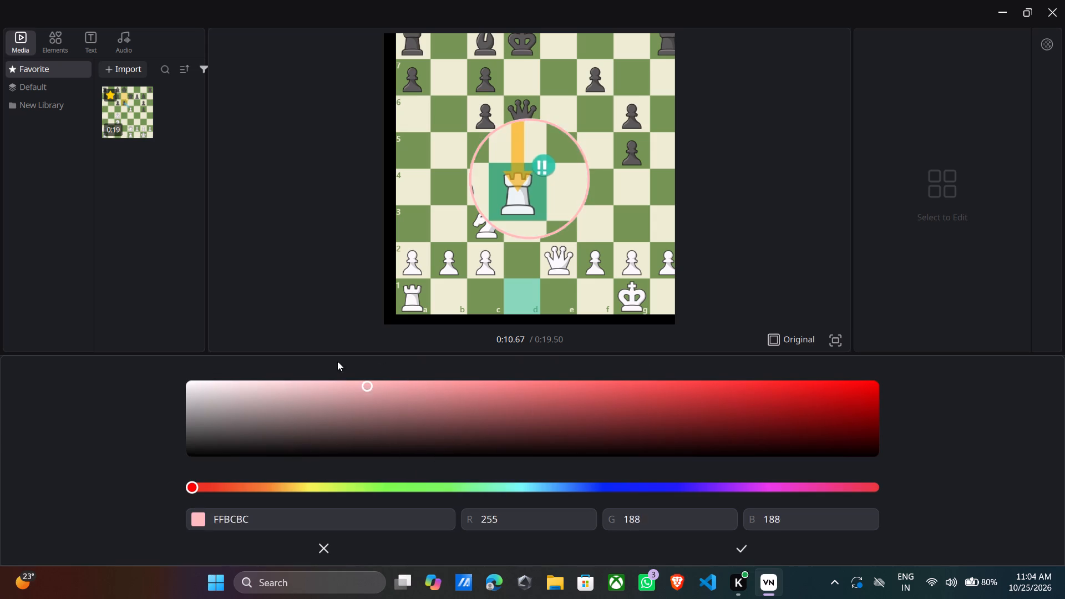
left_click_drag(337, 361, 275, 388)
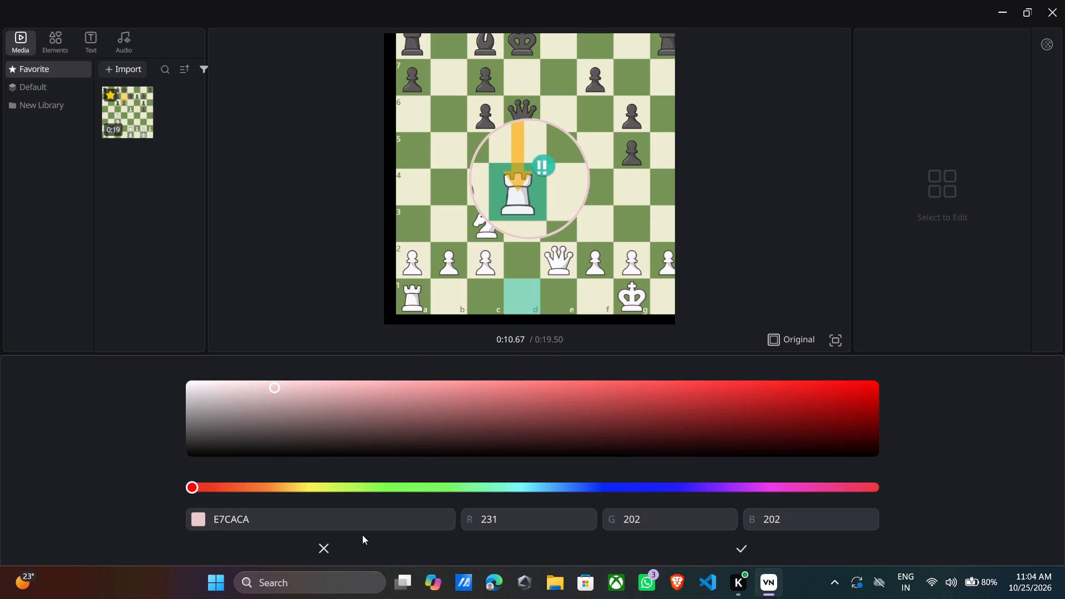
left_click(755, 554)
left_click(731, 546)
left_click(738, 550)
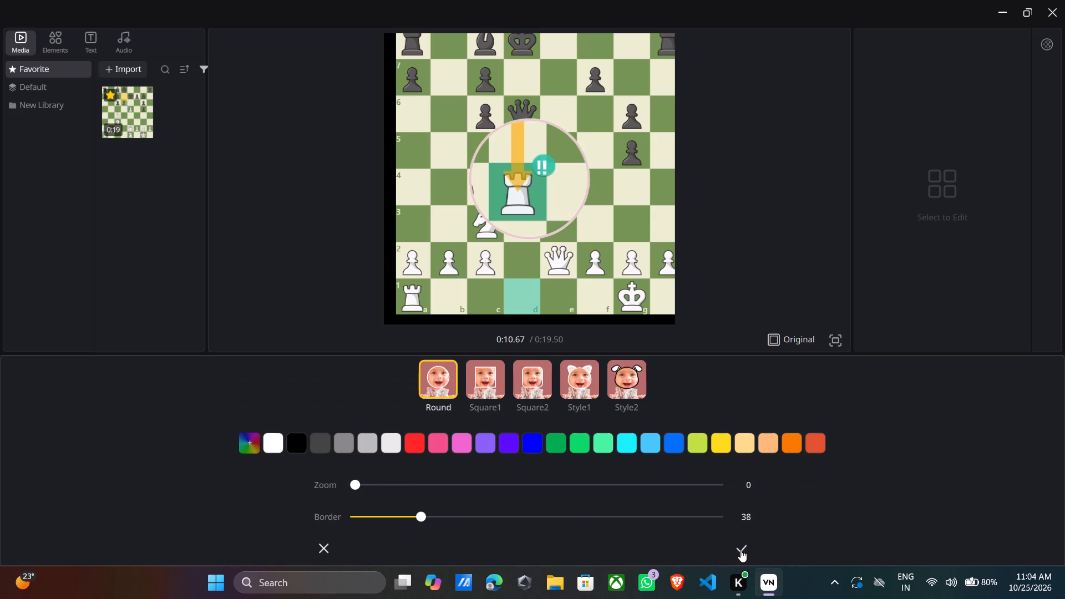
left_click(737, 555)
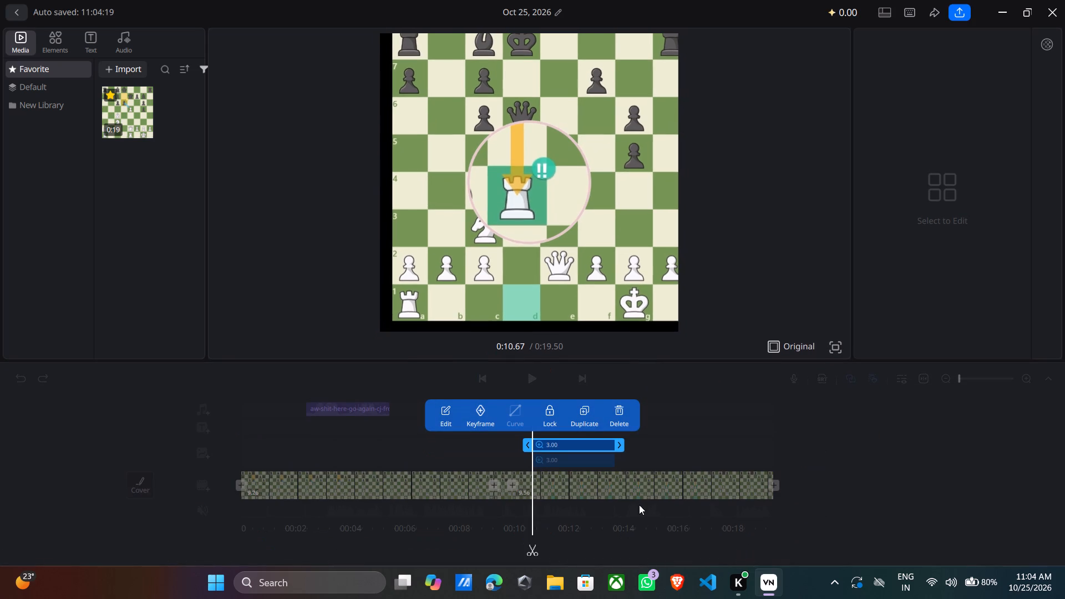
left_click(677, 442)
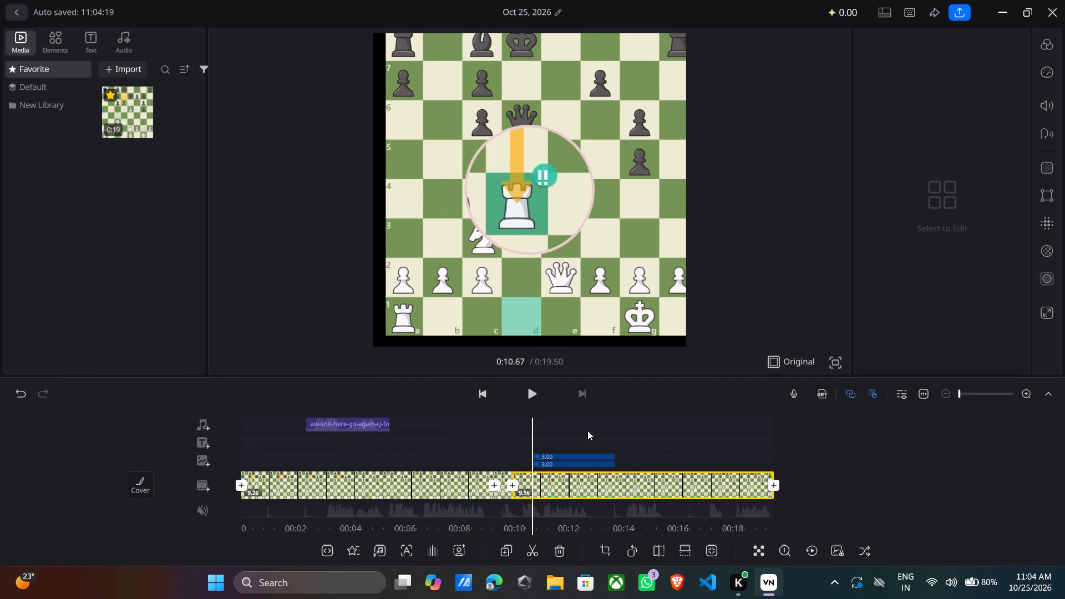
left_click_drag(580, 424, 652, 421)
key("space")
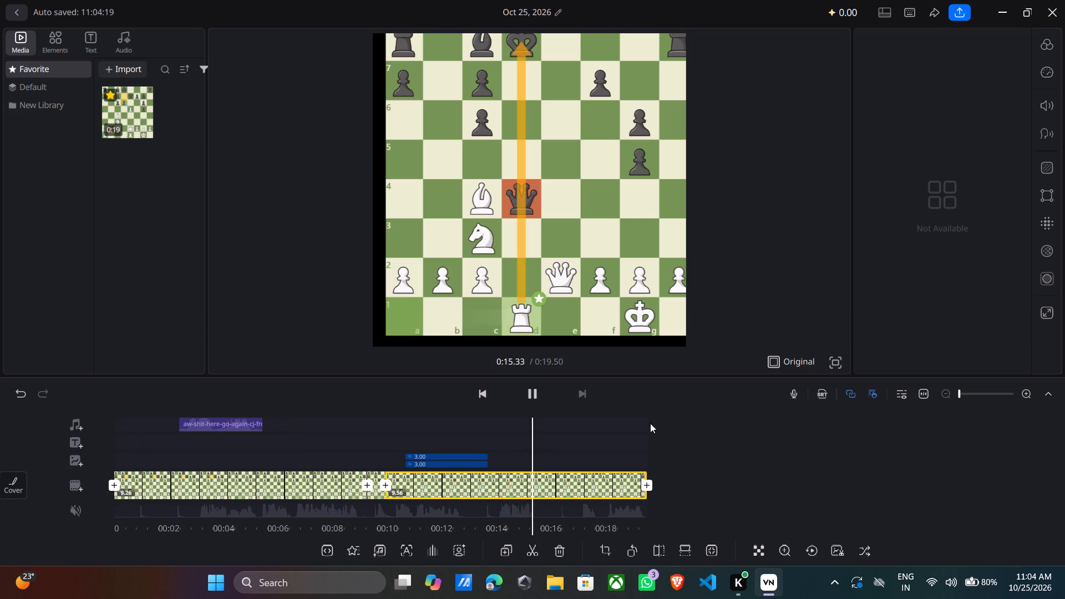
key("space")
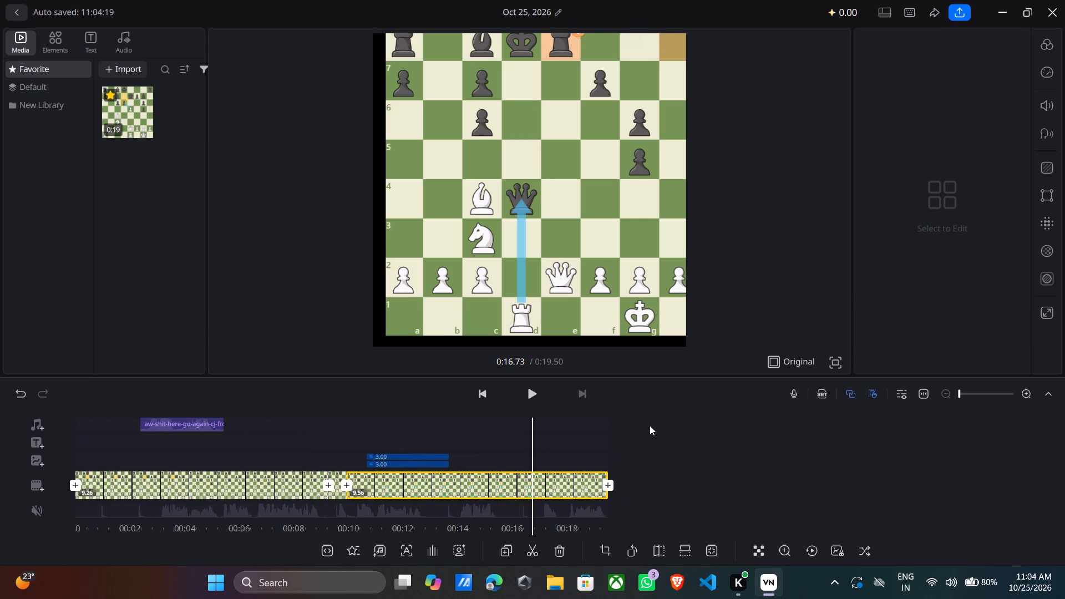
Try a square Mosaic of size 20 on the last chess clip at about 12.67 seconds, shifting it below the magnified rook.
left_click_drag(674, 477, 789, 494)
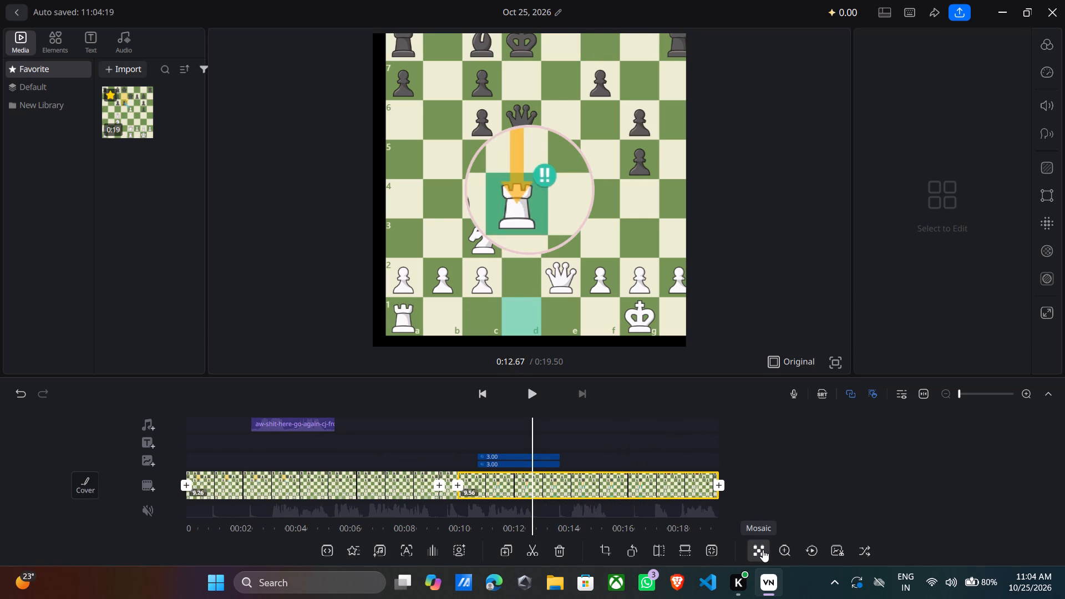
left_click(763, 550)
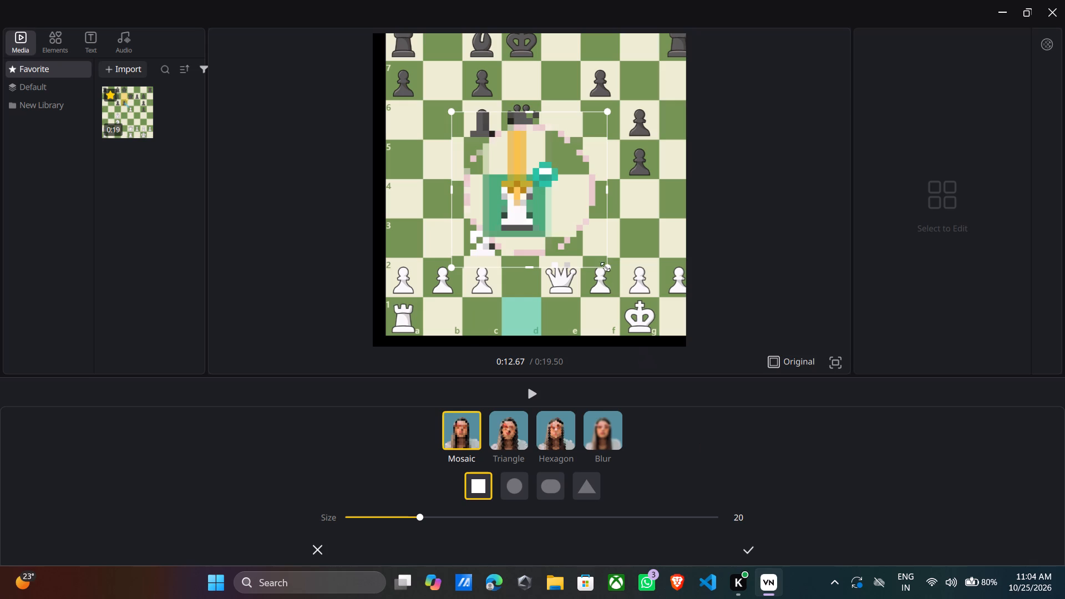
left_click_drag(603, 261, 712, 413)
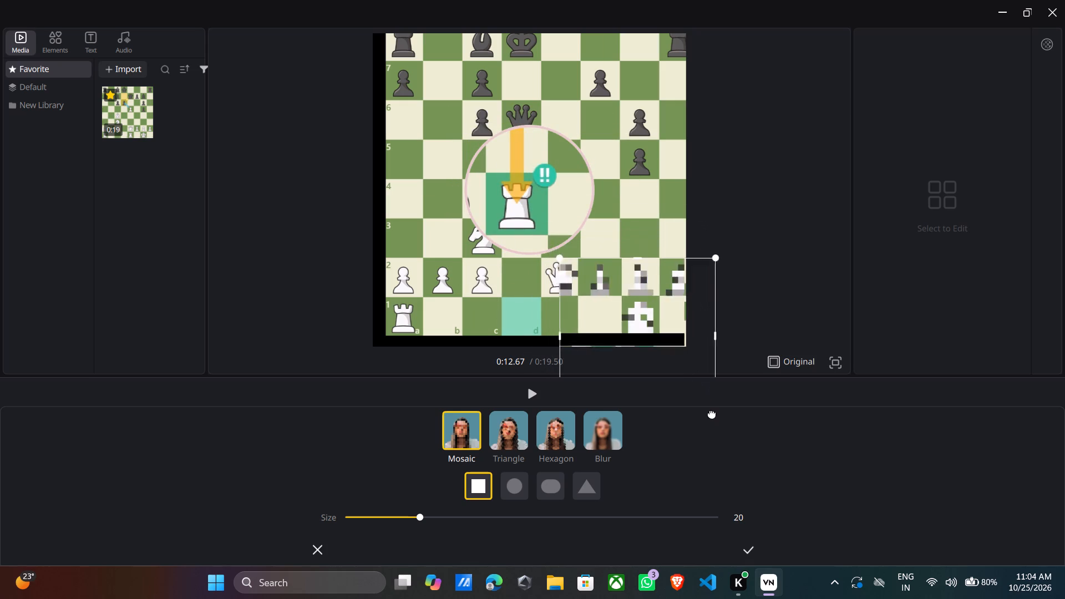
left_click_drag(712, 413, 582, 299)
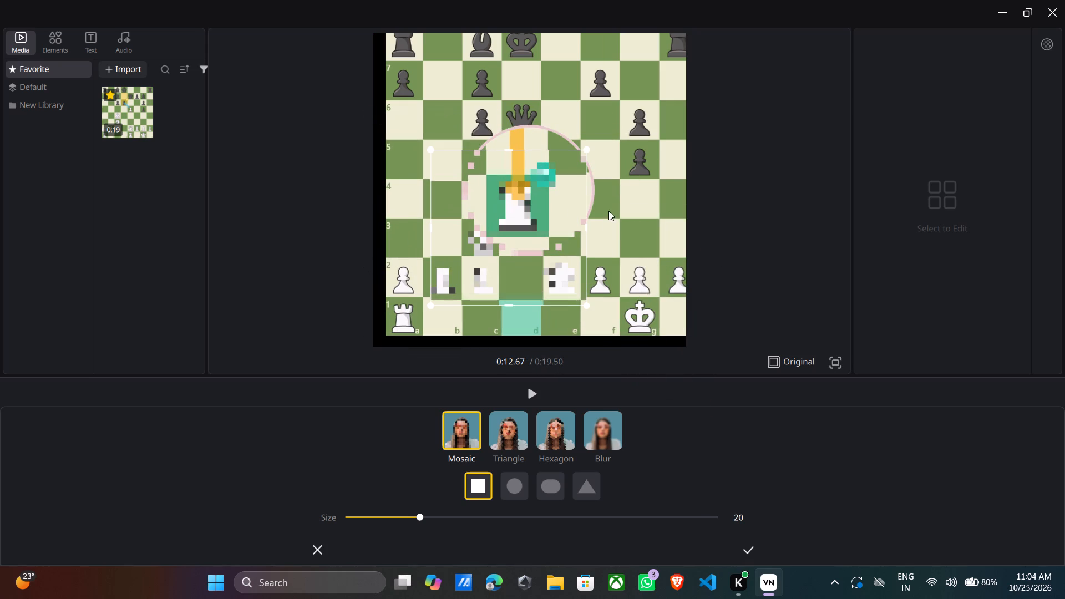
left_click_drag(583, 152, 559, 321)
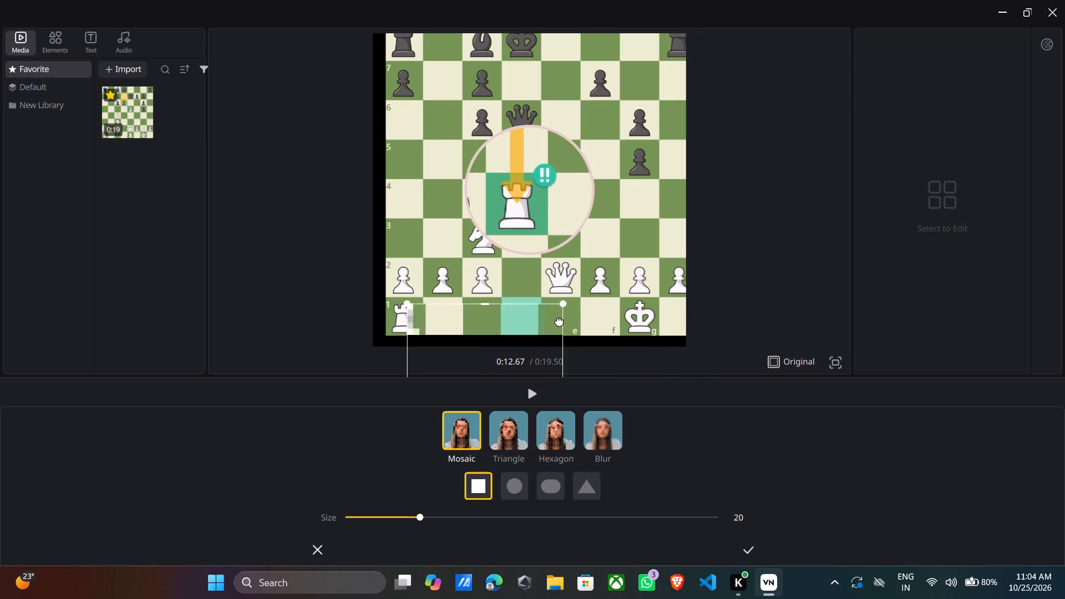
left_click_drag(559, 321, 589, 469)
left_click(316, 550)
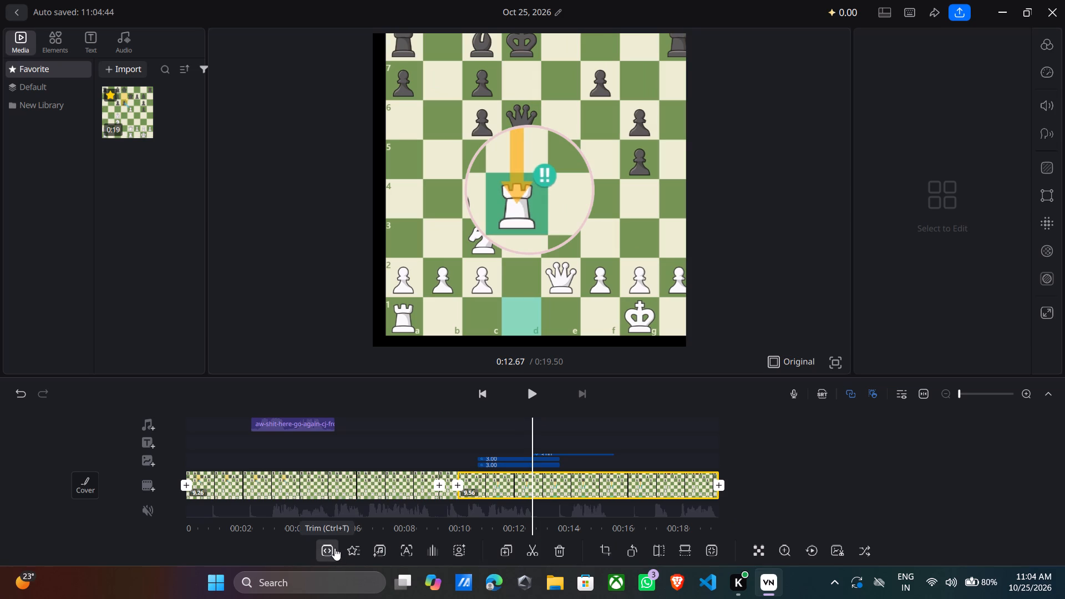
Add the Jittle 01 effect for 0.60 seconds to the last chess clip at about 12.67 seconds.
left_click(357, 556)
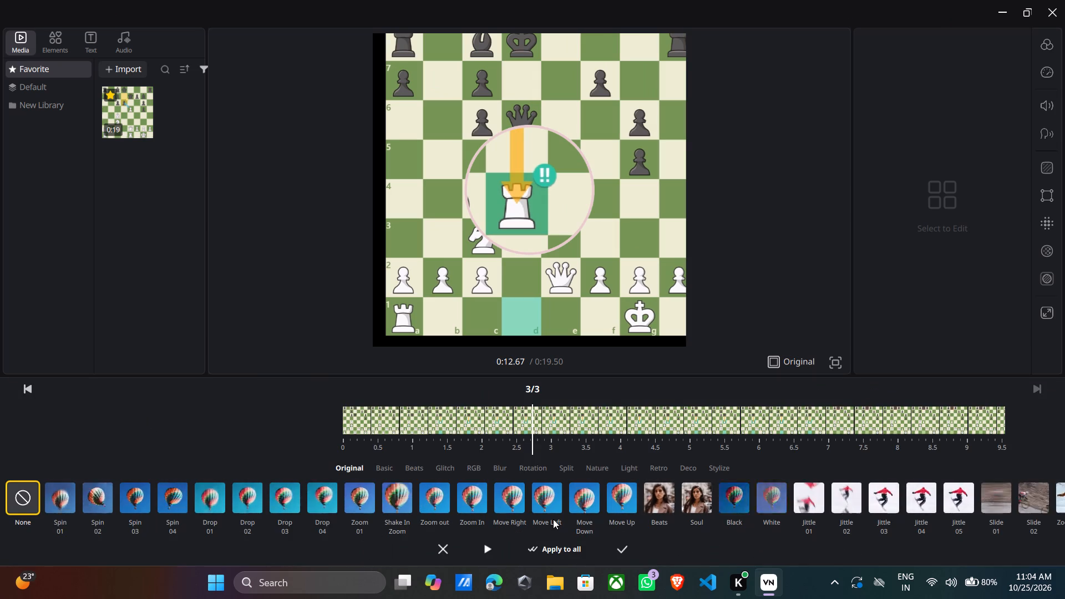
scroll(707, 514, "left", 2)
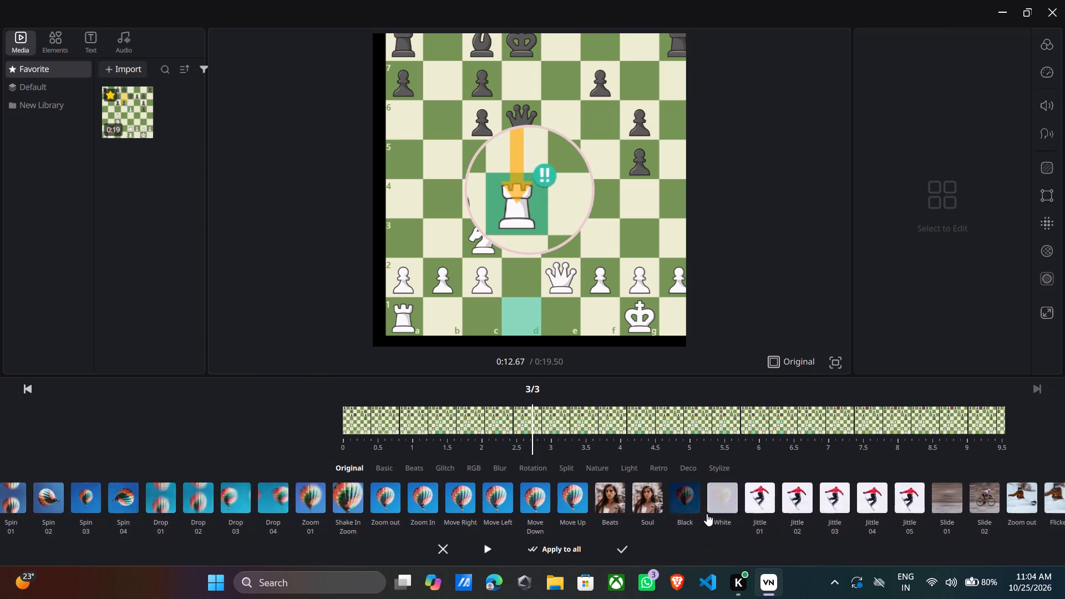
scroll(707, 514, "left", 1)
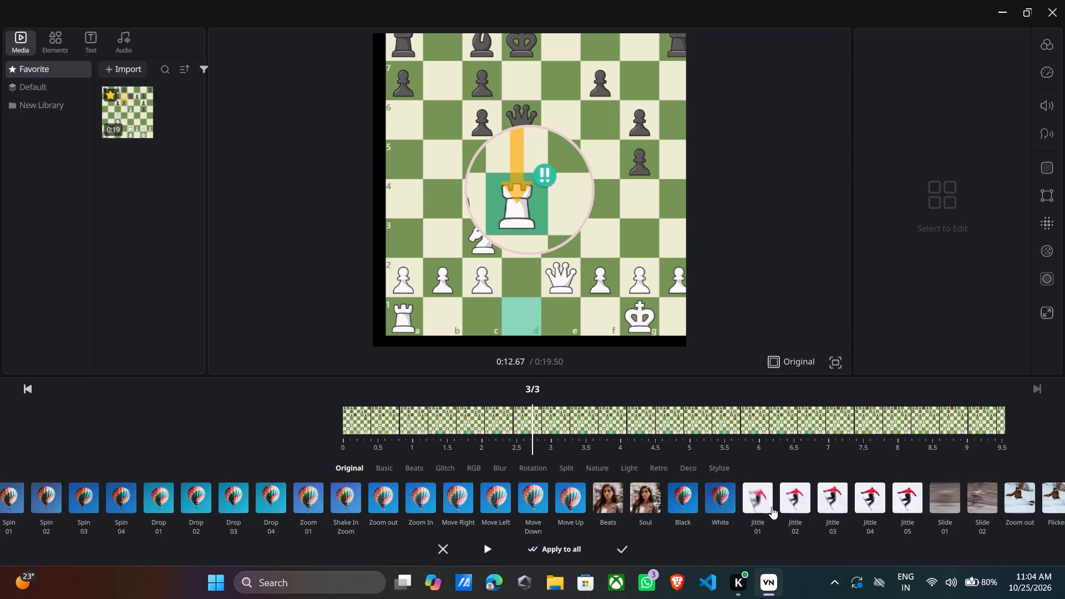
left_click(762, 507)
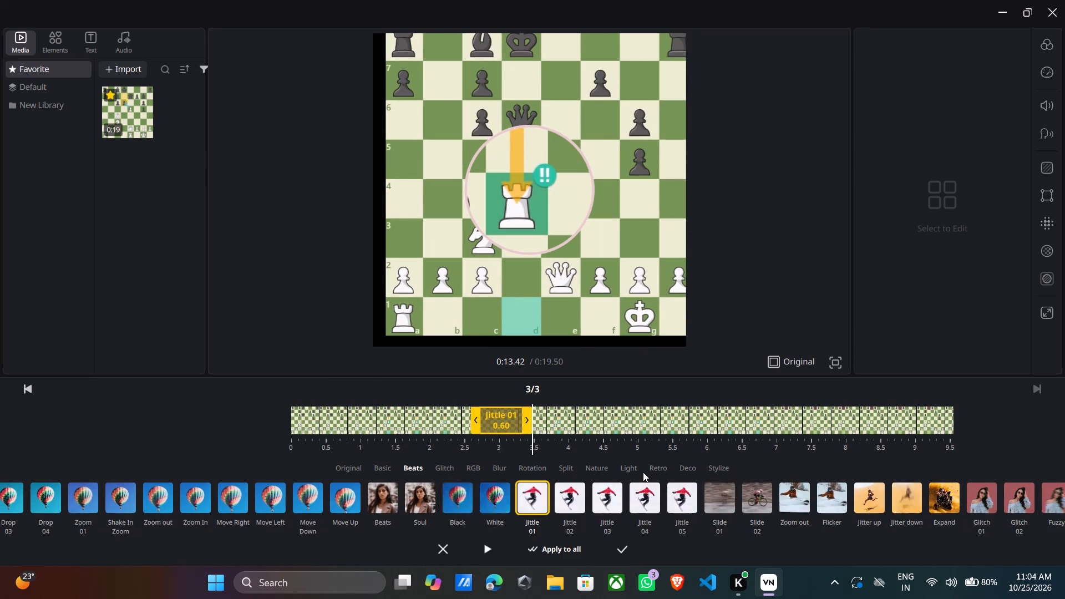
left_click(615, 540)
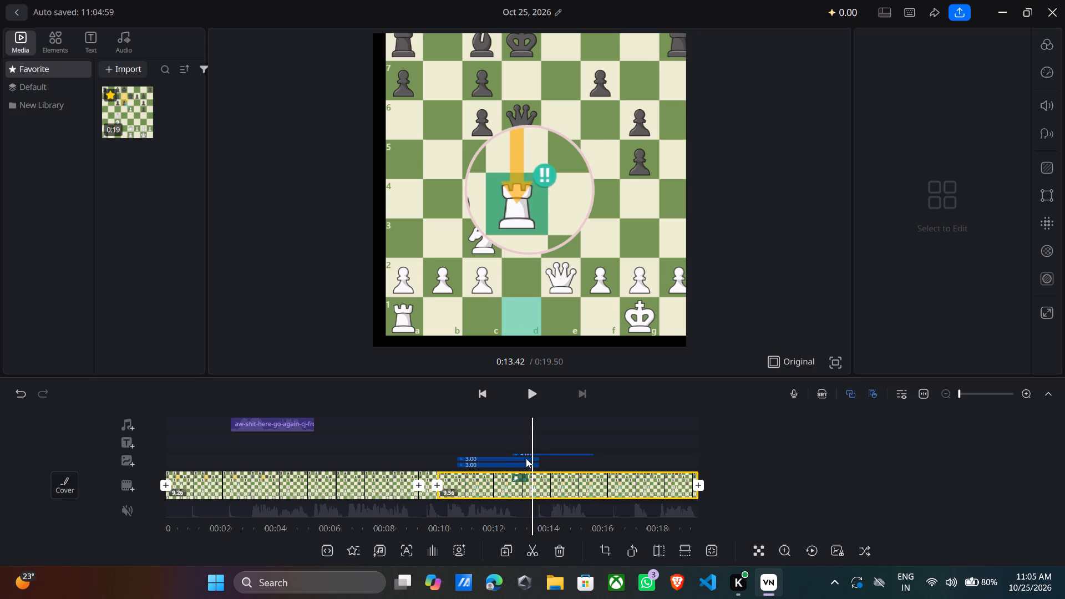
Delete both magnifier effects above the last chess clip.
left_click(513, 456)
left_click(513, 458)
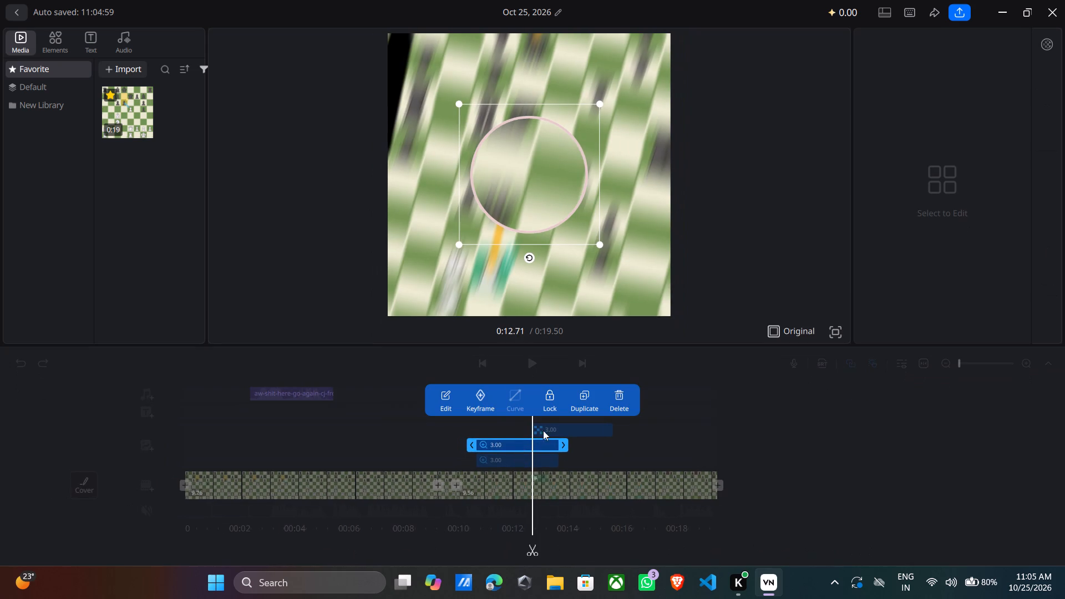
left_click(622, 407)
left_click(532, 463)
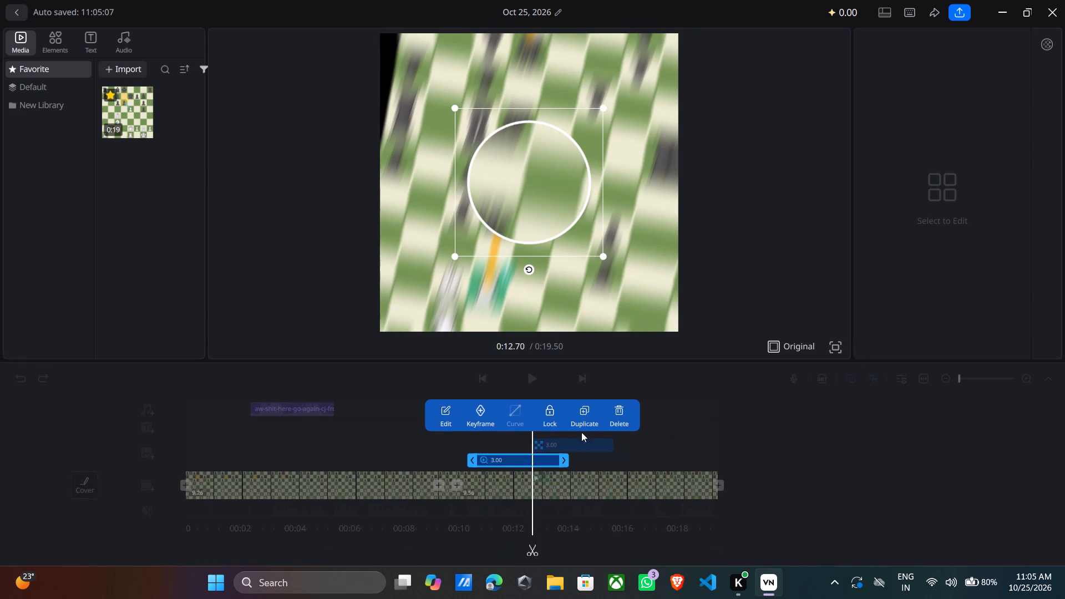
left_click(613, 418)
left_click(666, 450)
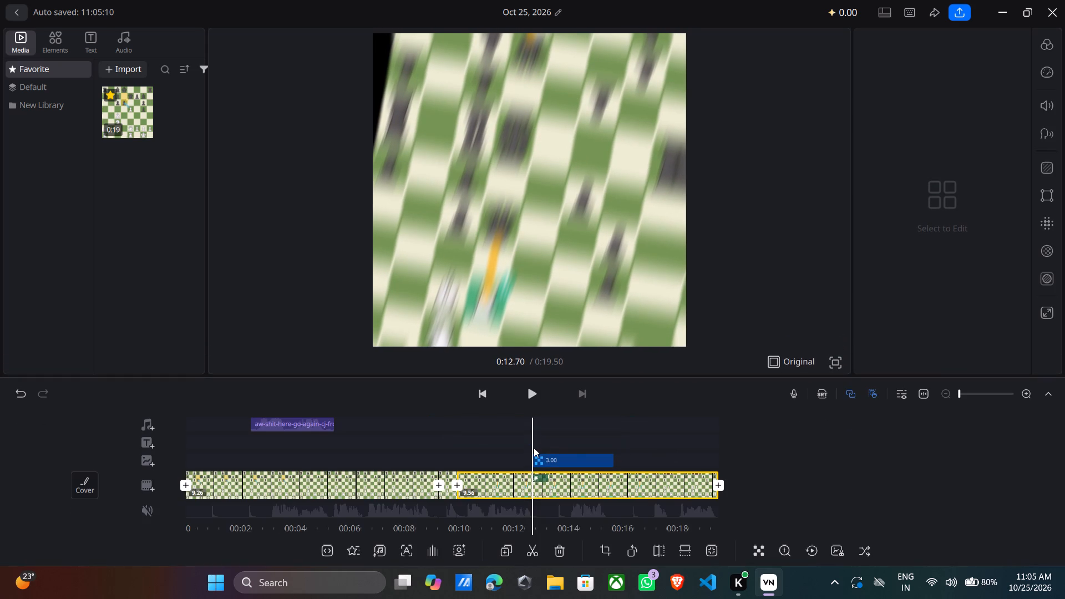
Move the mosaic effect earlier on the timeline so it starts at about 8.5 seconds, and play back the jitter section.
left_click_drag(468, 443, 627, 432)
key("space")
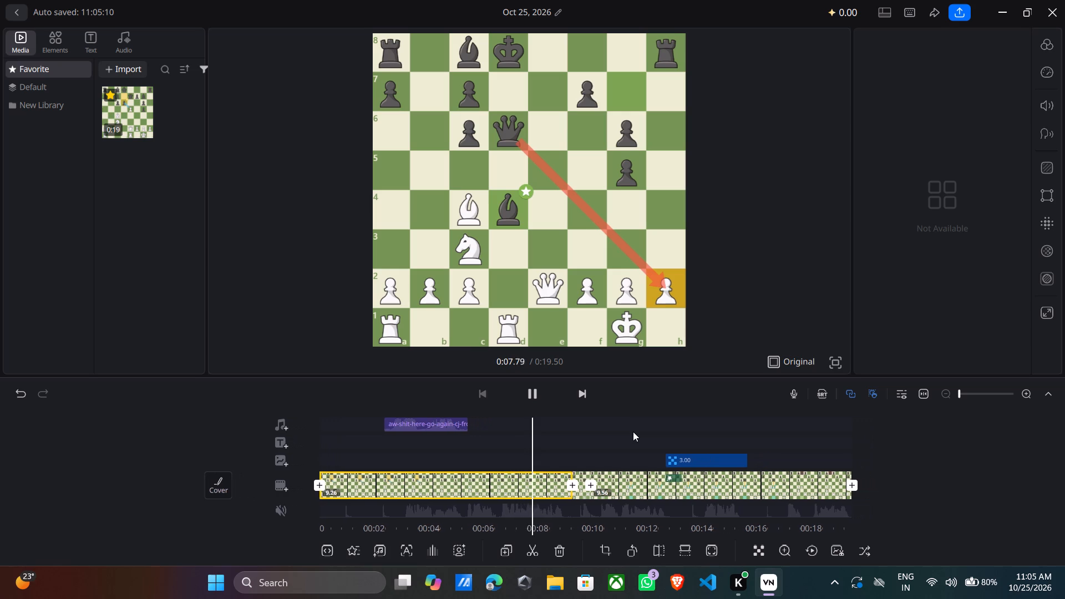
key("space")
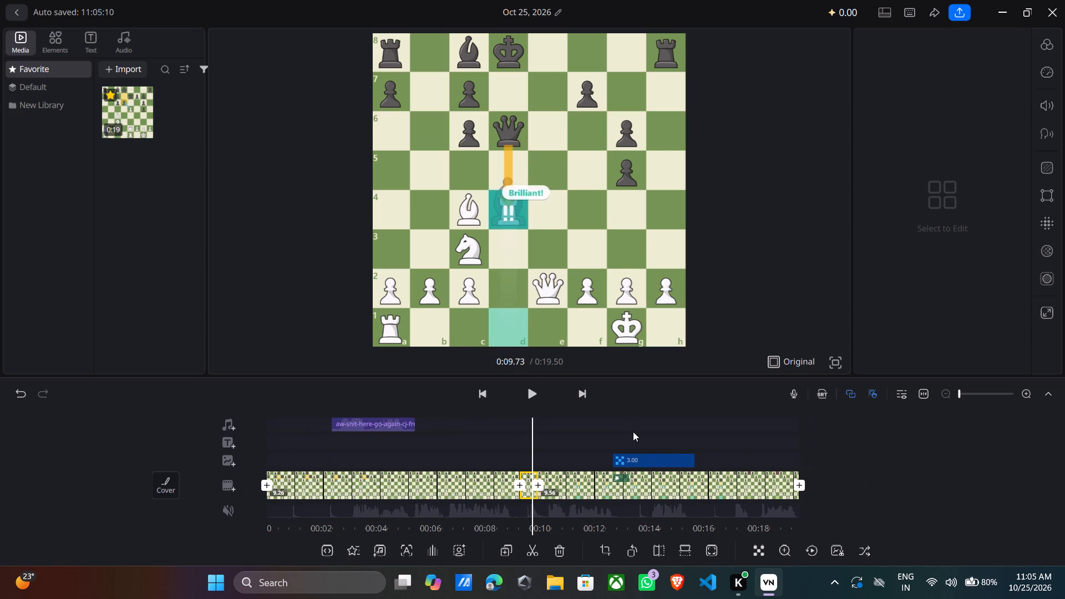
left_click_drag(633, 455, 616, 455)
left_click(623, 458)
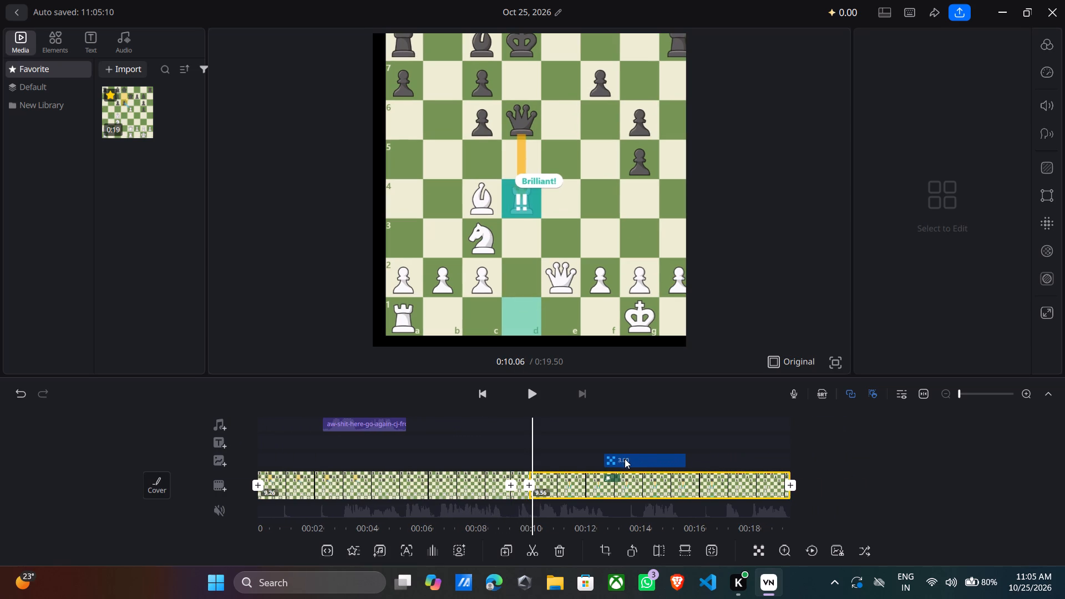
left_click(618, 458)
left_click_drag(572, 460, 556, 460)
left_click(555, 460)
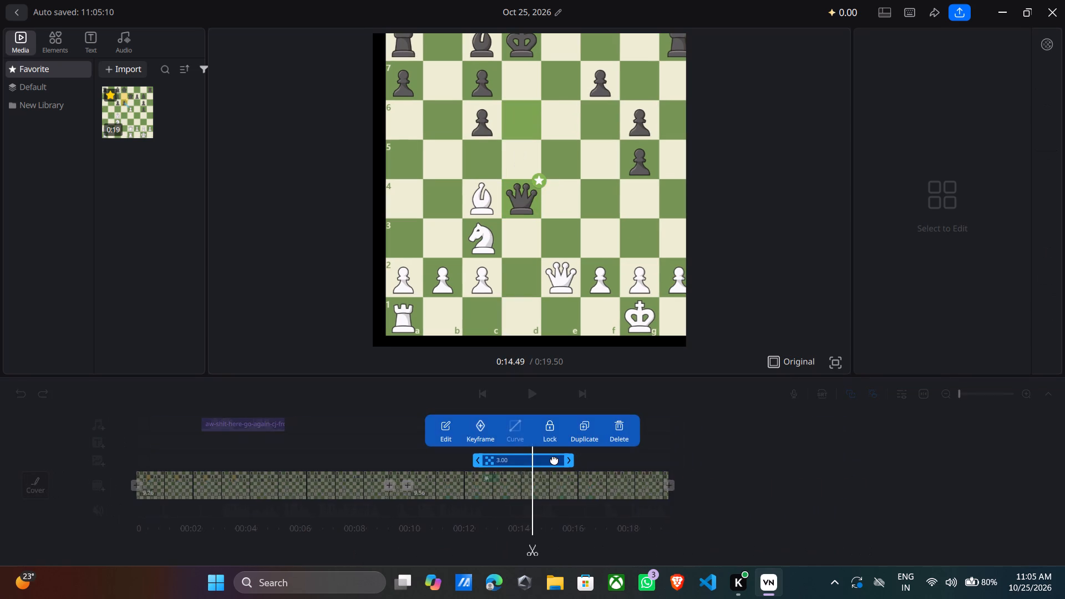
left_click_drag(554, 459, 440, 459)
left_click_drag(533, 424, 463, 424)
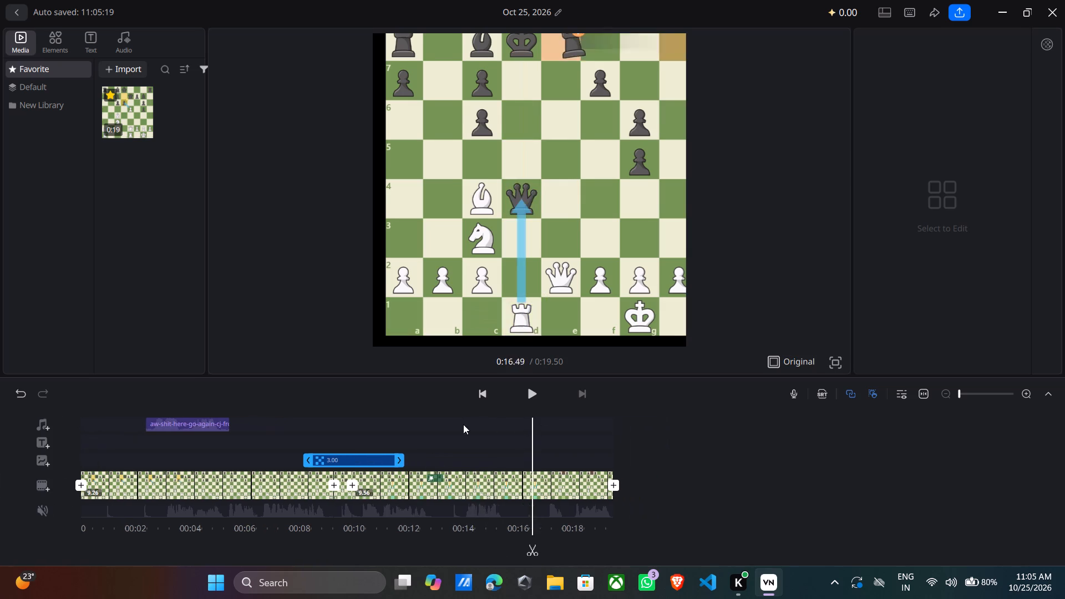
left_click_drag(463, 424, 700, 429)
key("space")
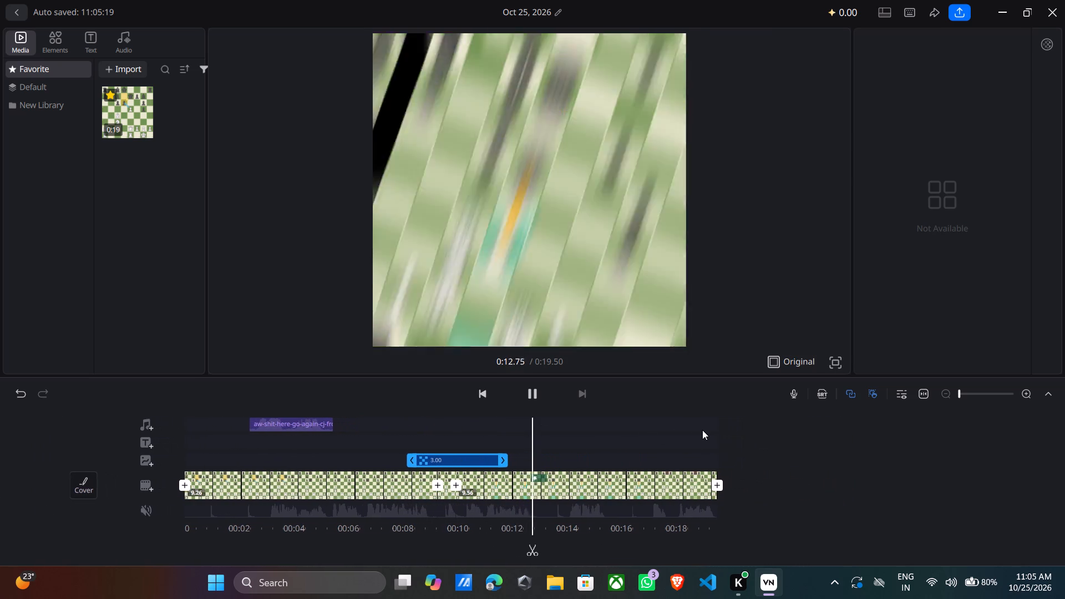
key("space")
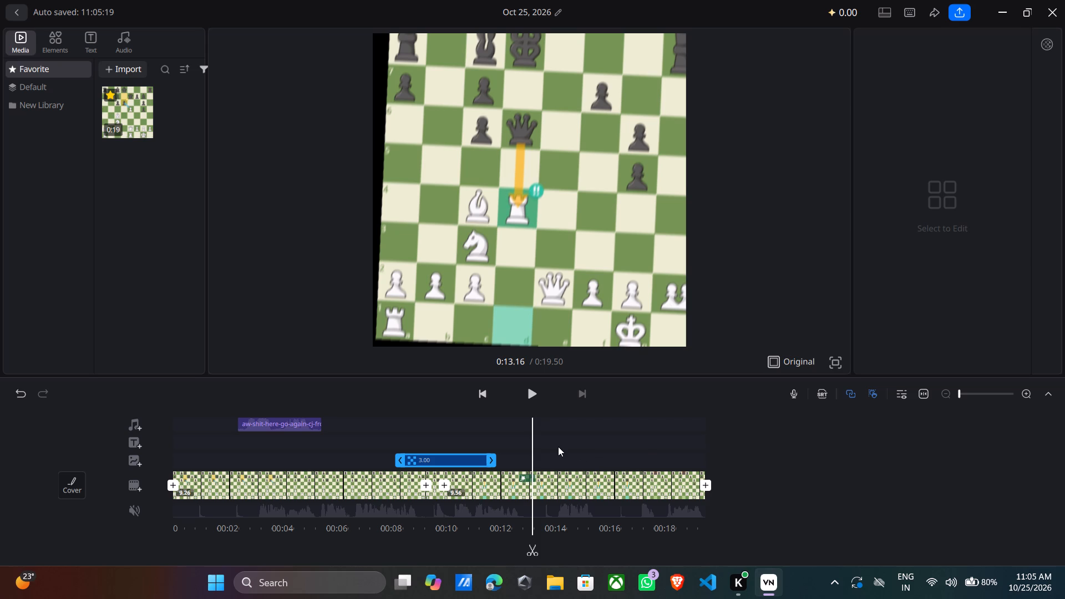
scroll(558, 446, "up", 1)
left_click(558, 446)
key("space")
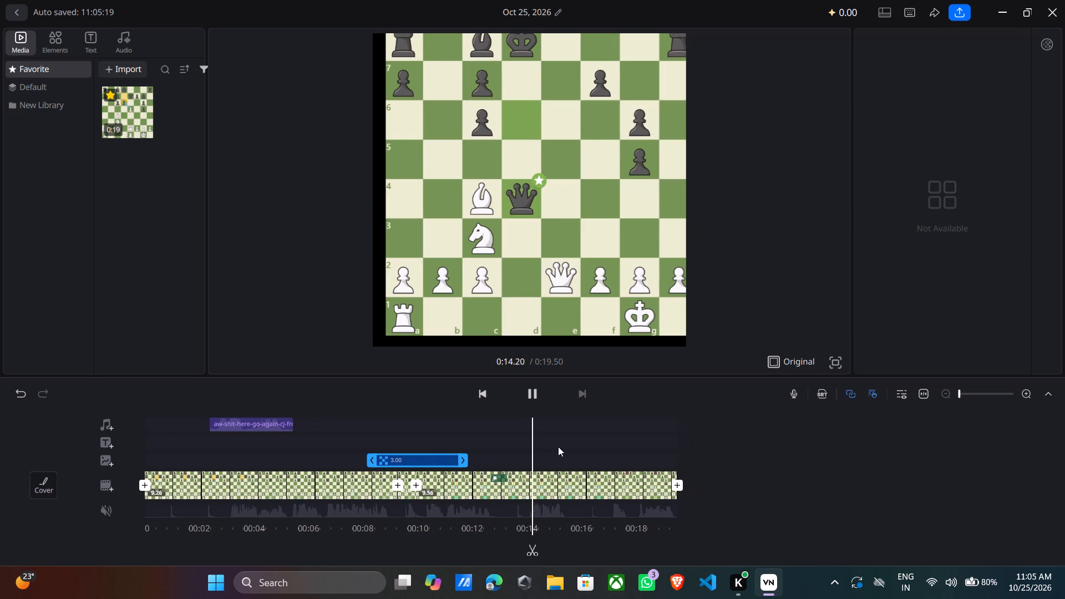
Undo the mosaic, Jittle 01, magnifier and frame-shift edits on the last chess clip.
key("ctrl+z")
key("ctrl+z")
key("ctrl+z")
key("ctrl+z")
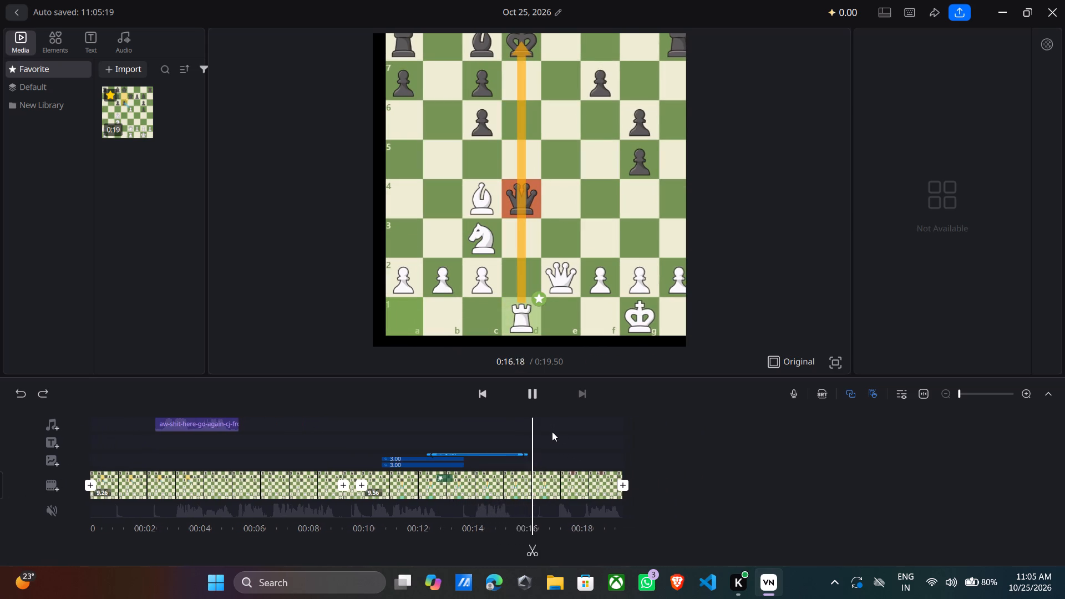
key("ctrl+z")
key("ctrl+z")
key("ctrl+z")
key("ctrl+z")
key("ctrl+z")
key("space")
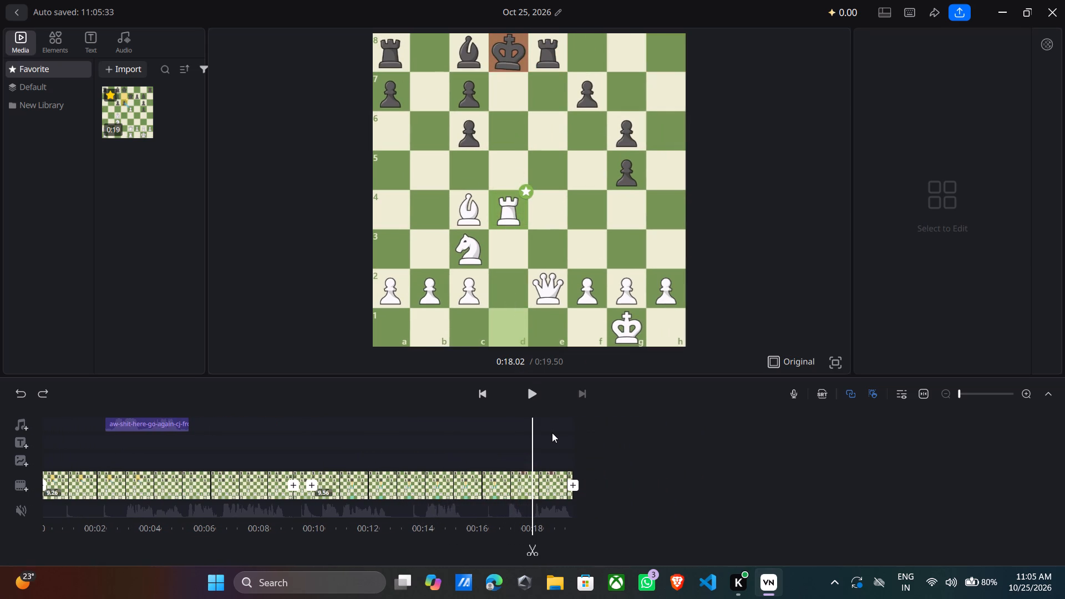
Play back the rook capture on d4 up to about 10.48 seconds to check the clip.
left_click_drag(465, 435, 777, 446)
key("space")
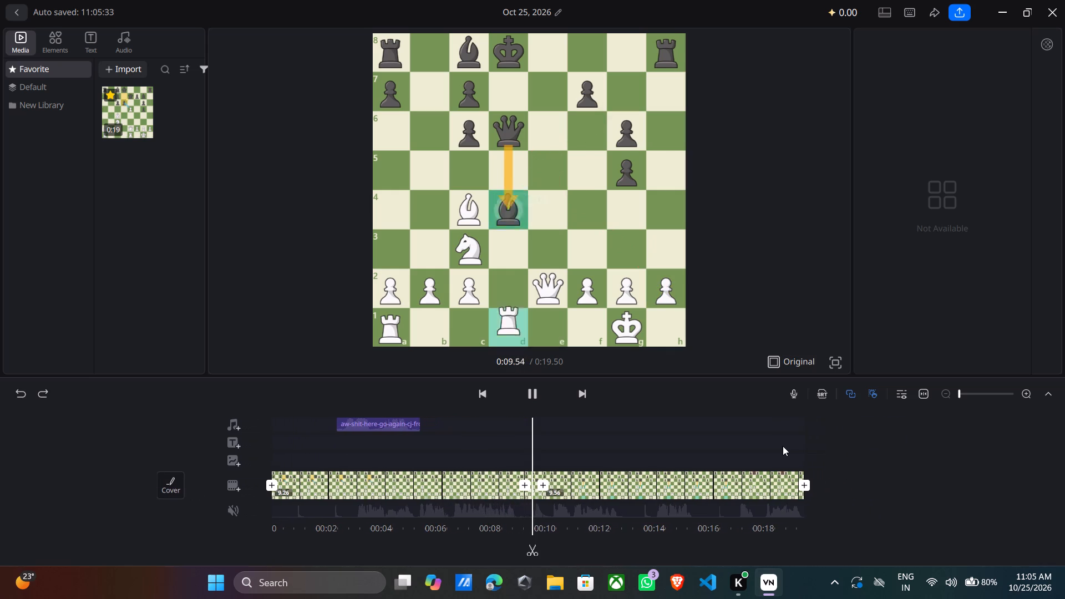
key("space")
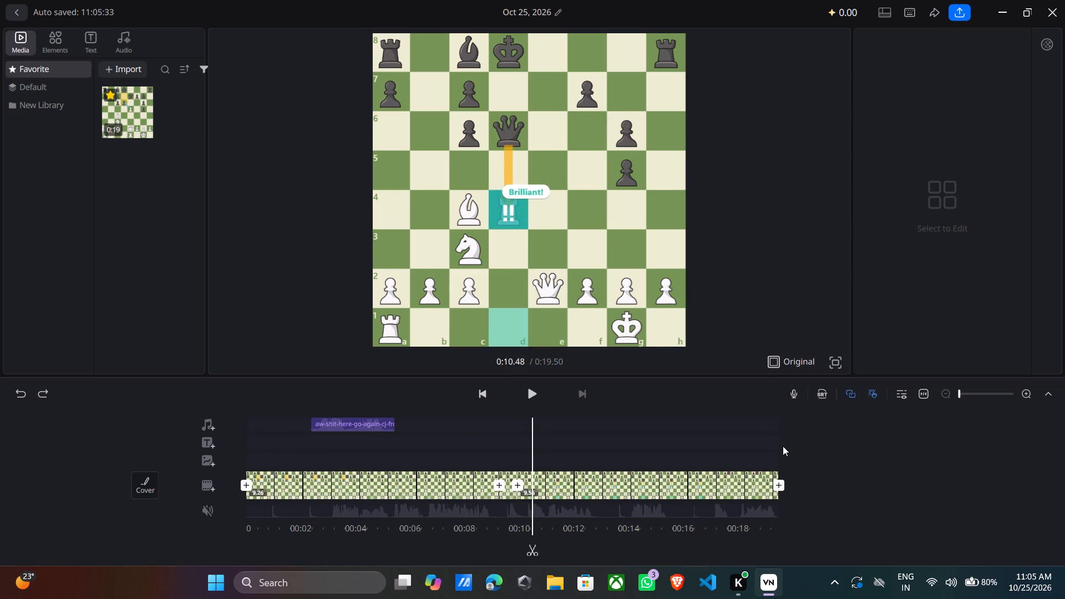
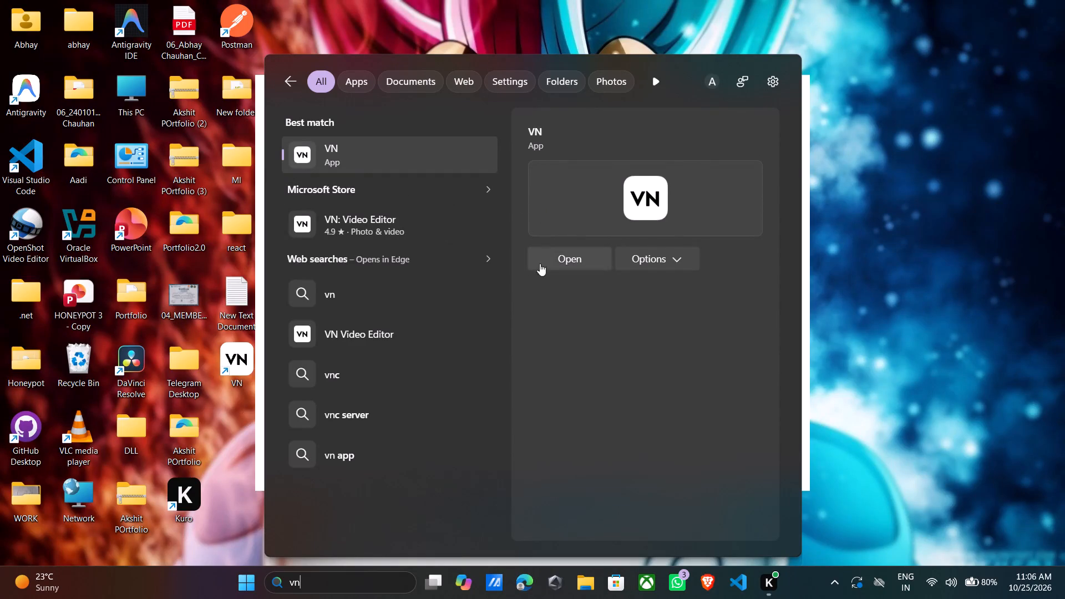
Open the installed apps settings from the VN search result and filter the app list by "vn".
left_click(652, 258)
left_click(613, 405)
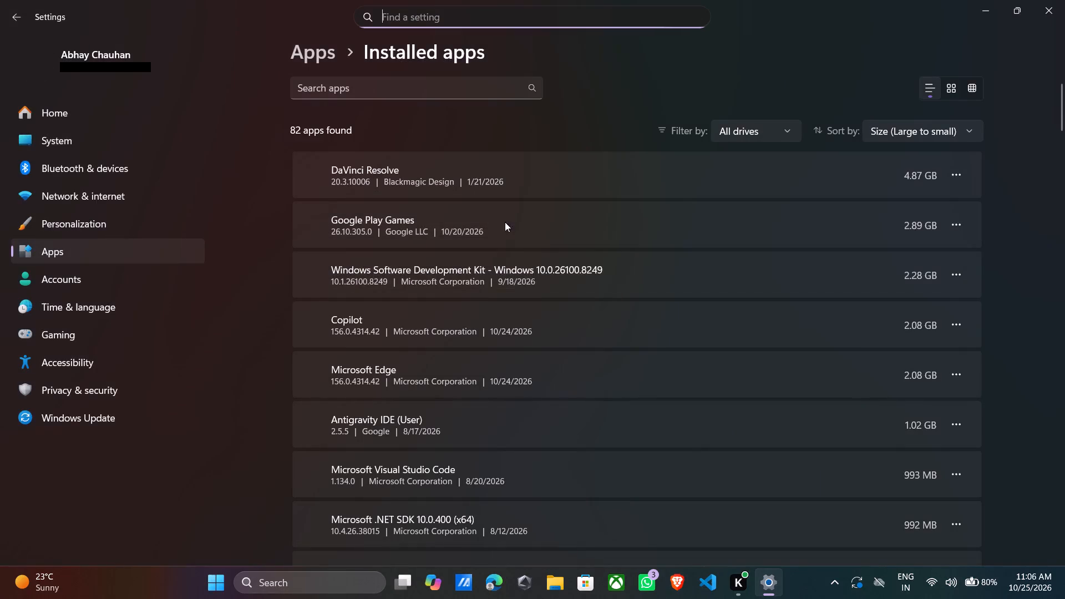
left_click(472, 84)
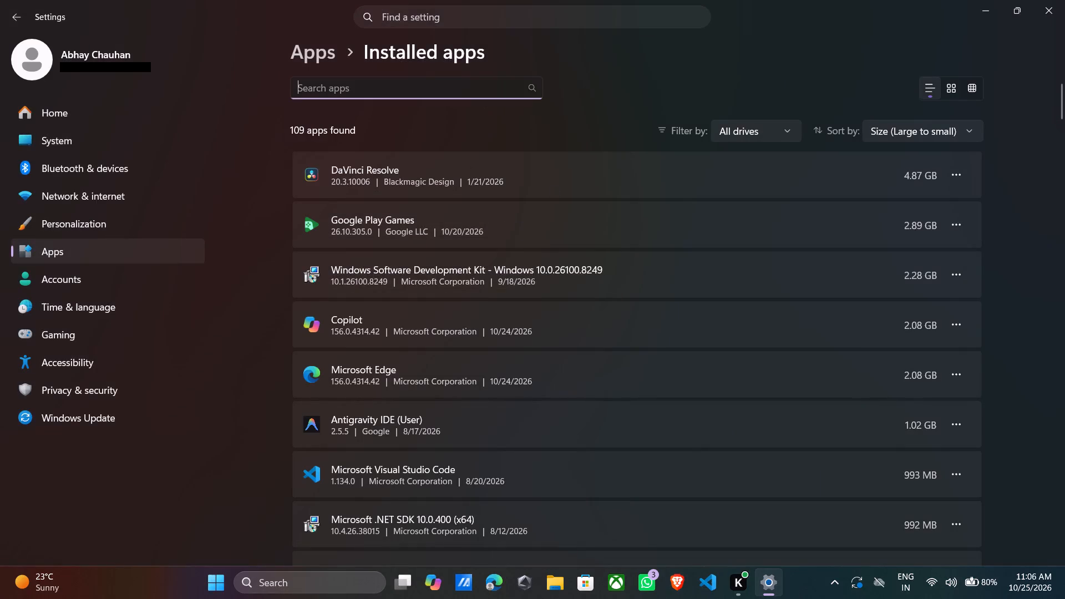
type("vn")
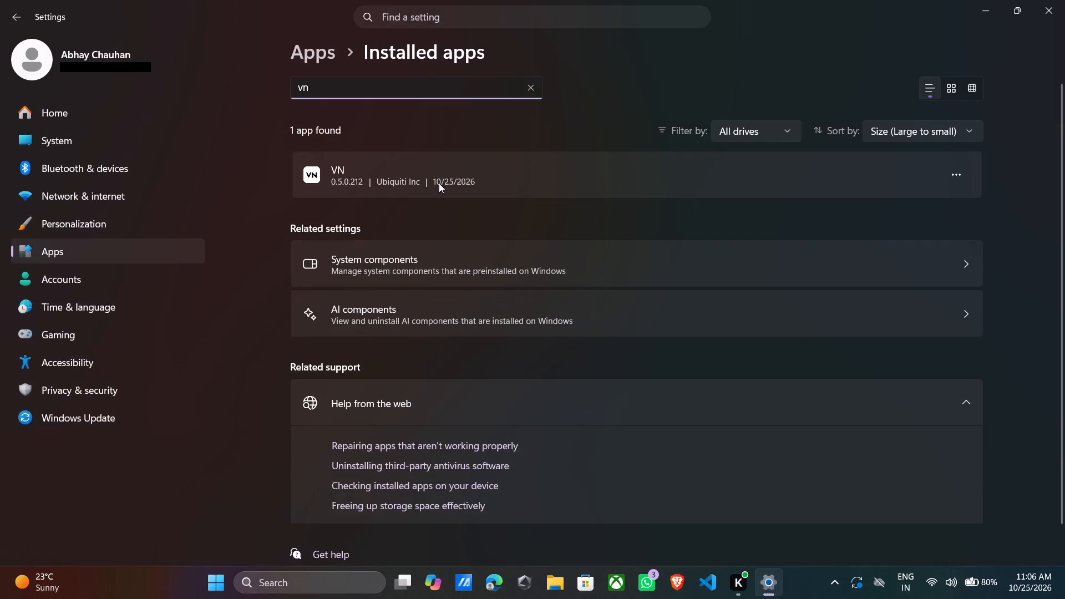
right_click(444, 179)
right_click(444, 179)
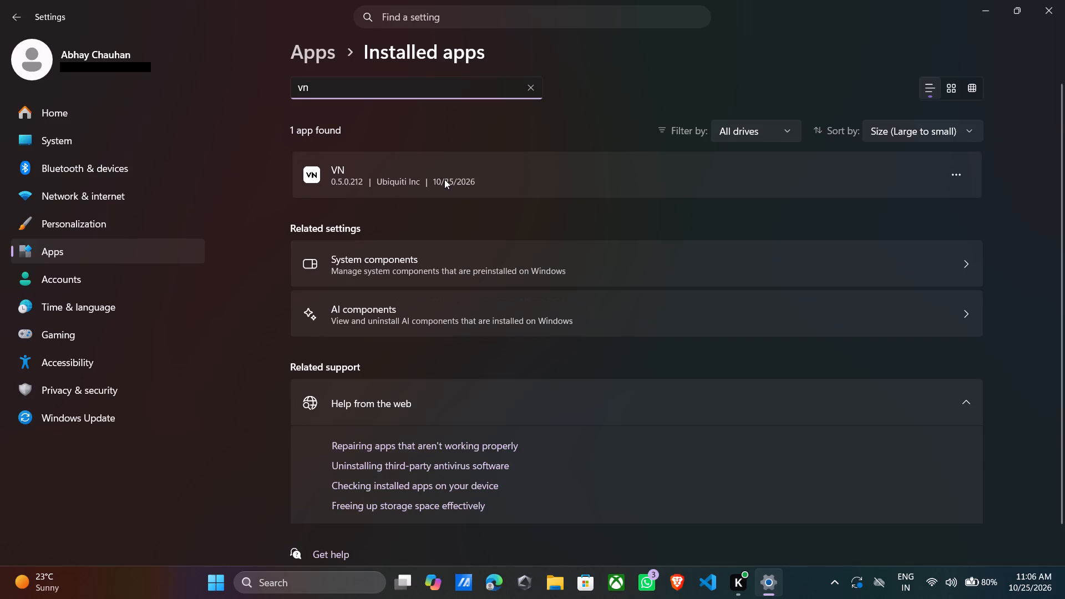
Switch to Microsoft Store, search for "vn" and open the VN: Video Editor page.
left_click(581, 586)
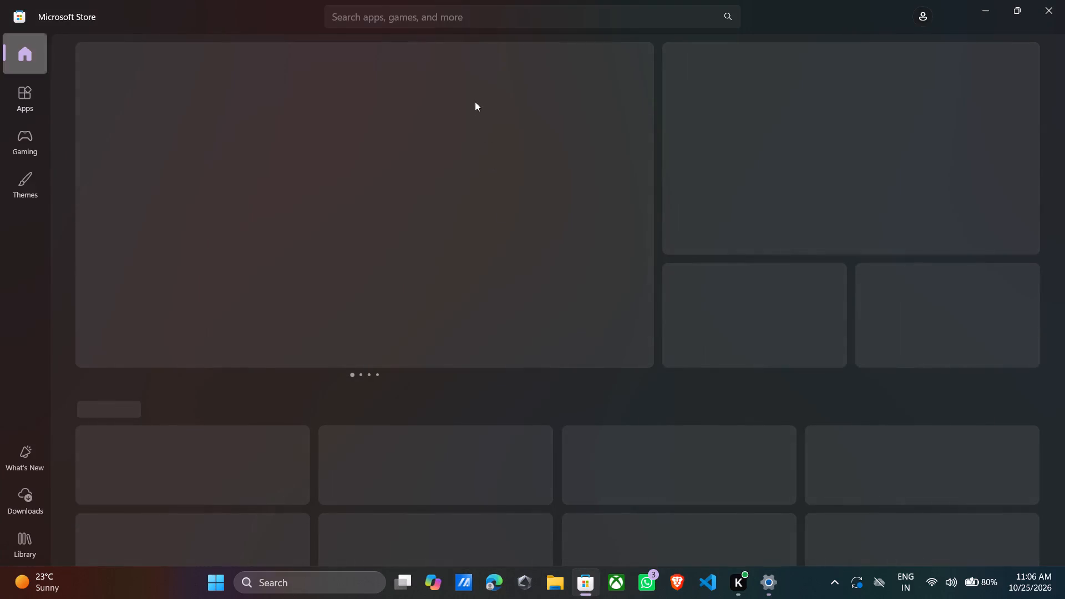
left_click(449, 16)
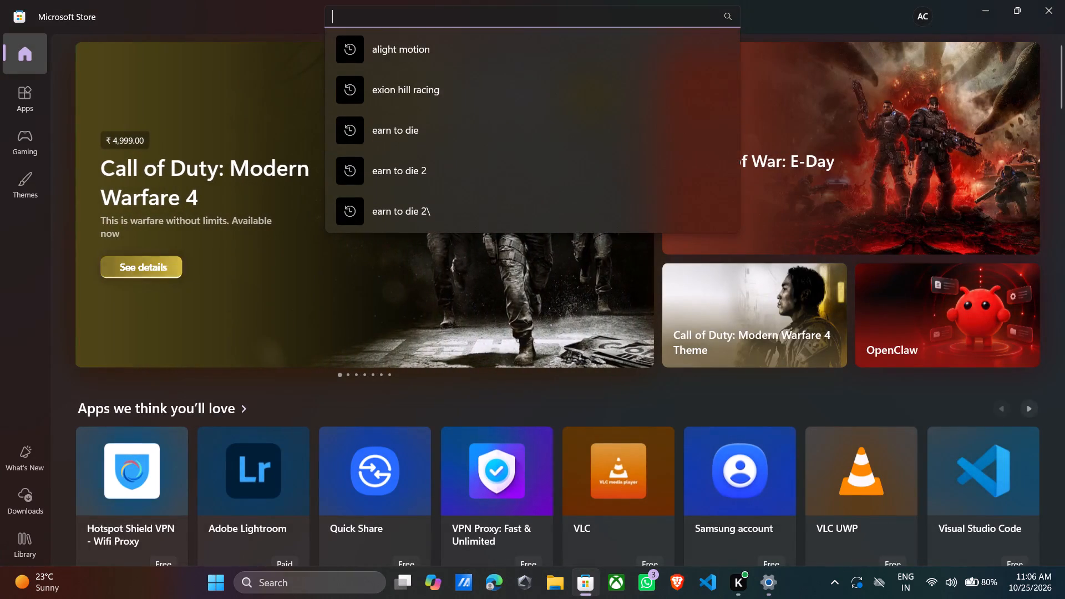
key("v")
key("n")
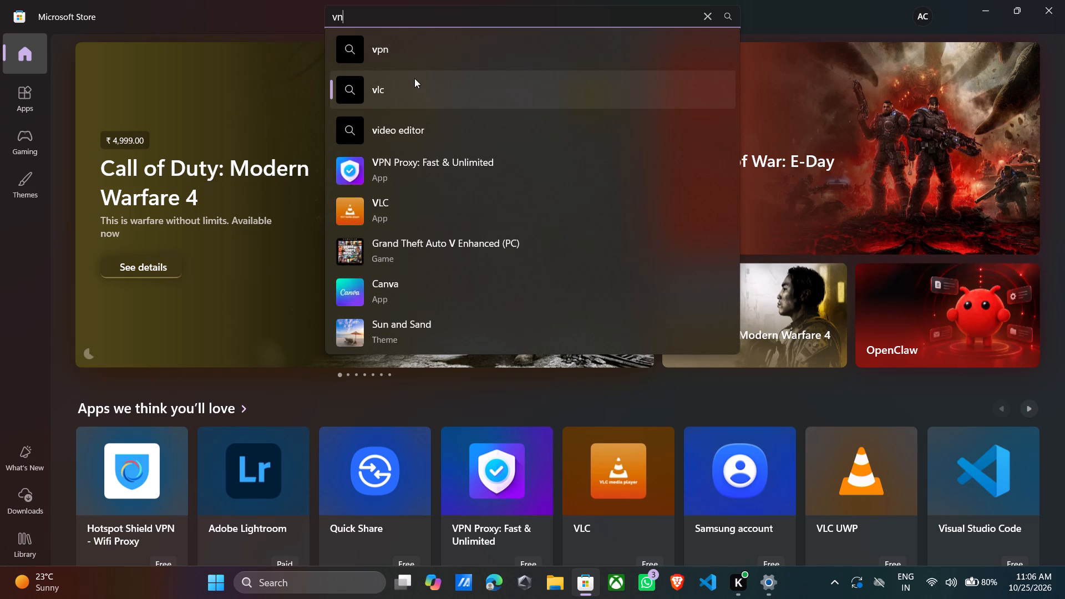
key("Return")
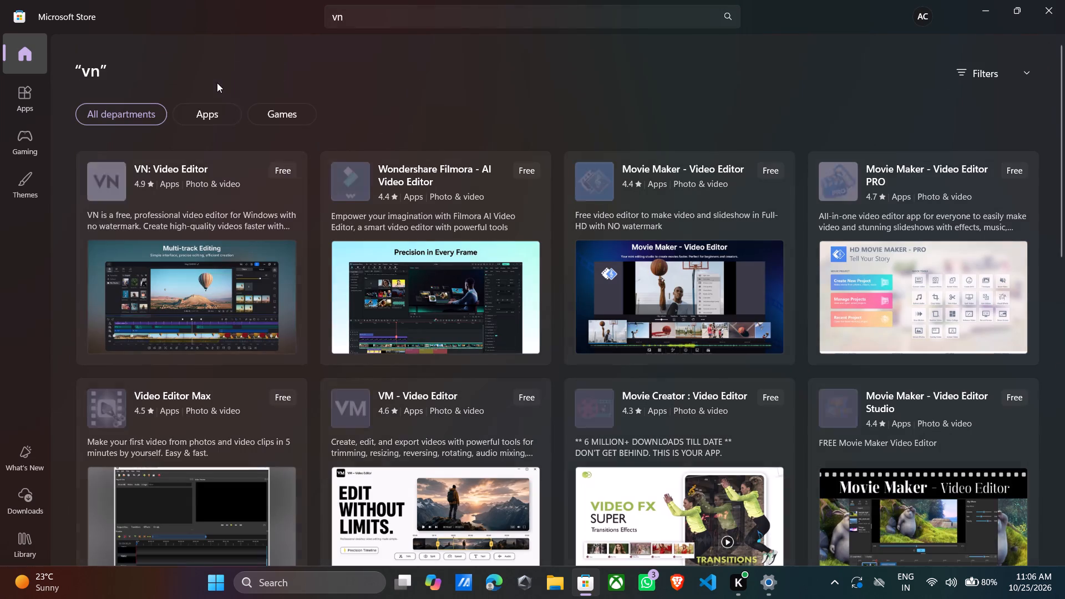
left_click(209, 197)
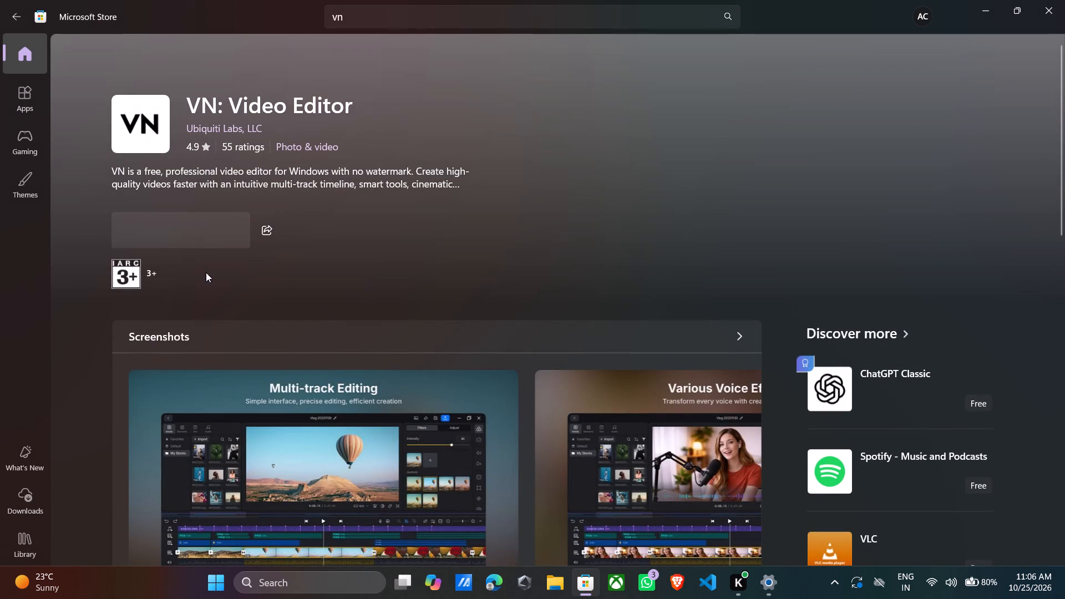
Examine the VN: Video Editor store page for options to manage the installed app, and close Microsoft Store.
scroll(396, 483, "down", 1)
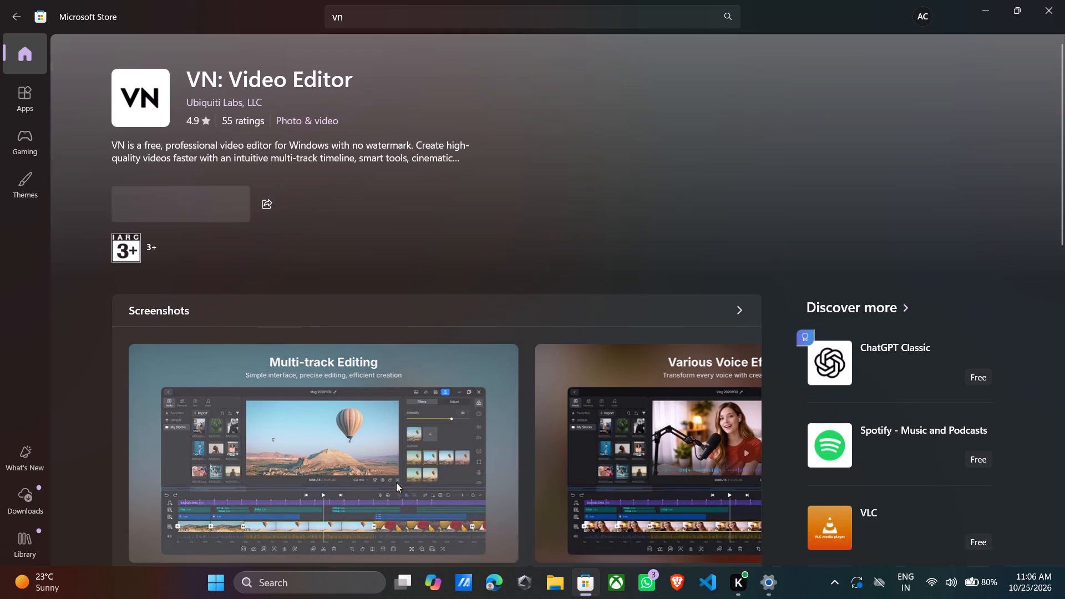
scroll(396, 483, "down", 2)
scroll(396, 483, "up", 9)
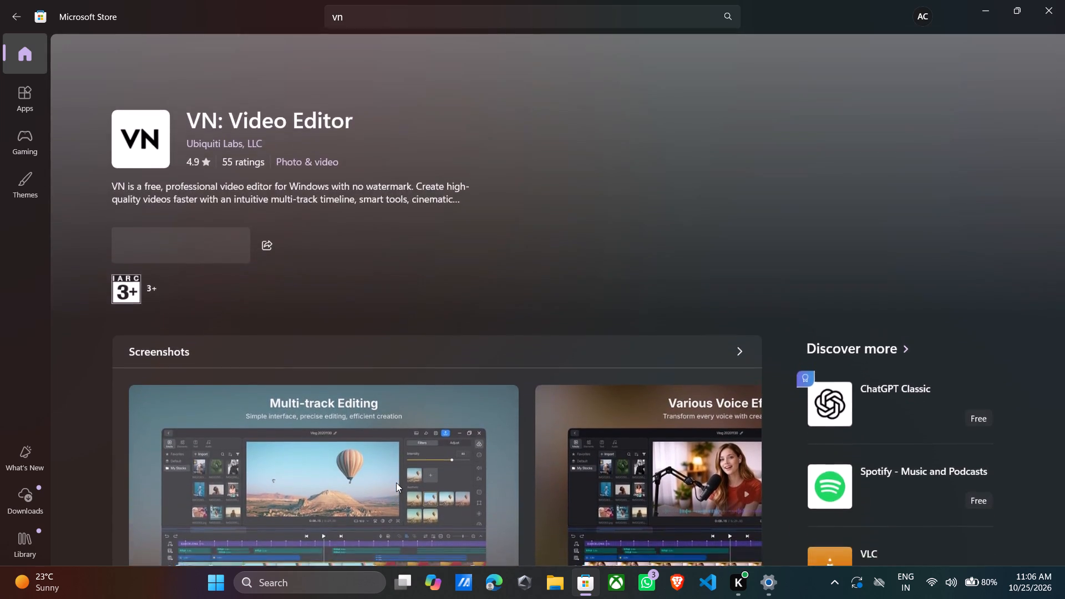
scroll(396, 483, "down", 9)
scroll(396, 483, "up", 7)
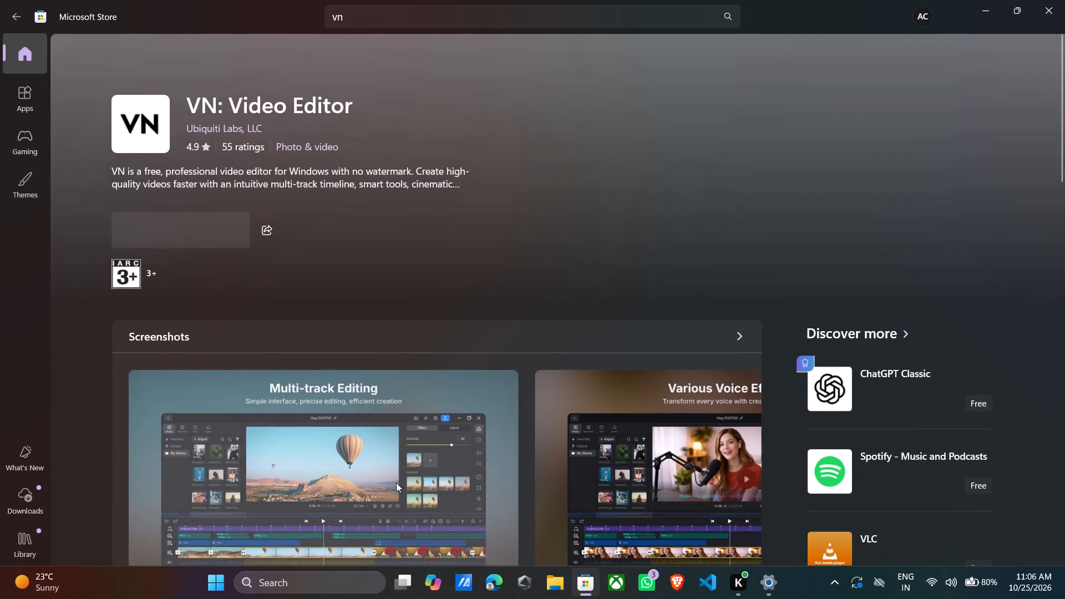
scroll(396, 483, "up", 2)
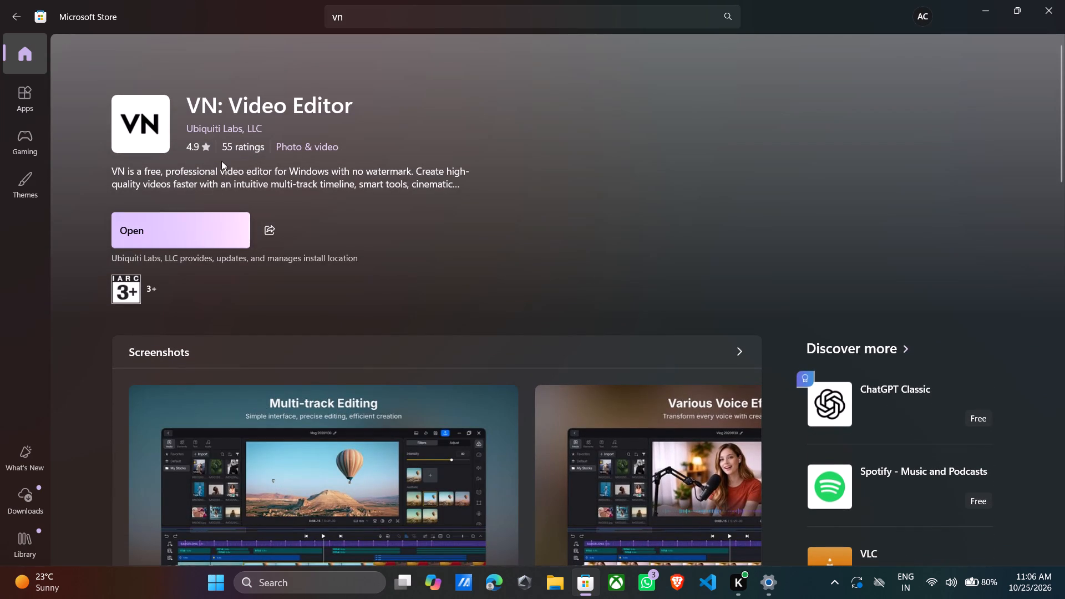
right_click(212, 223)
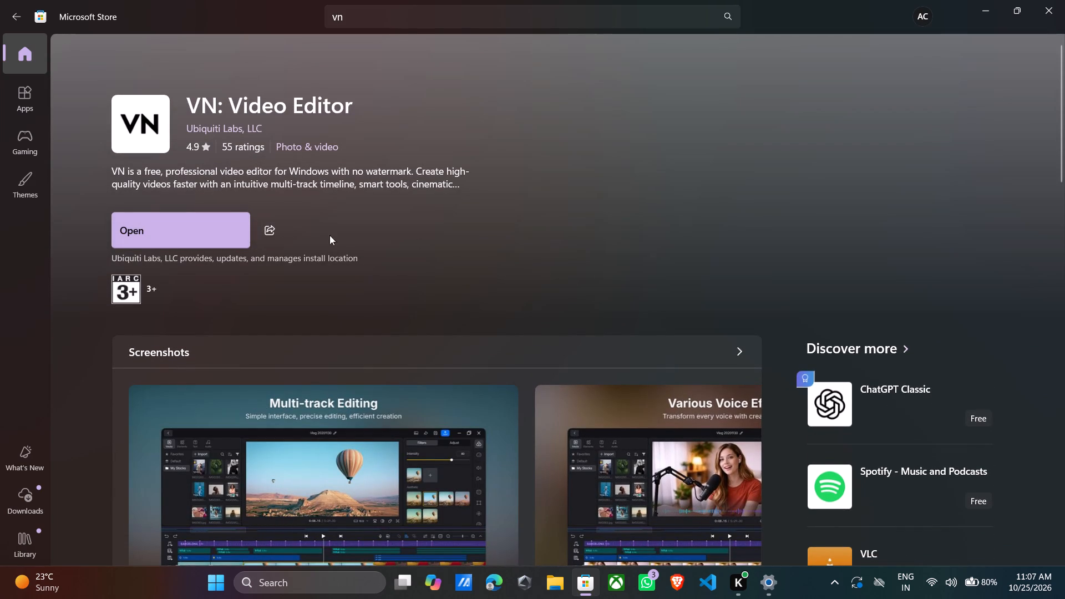
scroll(530, 261, "down", 6)
left_click(1062, 1)
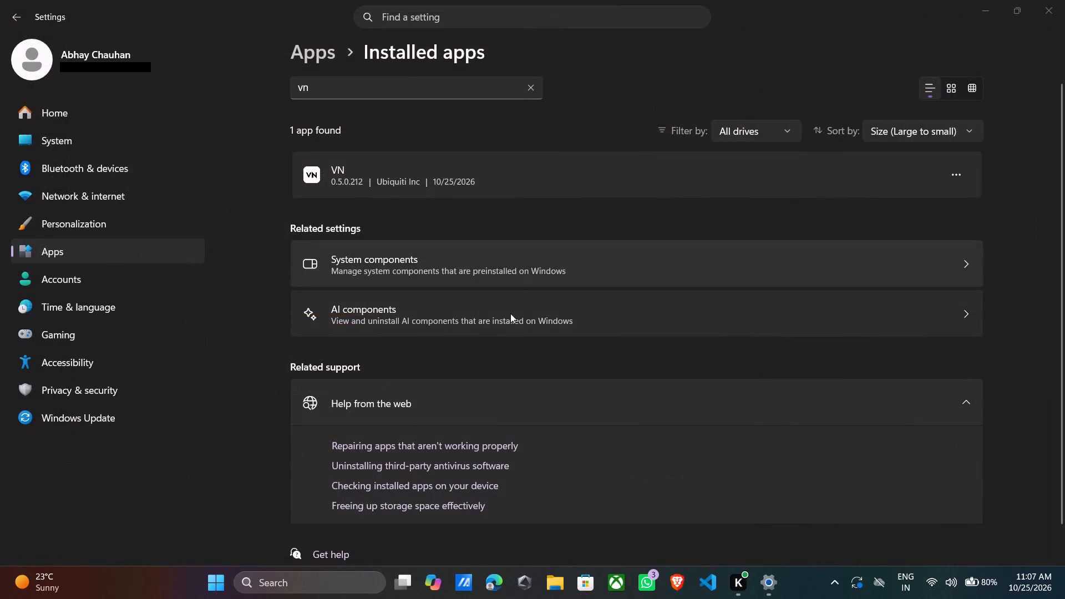
Return to the installed apps list in Settings and try to bring up the options for the VN entry.
scroll(486, 276, "up", 1)
left_click(783, 129)
left_click(812, 9)
scroll(350, 268, "up", 1)
scroll(321, 456, "right", 1)
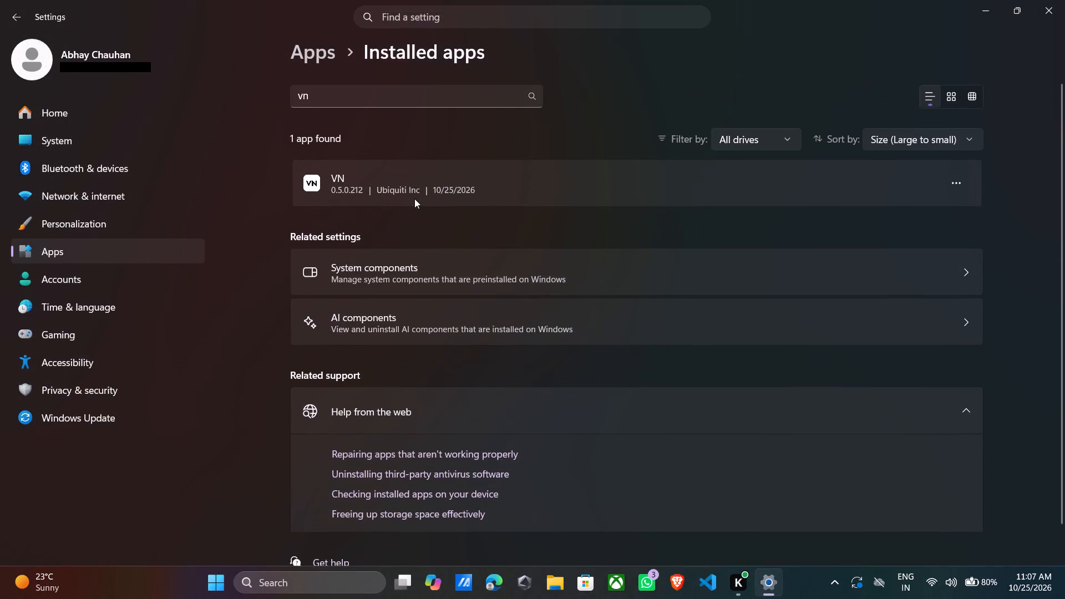
right_click(414, 199)
right_click(432, 177)
left_click(432, 177)
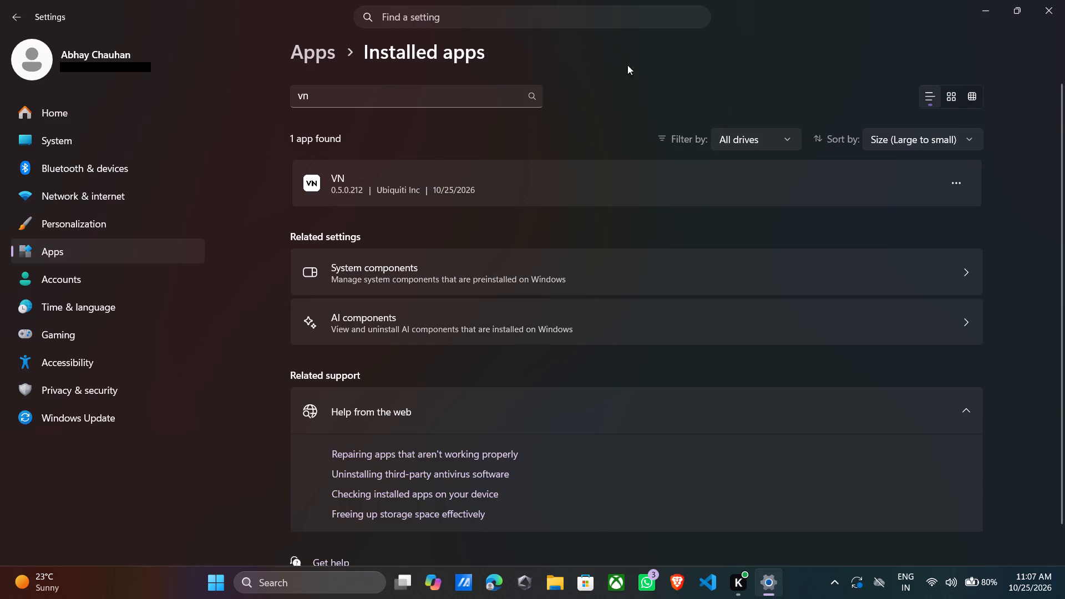